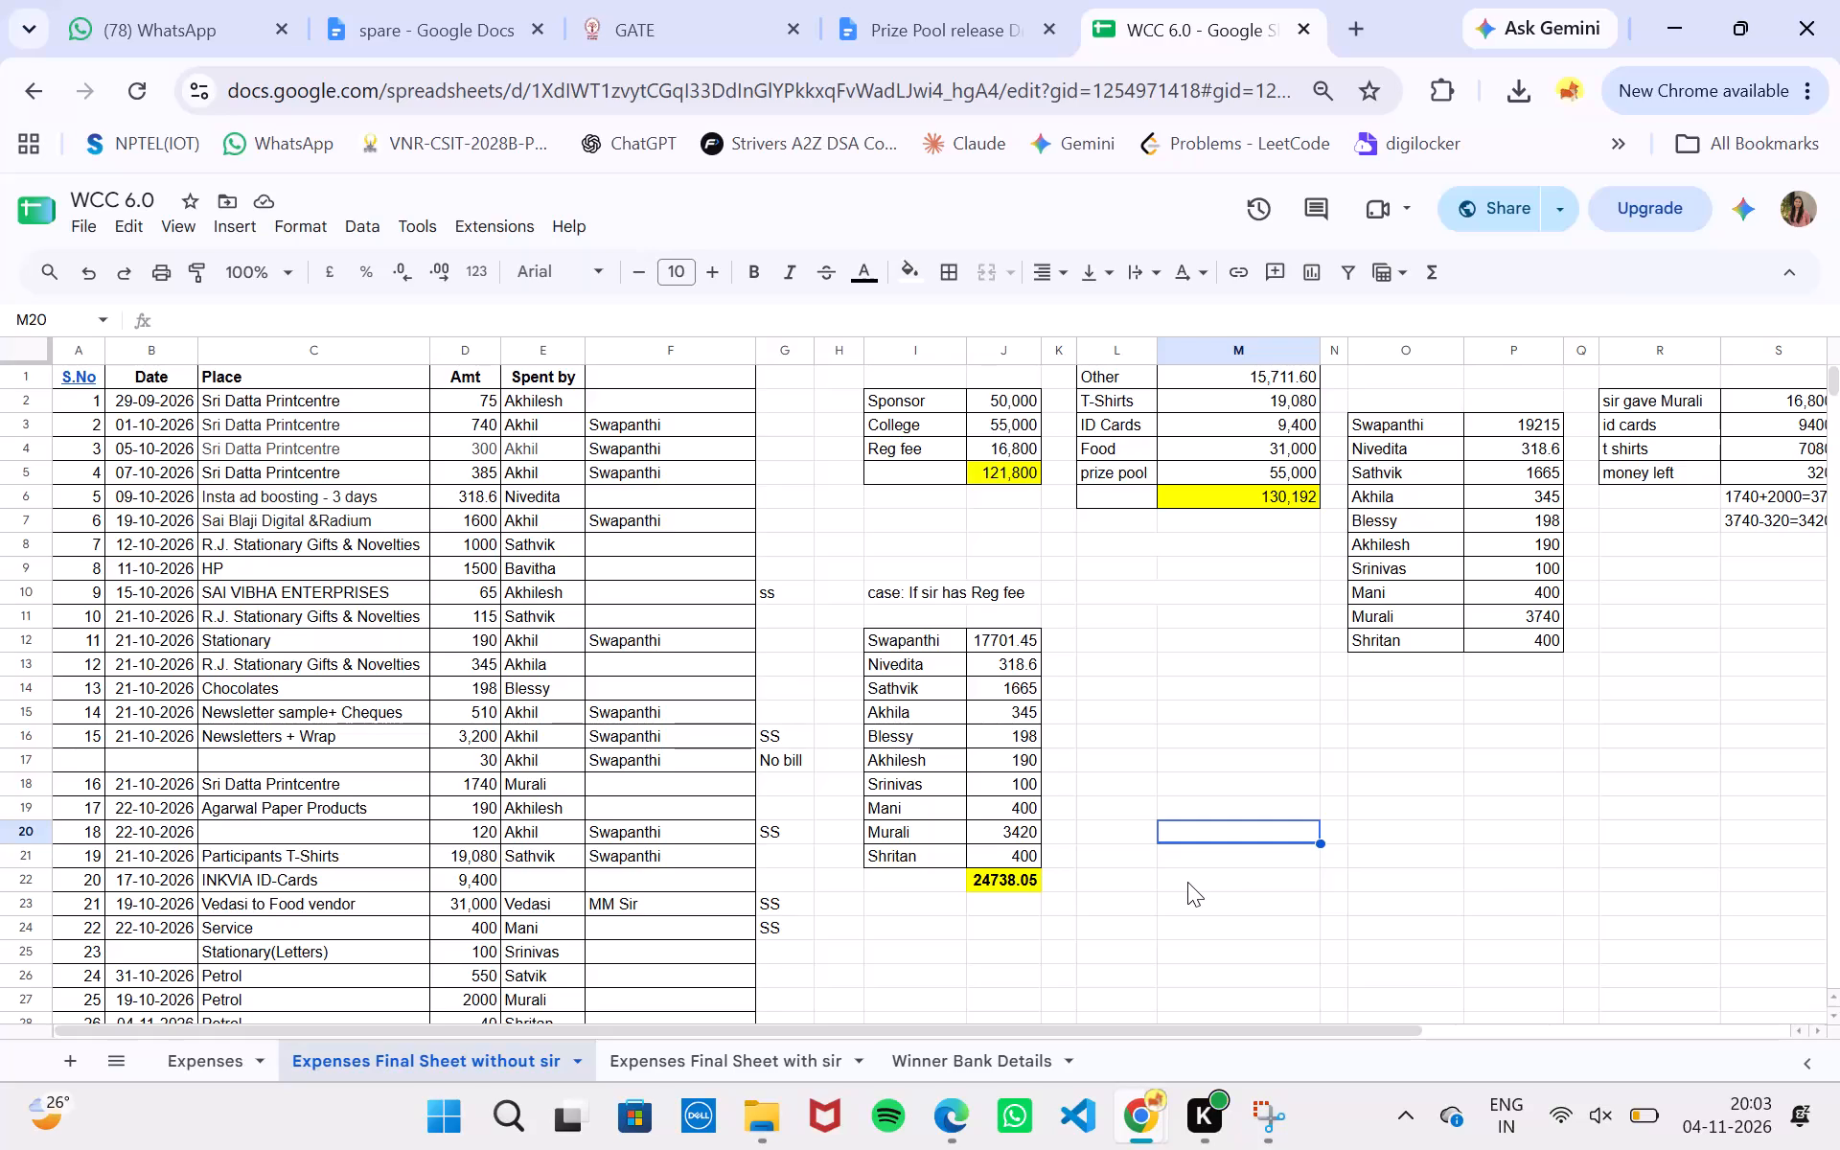
Go to Expenses Final Sheet with sir and undo the last workbook change, the renaming of the other final expenses sheet.
{"action": "left_click", "coordinate": [732, 1069]}
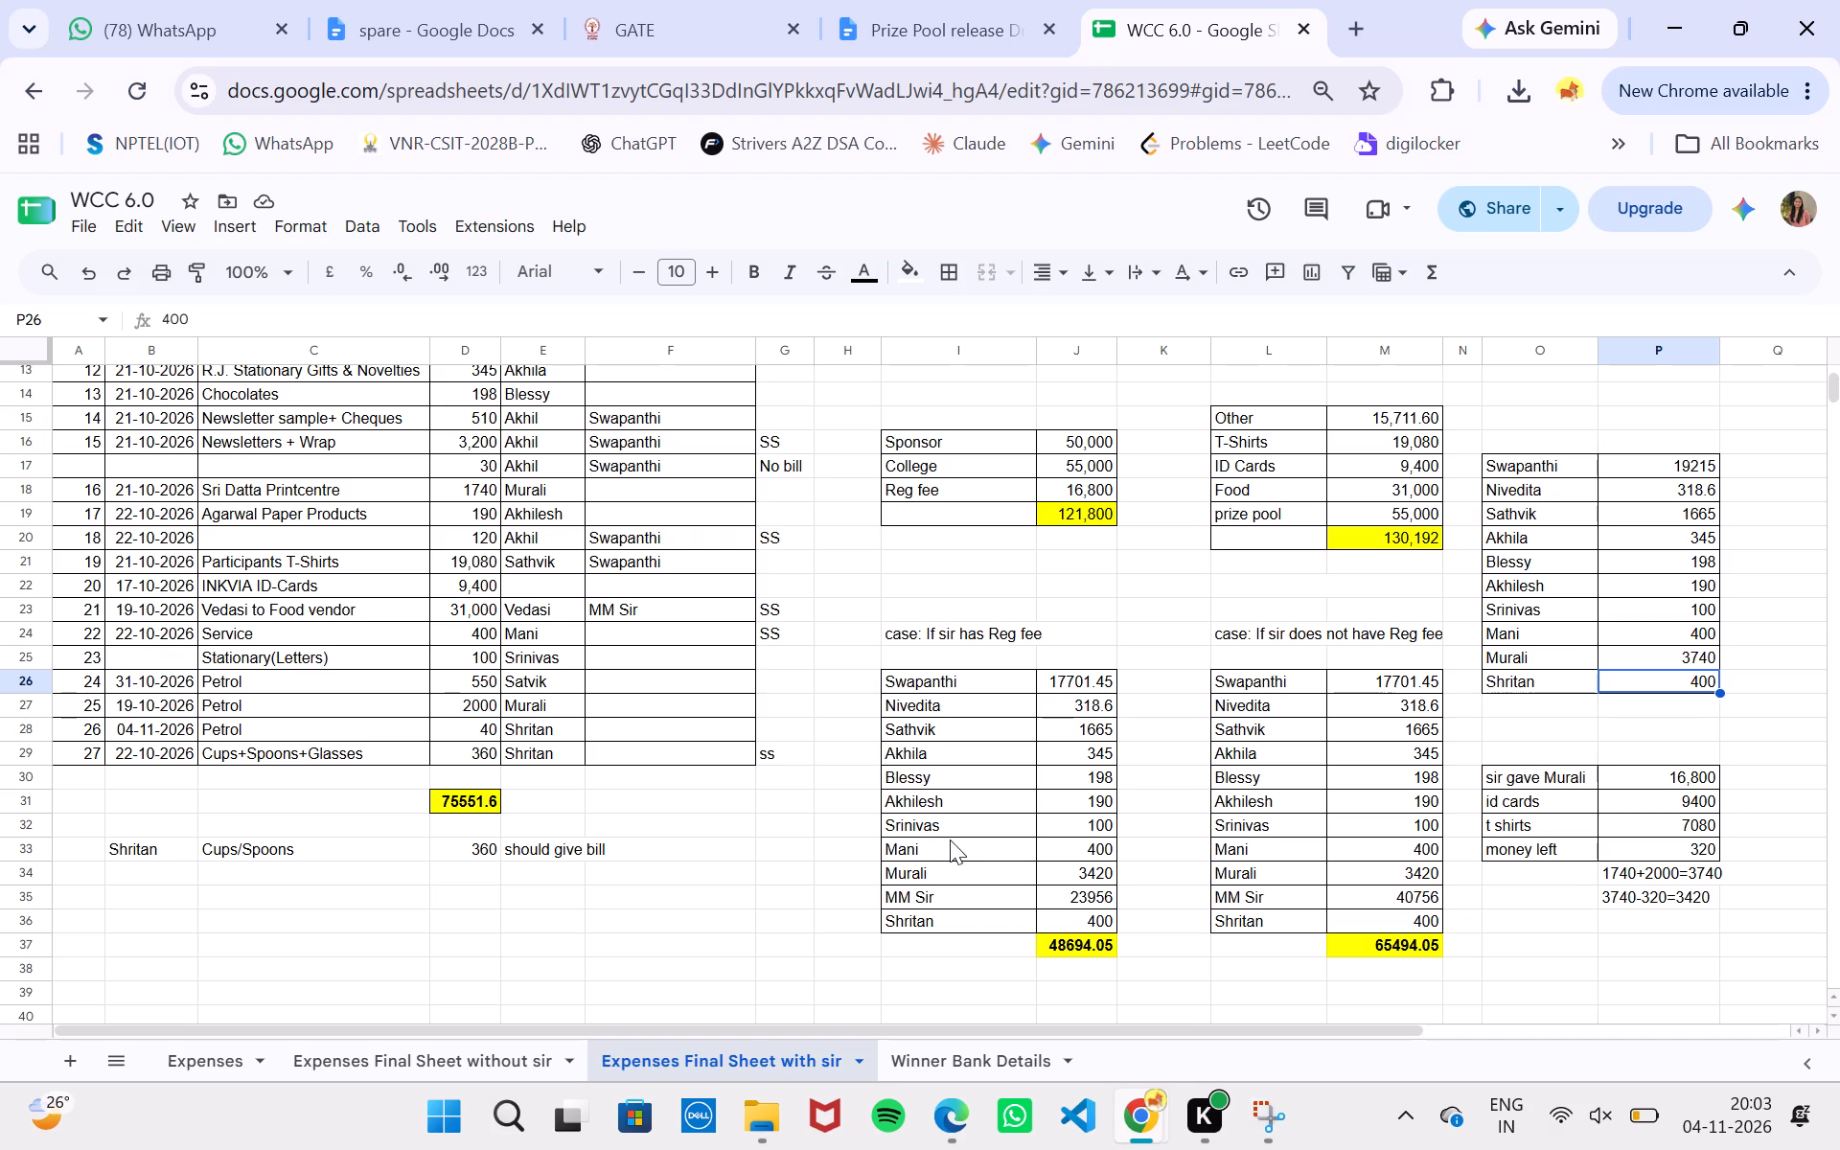
{"action": "scroll", "coordinate": [1085, 944], "scroll_direction": "down", "scroll_amount": 1}
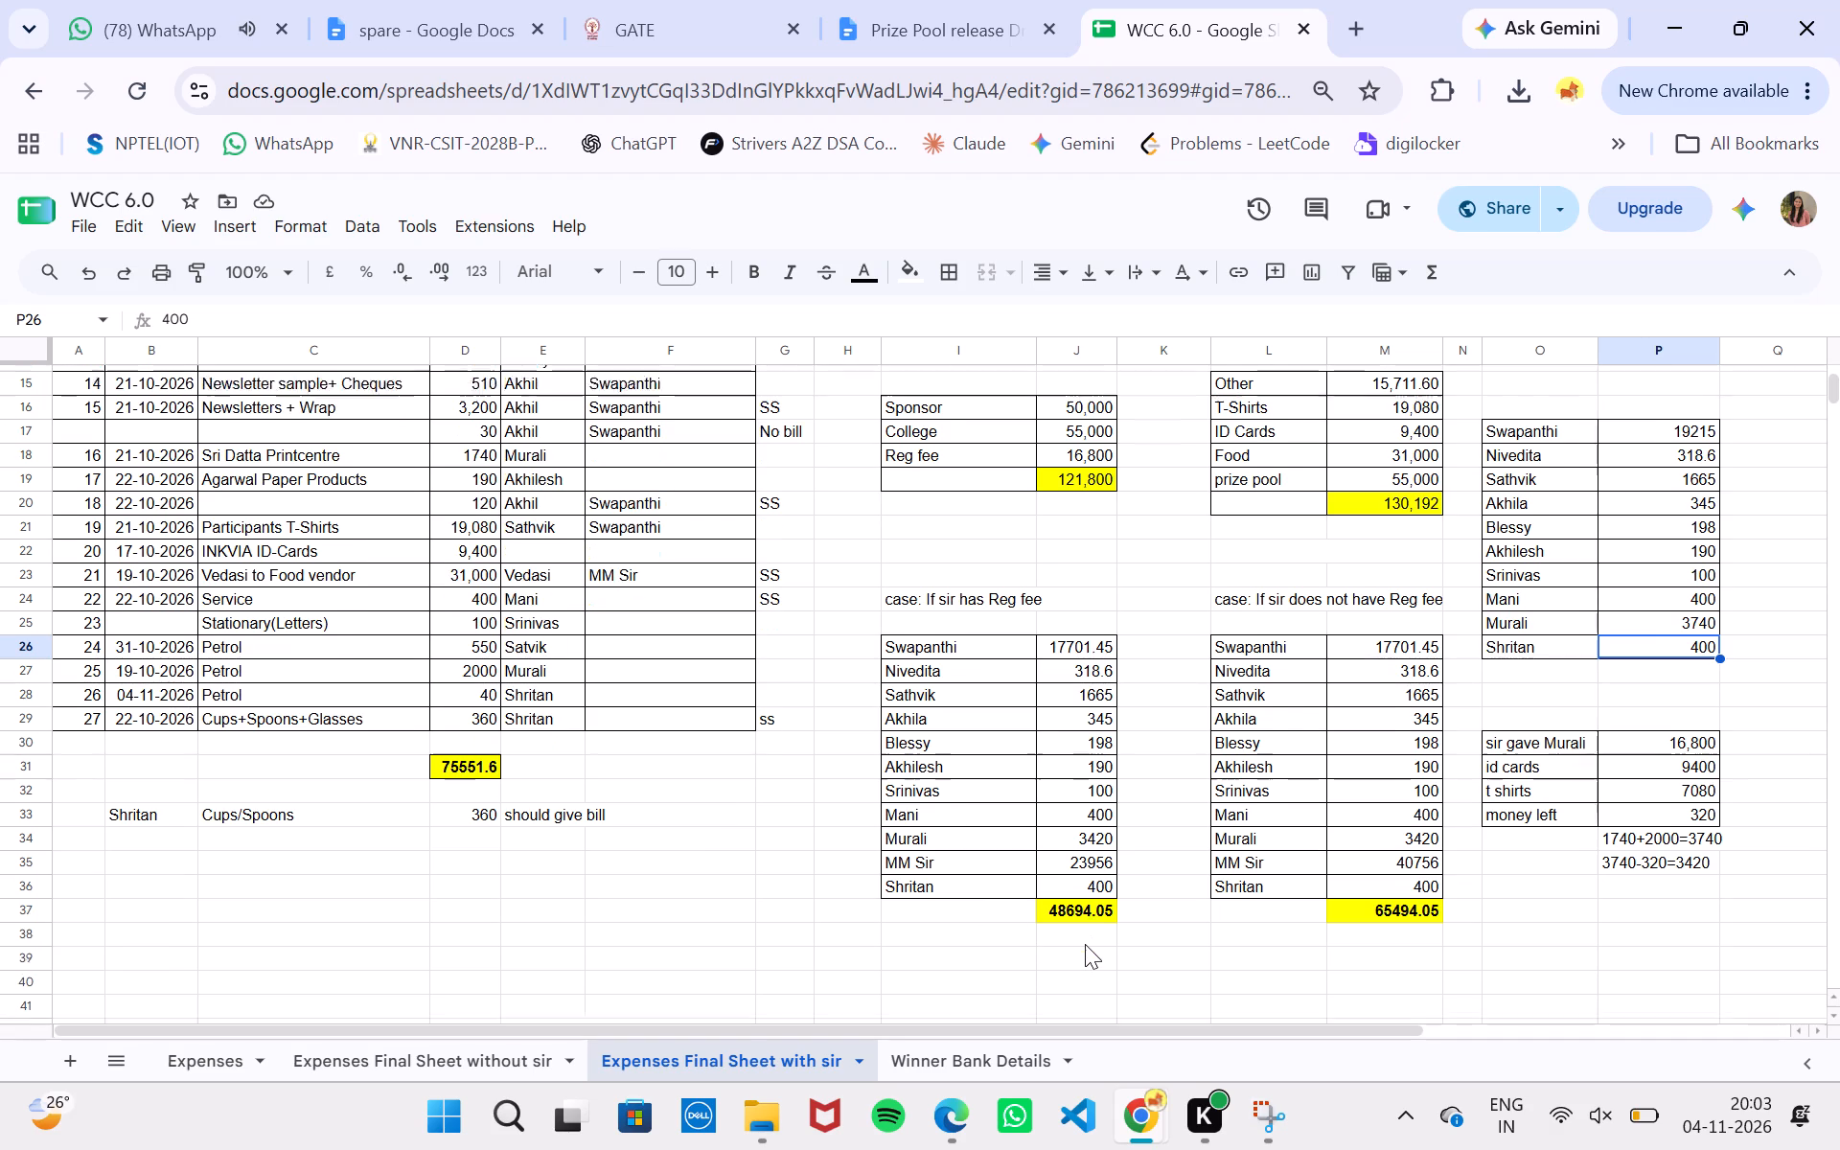
{"action": "scroll", "coordinate": [1085, 944], "scroll_direction": "down", "scroll_amount": 1}
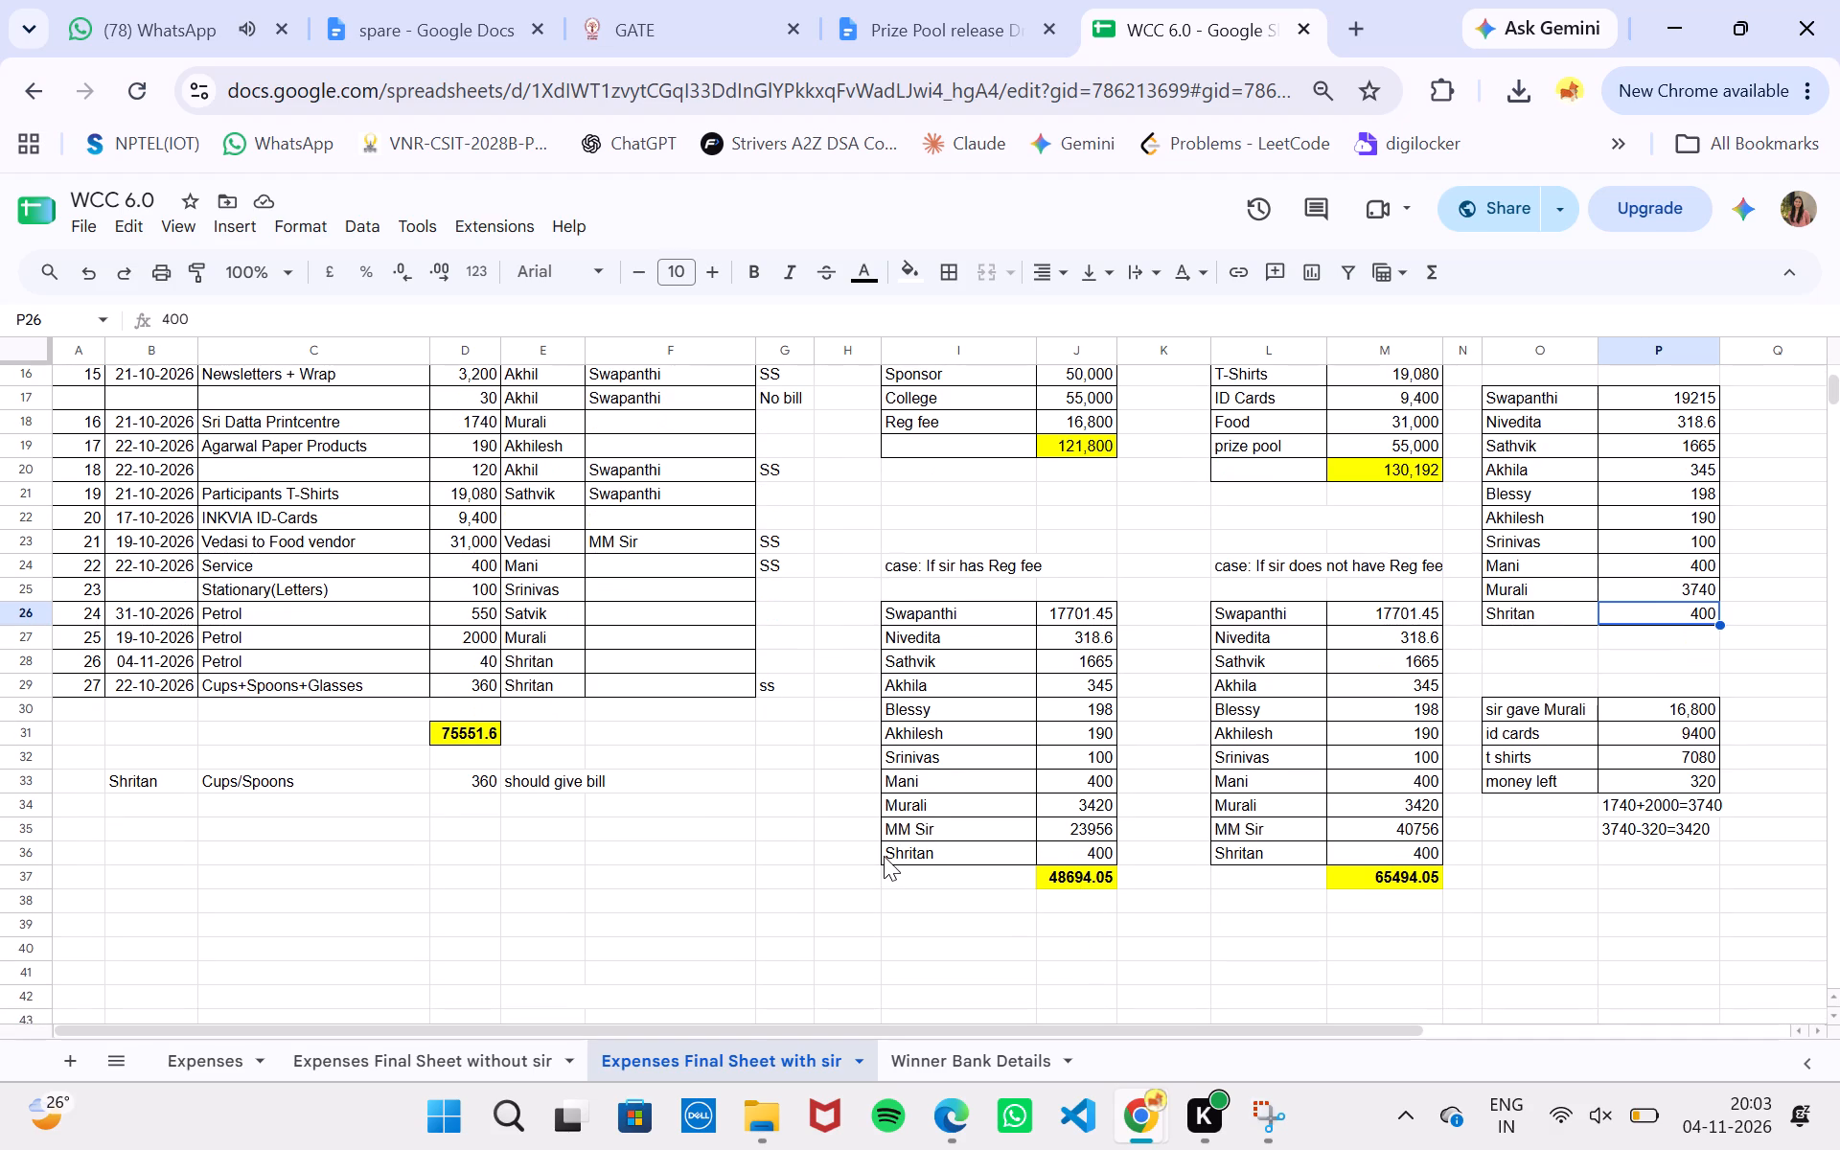
{"action": "left_click", "coordinate": [1059, 880]}
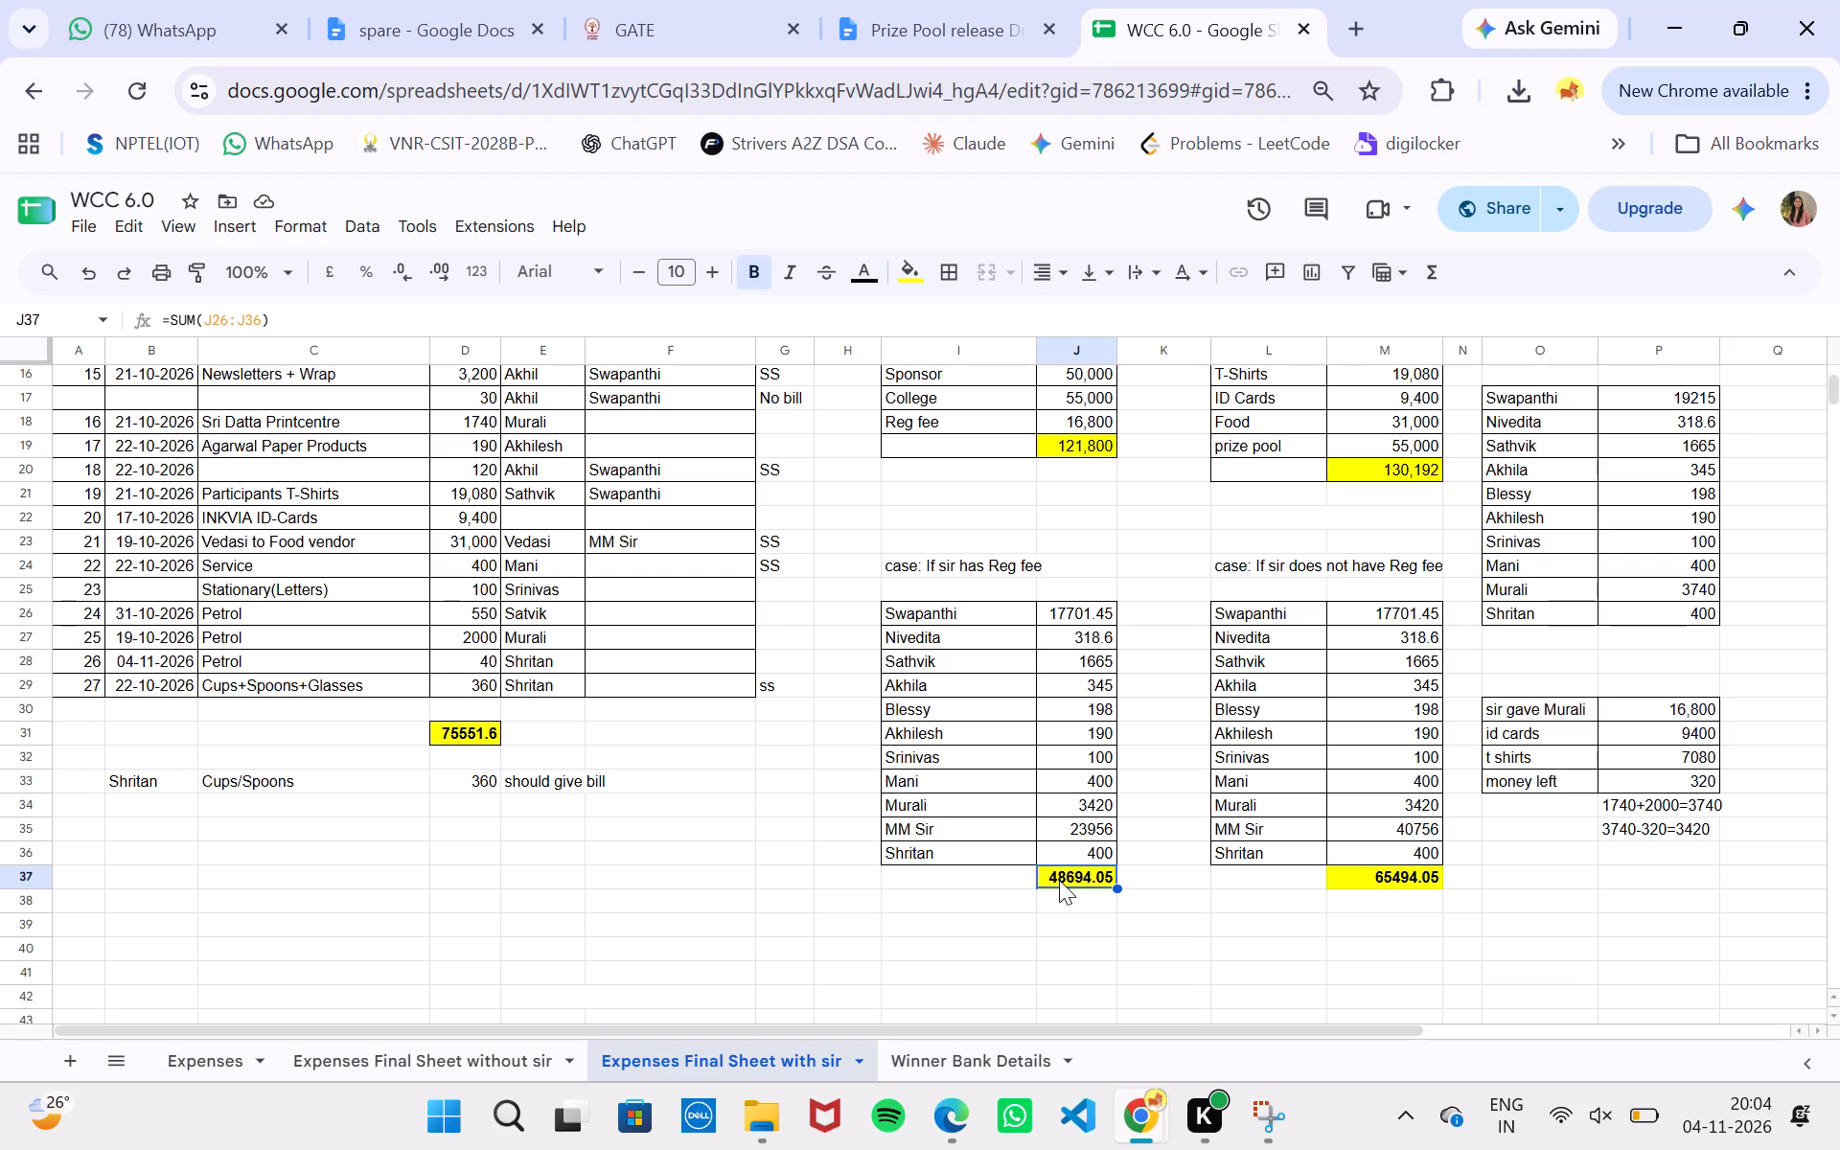
{"action": "key", "text": "ctrl+z"}
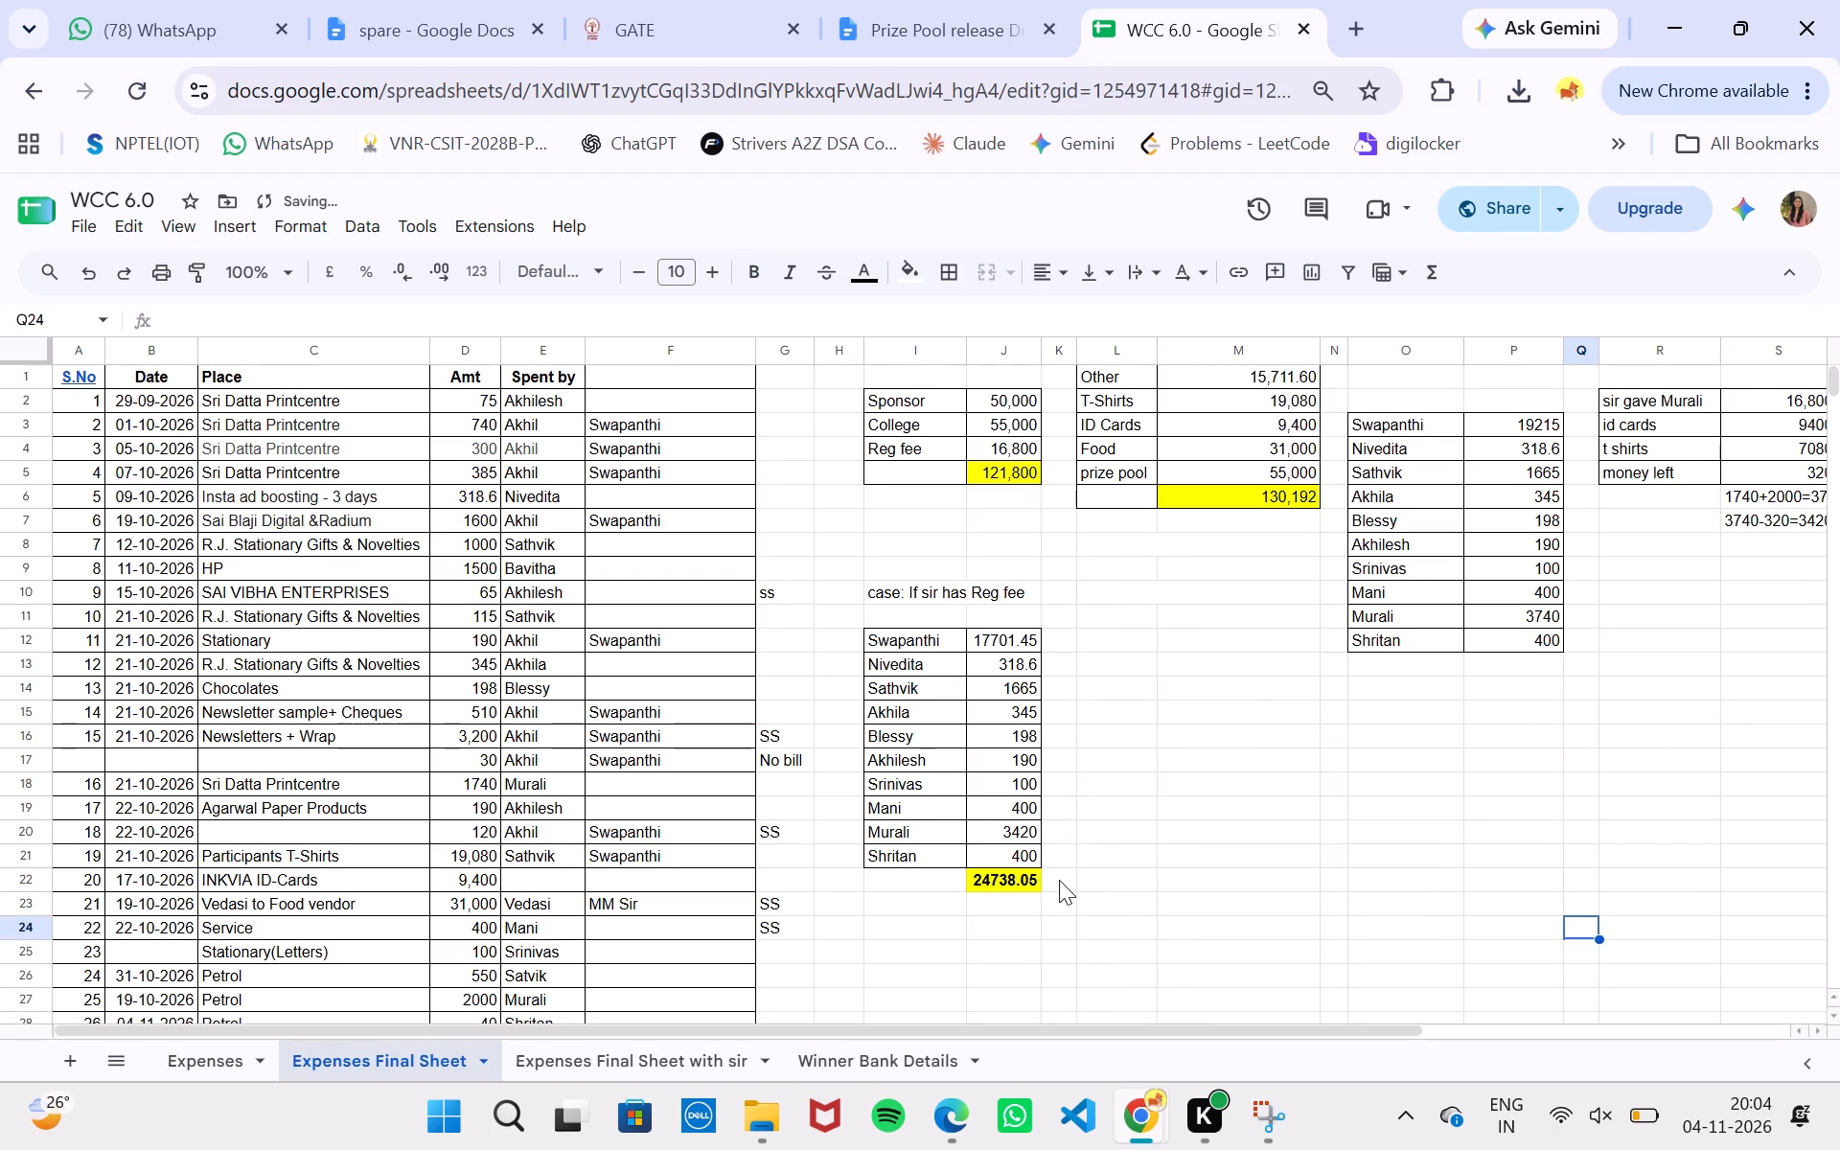
On Expenses Final Sheet with sir, remove the total formula and the yellow fill from cell J37.
{"action": "left_click", "coordinate": [567, 1045]}
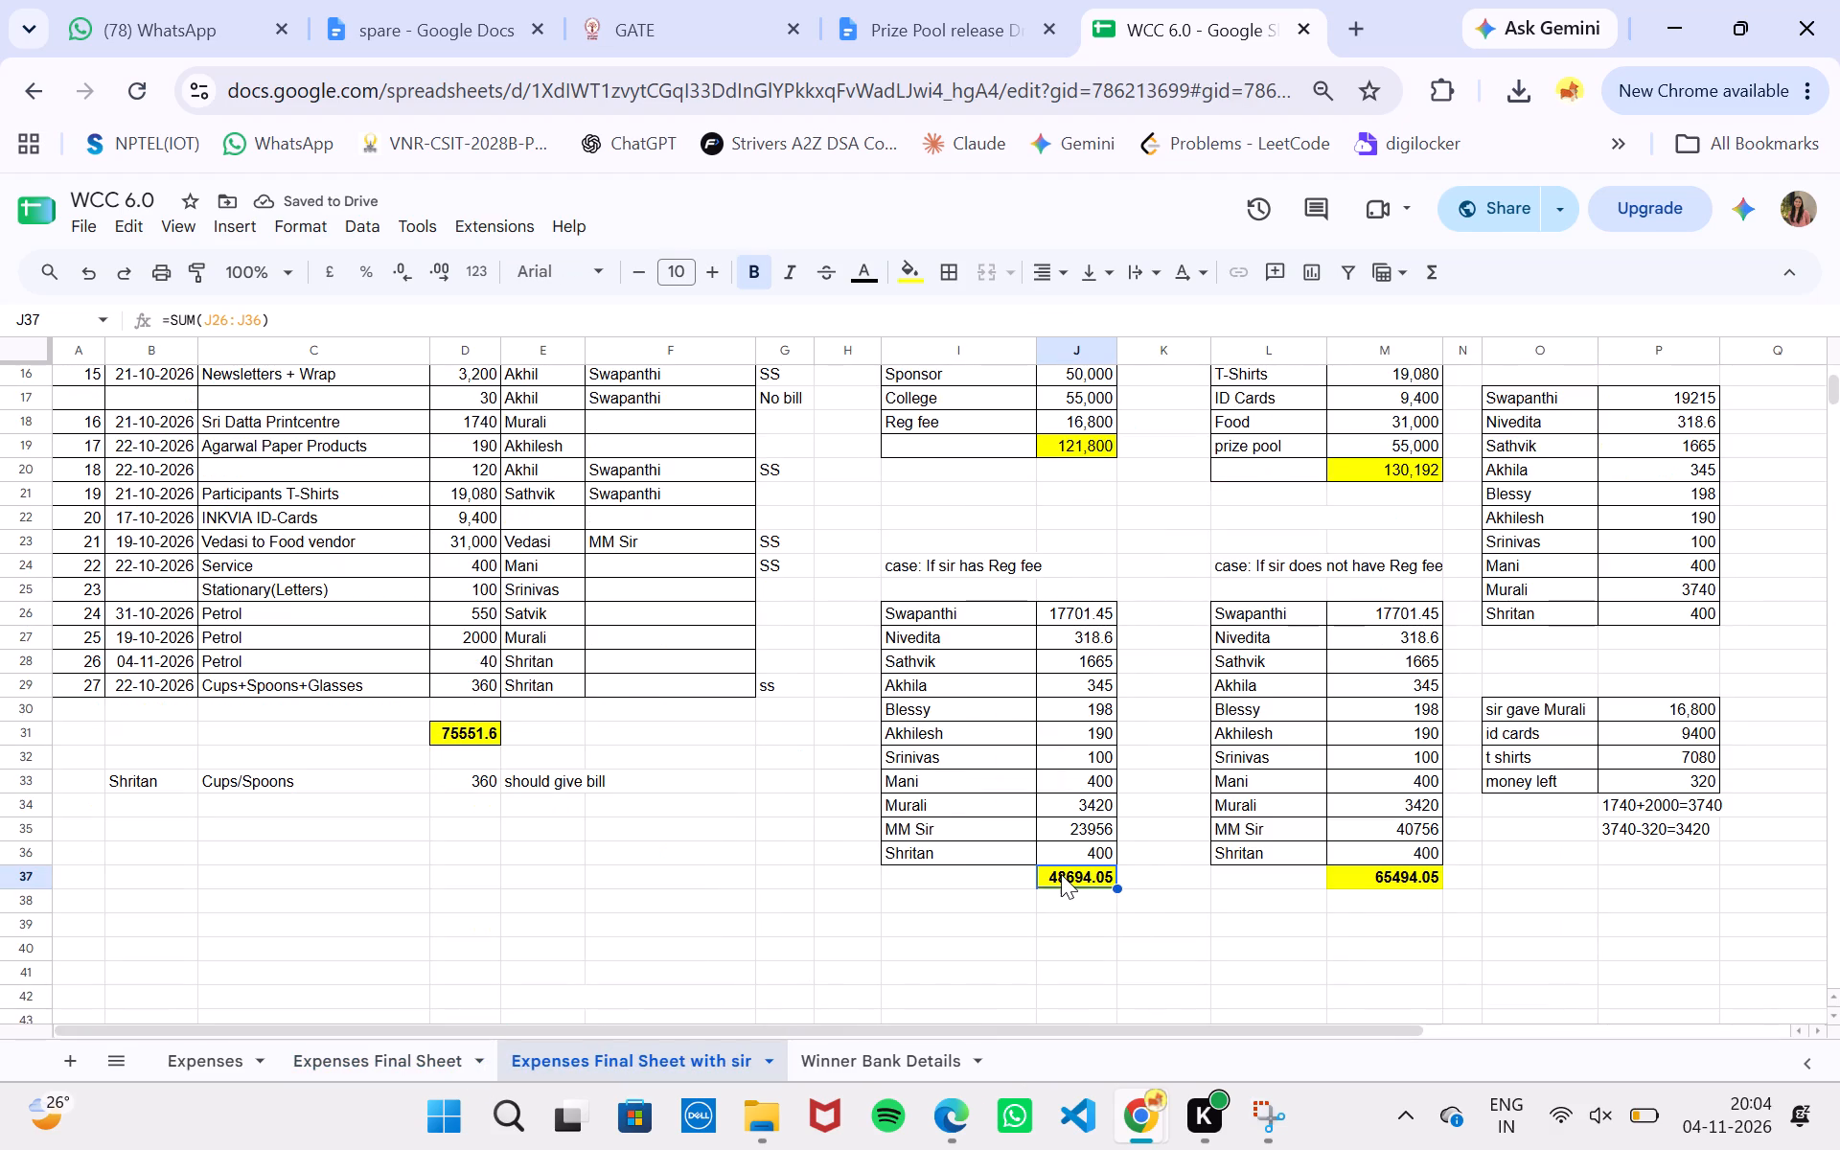
{"action": "double_click", "coordinate": [1061, 874]}
{"action": "key", "text": "ctrl+a"}
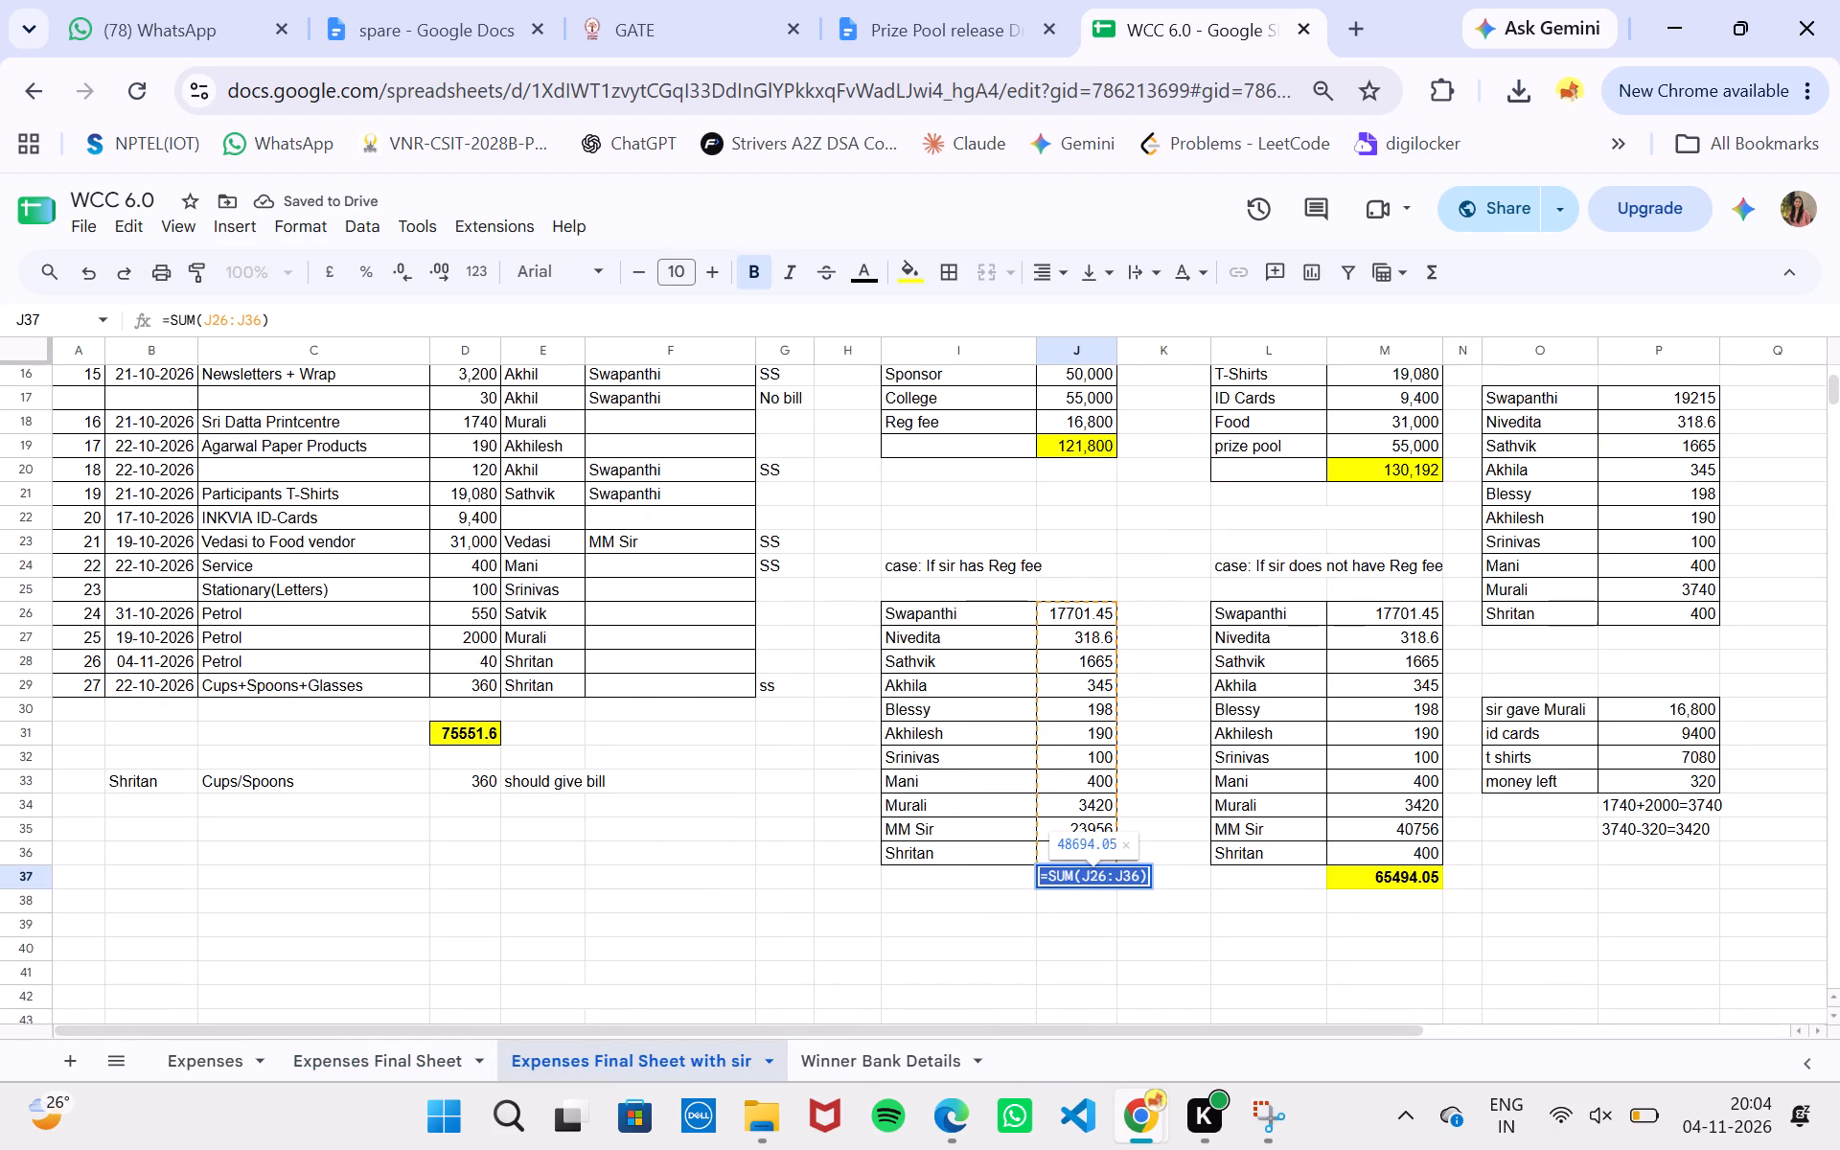
{"action": "key", "text": "Delete"}
{"action": "left_click", "coordinate": [1184, 945]}
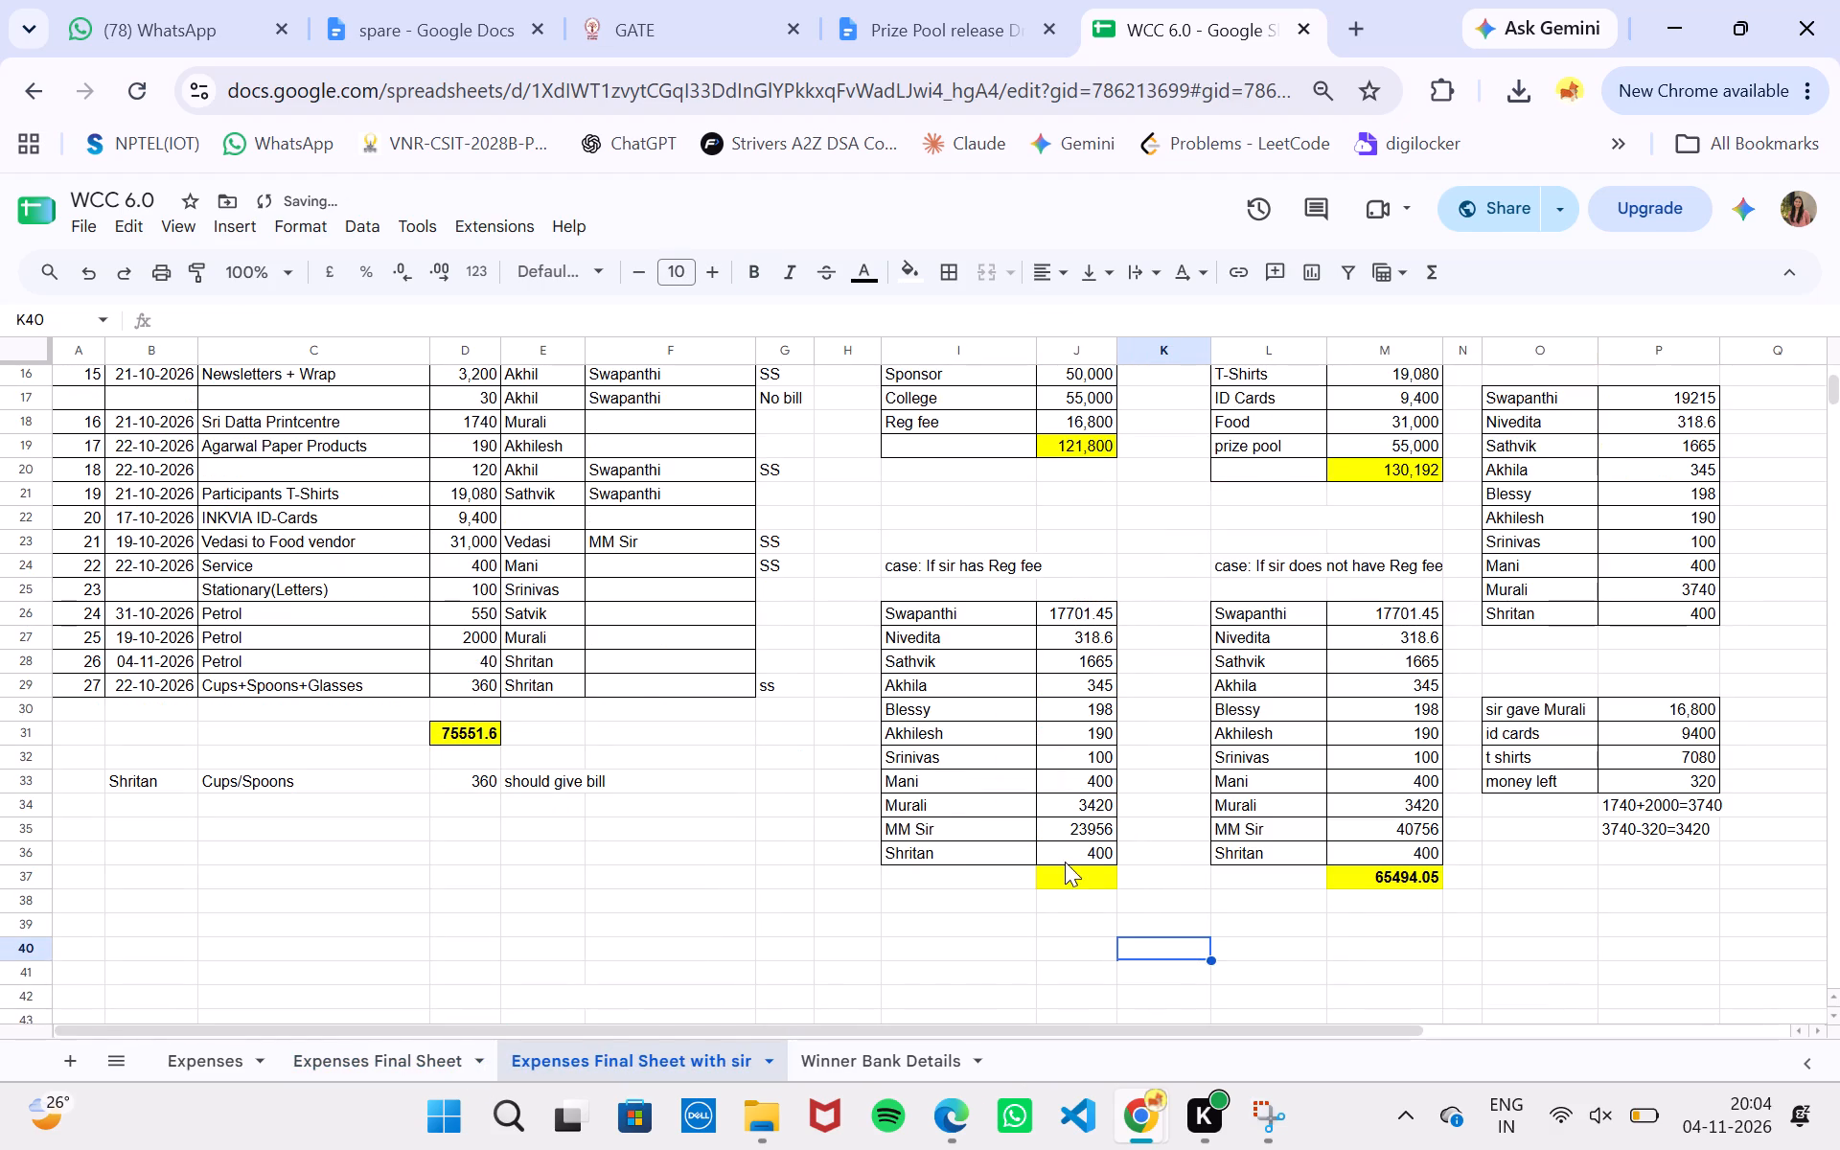
{"action": "left_click", "coordinate": [1072, 880]}
{"action": "left_click", "coordinate": [912, 268]}
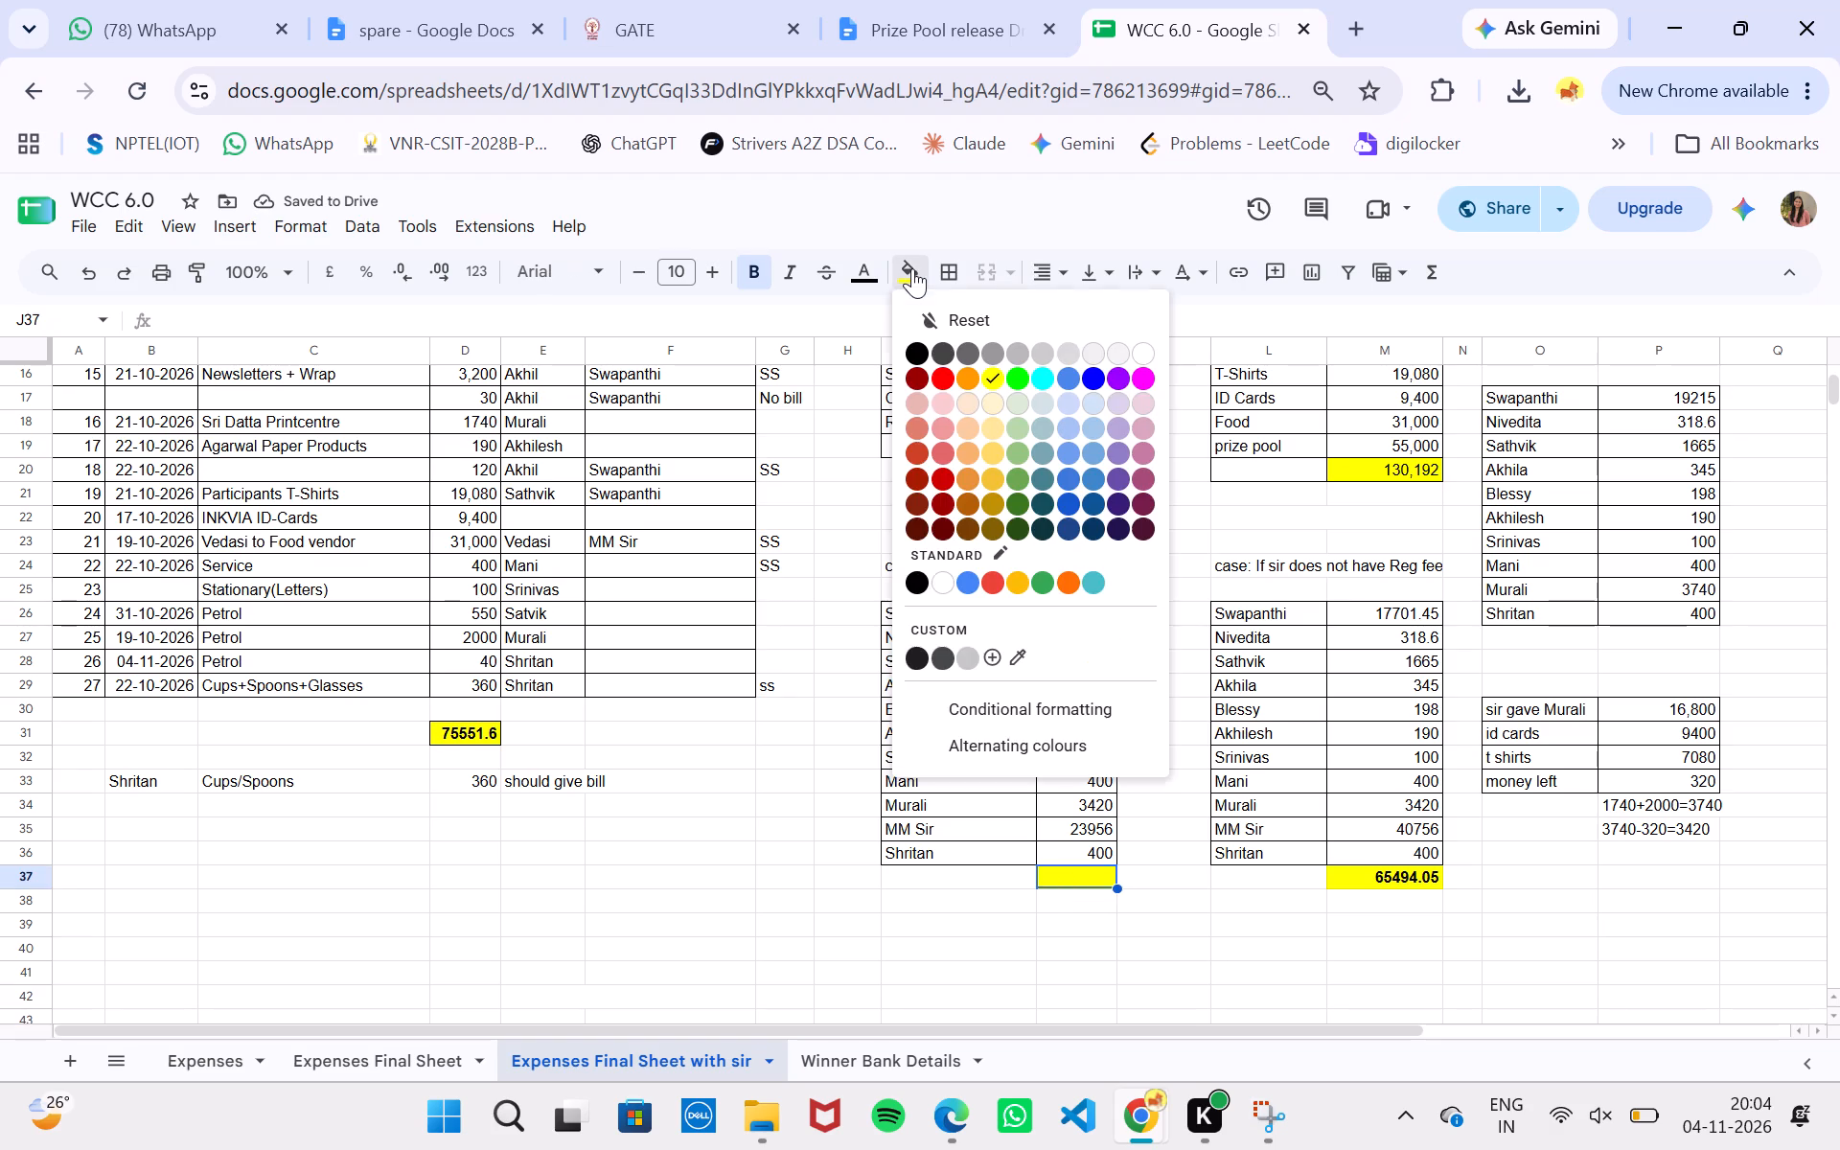
{"action": "left_click", "coordinate": [947, 297]}
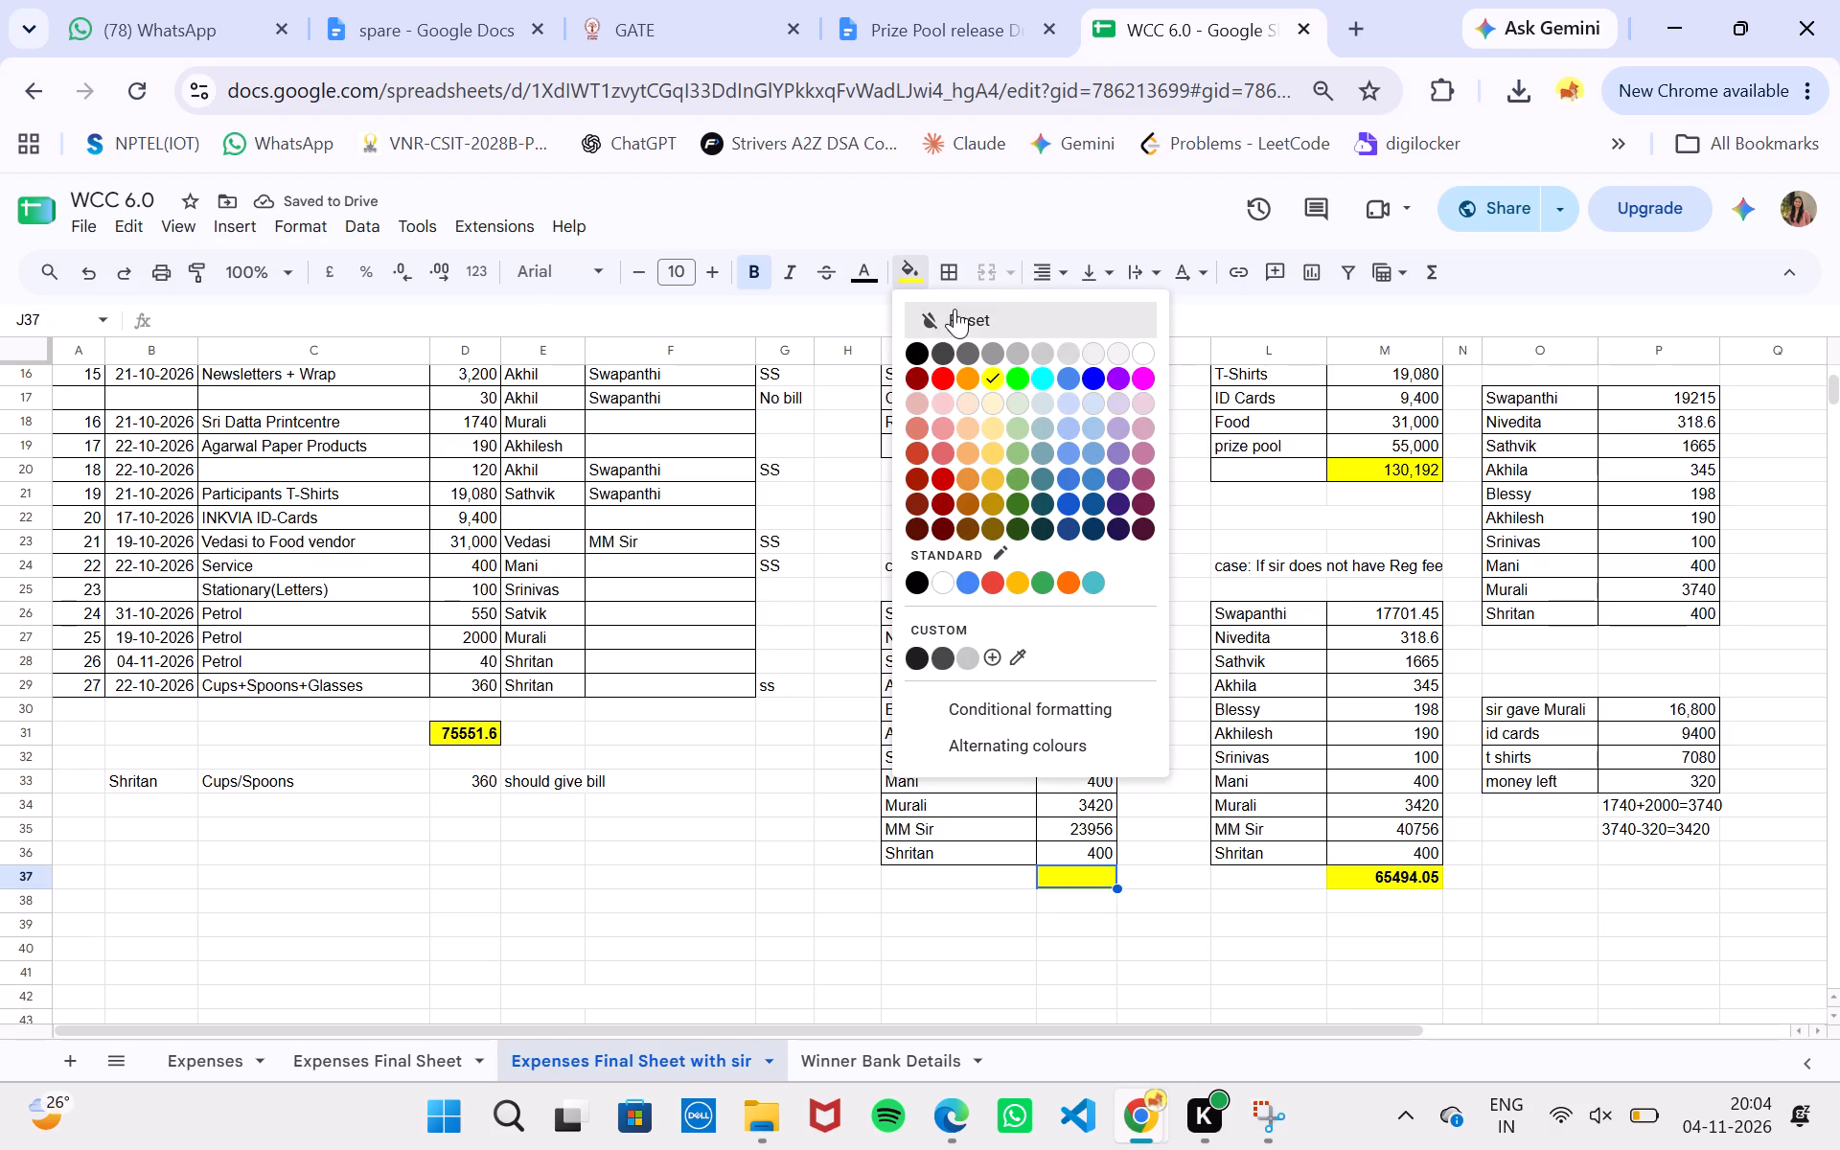
{"action": "left_click", "coordinate": [958, 312]}
{"action": "left_click", "coordinate": [1086, 830]}
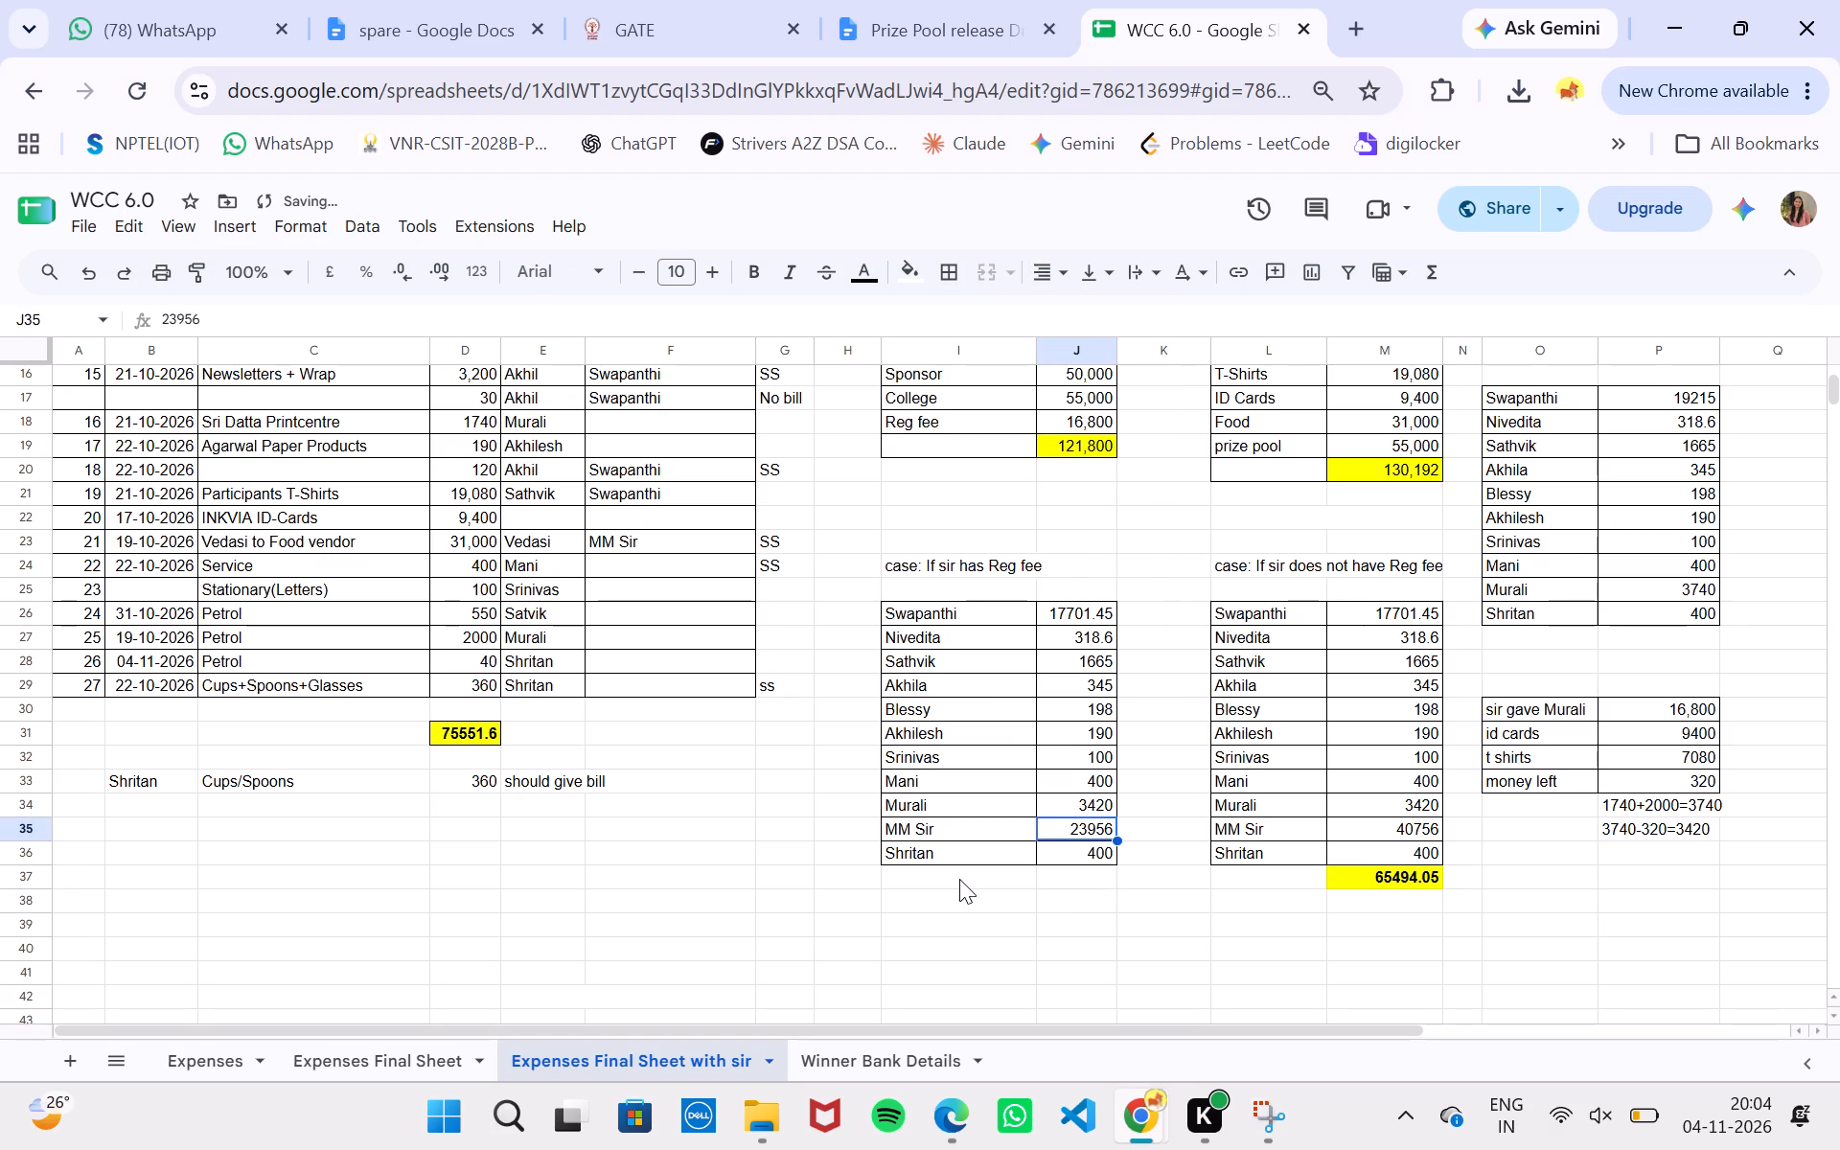
Add all borders to cells I37:J37 to extend the "If sir has Reg fee" table by one row.
{"action": "left_click_drag", "start_coordinate": [961, 879], "coordinate": [1058, 880]}
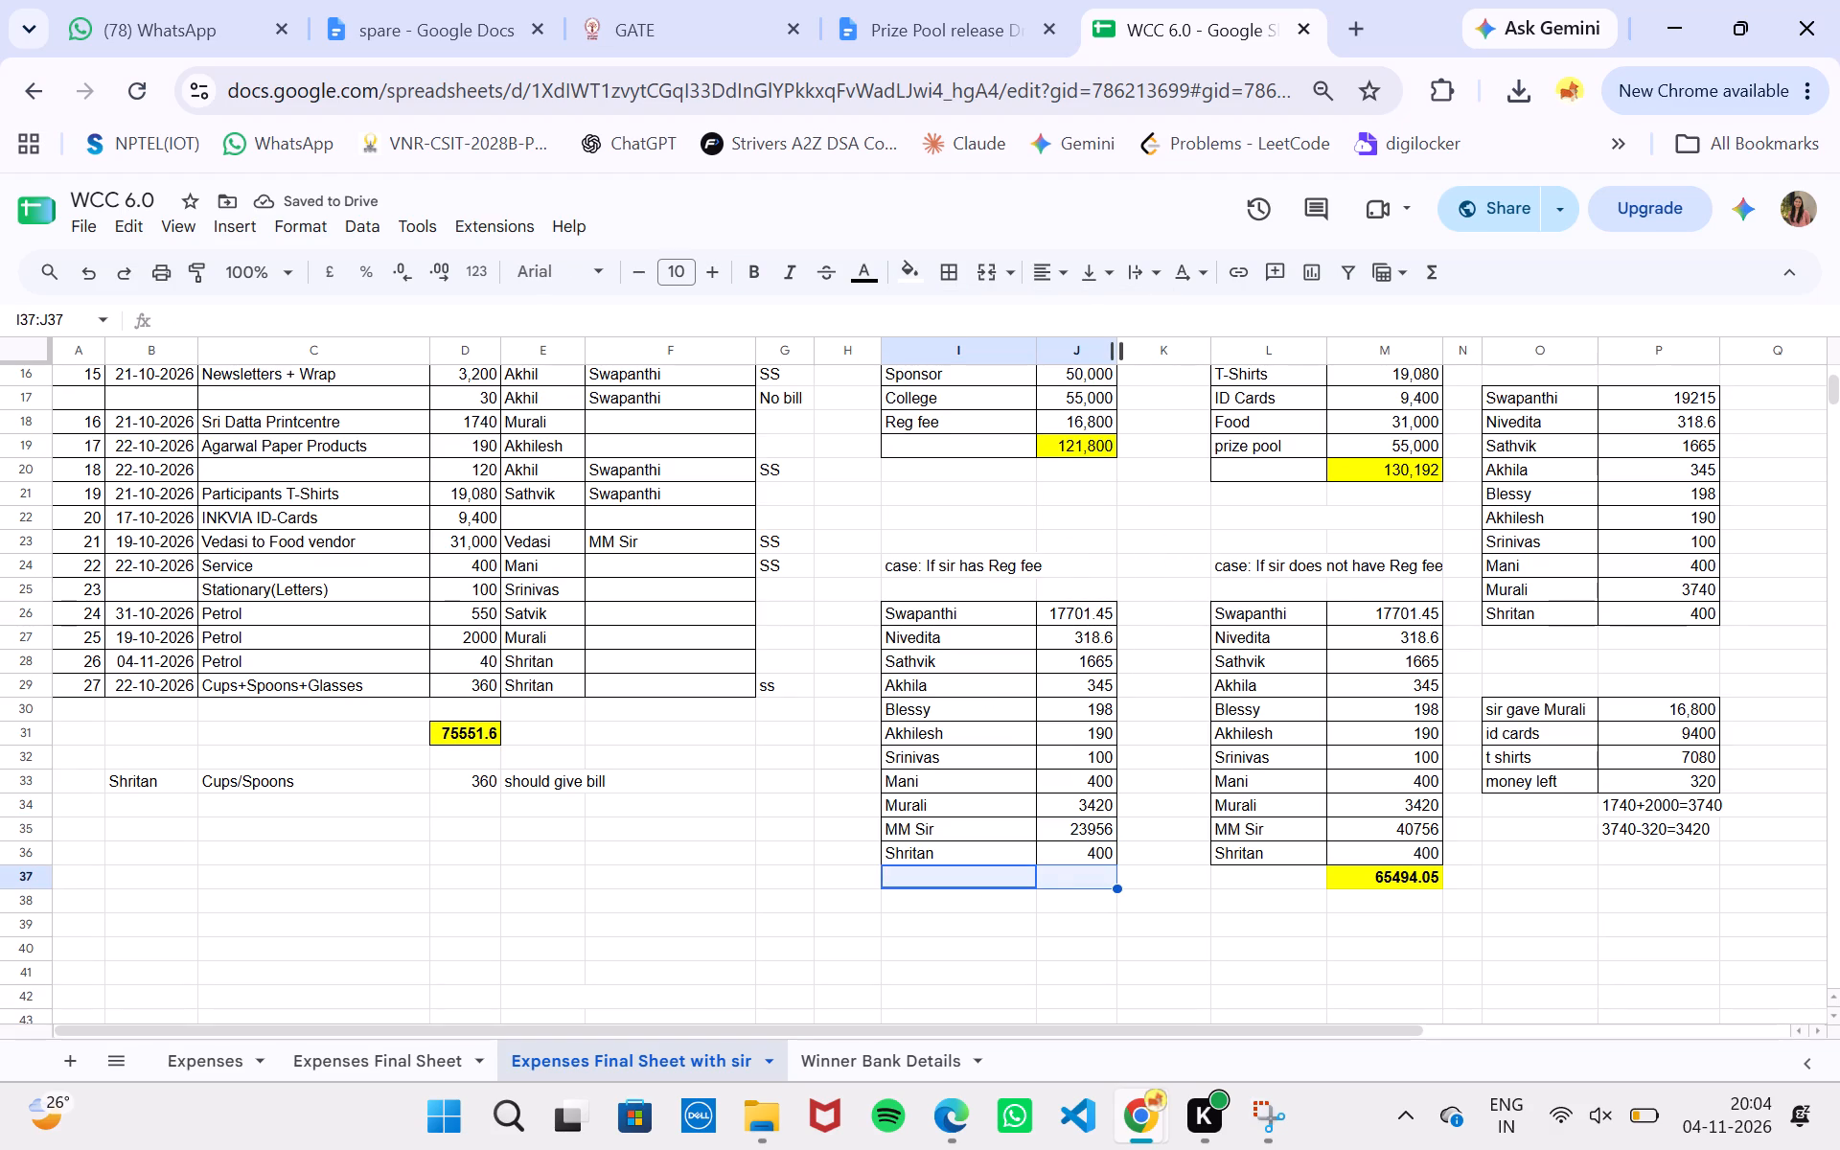
{"action": "left_click", "coordinate": [953, 259]}
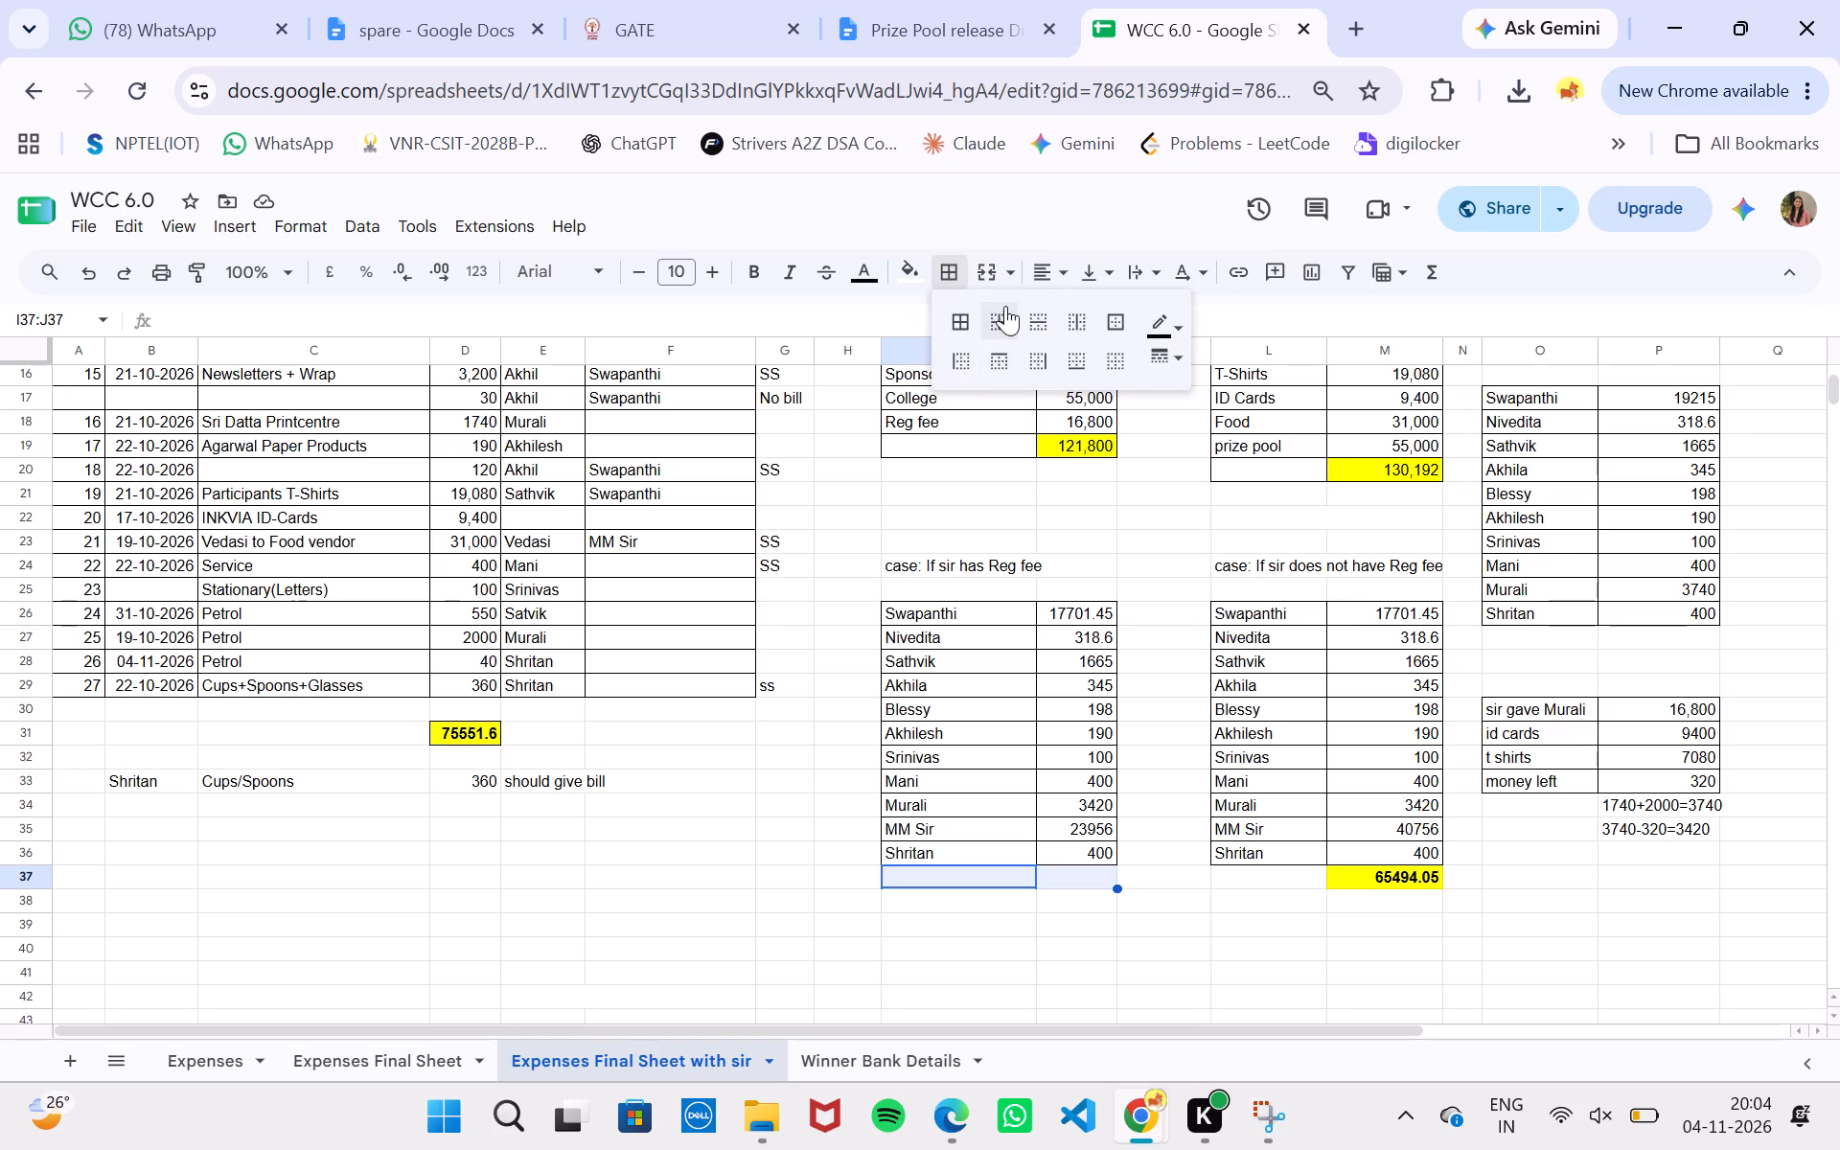
{"action": "left_click", "coordinate": [949, 319]}
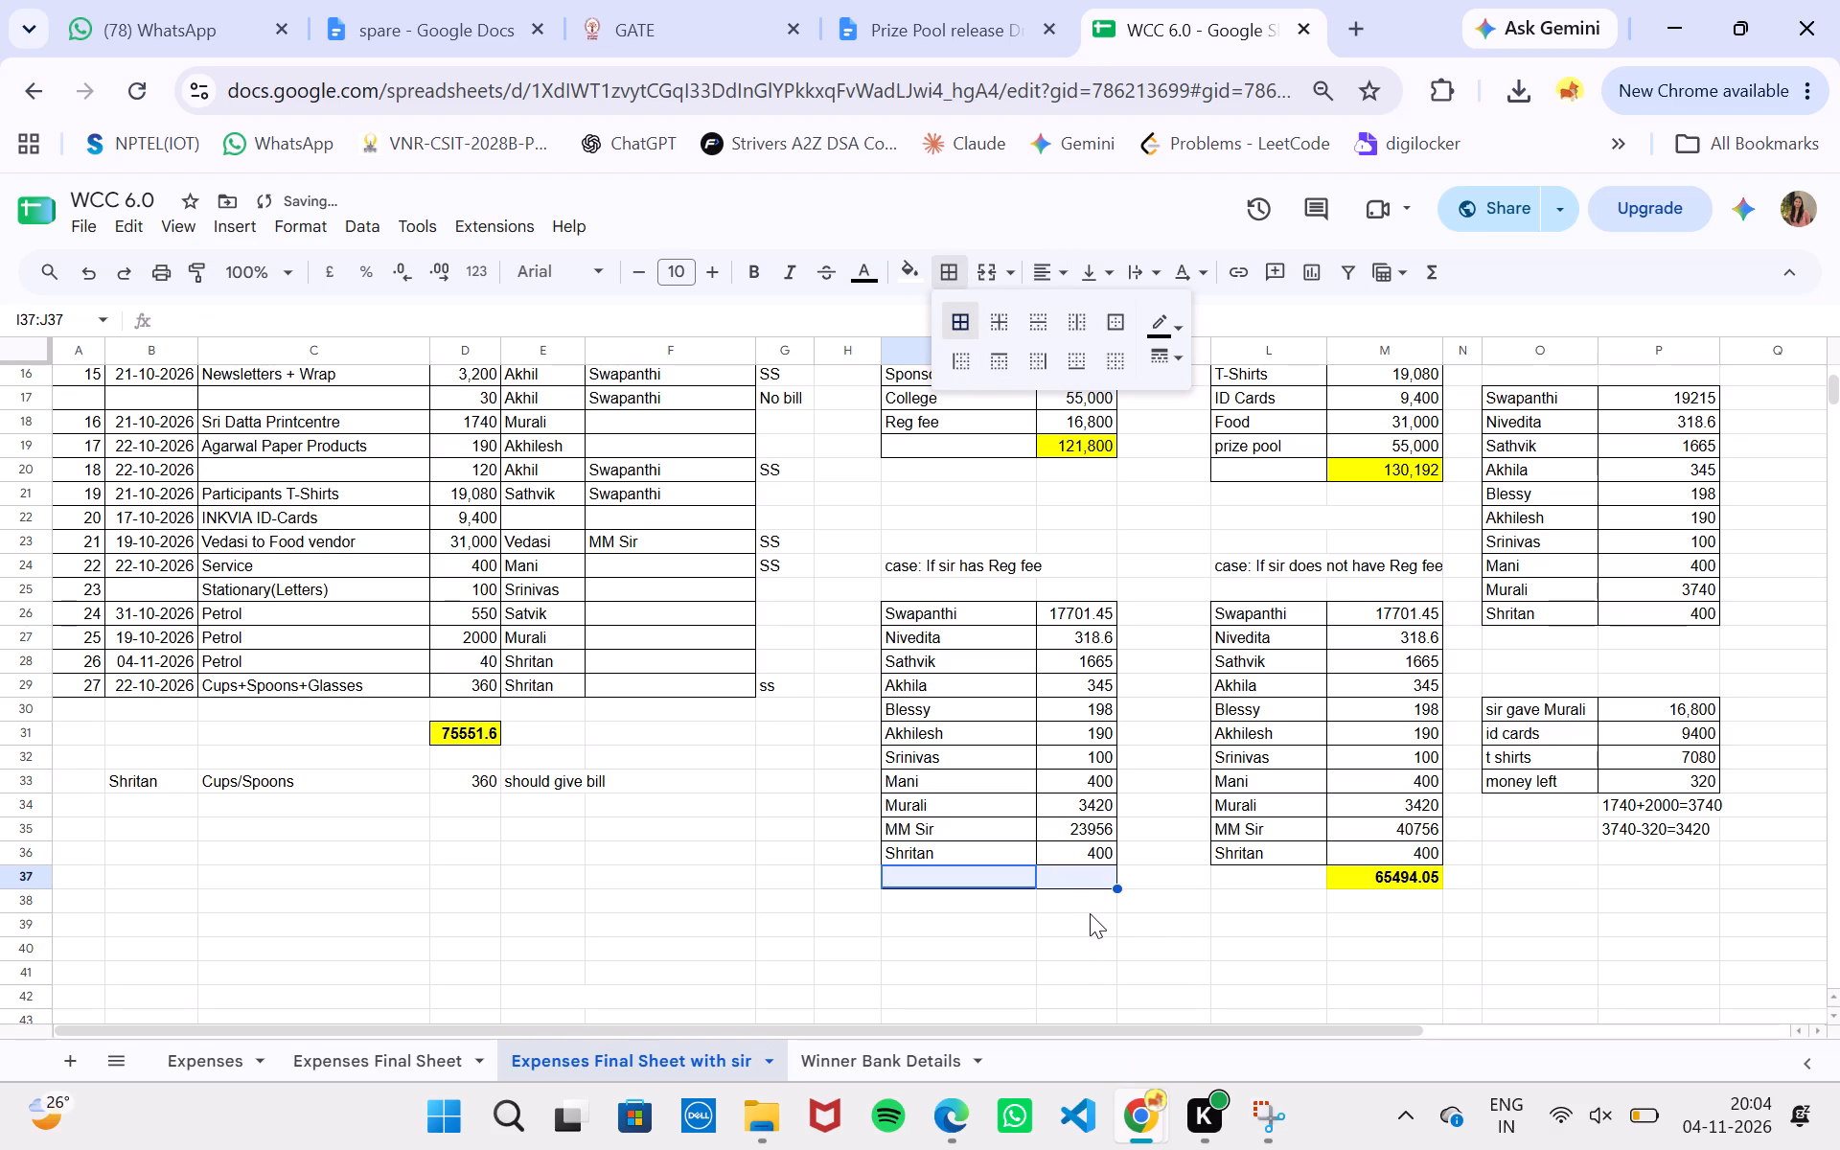
Format cell J38 as the new total cell with outer borders, yellow fill and bold text.
{"action": "left_click", "coordinate": [1088, 910]}
{"action": "left_click", "coordinate": [951, 259]}
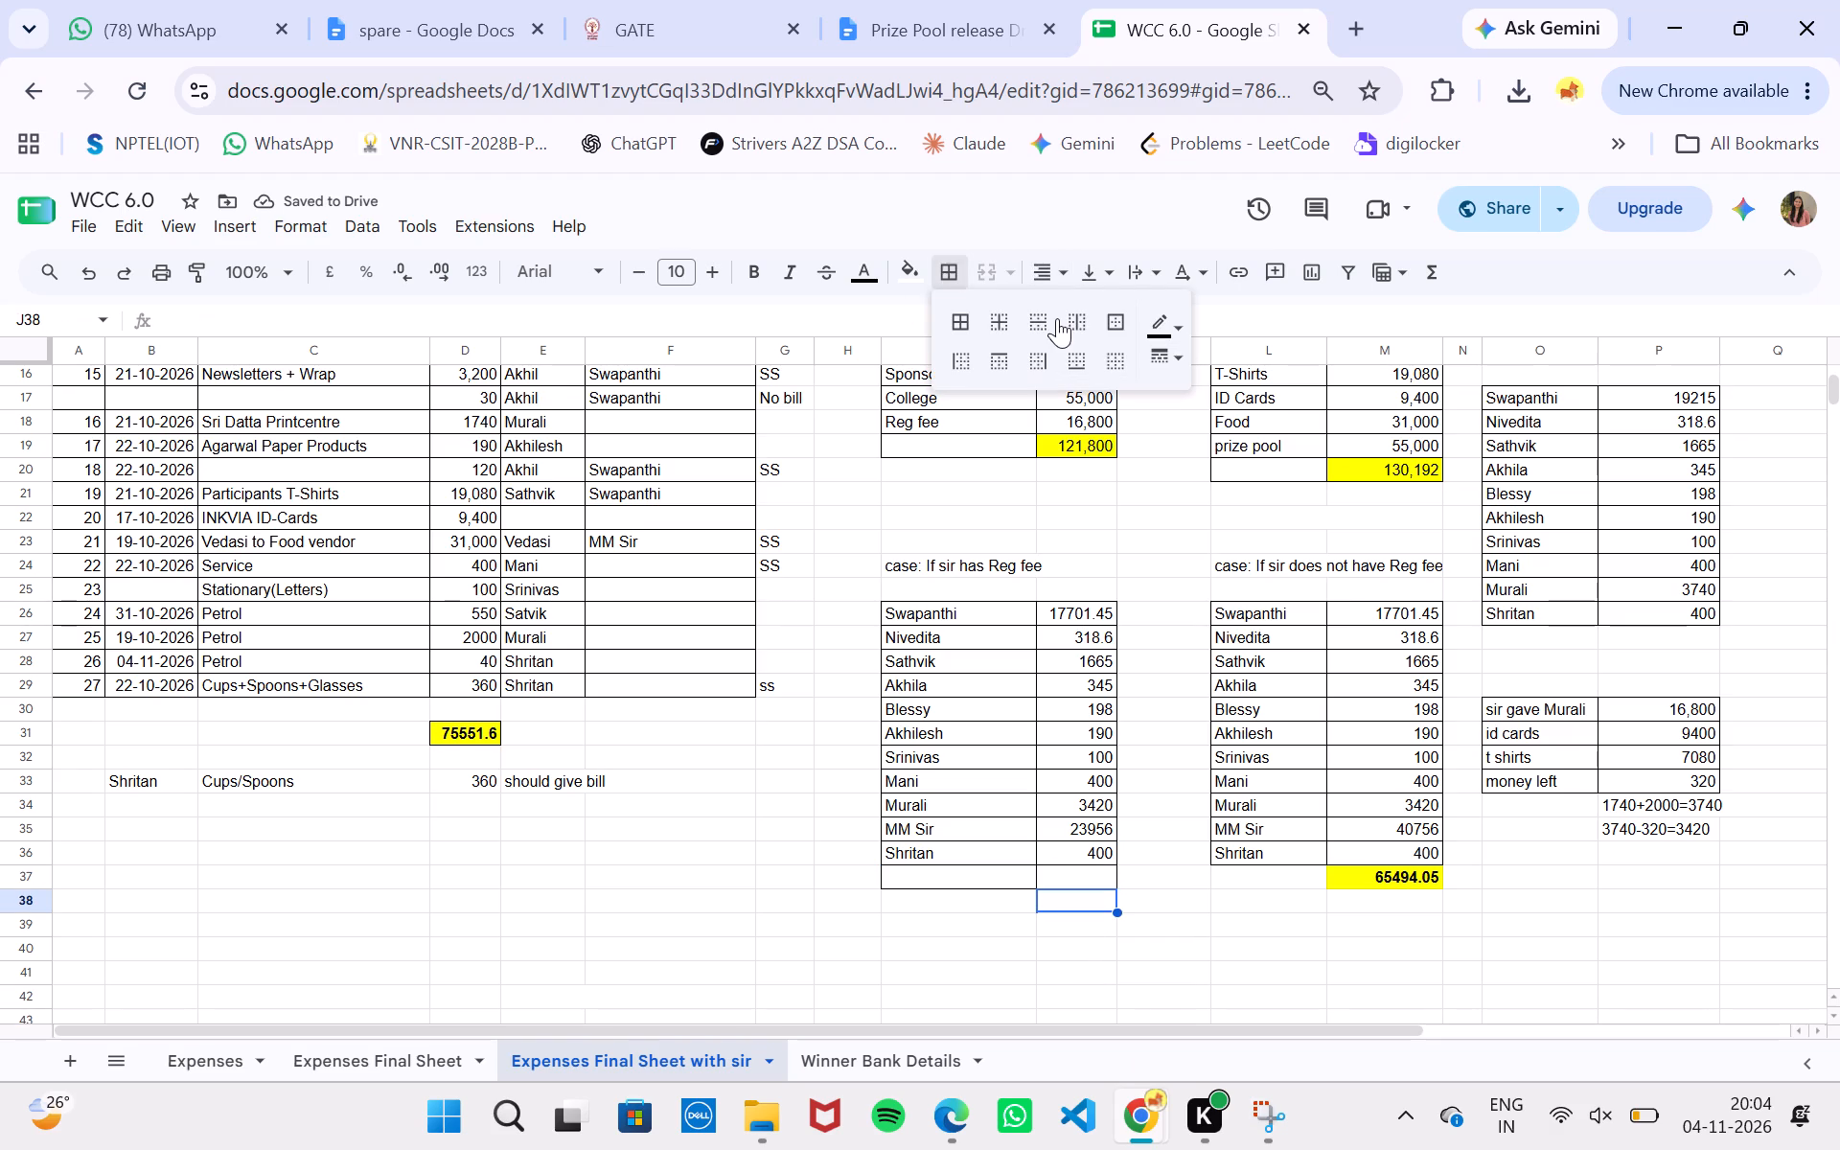
{"action": "left_click", "coordinate": [1119, 322]}
{"action": "left_click", "coordinate": [897, 268]}
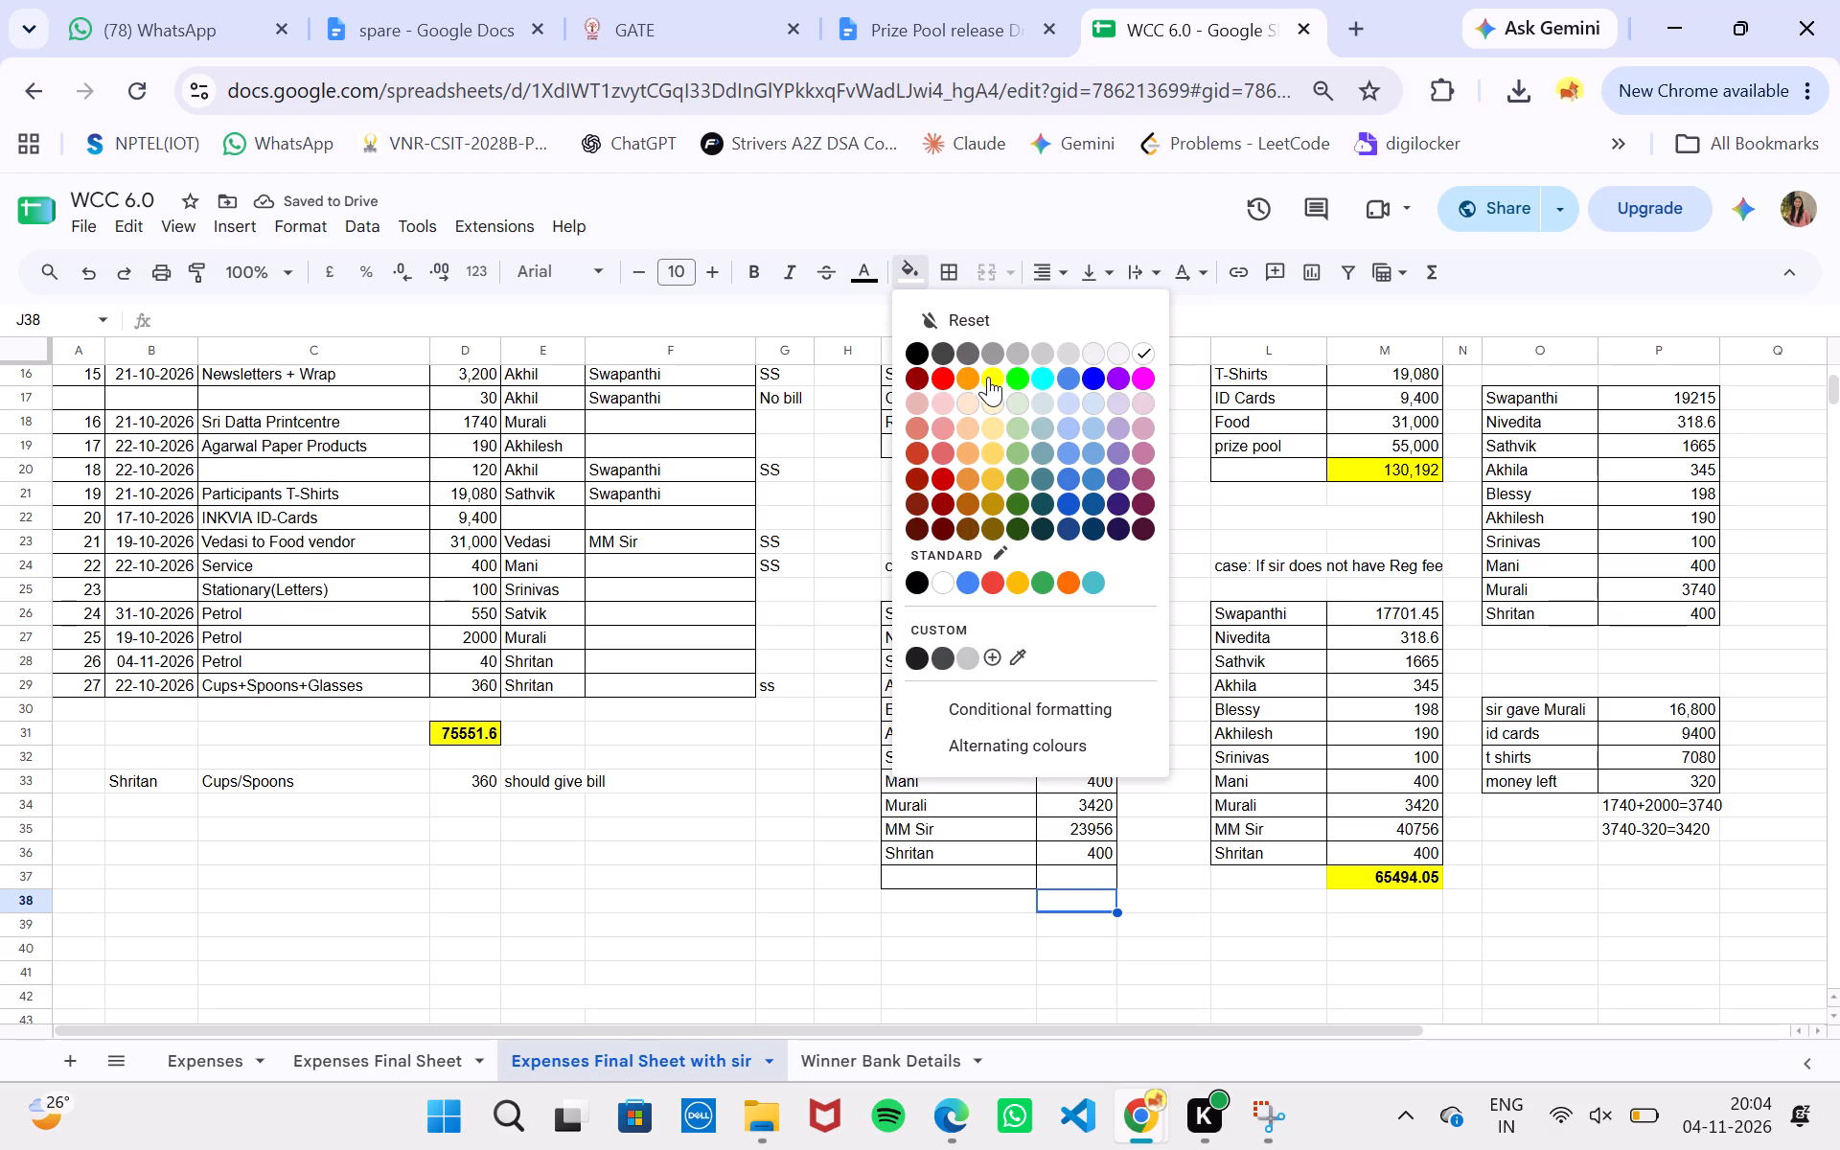
{"action": "left_click", "coordinate": [990, 377]}
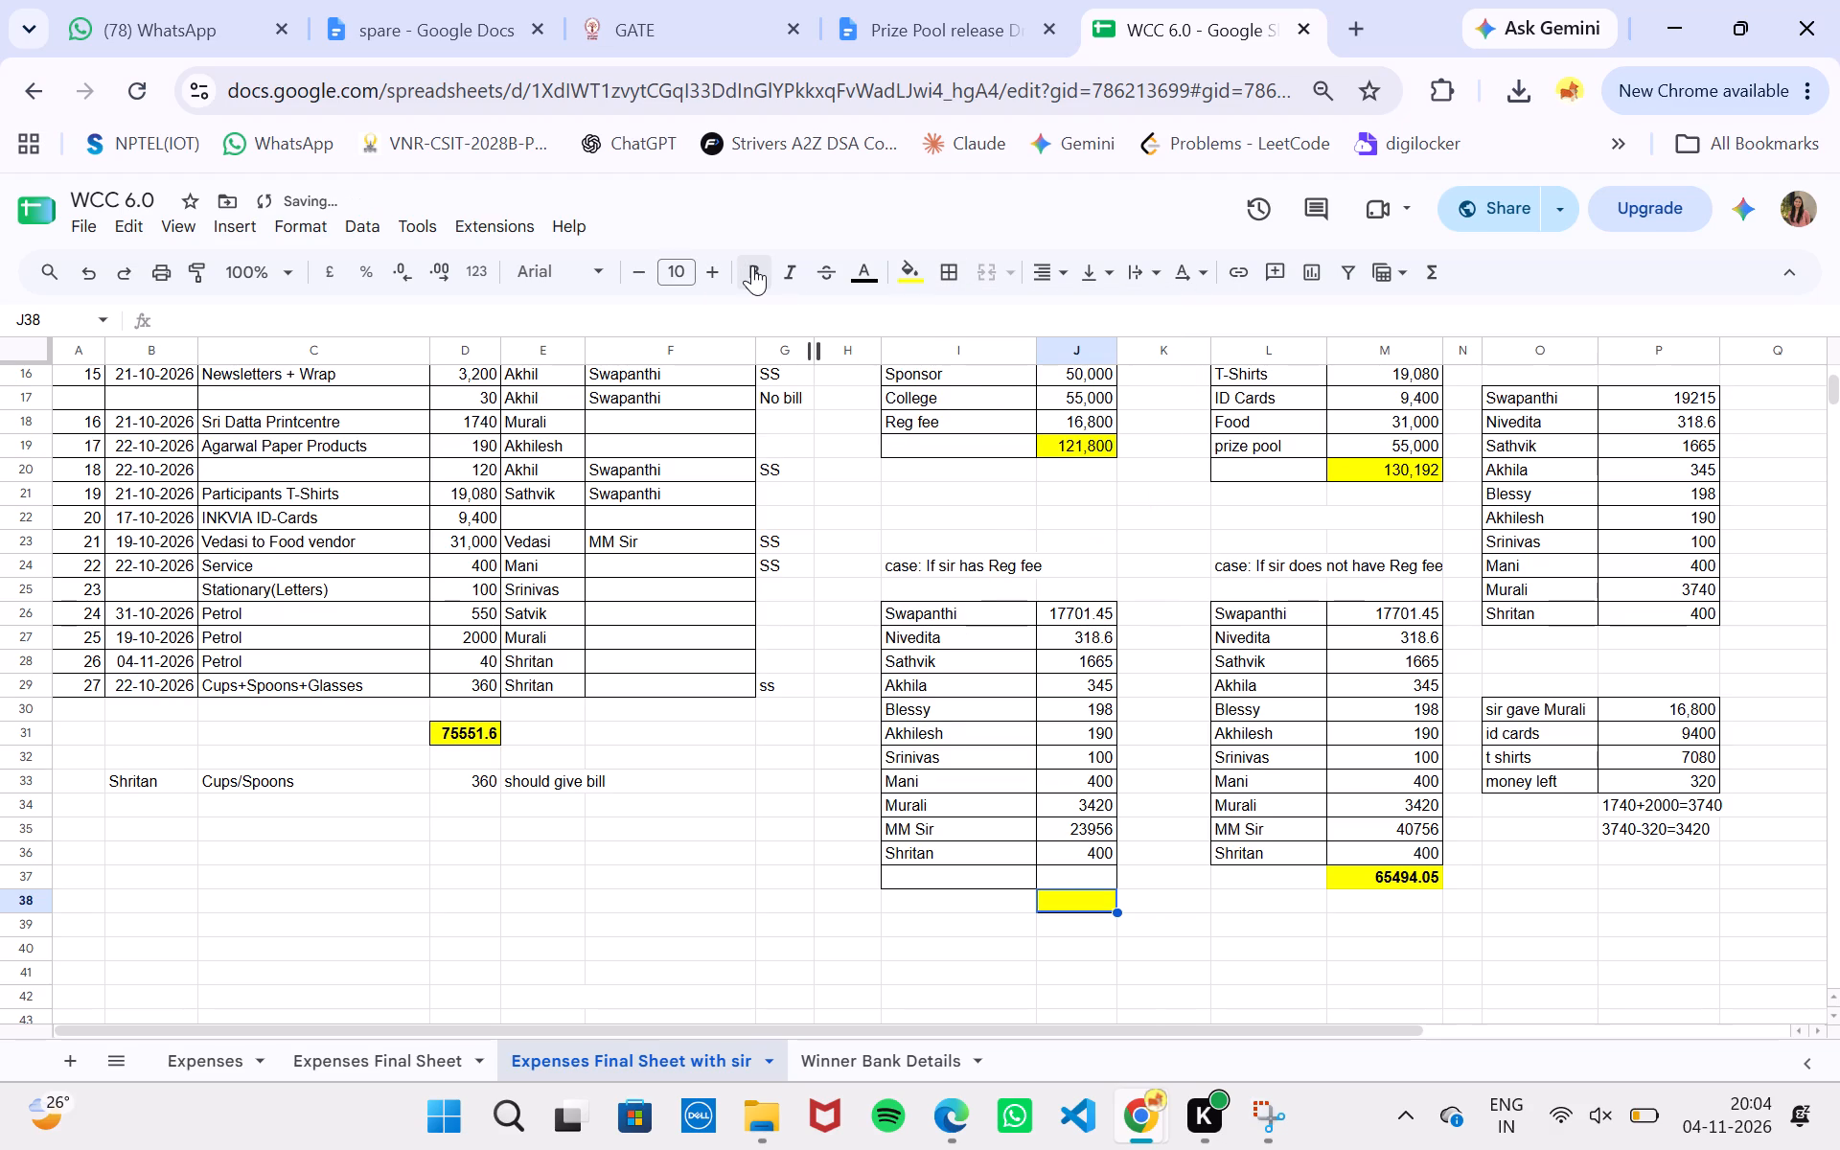
{"action": "left_click", "coordinate": [752, 265]}
Enter Bavitha in I37 as the table's new row label, copying the name from the Spent by entry in E9.
{"action": "double_click", "coordinate": [994, 877]}
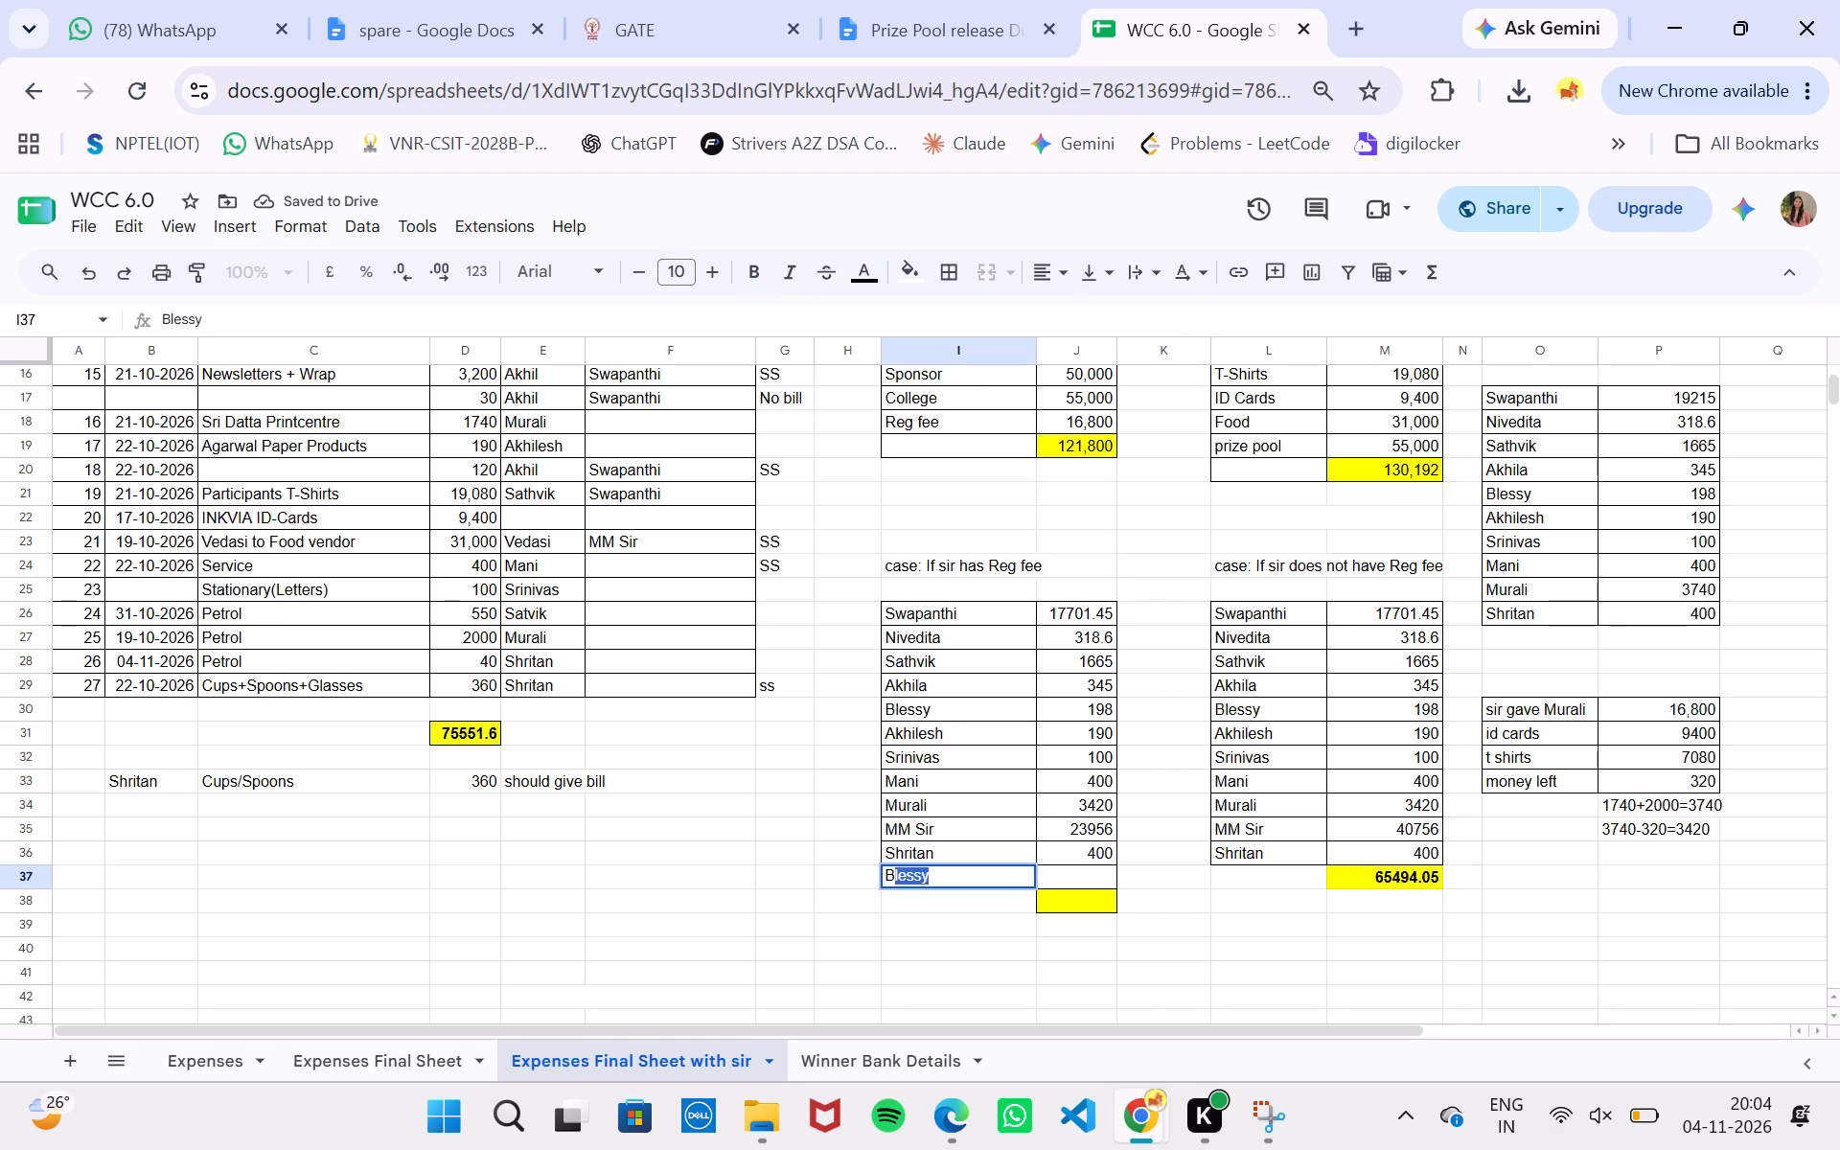
{"action": "scroll", "coordinate": [676, 773], "scroll_direction": "up", "scroll_amount": 3}
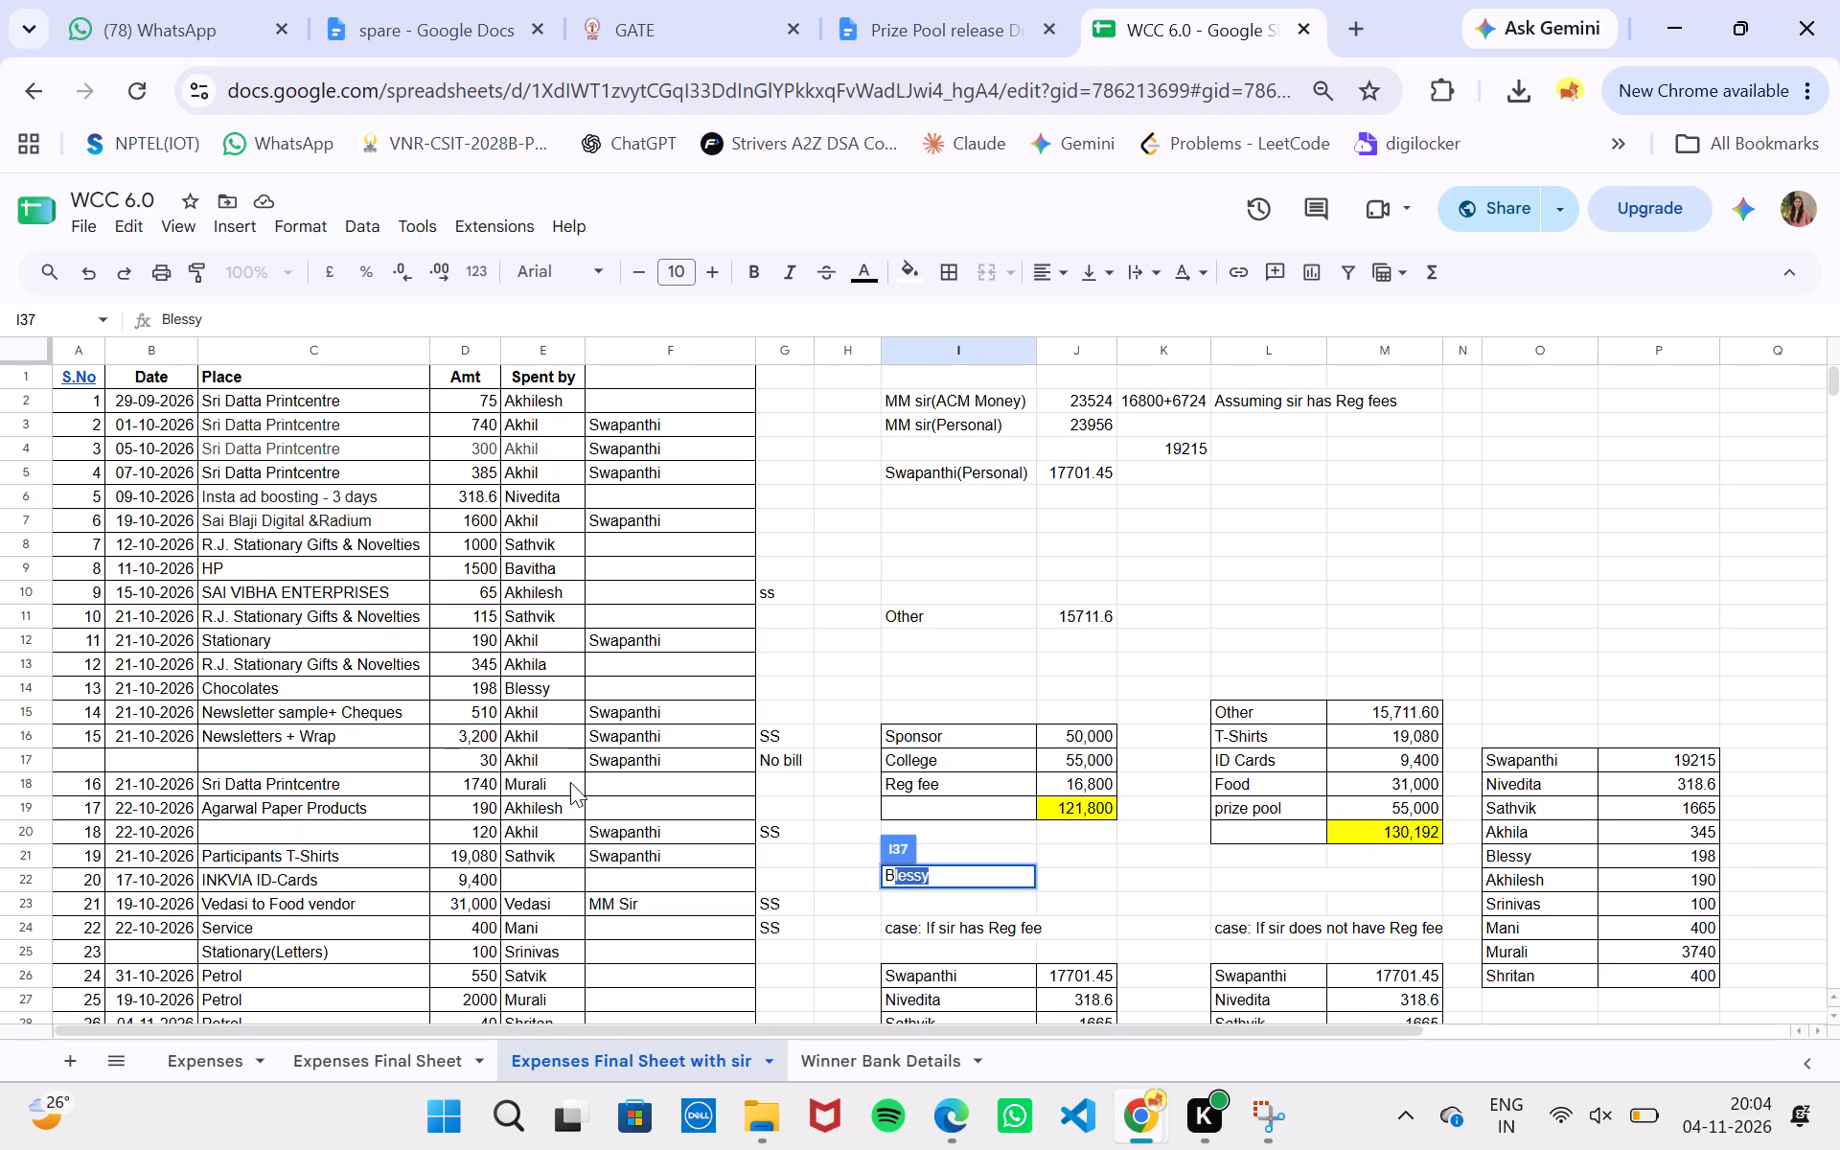
{"action": "double_click", "coordinate": [537, 565]}
{"action": "key", "text": "ctrl+a"}
{"action": "key", "text": "ctrl+c"}
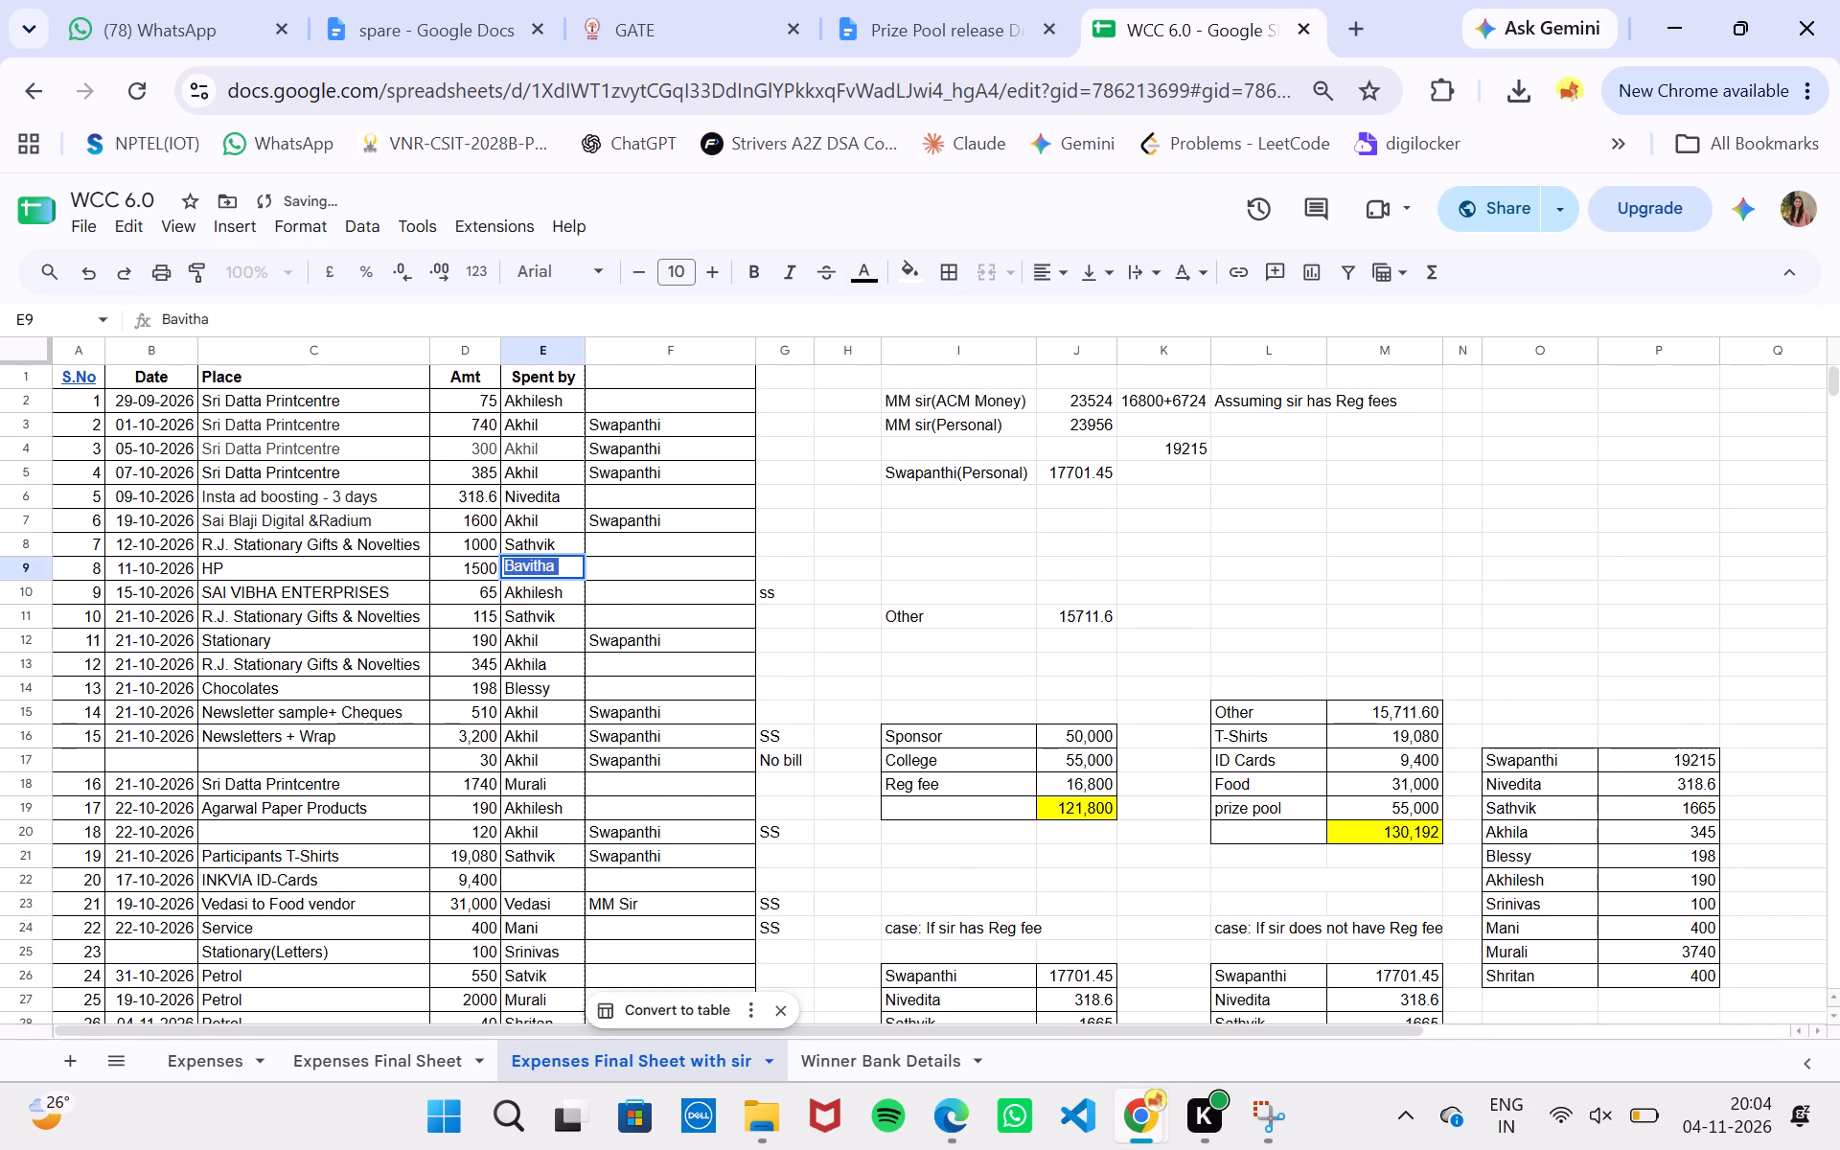
{"action": "scroll", "coordinate": [880, 683], "scroll_direction": "down", "scroll_amount": 3}
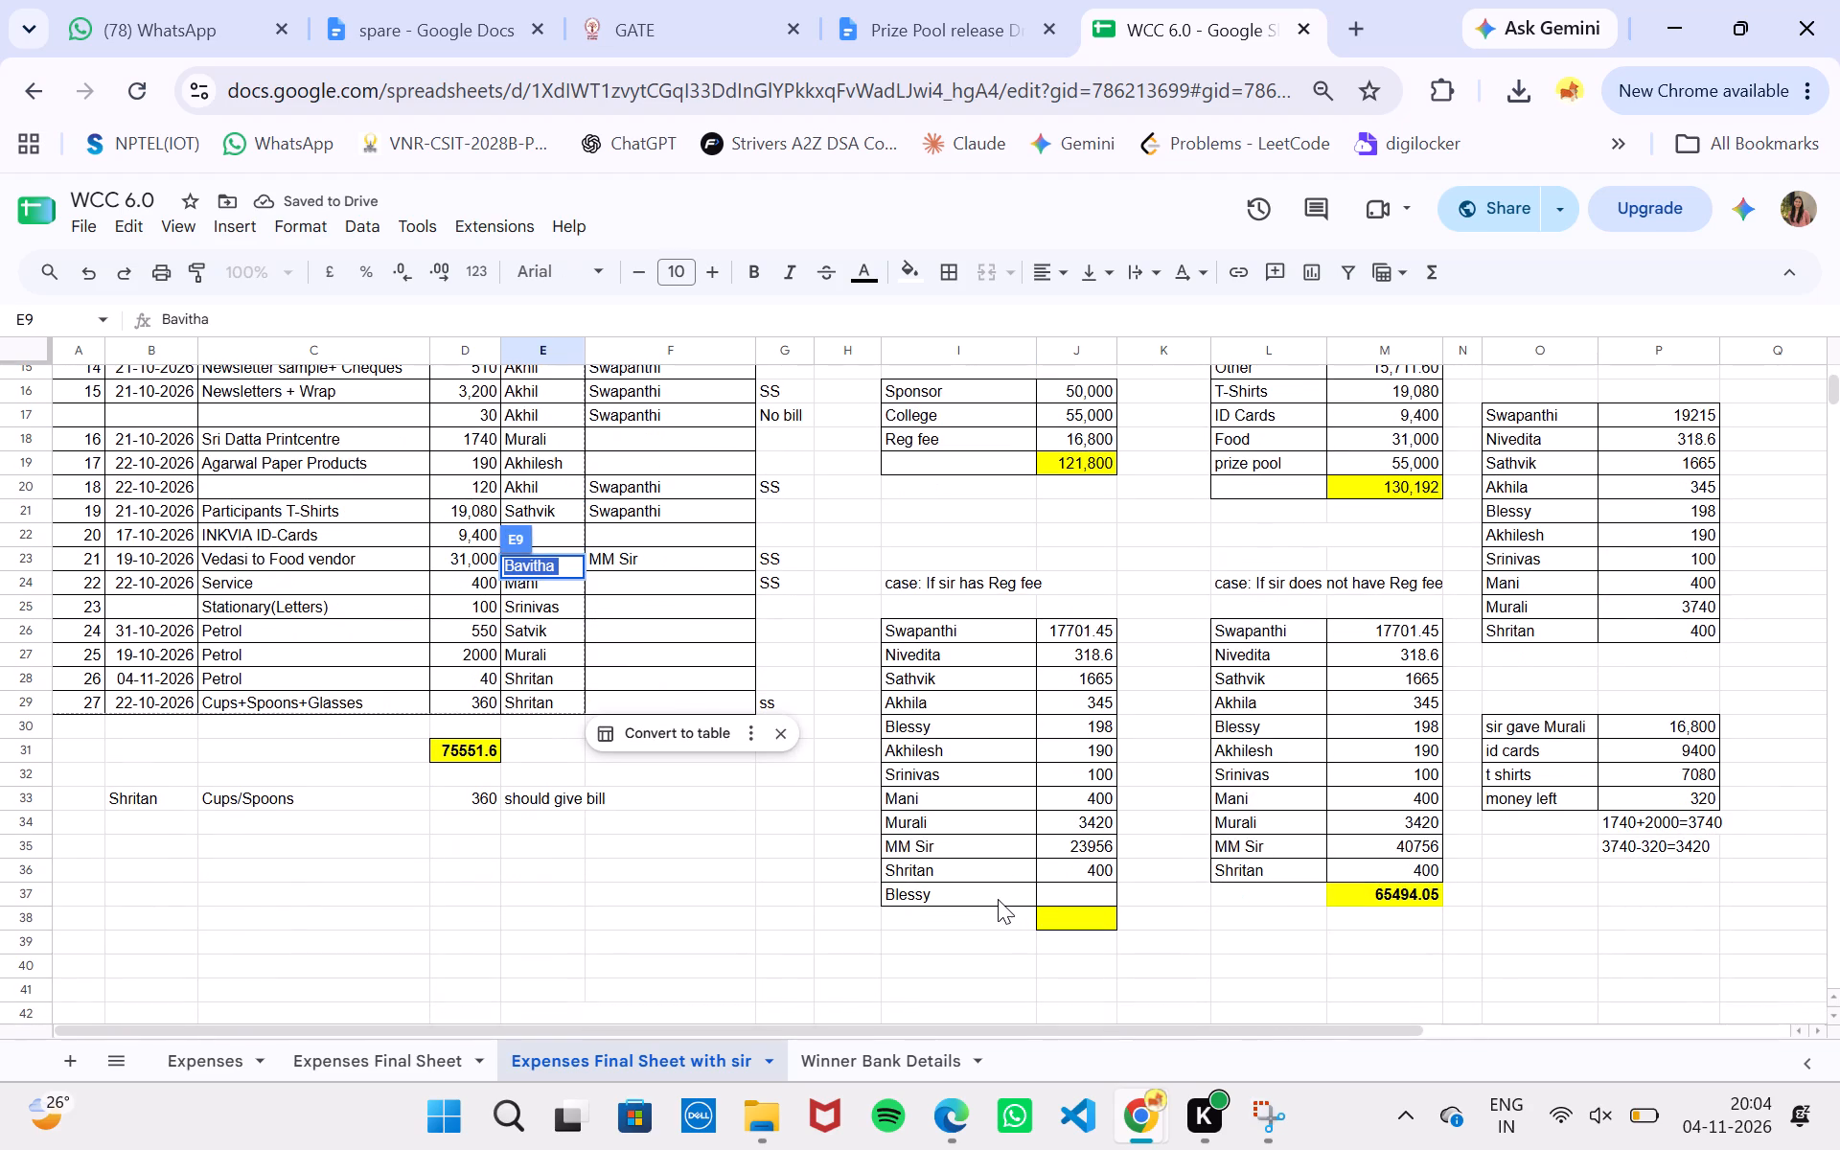
{"action": "double_click", "coordinate": [998, 899]}
{"action": "key", "text": "ctrl+a"}
{"action": "key", "text": "ctrl+BackSpace"}
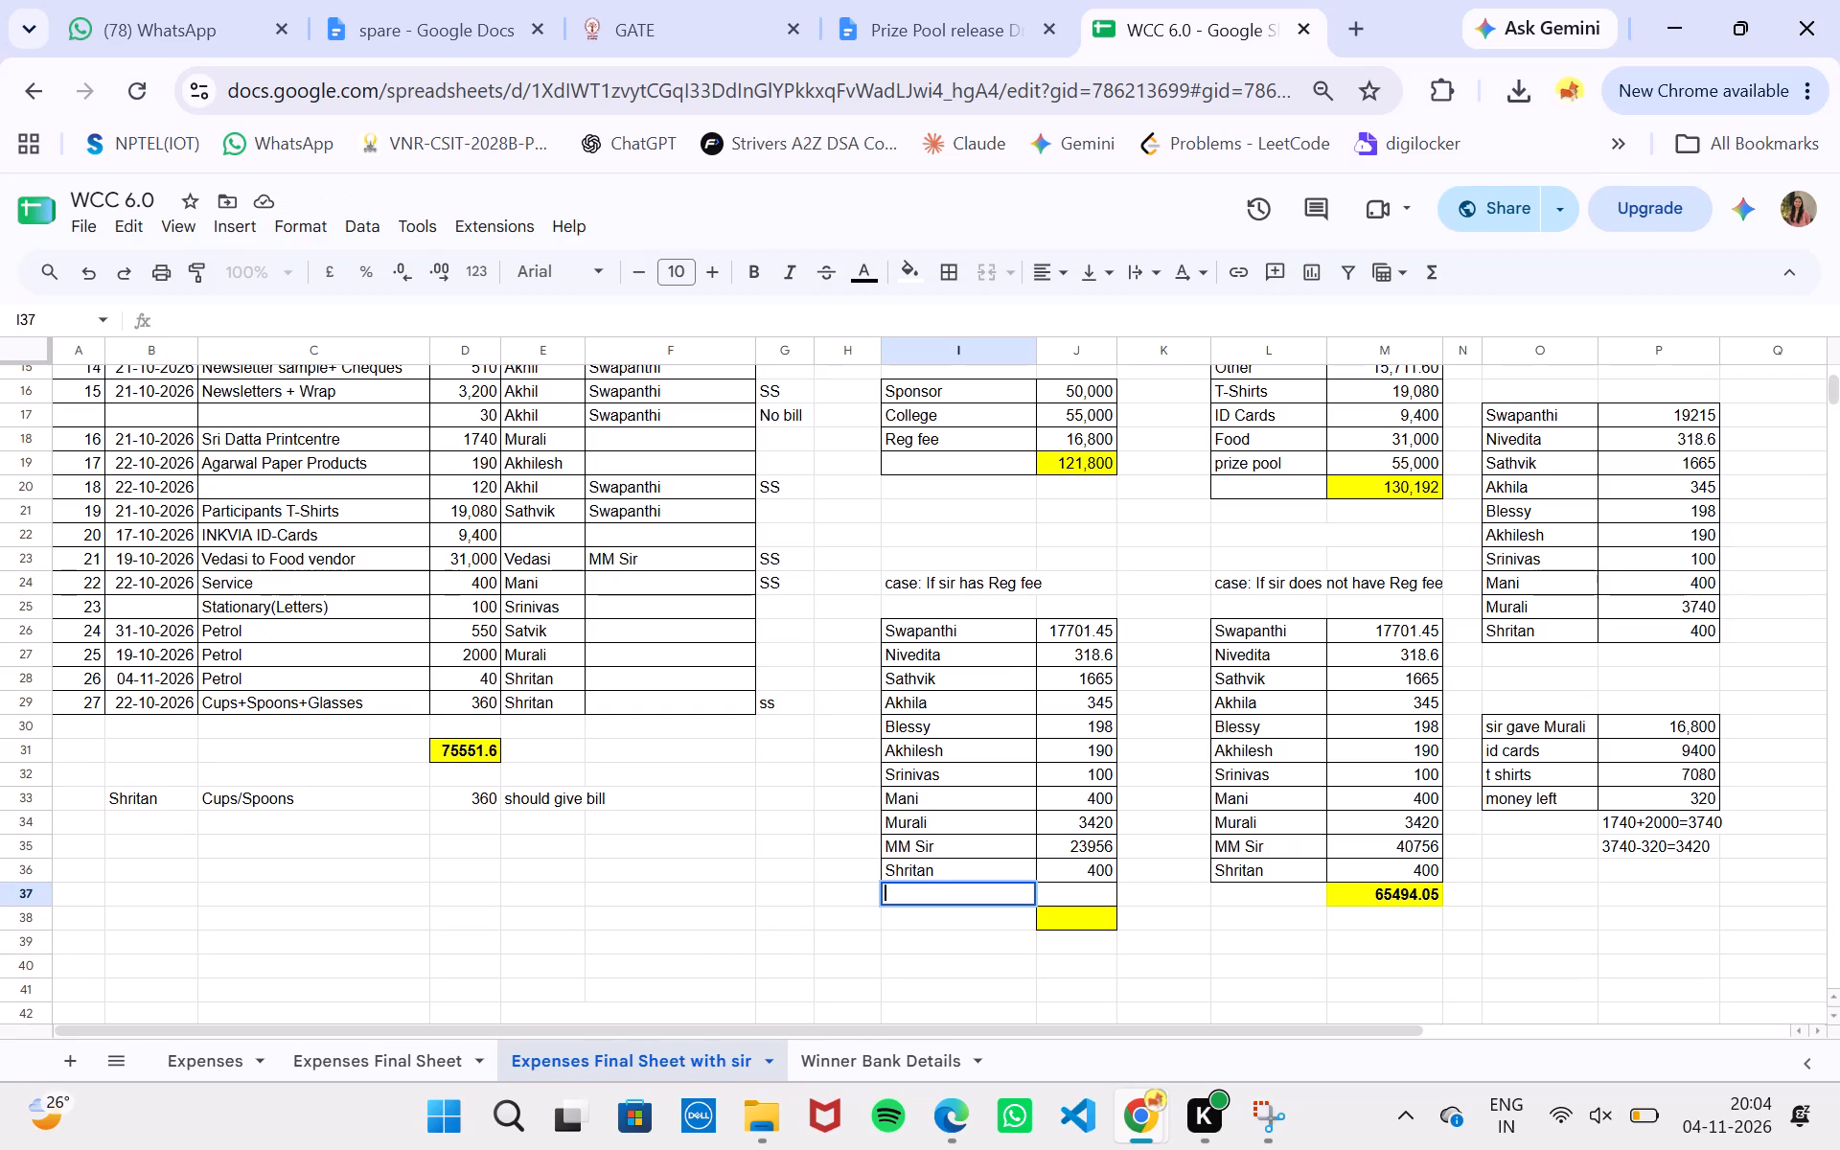
{"action": "key", "text": "ctrl+v"}
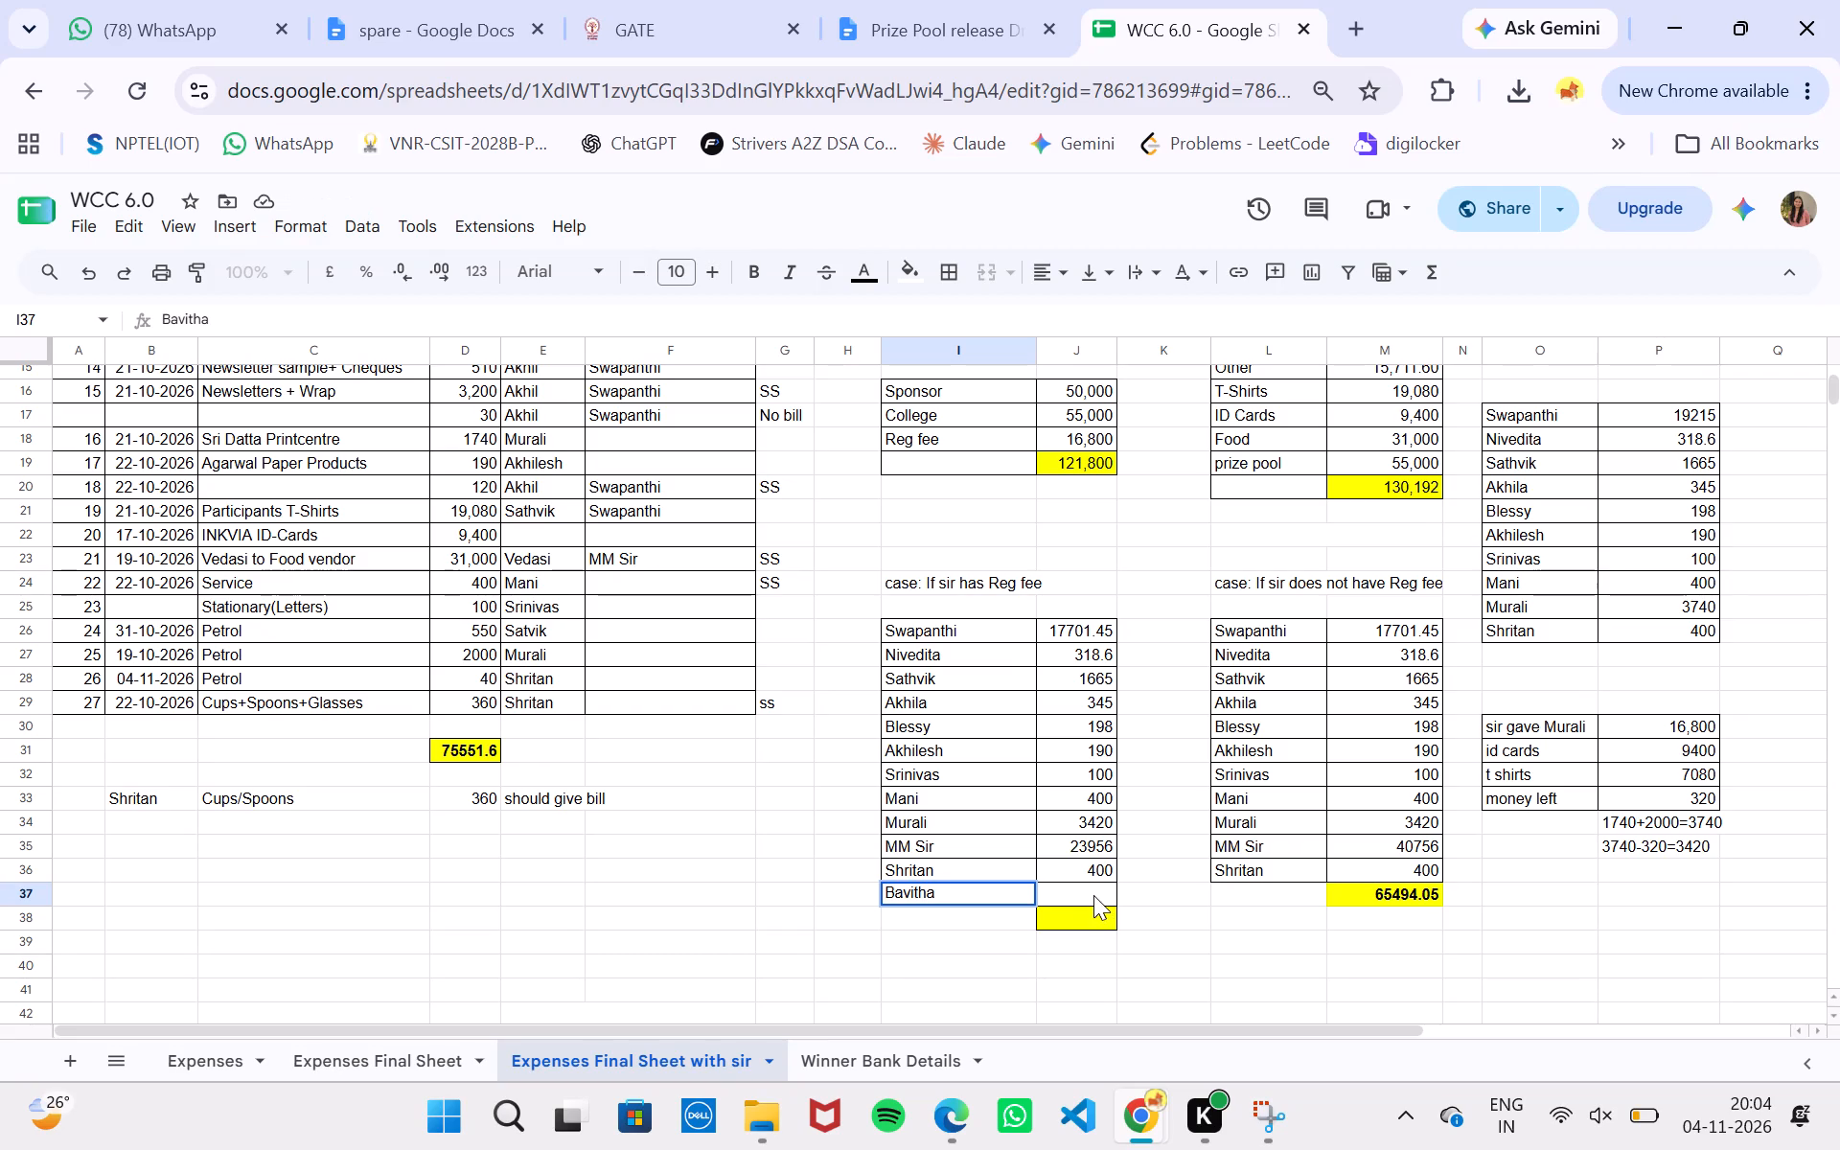
Enter 15000 as Bavitha's amount in J37 and remove the bold formatting from it.
{"action": "double_click", "coordinate": [1093, 894]}
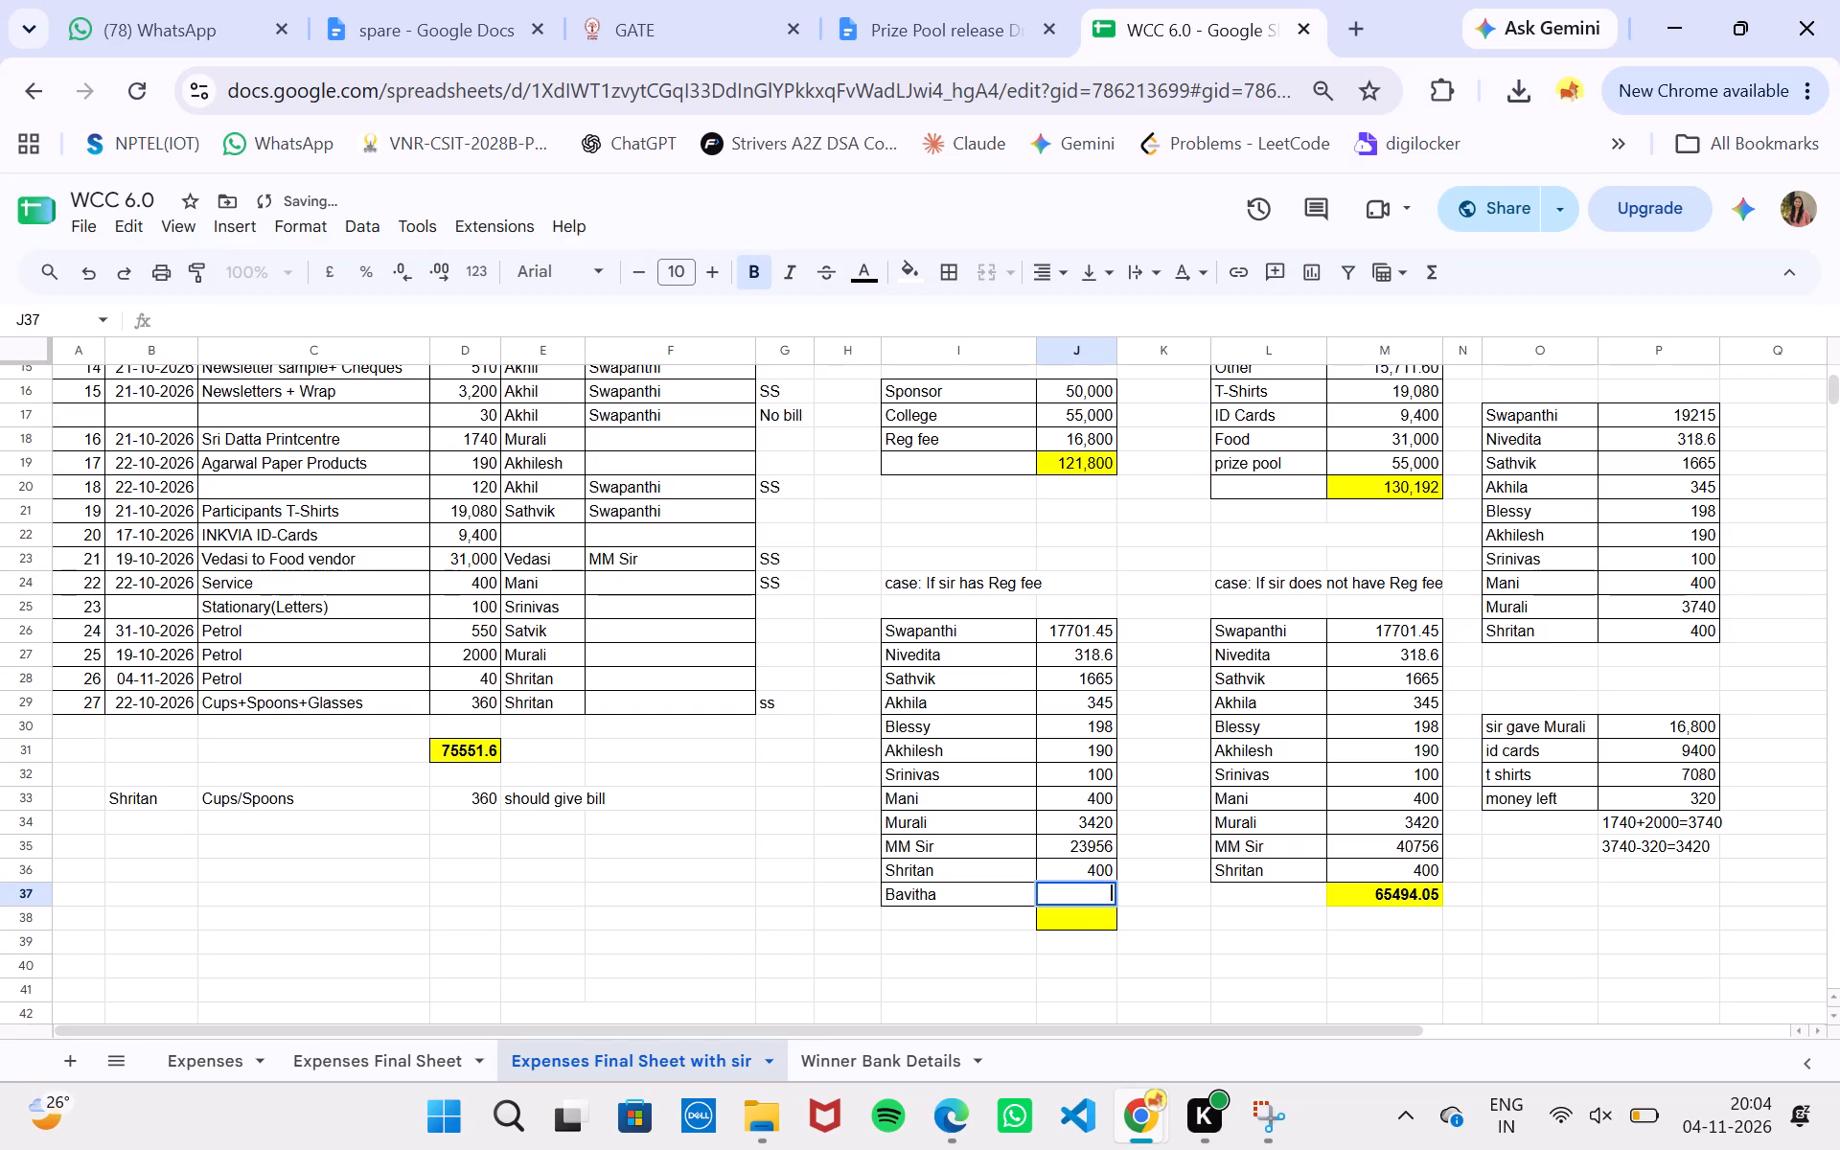
{"action": "type", "text": "15000"}
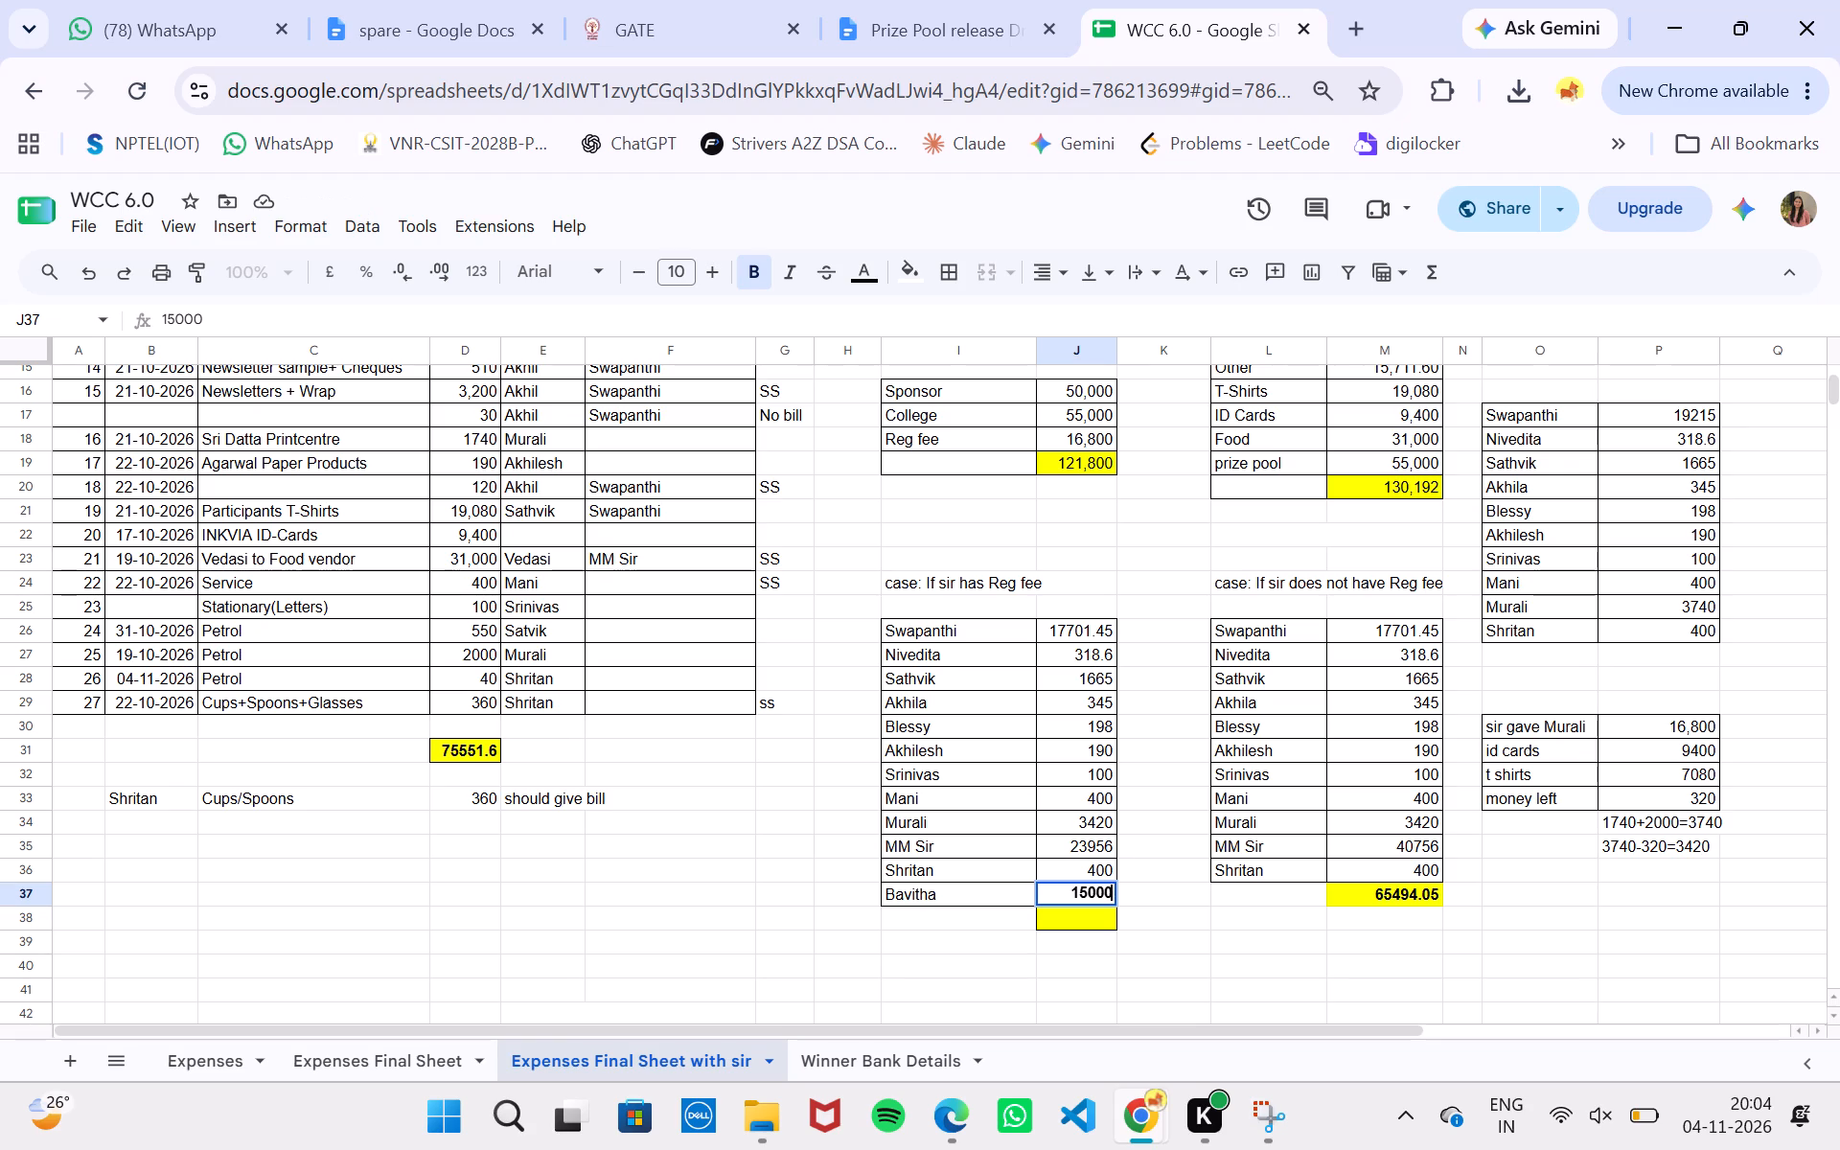
{"action": "key", "text": "ctrl+a"}
{"action": "key", "text": "ctrl+b"}
Enter a SUM formula in J38 that totals J26:J37.
{"action": "left_click_drag", "start_coordinate": [1225, 950], "coordinate": [1077, 909]}
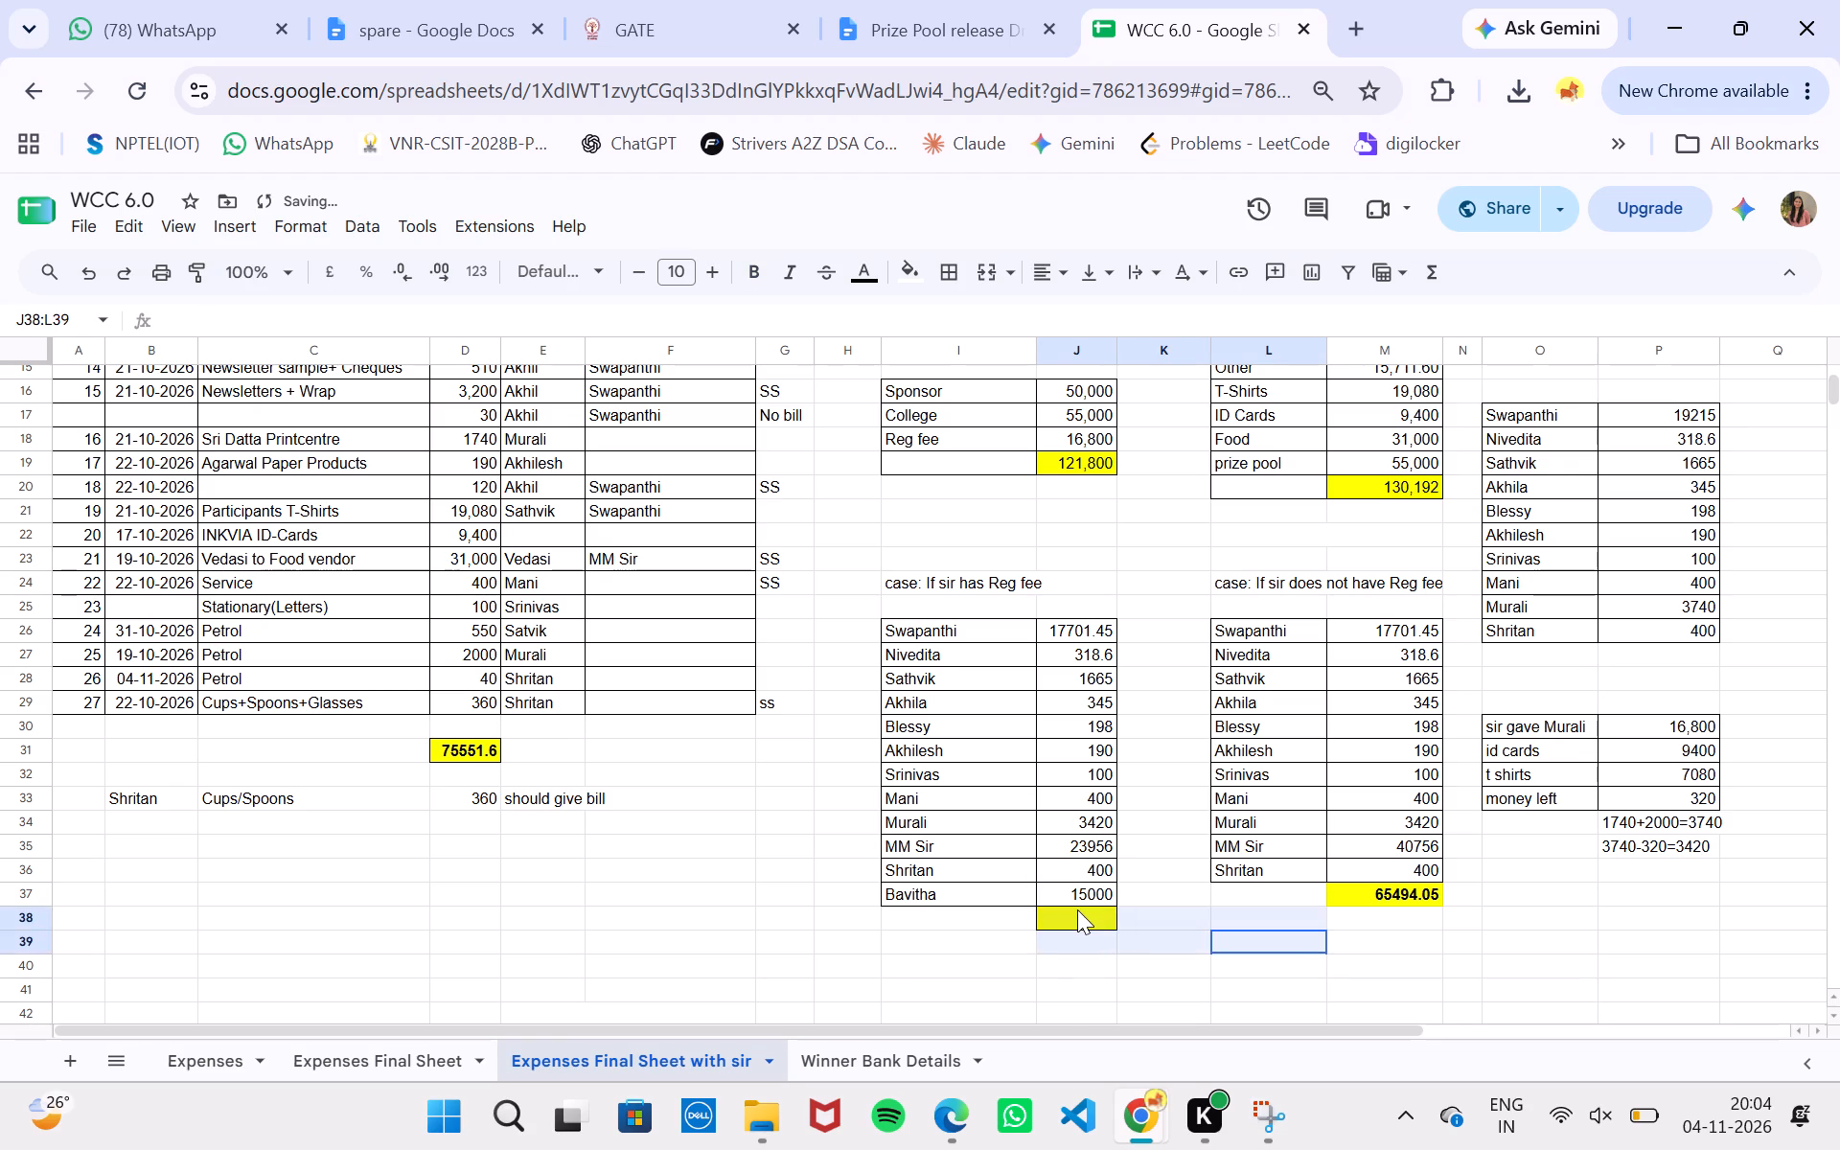
{"action": "left_click_drag", "start_coordinate": [1077, 909], "coordinate": [1077, 910]}
{"action": "double_click", "coordinate": [1077, 910]}
{"action": "type", "text": "=sum("}
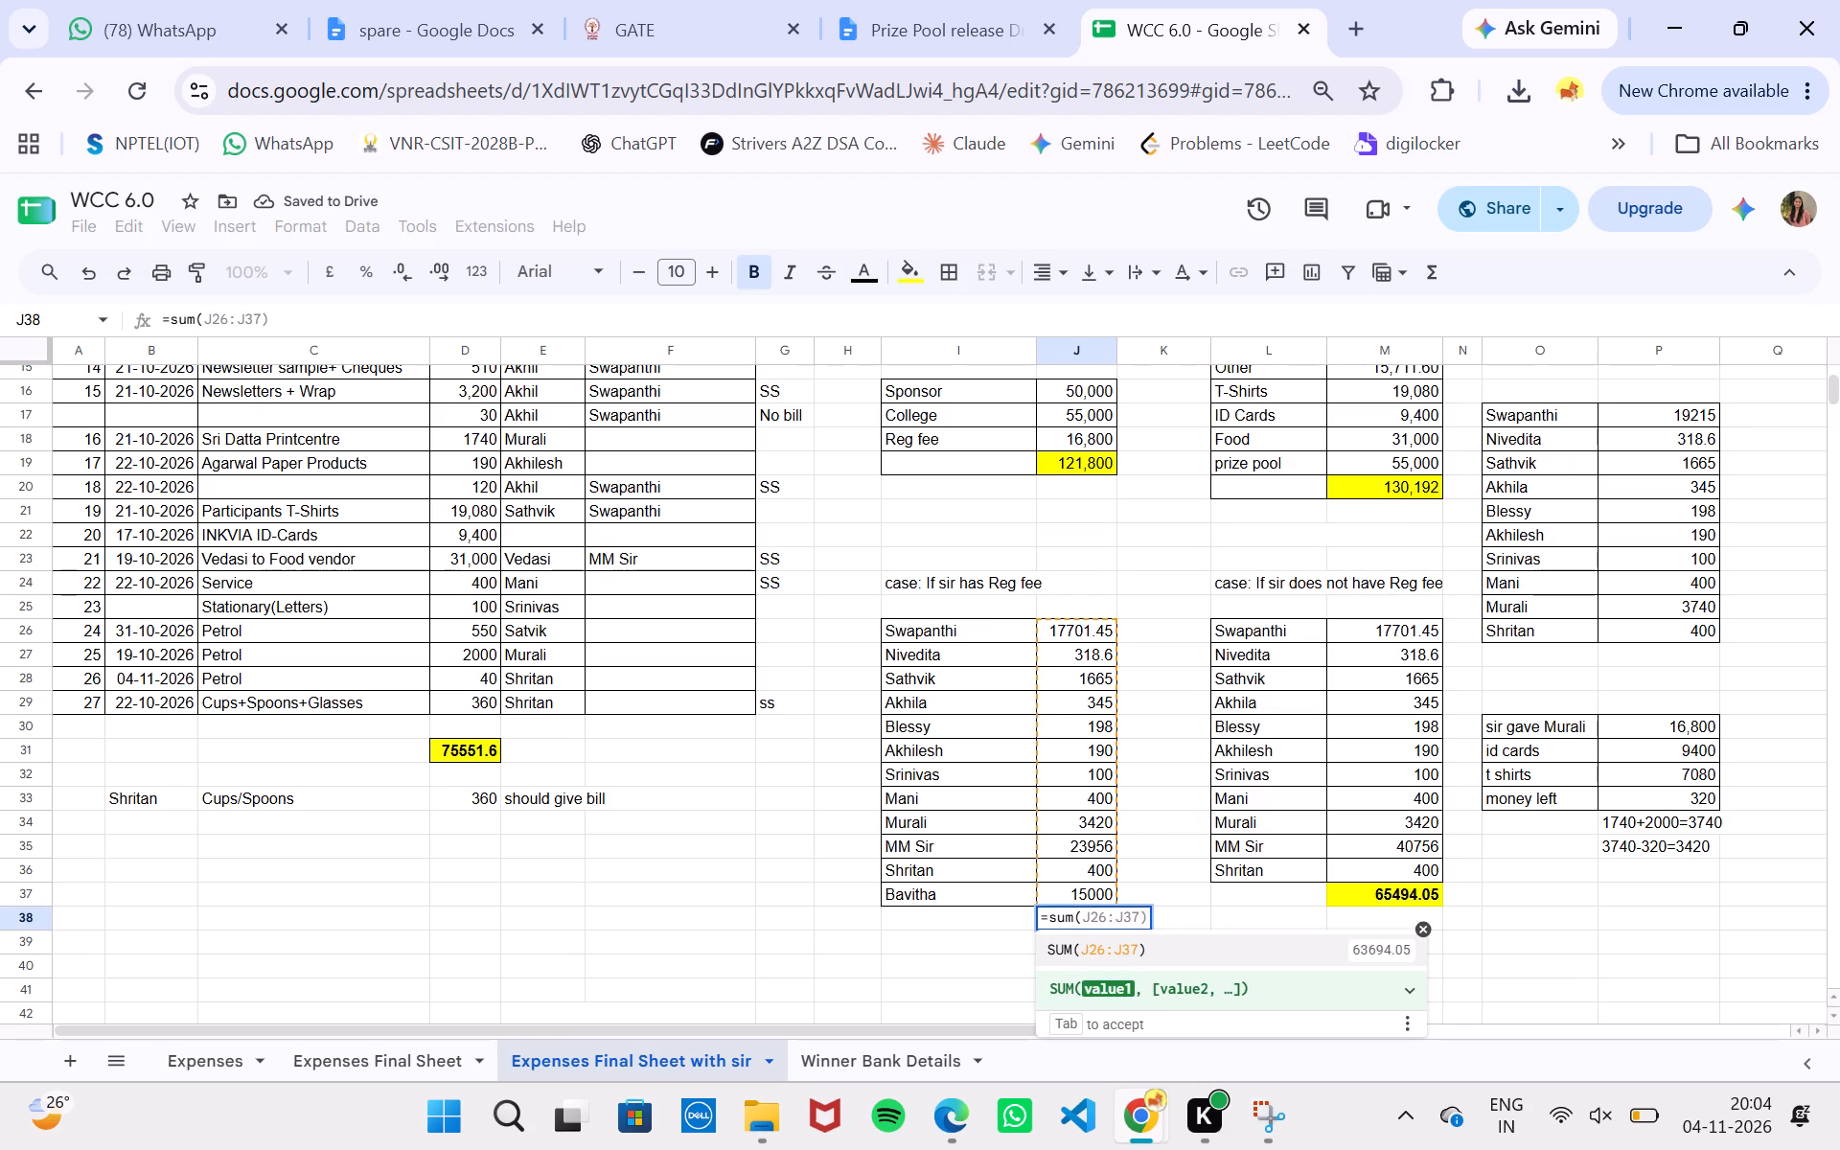
{"action": "key", "text": "Return"}
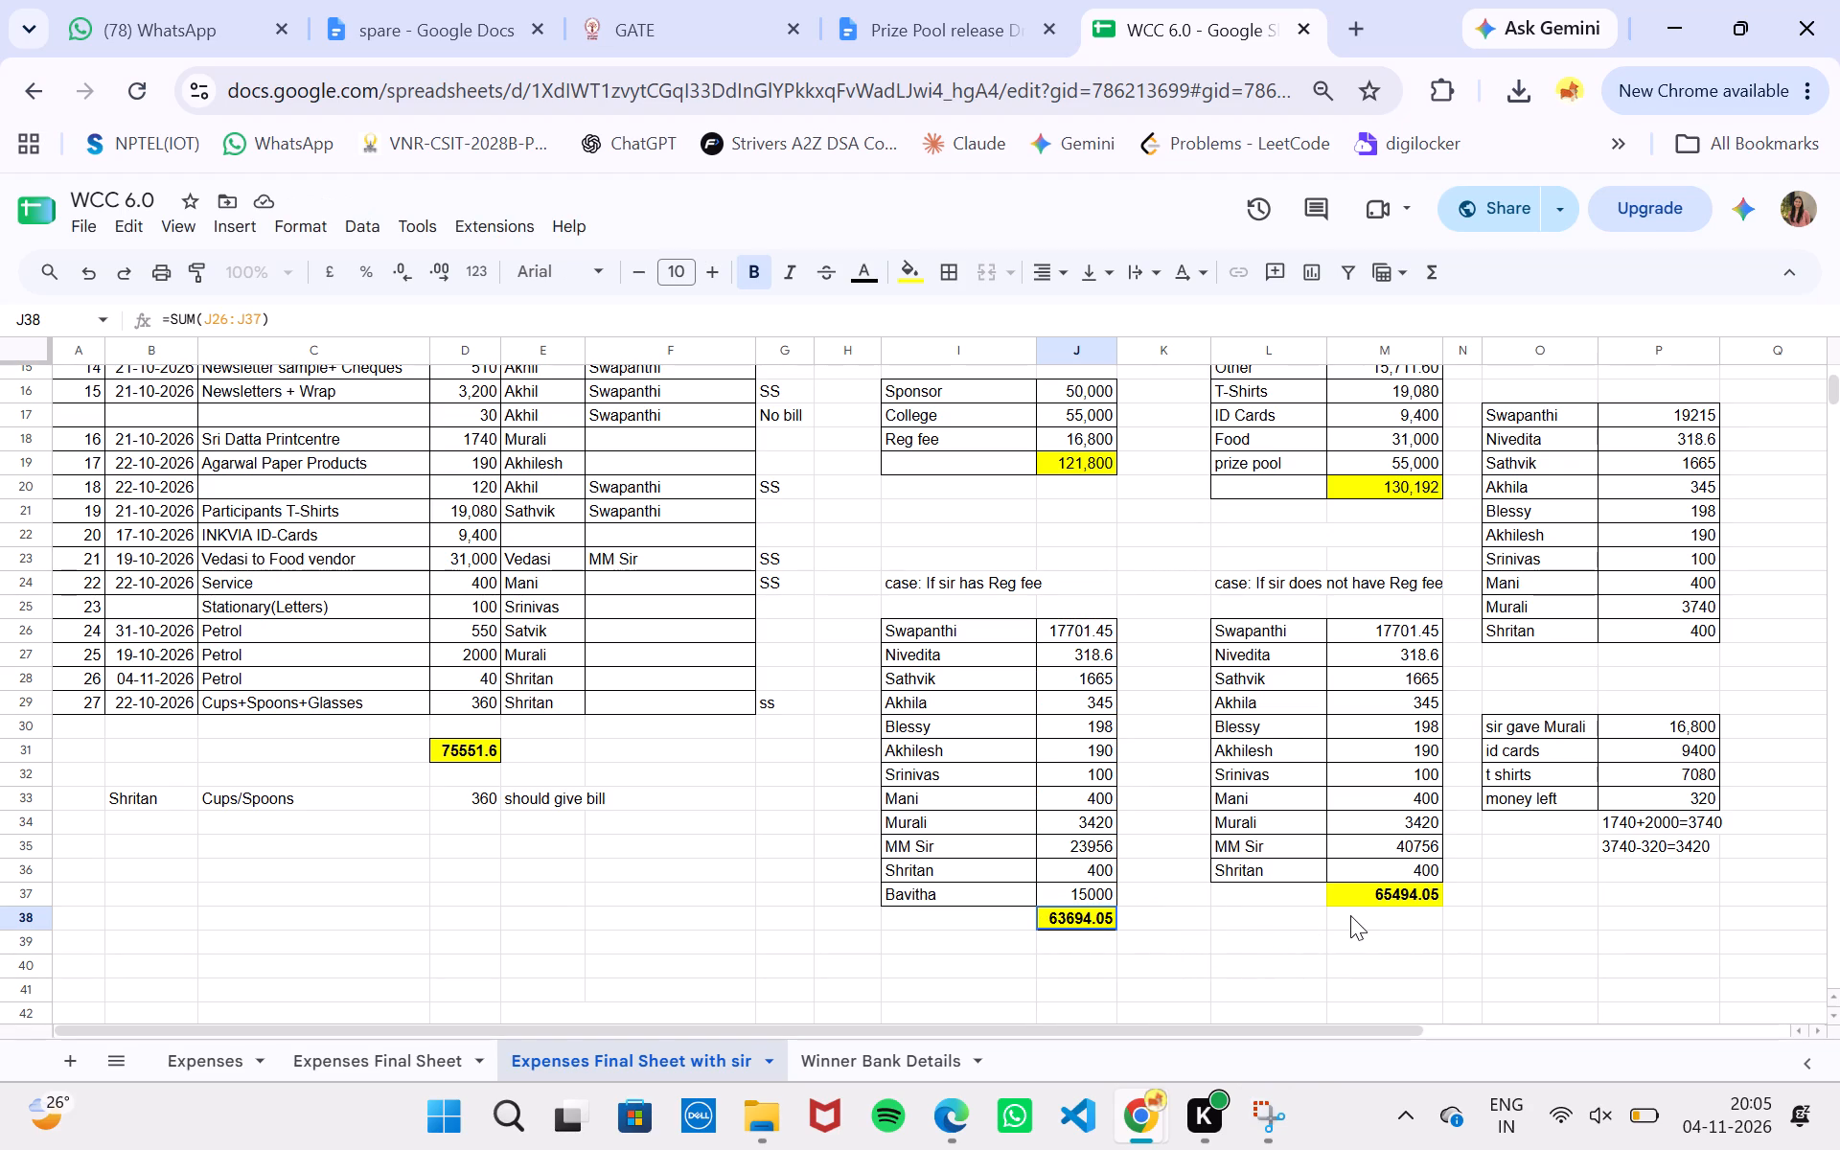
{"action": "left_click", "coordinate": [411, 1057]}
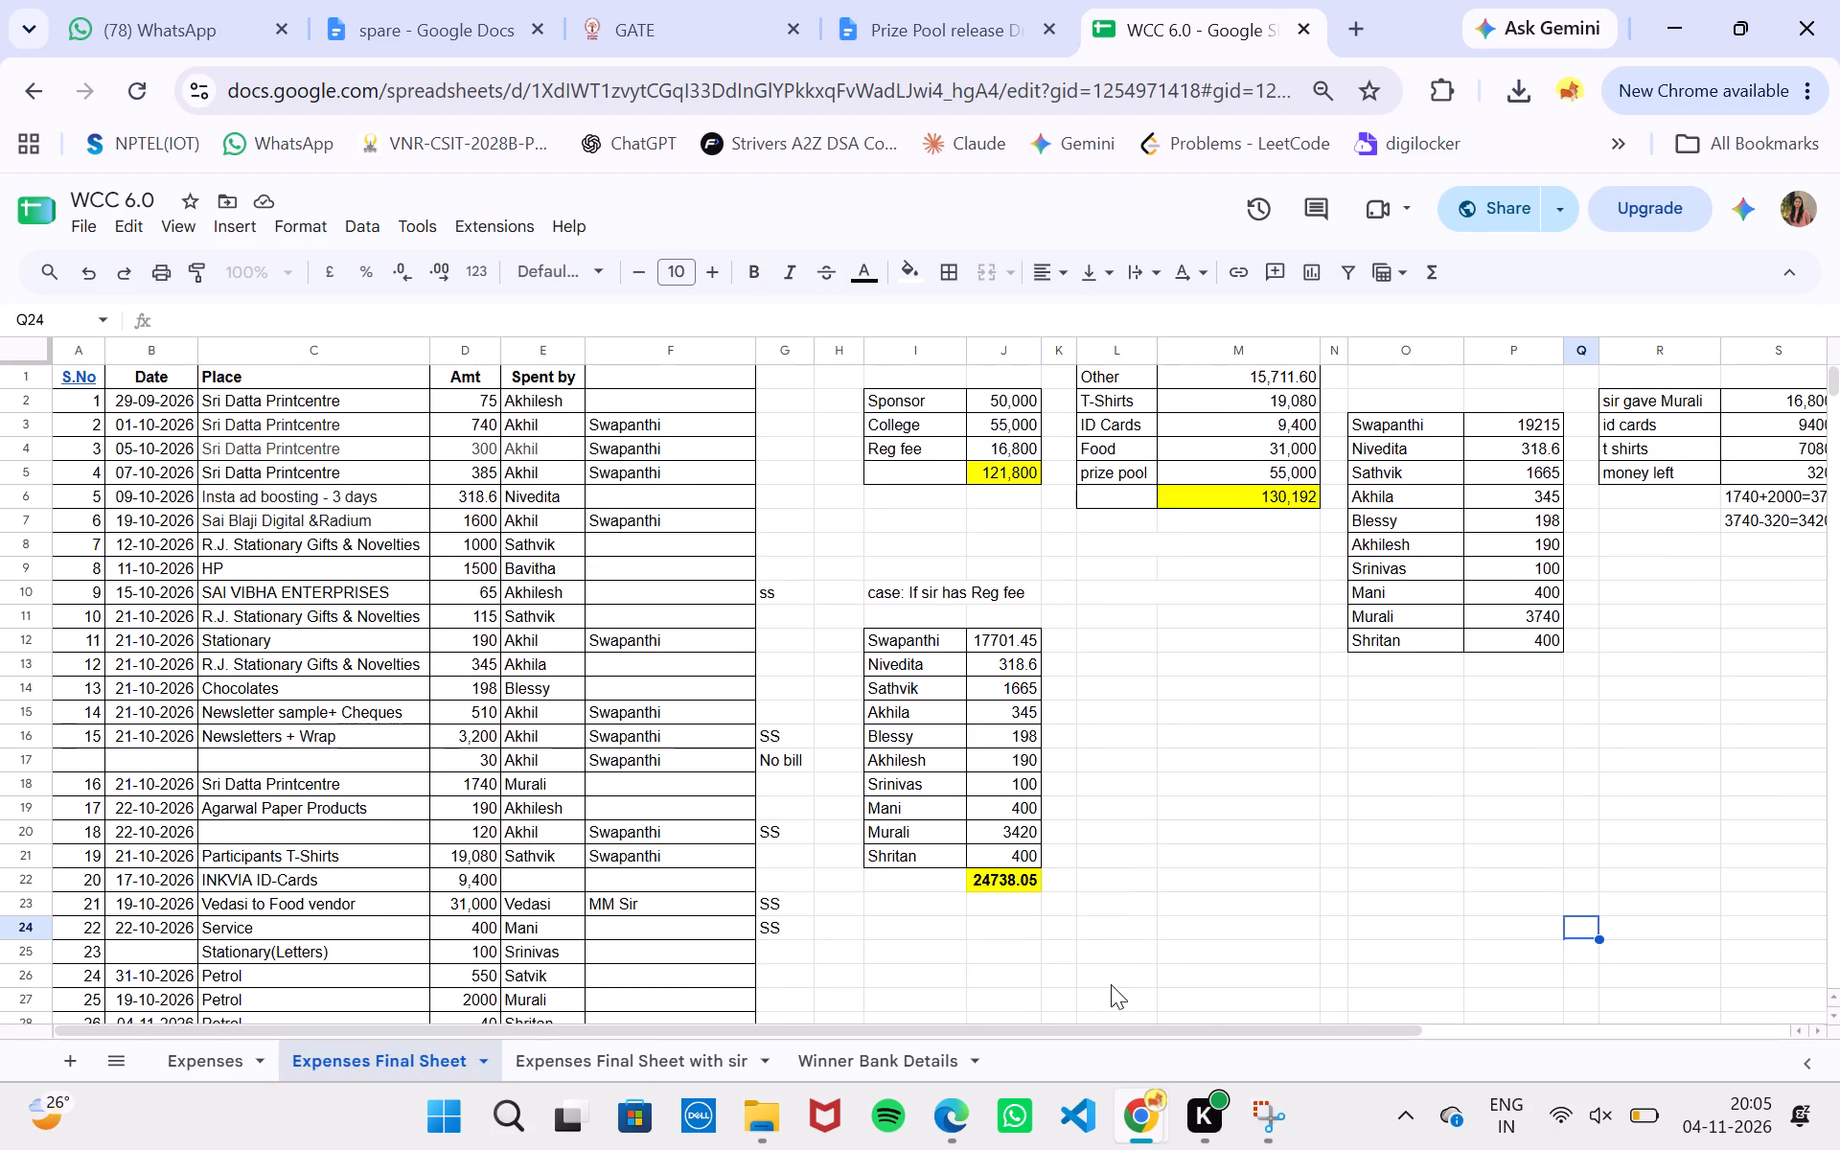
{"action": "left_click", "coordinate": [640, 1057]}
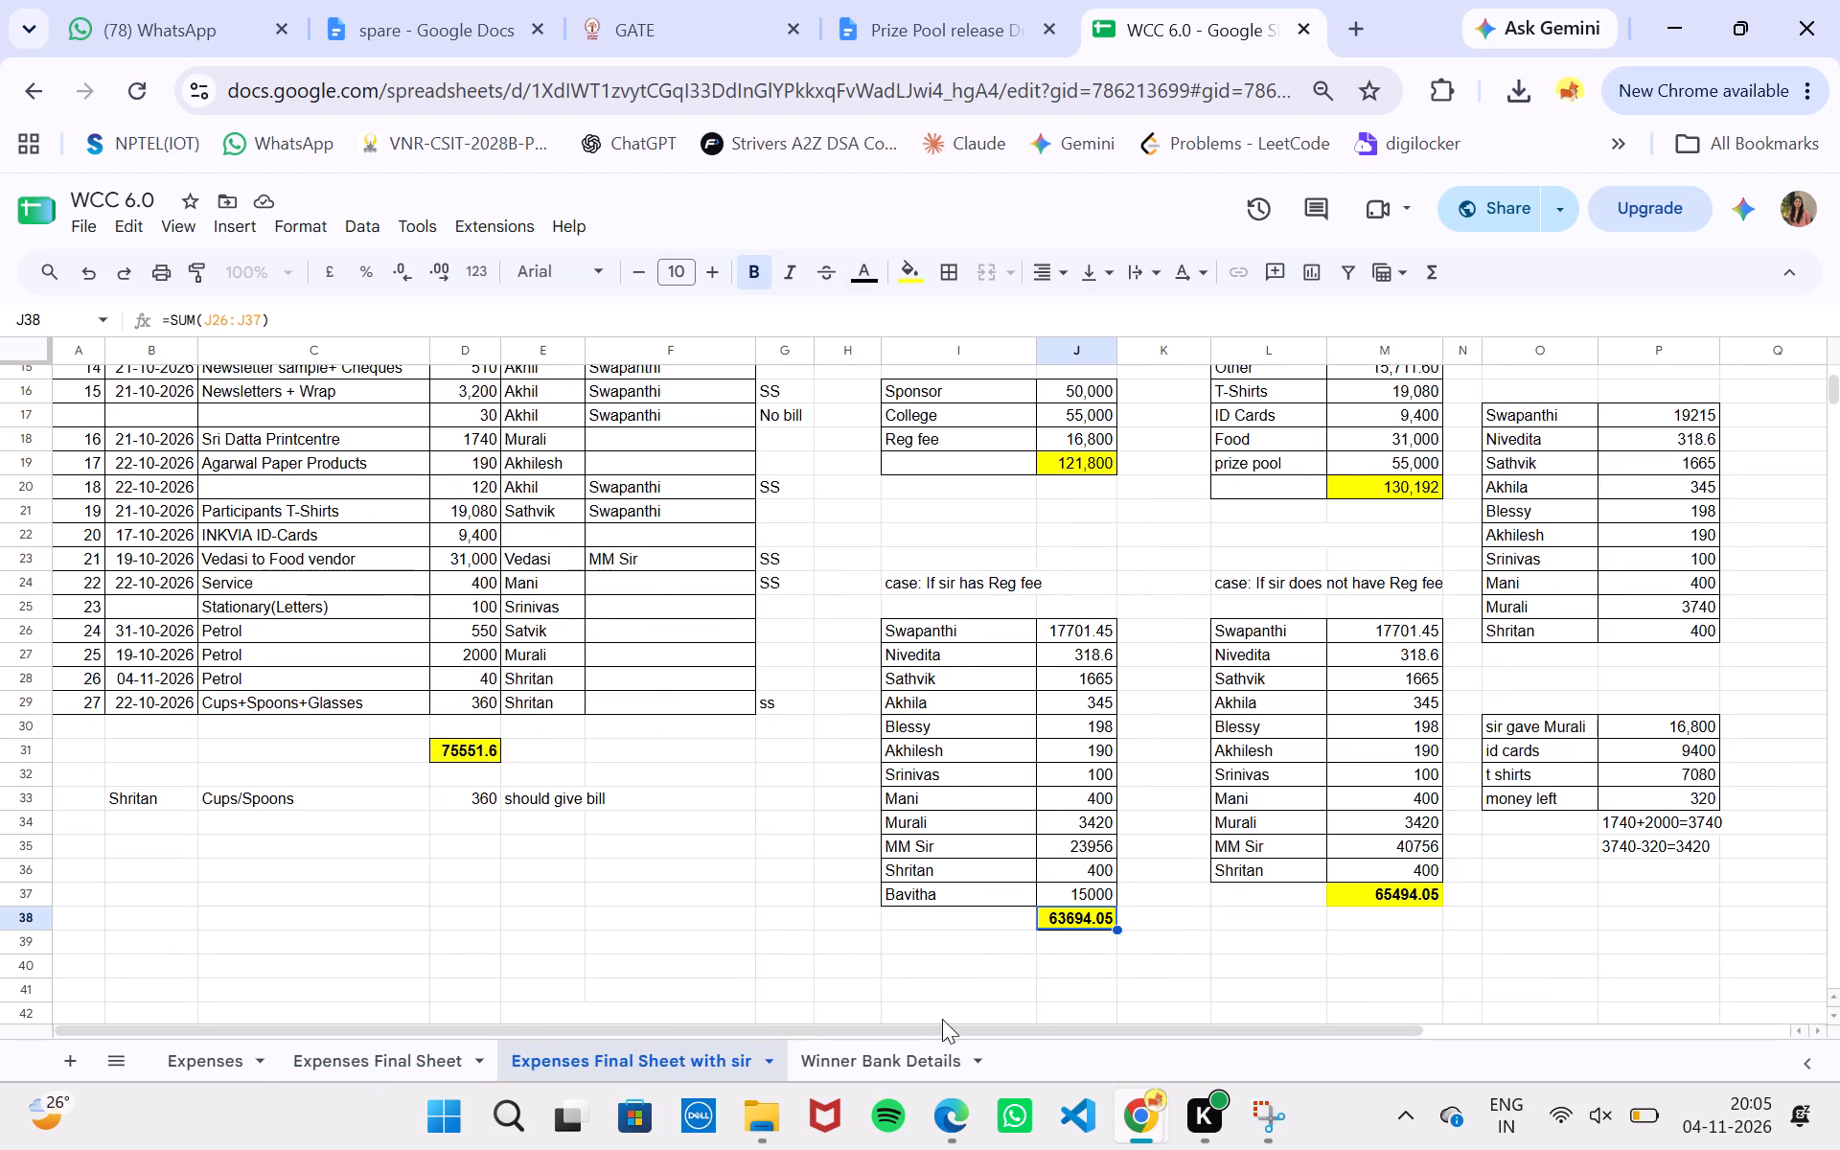
Correct Bavitha's amount in J37 to 1500.
{"action": "left_click", "coordinate": [1077, 904]}
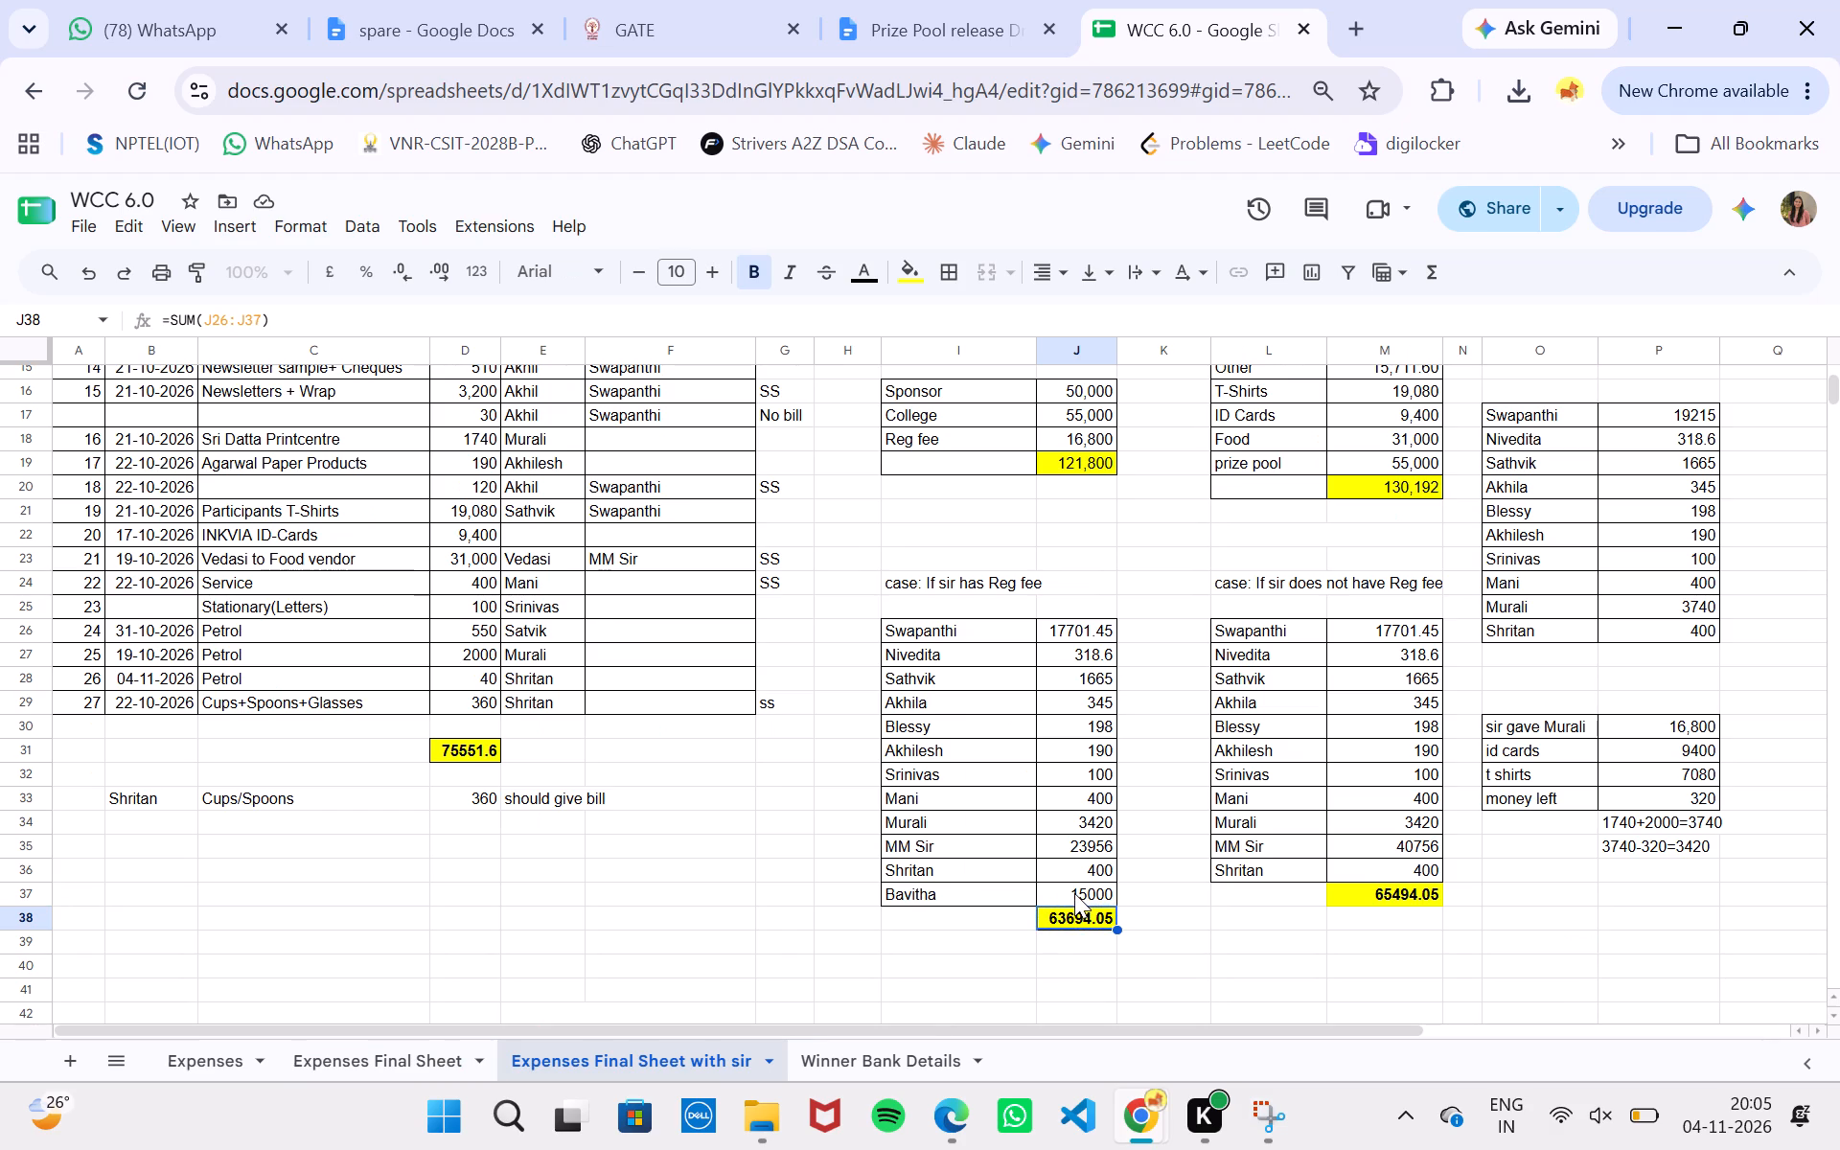
{"action": "double_click", "coordinate": [1074, 892]}
{"action": "key", "text": "BackSpace"}
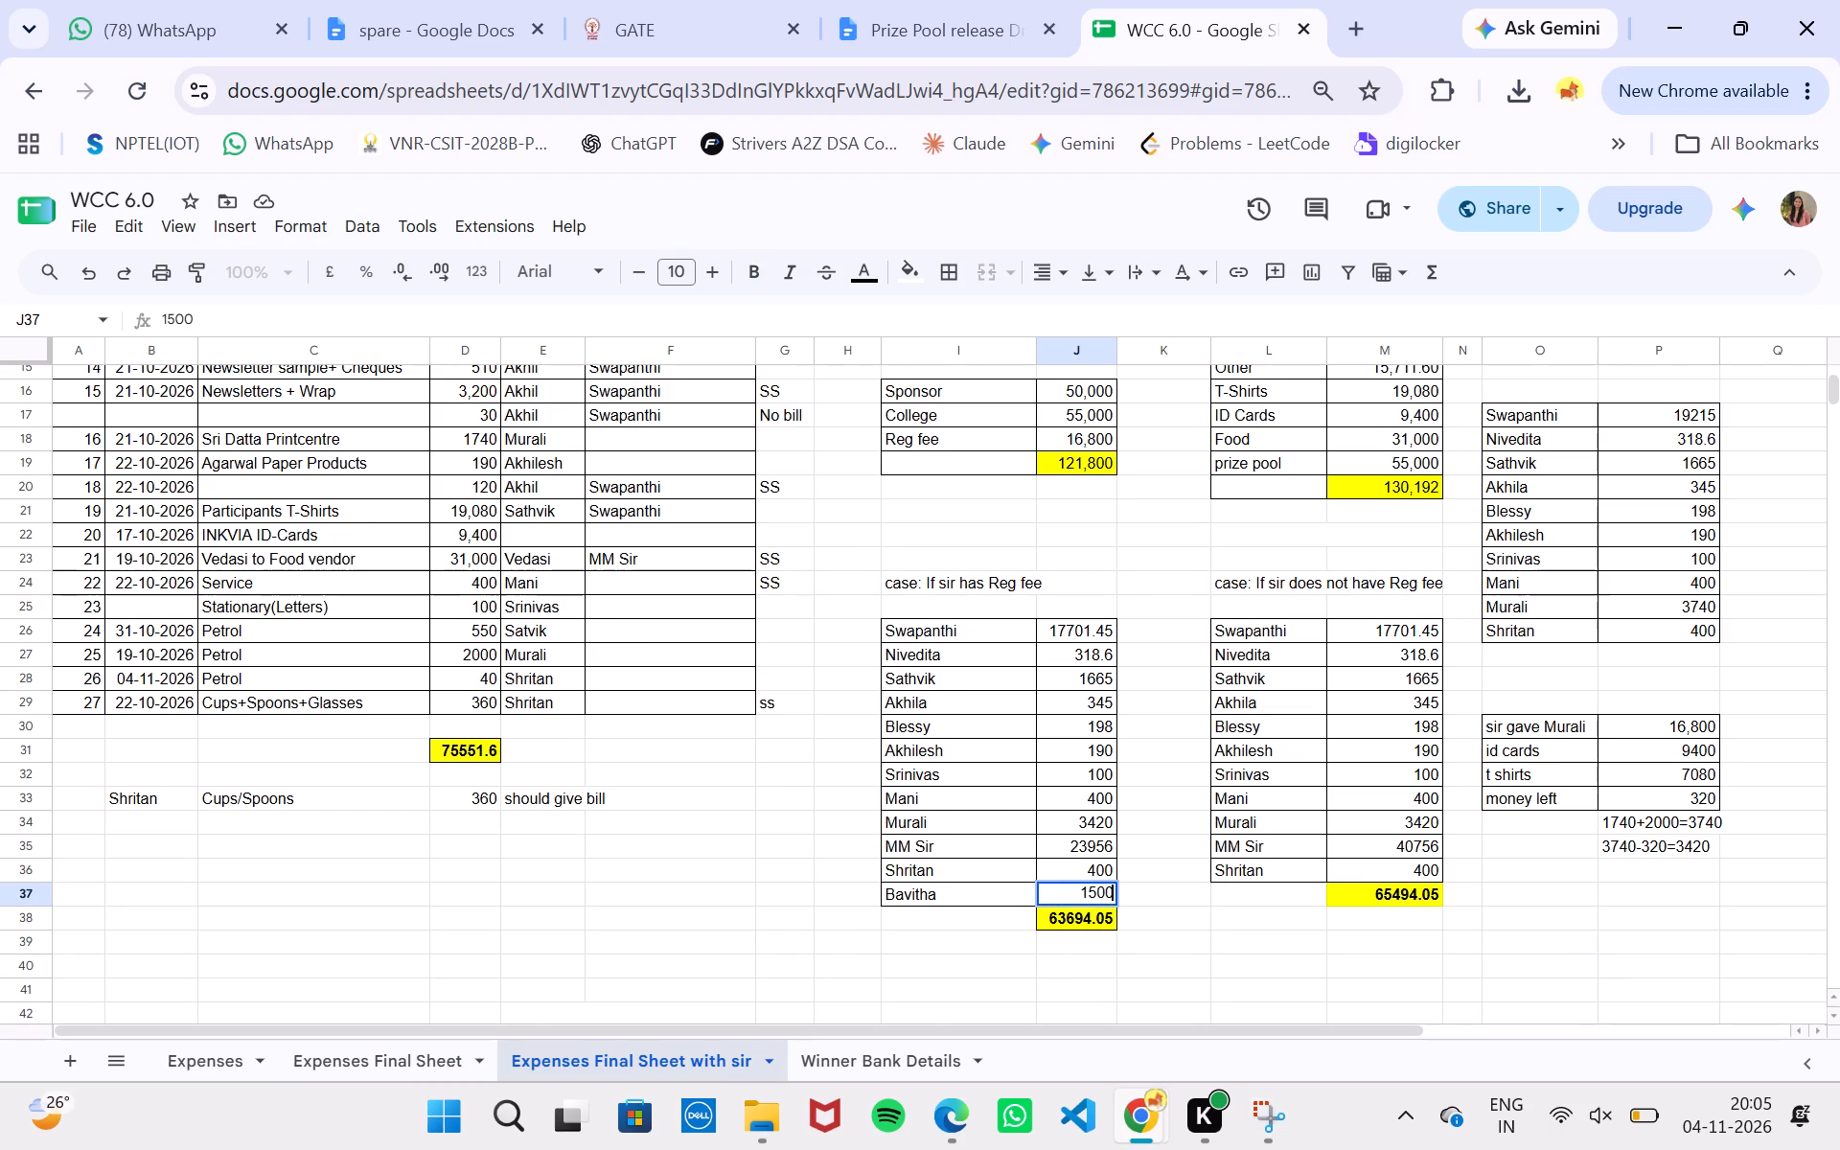
{"action": "left_click", "coordinate": [1278, 955]}
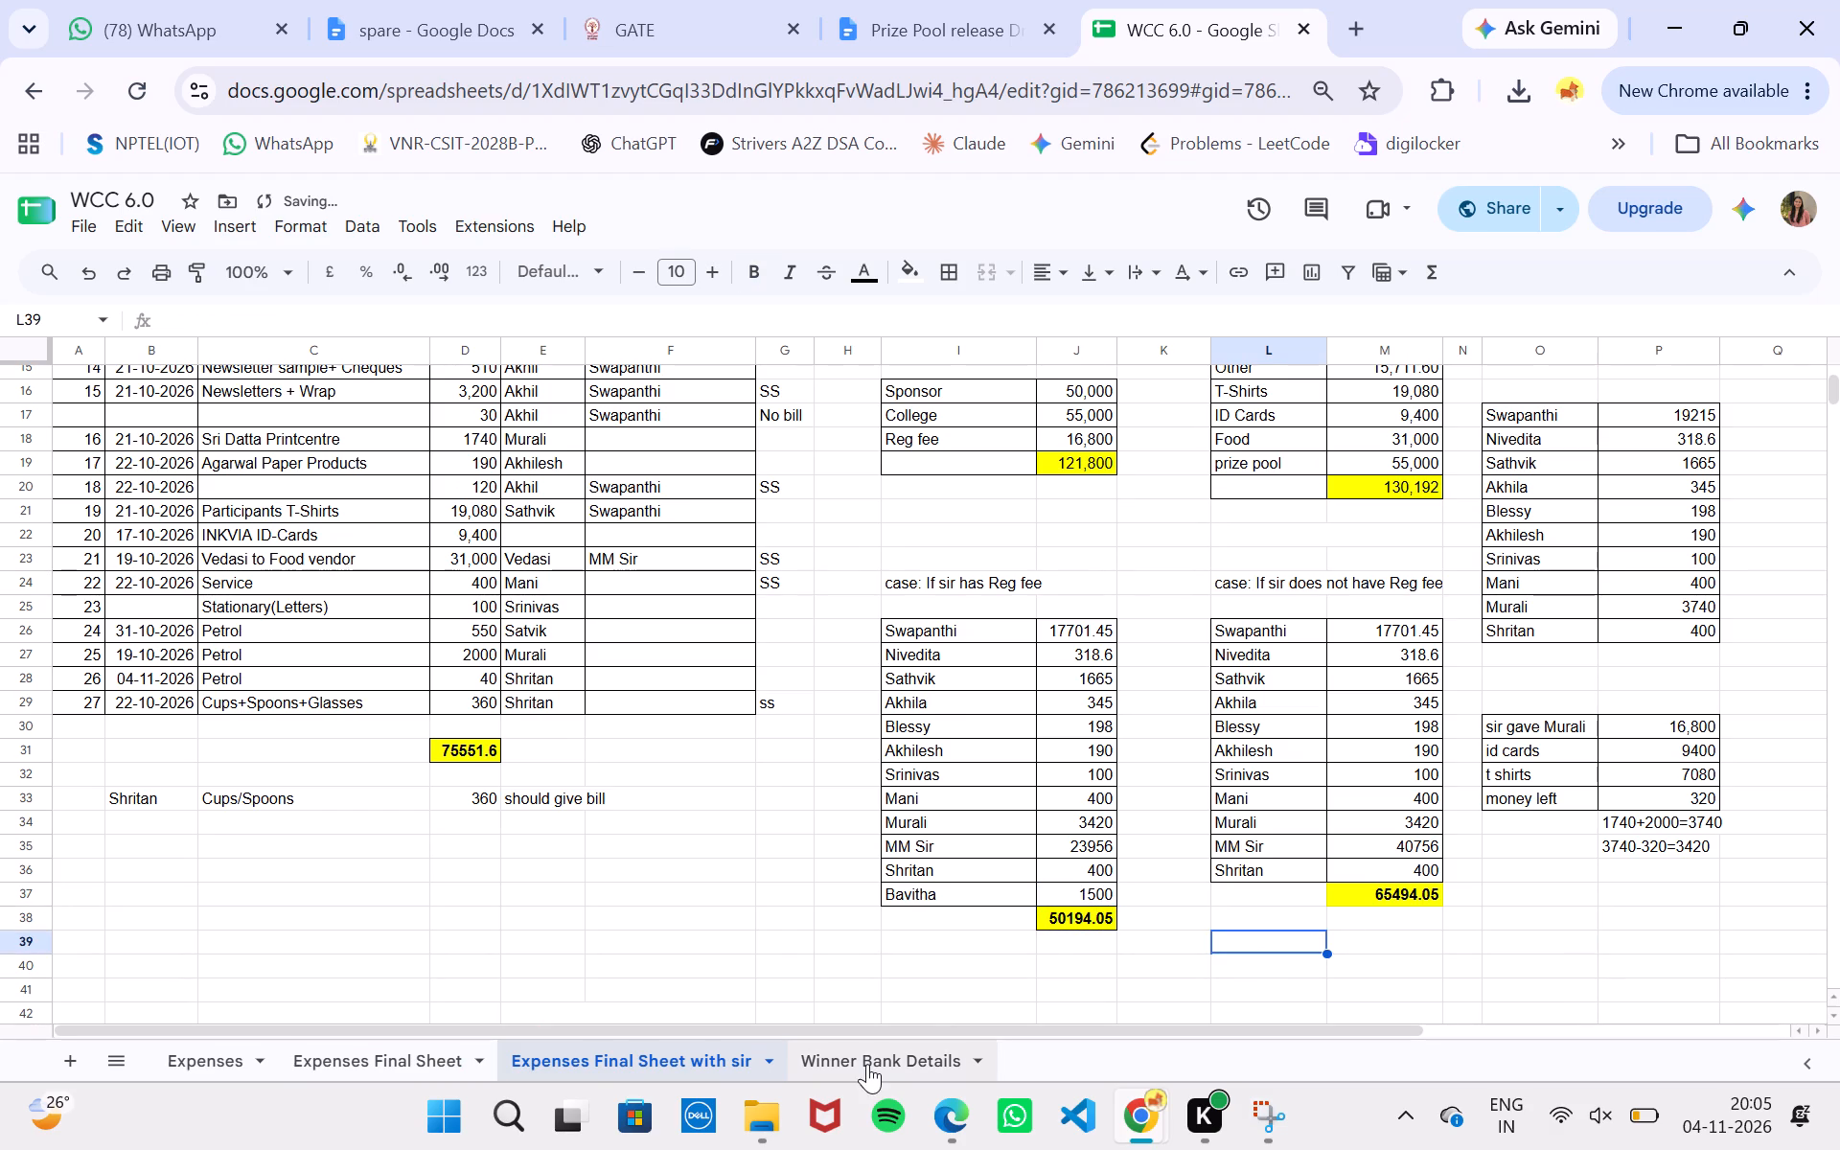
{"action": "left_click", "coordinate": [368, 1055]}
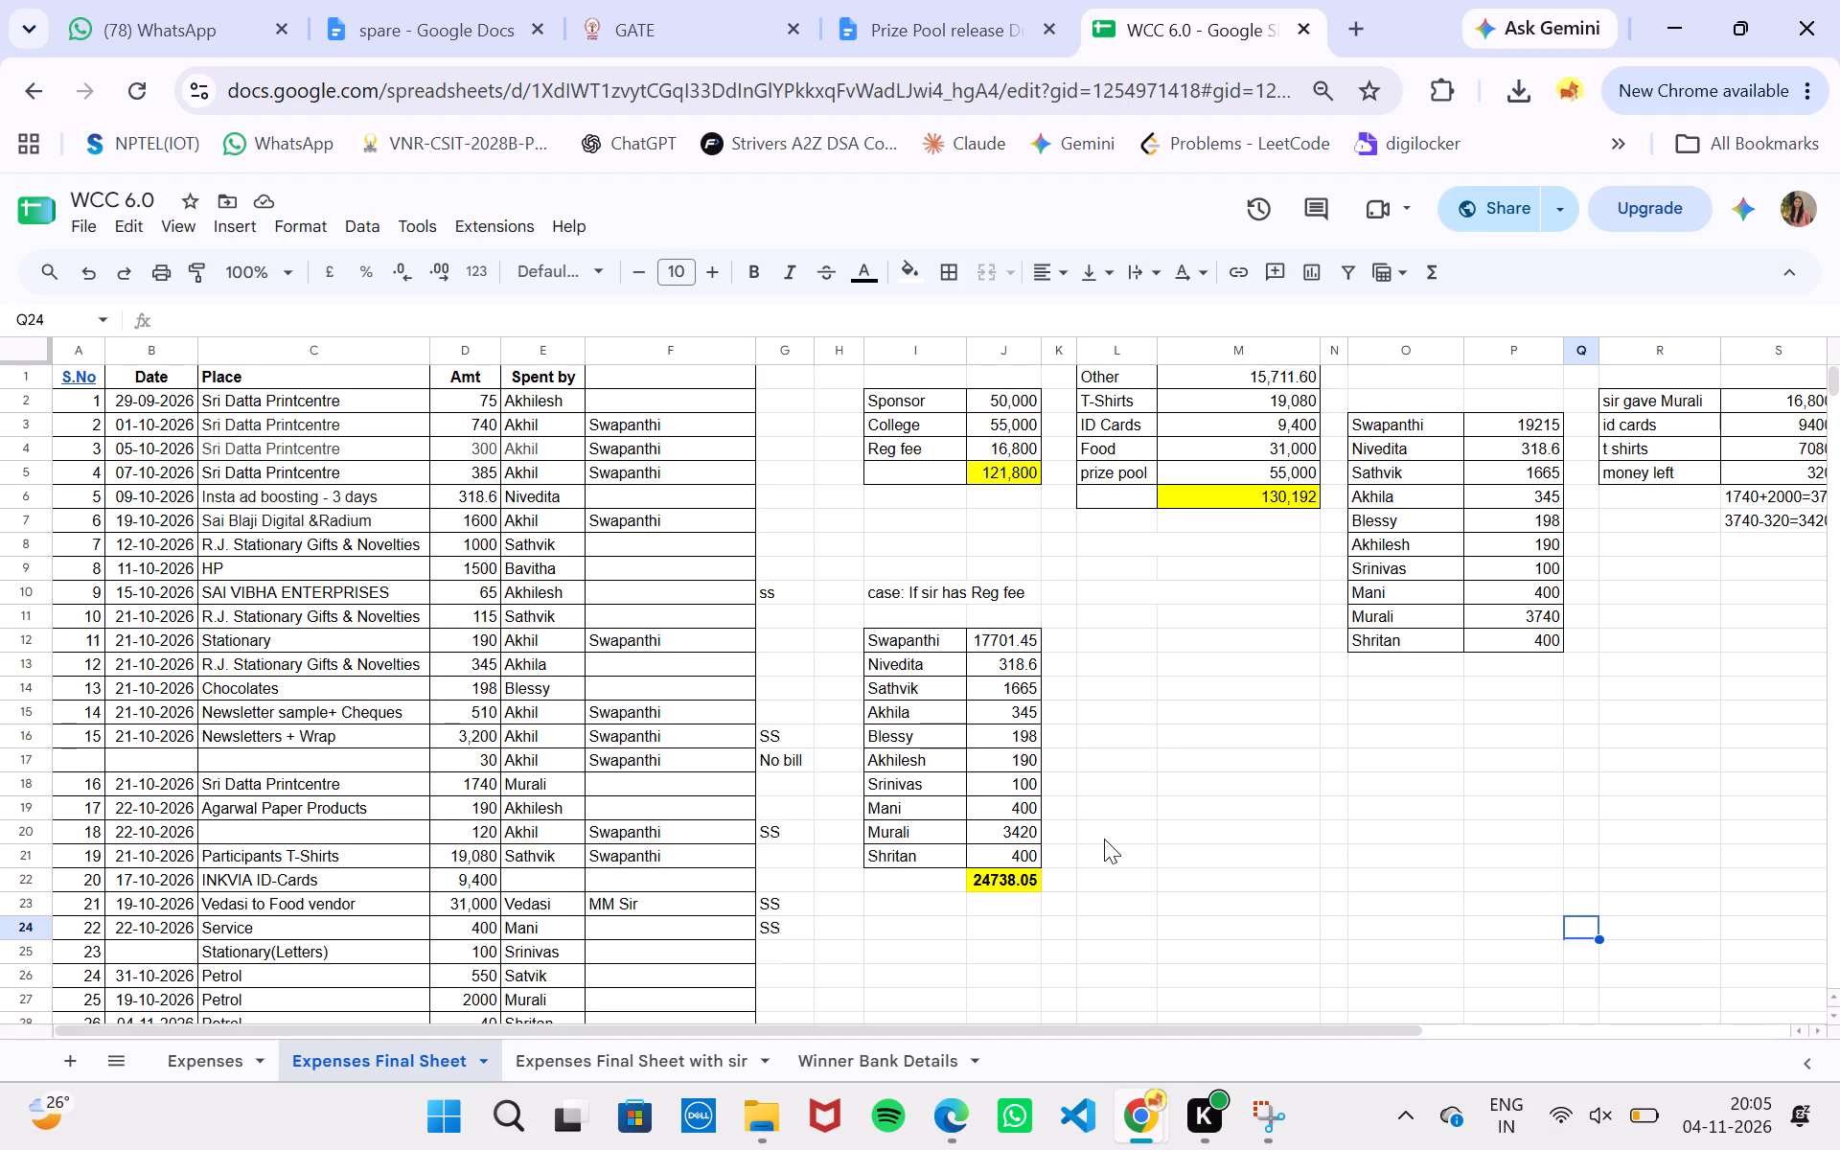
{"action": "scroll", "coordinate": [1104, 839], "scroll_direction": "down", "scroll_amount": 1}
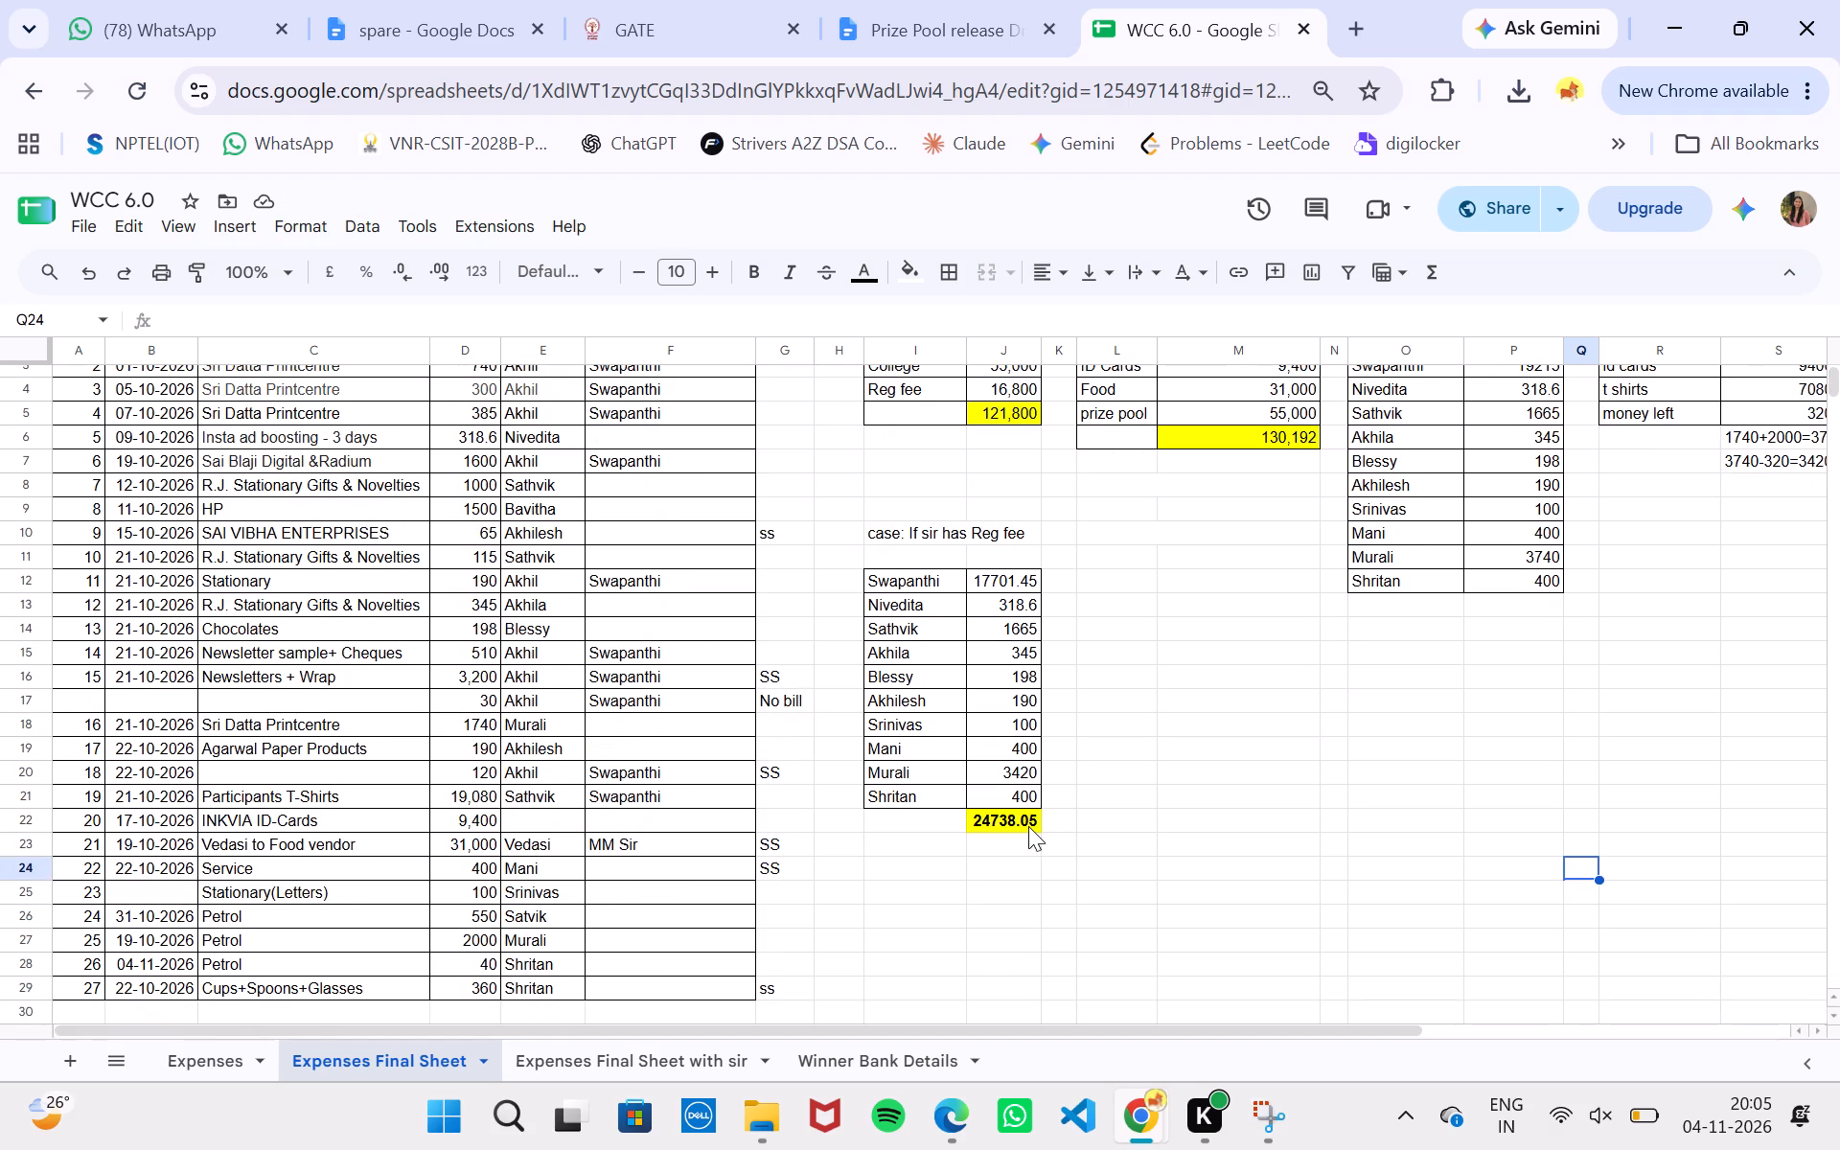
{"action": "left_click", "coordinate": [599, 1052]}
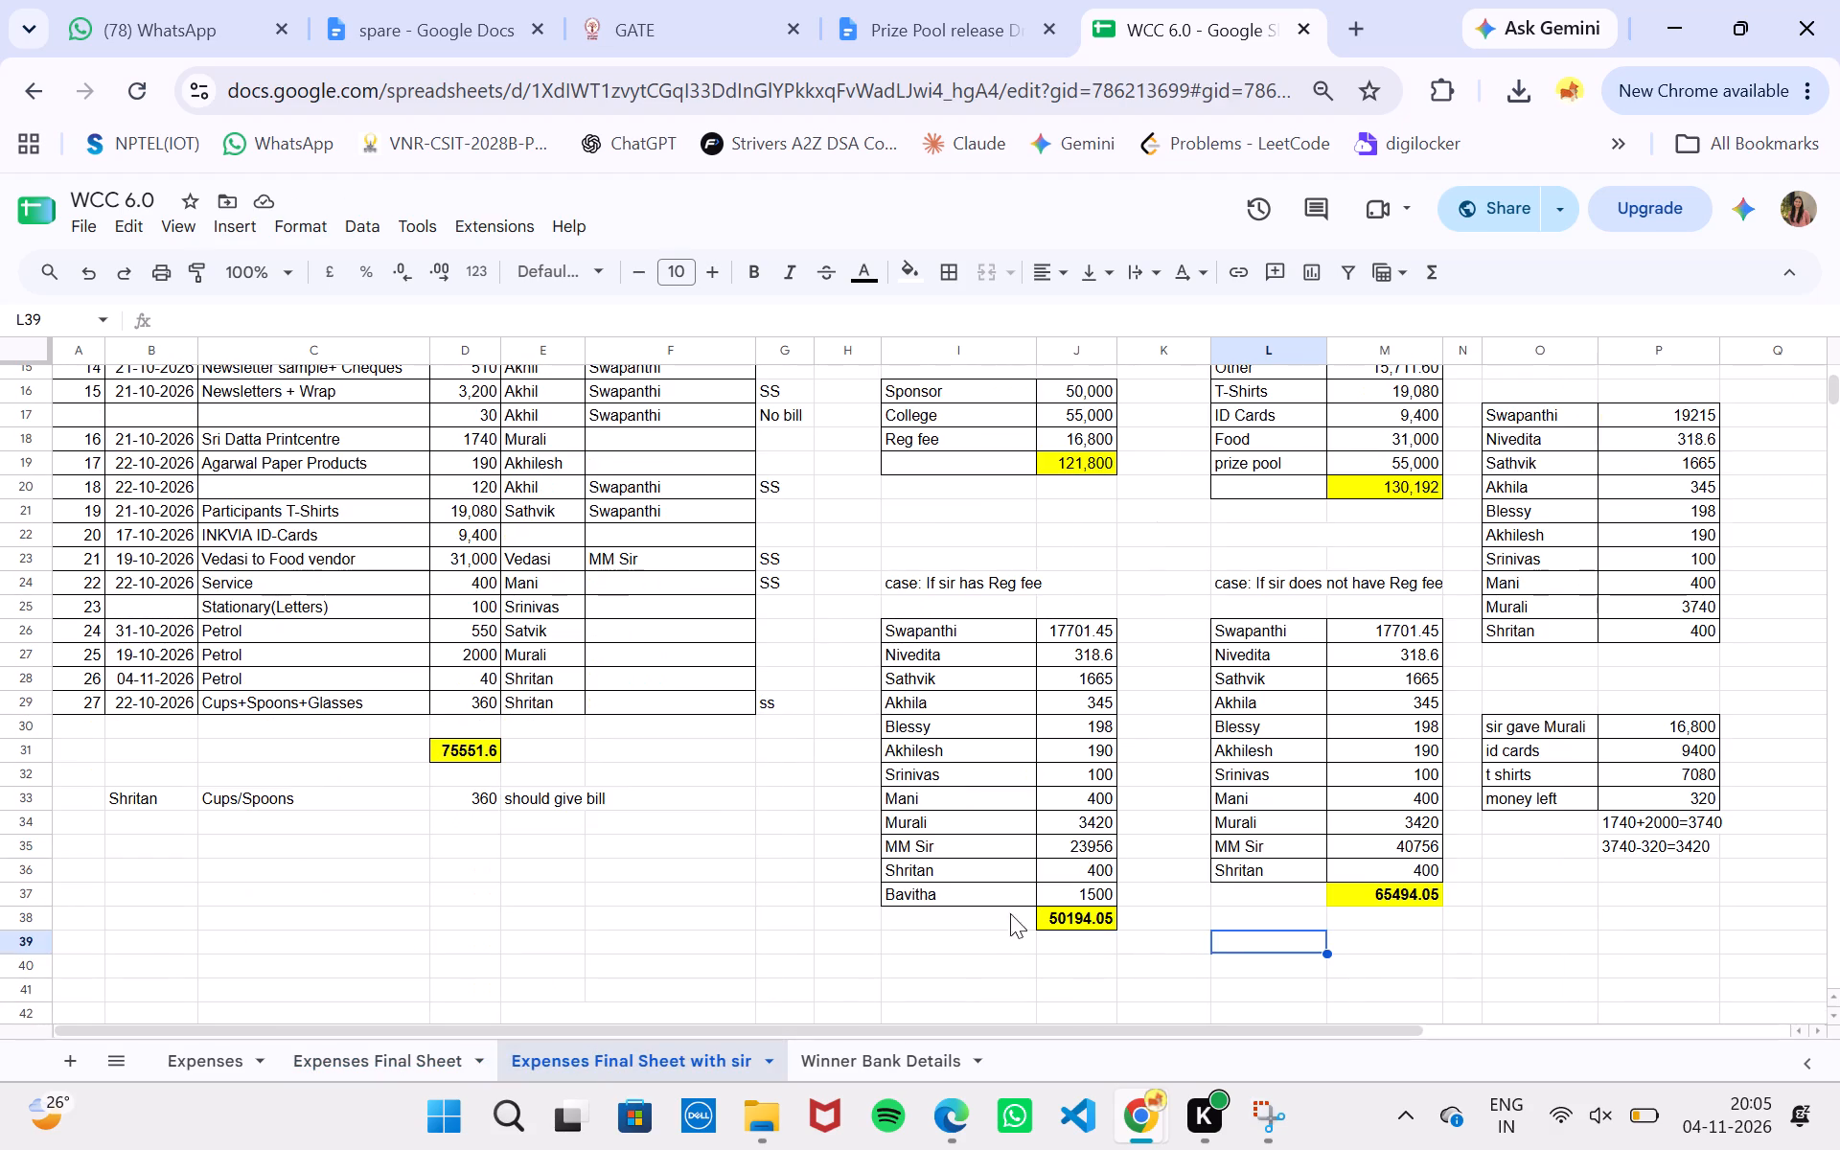
Re-enter the range of the SUM formula in J38 as J26:J37.
{"action": "left_click", "coordinate": [1103, 923]}
{"action": "double_click", "coordinate": [1103, 923]}
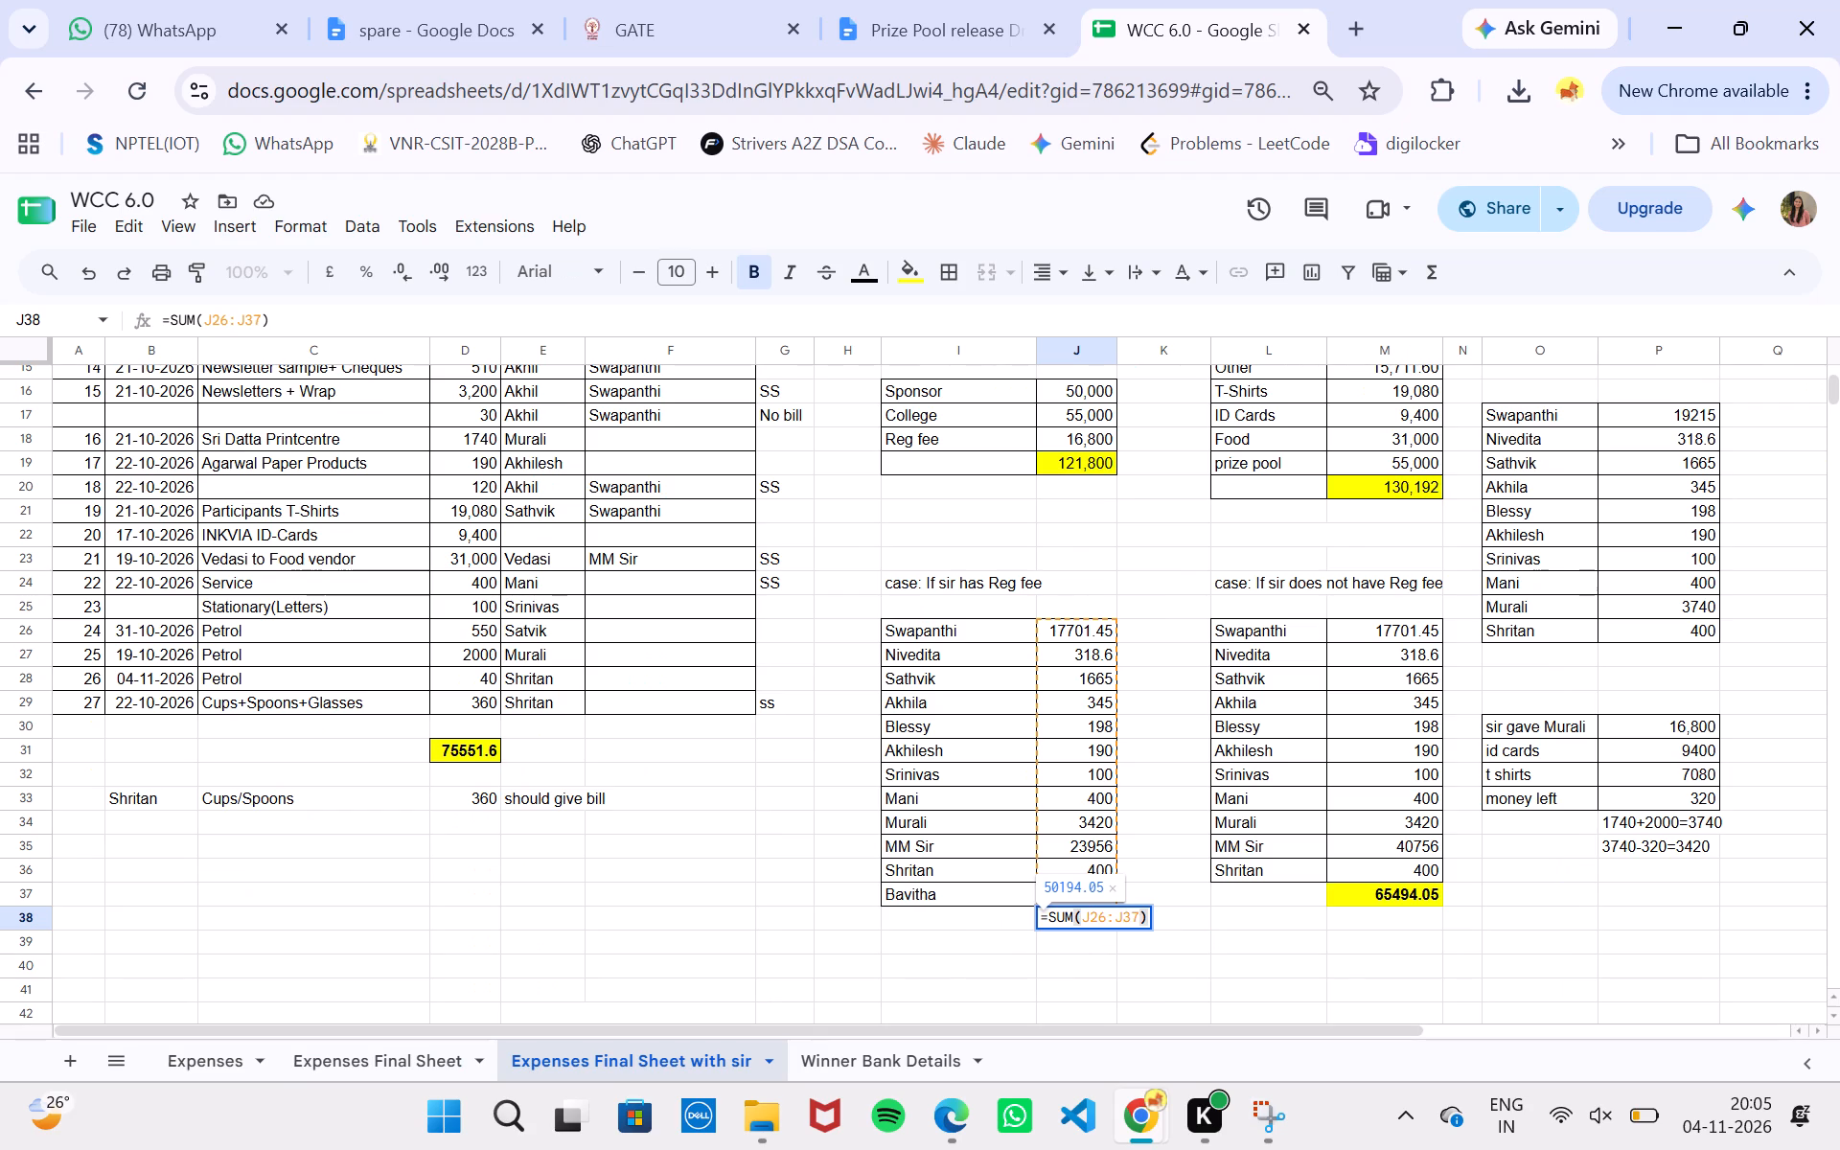
{"action": "key", "text": "Left"}
{"action": "key", "text": "BackSpace"}
{"action": "key", "text": "BackSpace"}
{"action": "key", "text": "BackSpace"}
{"action": "key", "text": "BackSpace"}
{"action": "key", "text": "BackSpace"}
{"action": "key", "text": "BackSpace"}
{"action": "key", "text": "BackSpace"}
{"action": "key", "text": "BackSpace"}
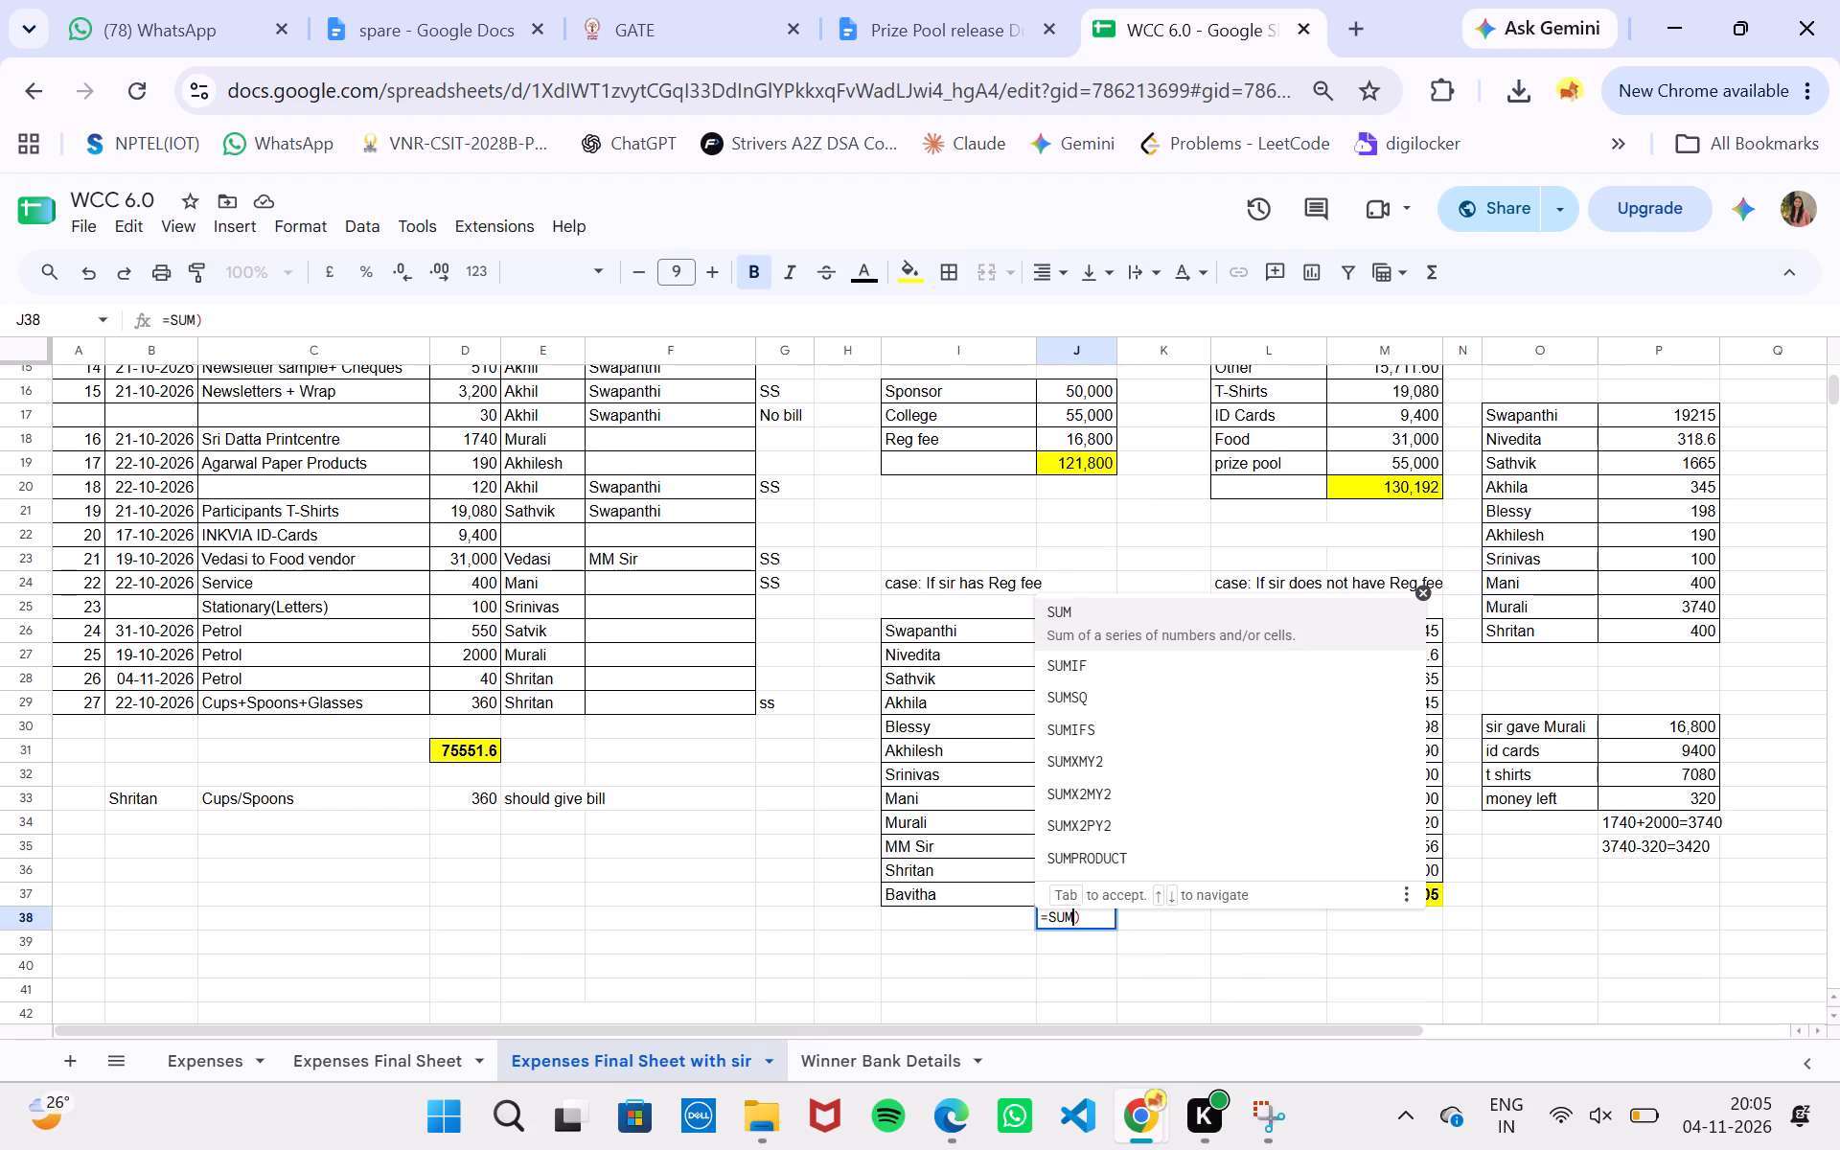
{"action": "key", "text": "shift+parenleft"}
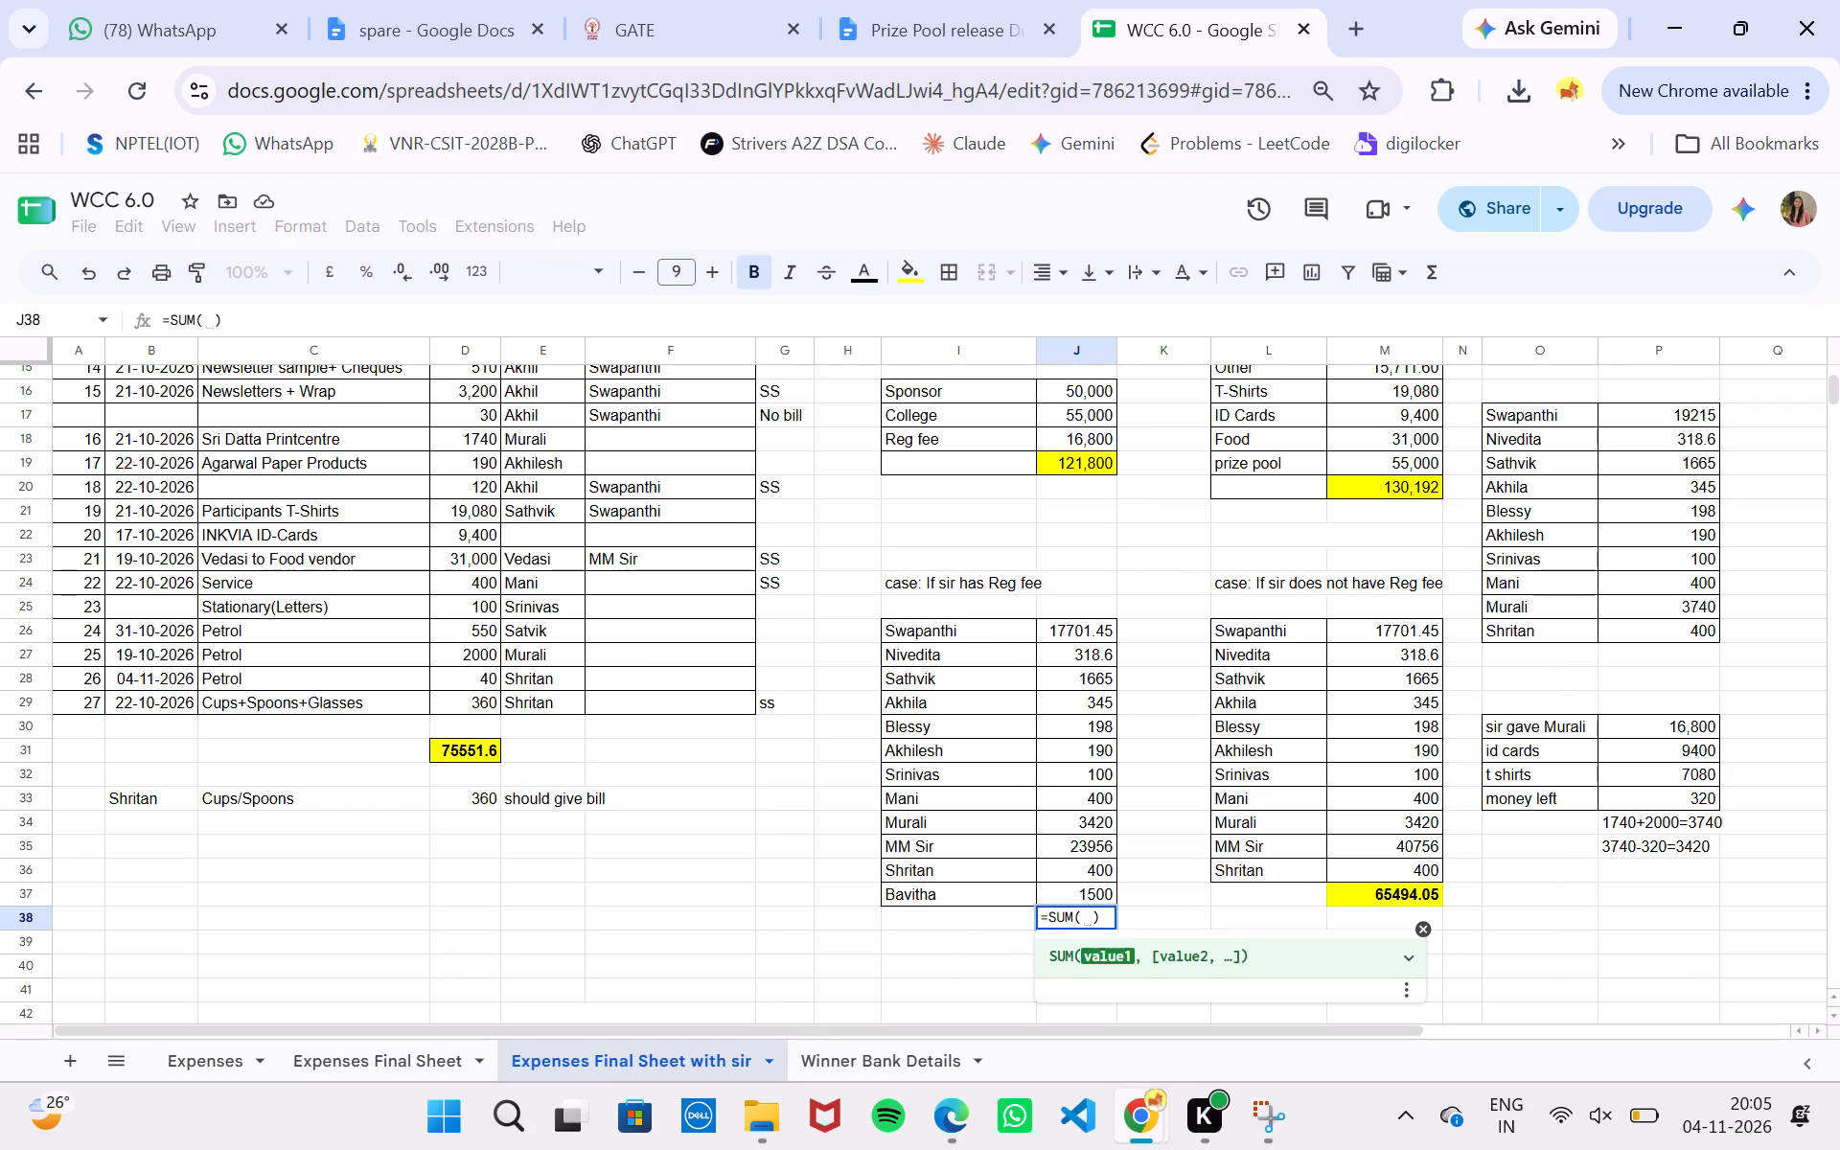
{"action": "left_click_drag", "start_coordinate": [1096, 629], "coordinate": [1102, 873]}
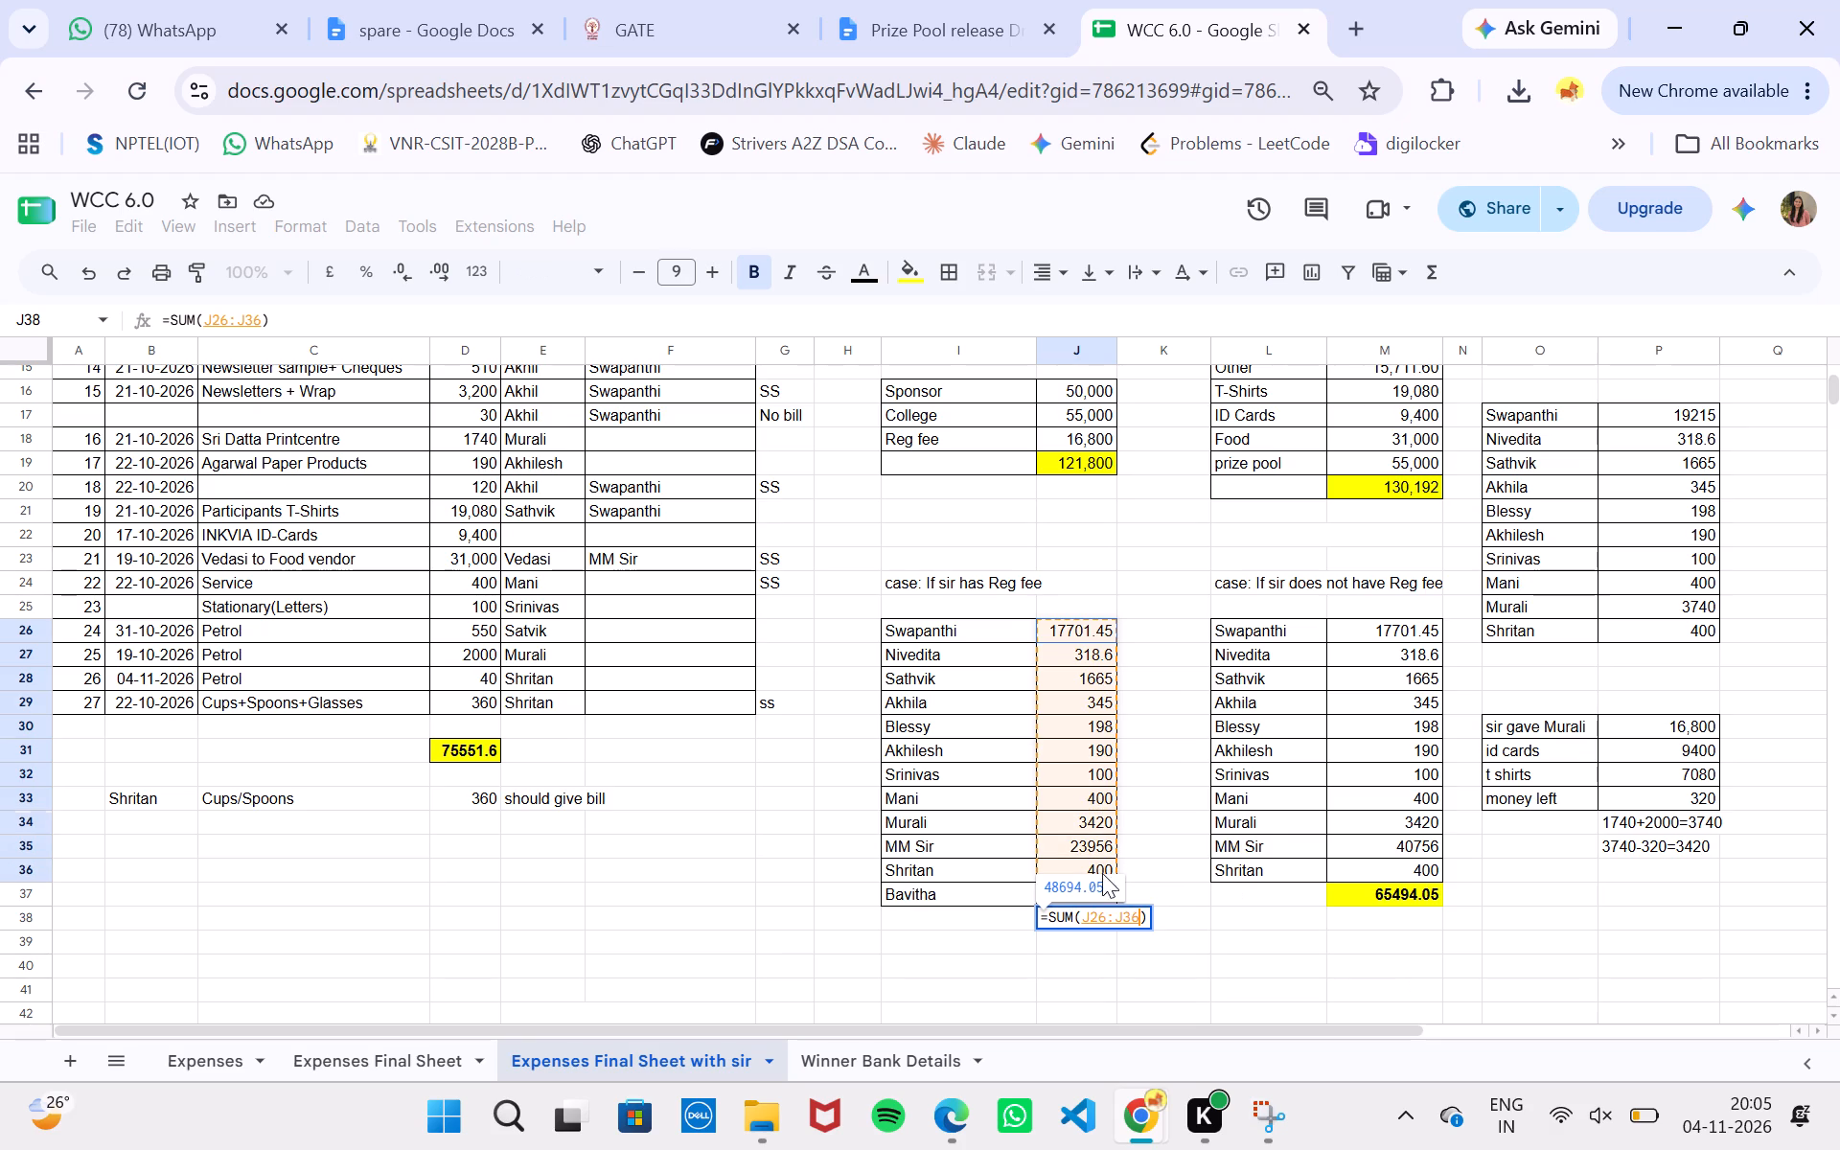
{"action": "left_click_drag", "start_coordinate": [1102, 873], "coordinate": [1102, 889]}
{"action": "key", "text": "Return"}
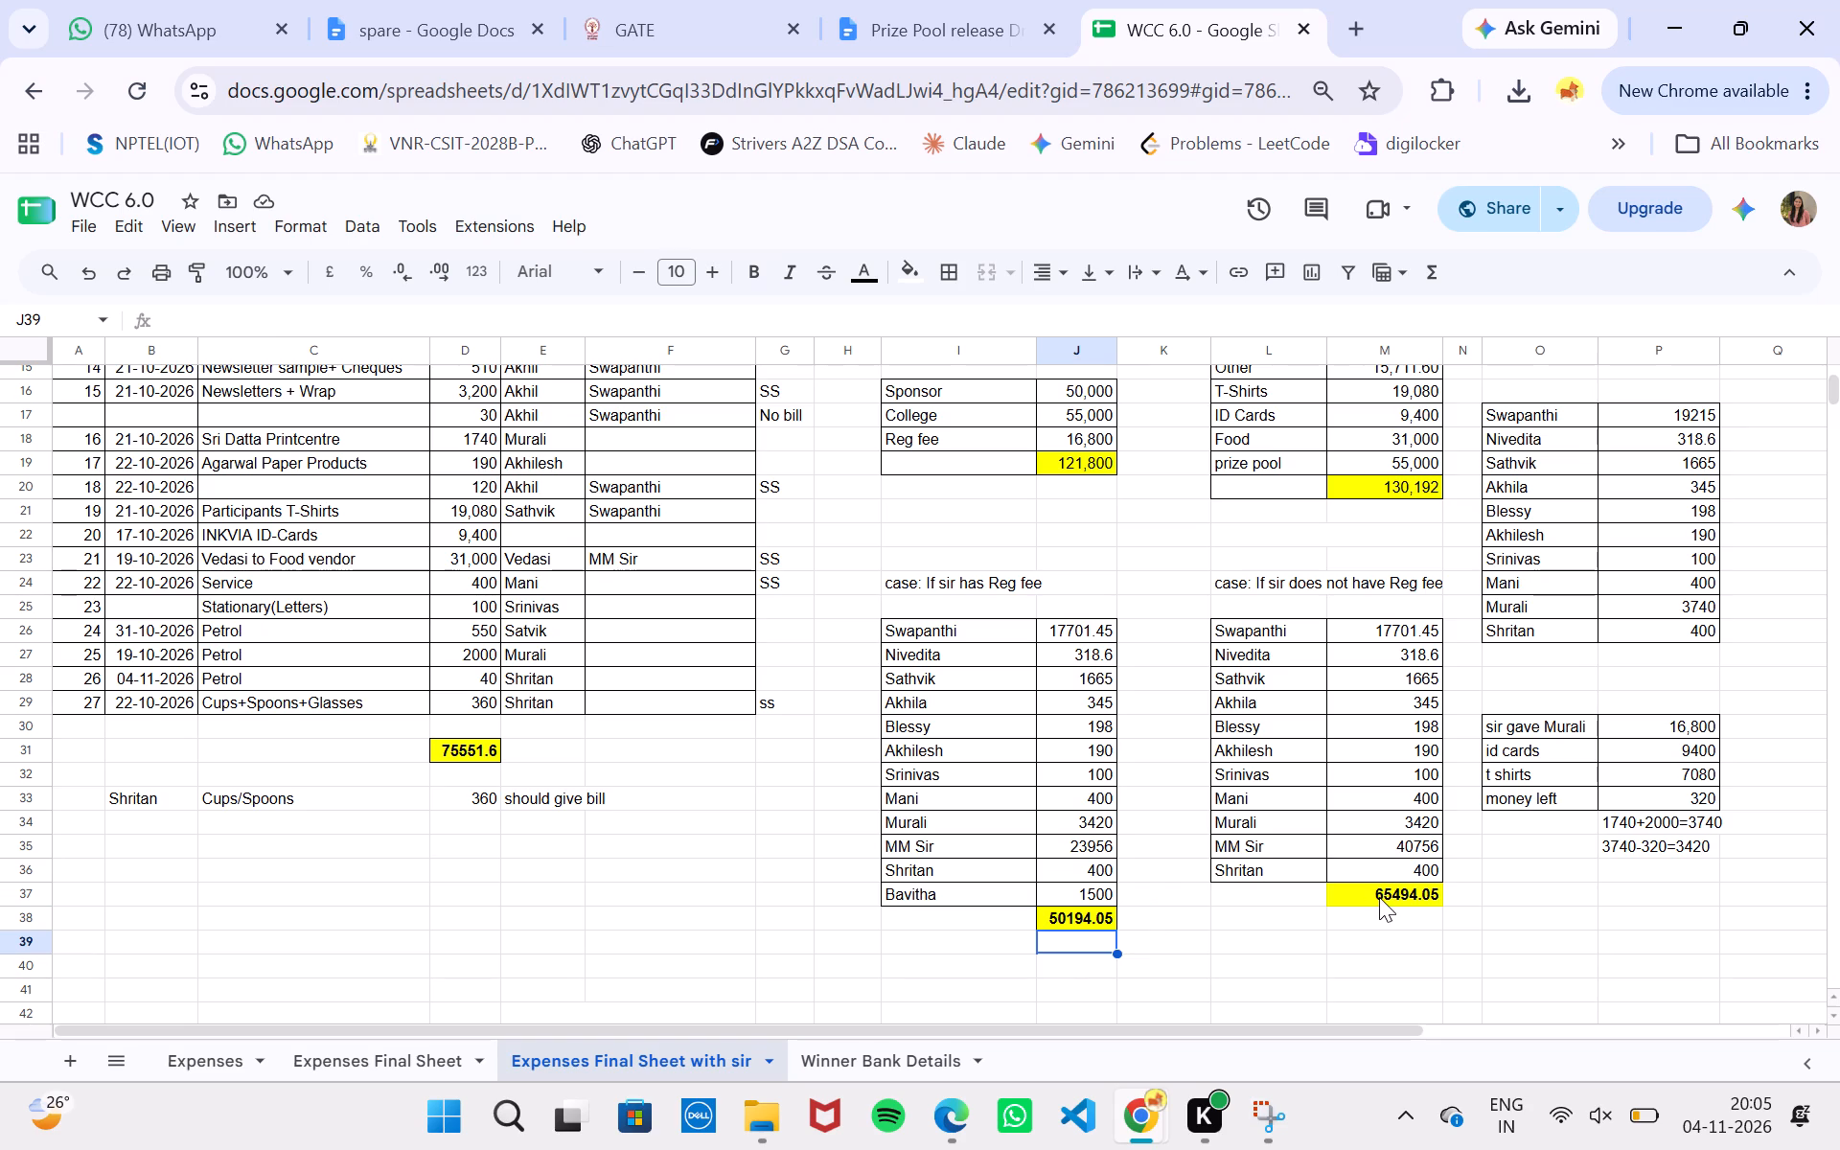
Copy Bavitha's row I37:J37 to L39:M39, below the "If sir does not have Reg fee" table.
{"action": "left_click_drag", "start_coordinate": [957, 894], "coordinate": [1060, 888]}
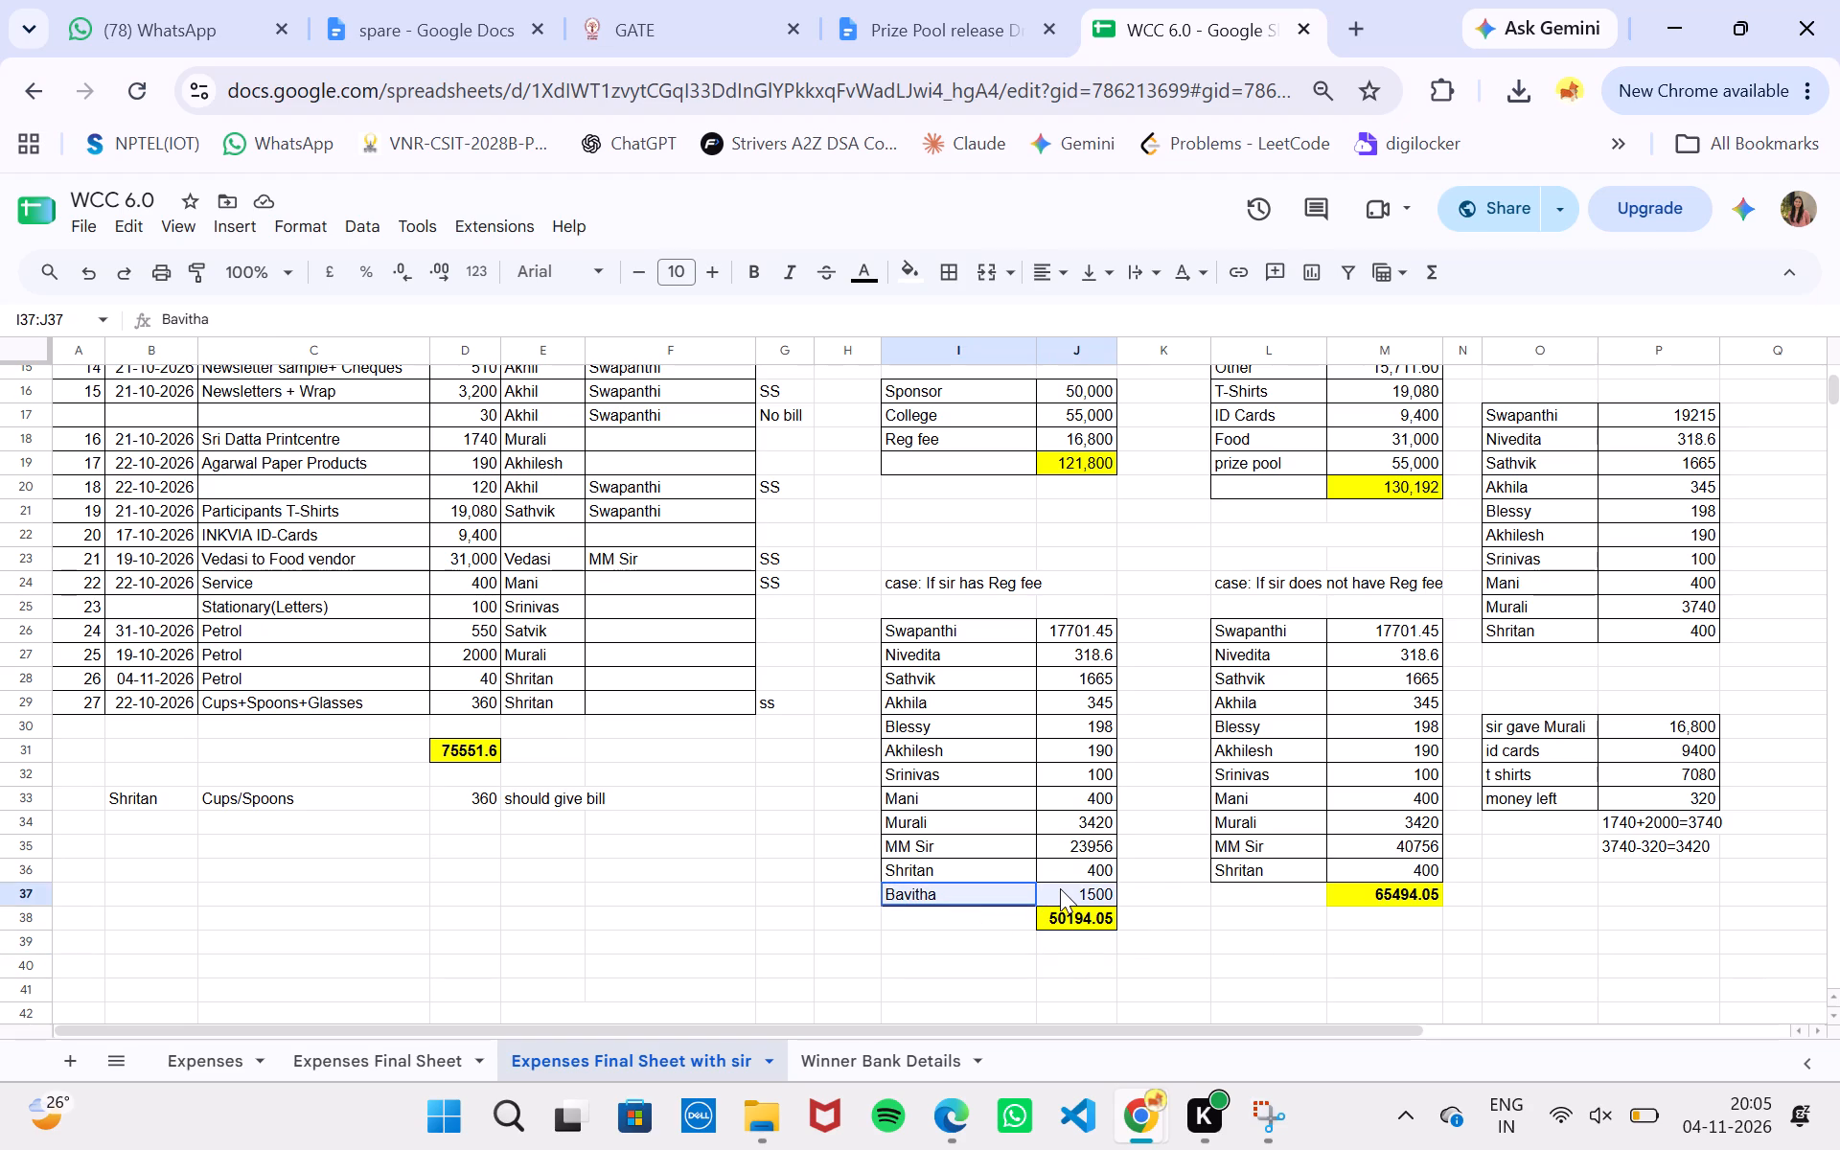
{"action": "left_click_drag", "start_coordinate": [1060, 888], "coordinate": [1061, 890]}
{"action": "key", "text": "ctrl+c"}
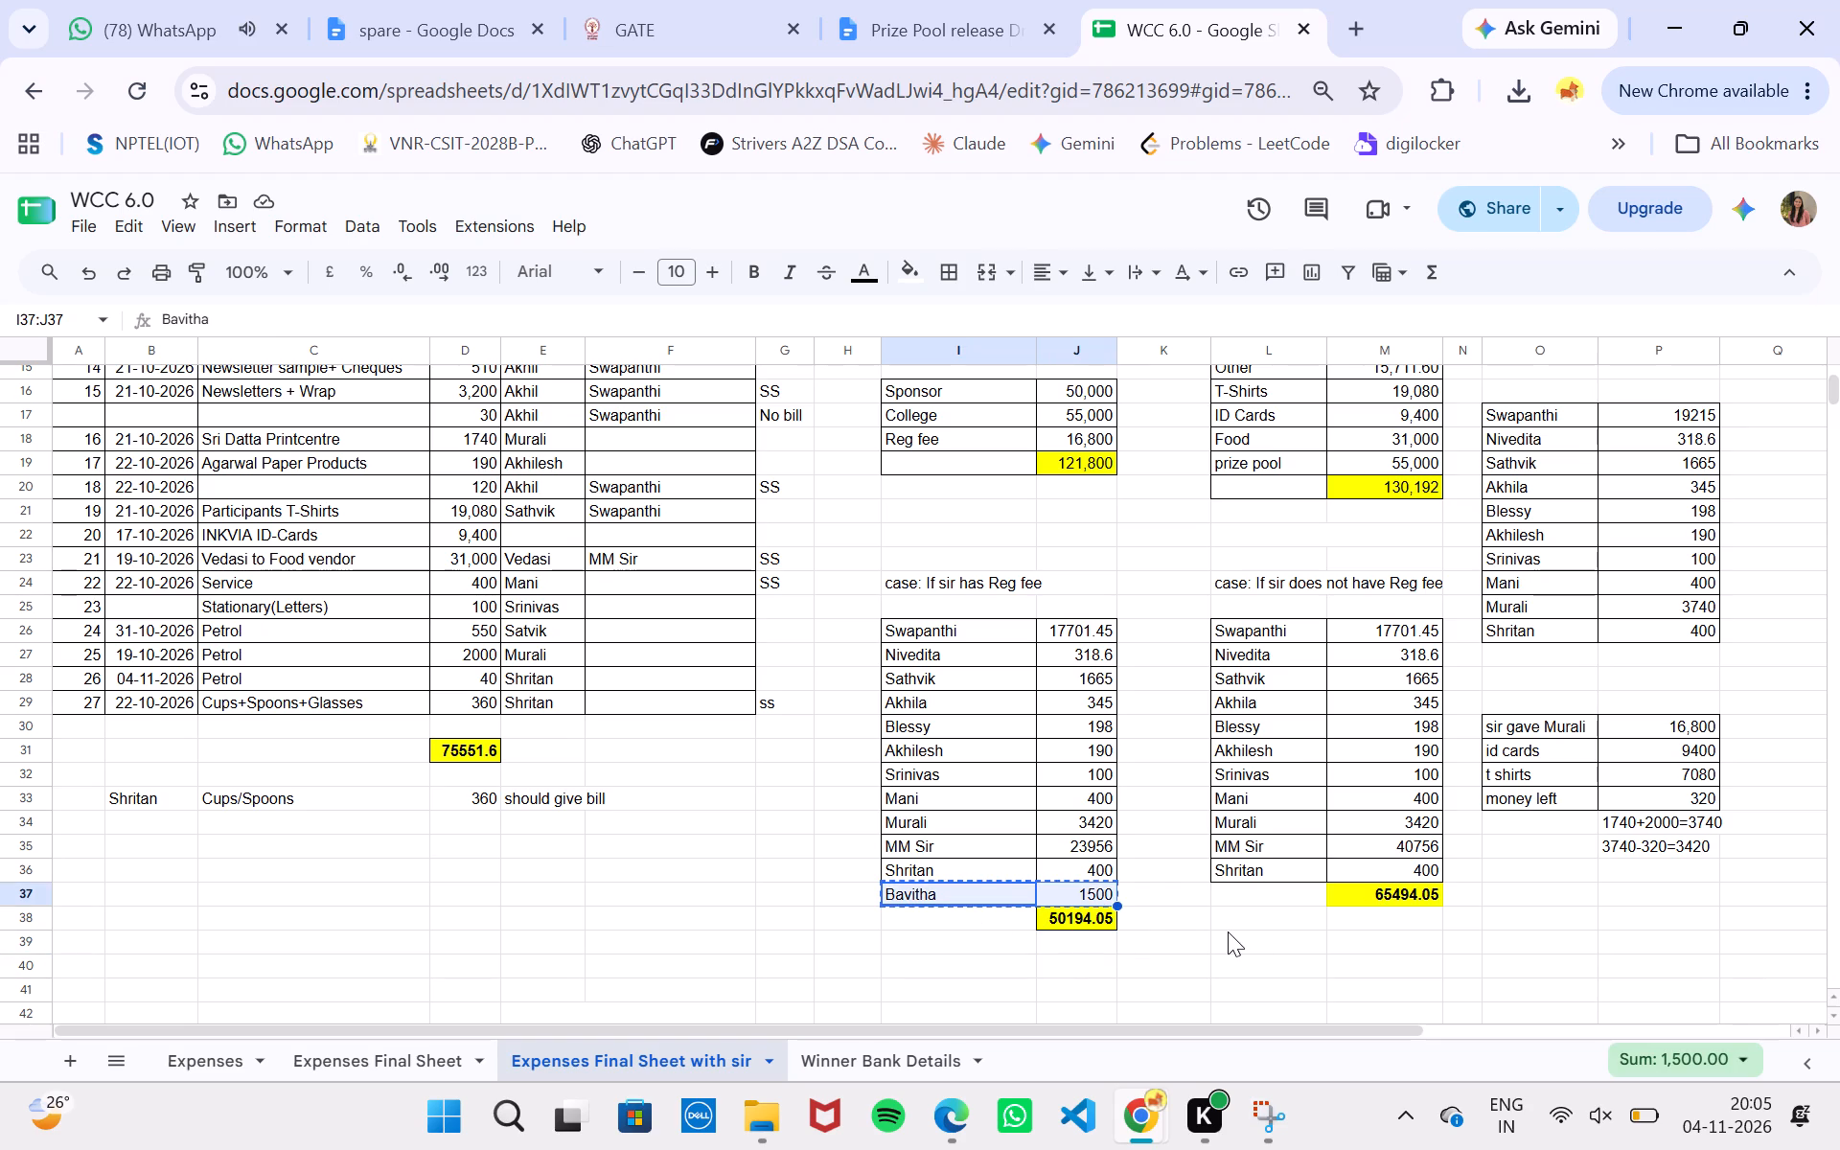
{"action": "left_click", "coordinate": [1253, 934]}
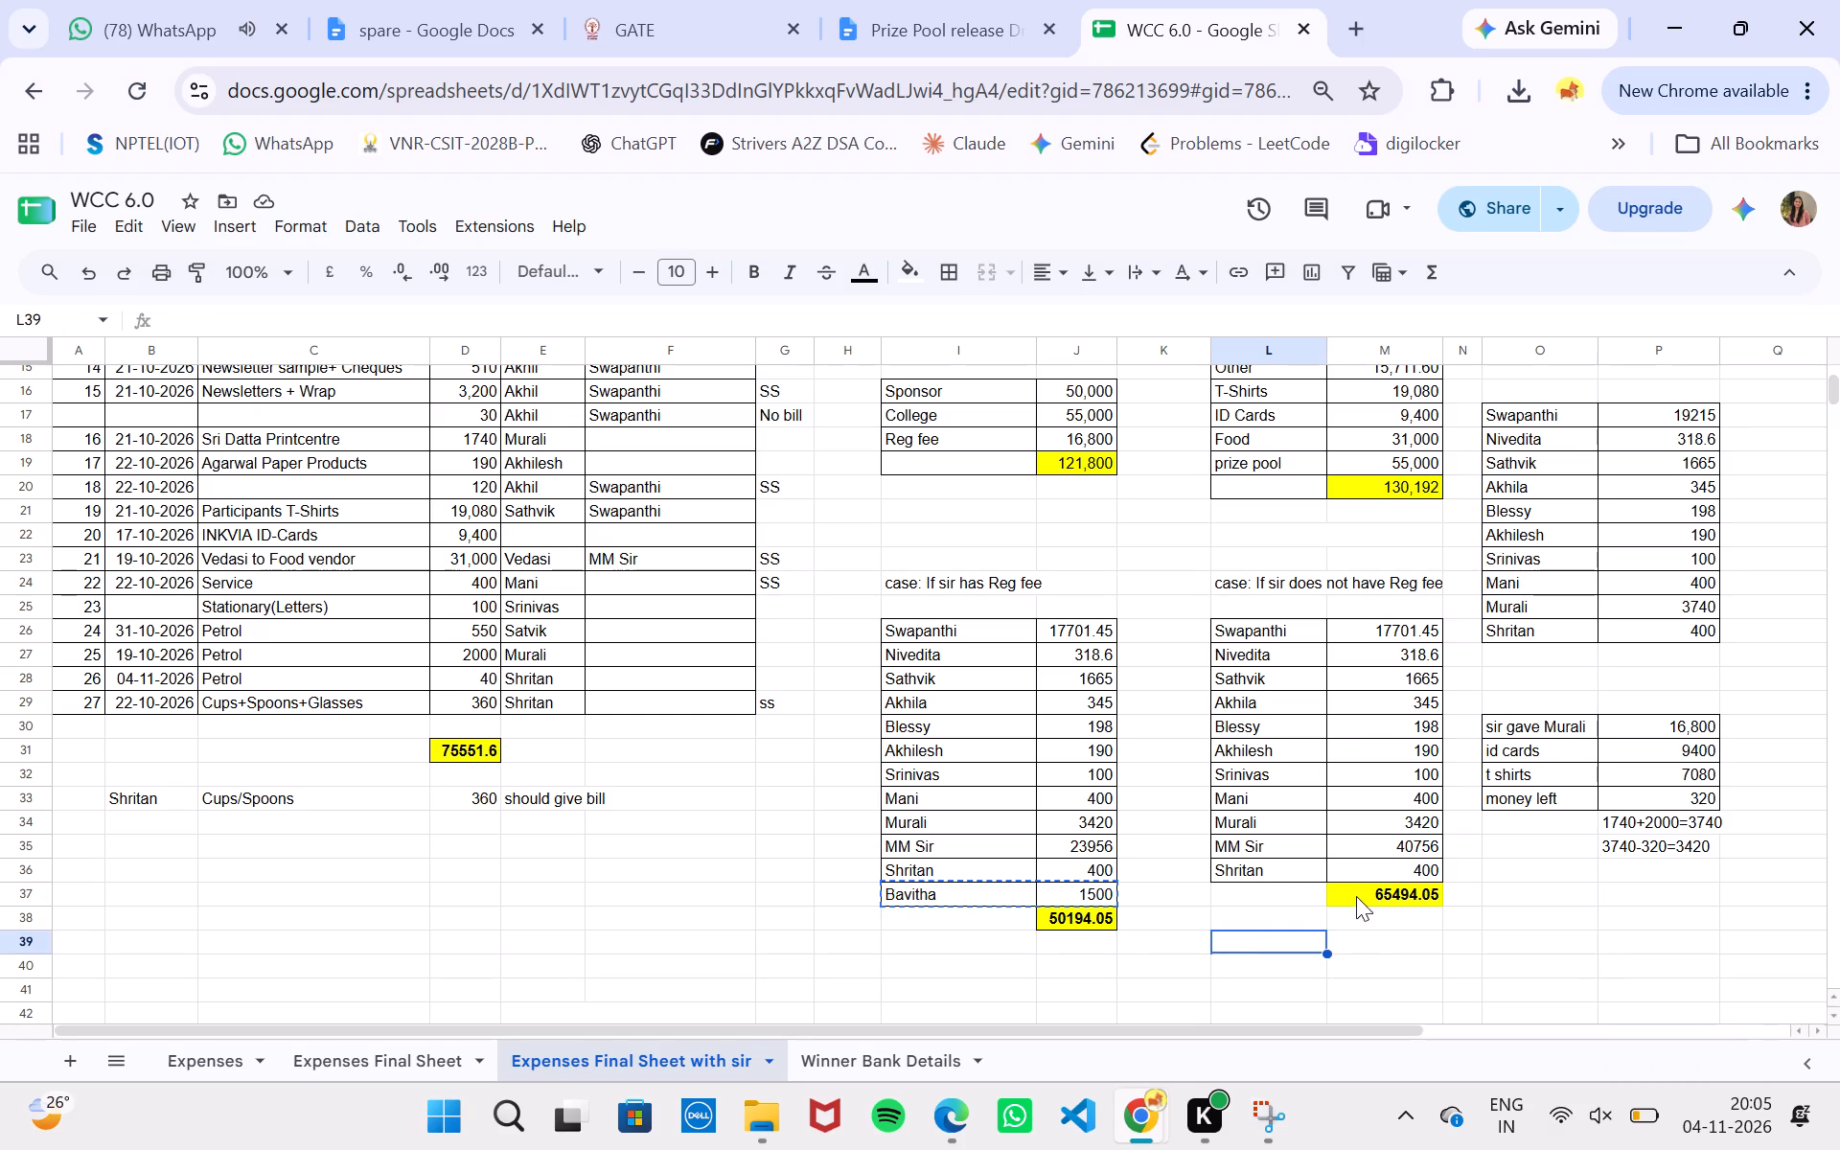
{"action": "key", "text": "ctrl+v"}
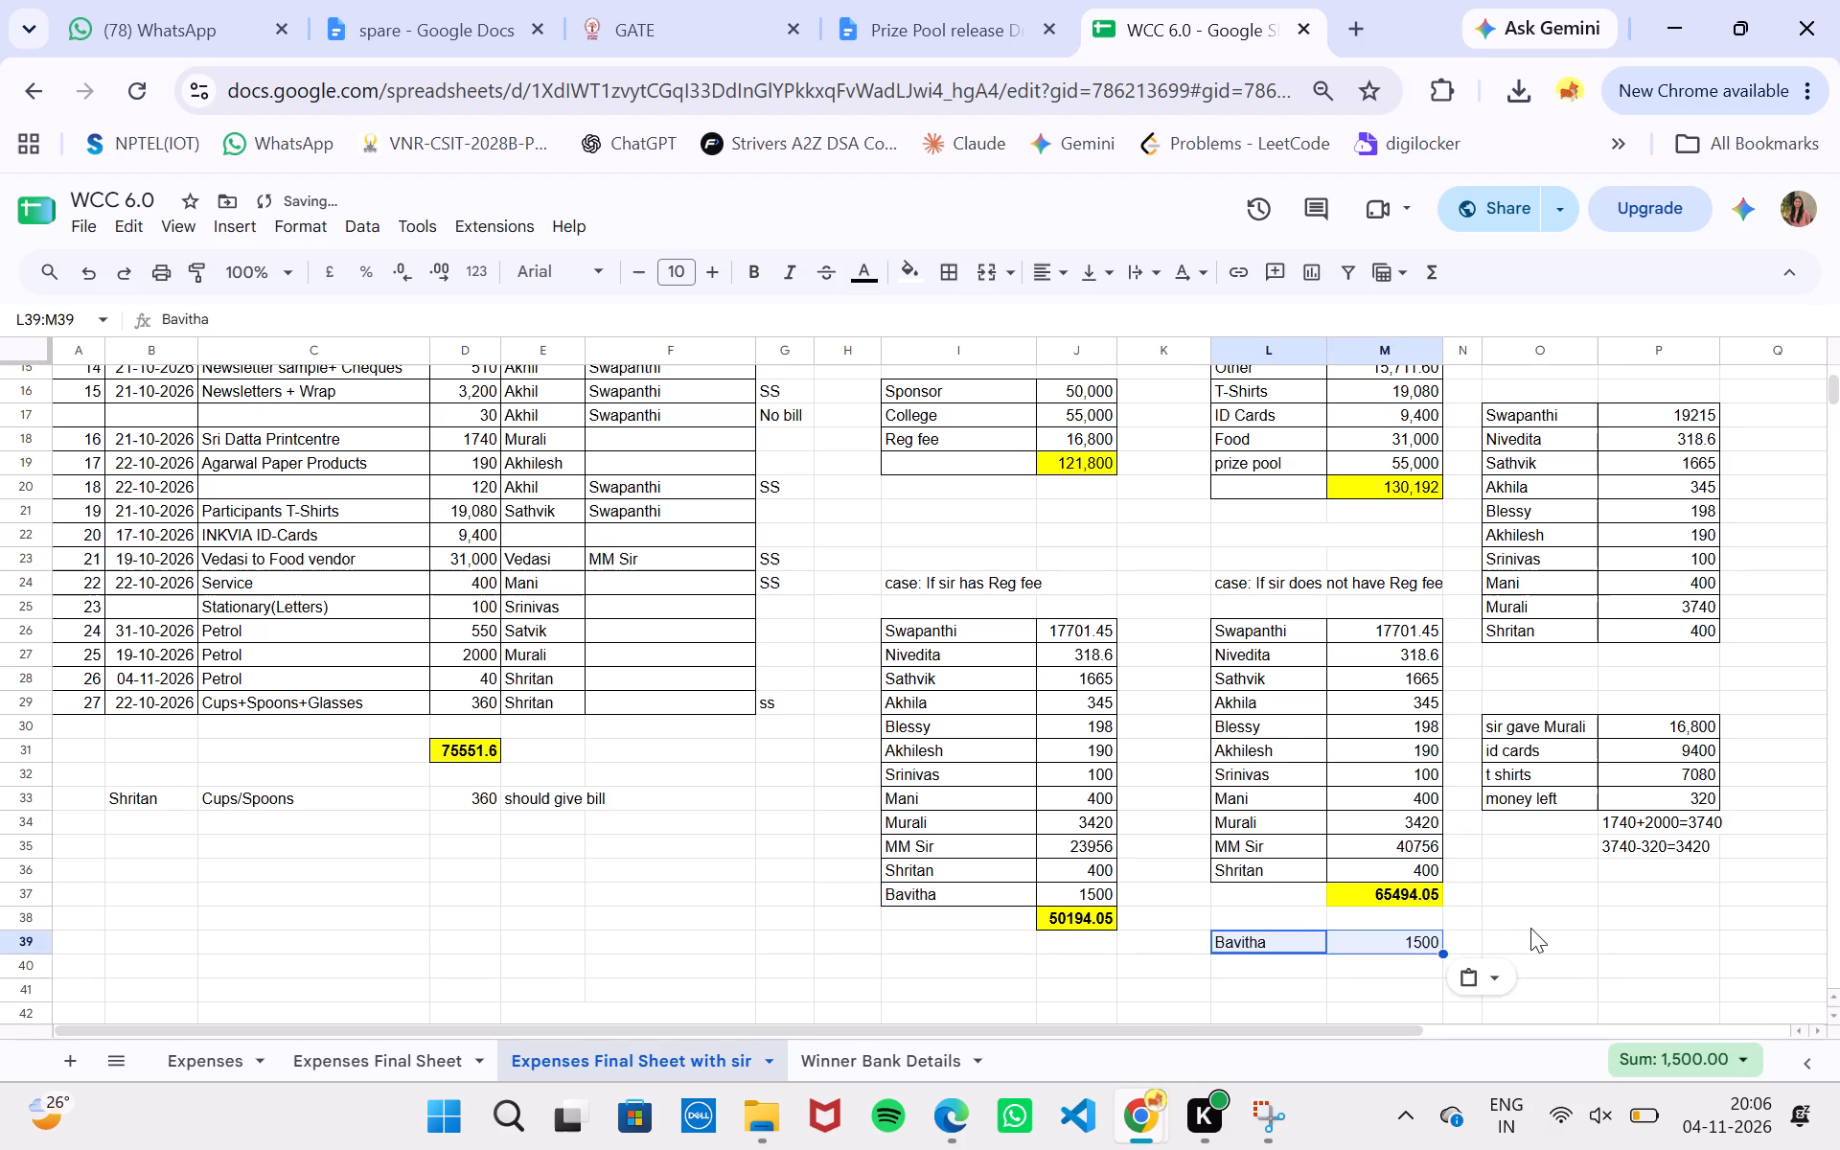
{"action": "left_click", "coordinate": [1530, 928]}
Move the total formula =SUM(M26:M36) from M37 down to M38.
{"action": "double_click", "coordinate": [1346, 895]}
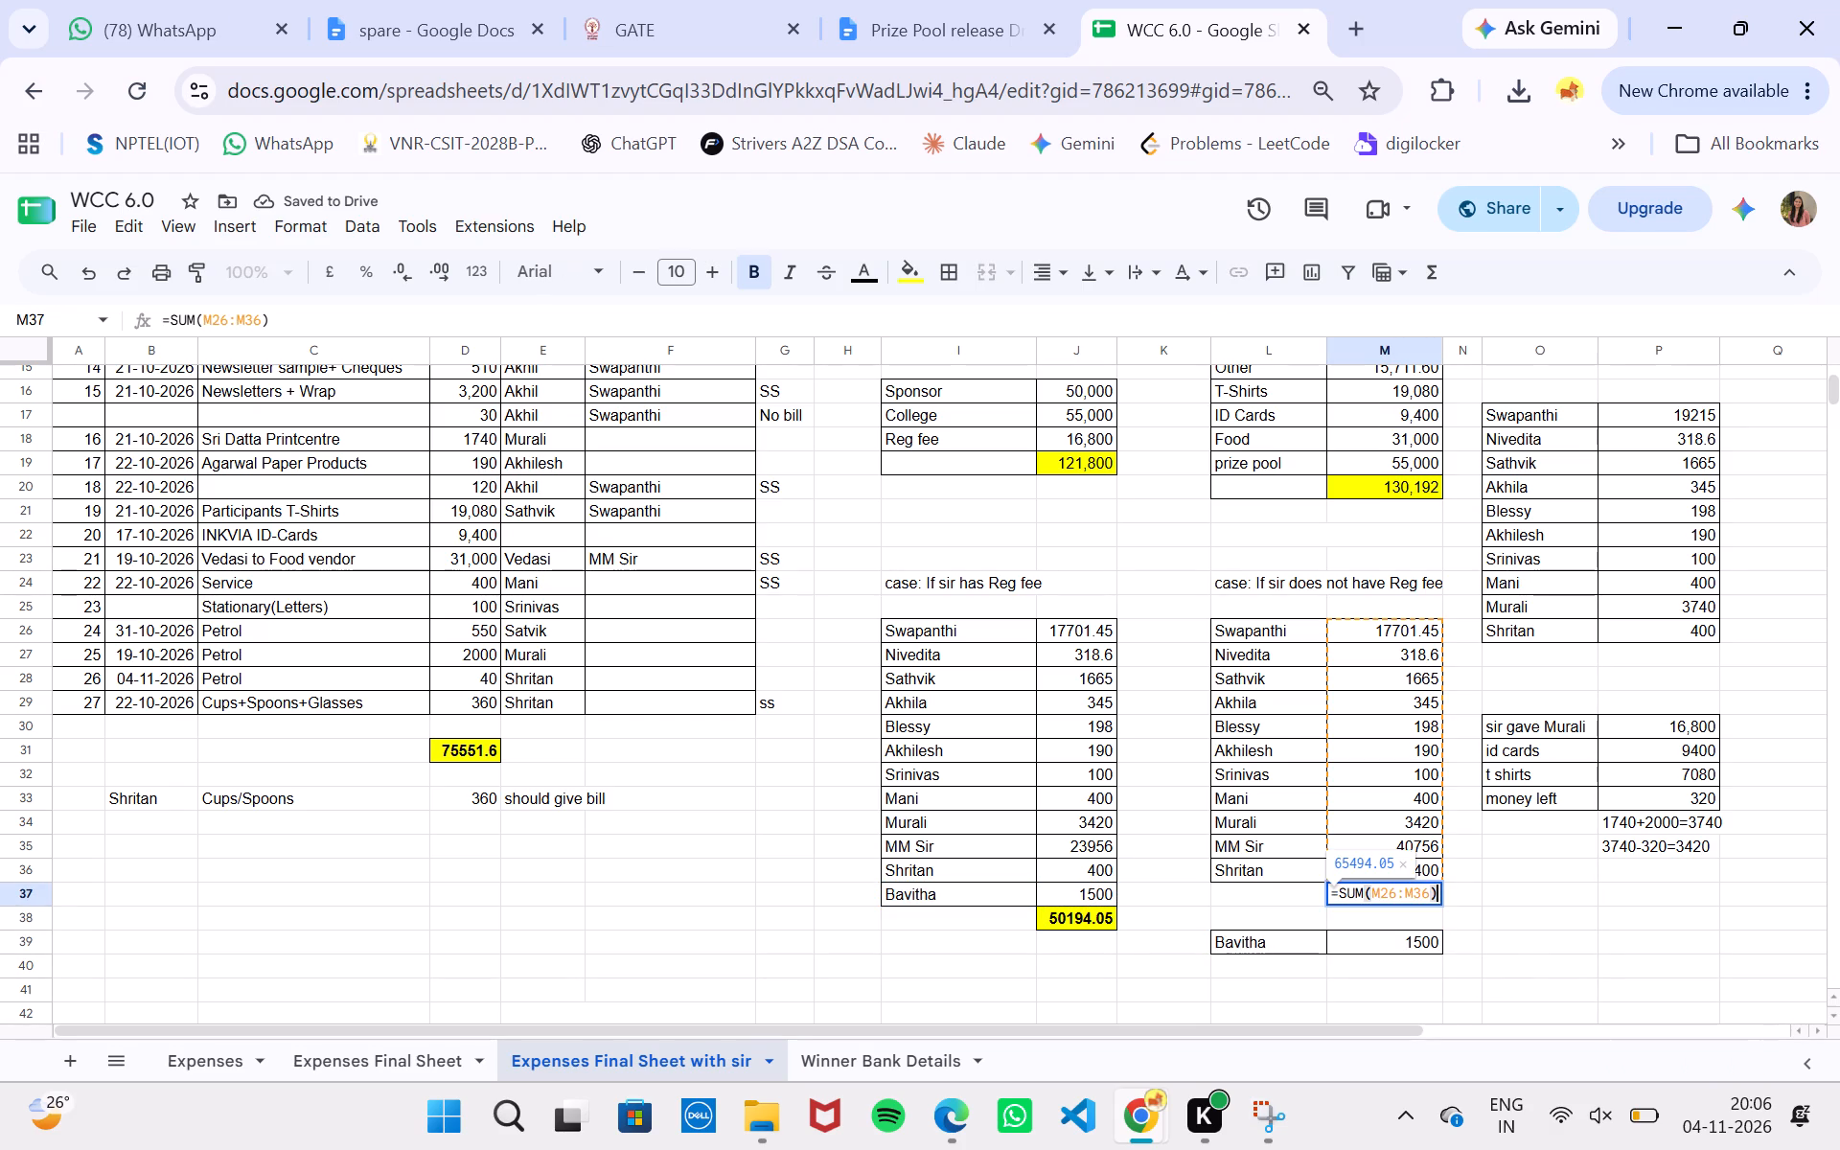
{"action": "key", "text": "ctrl+a"}
{"action": "key", "text": "ctrl+c"}
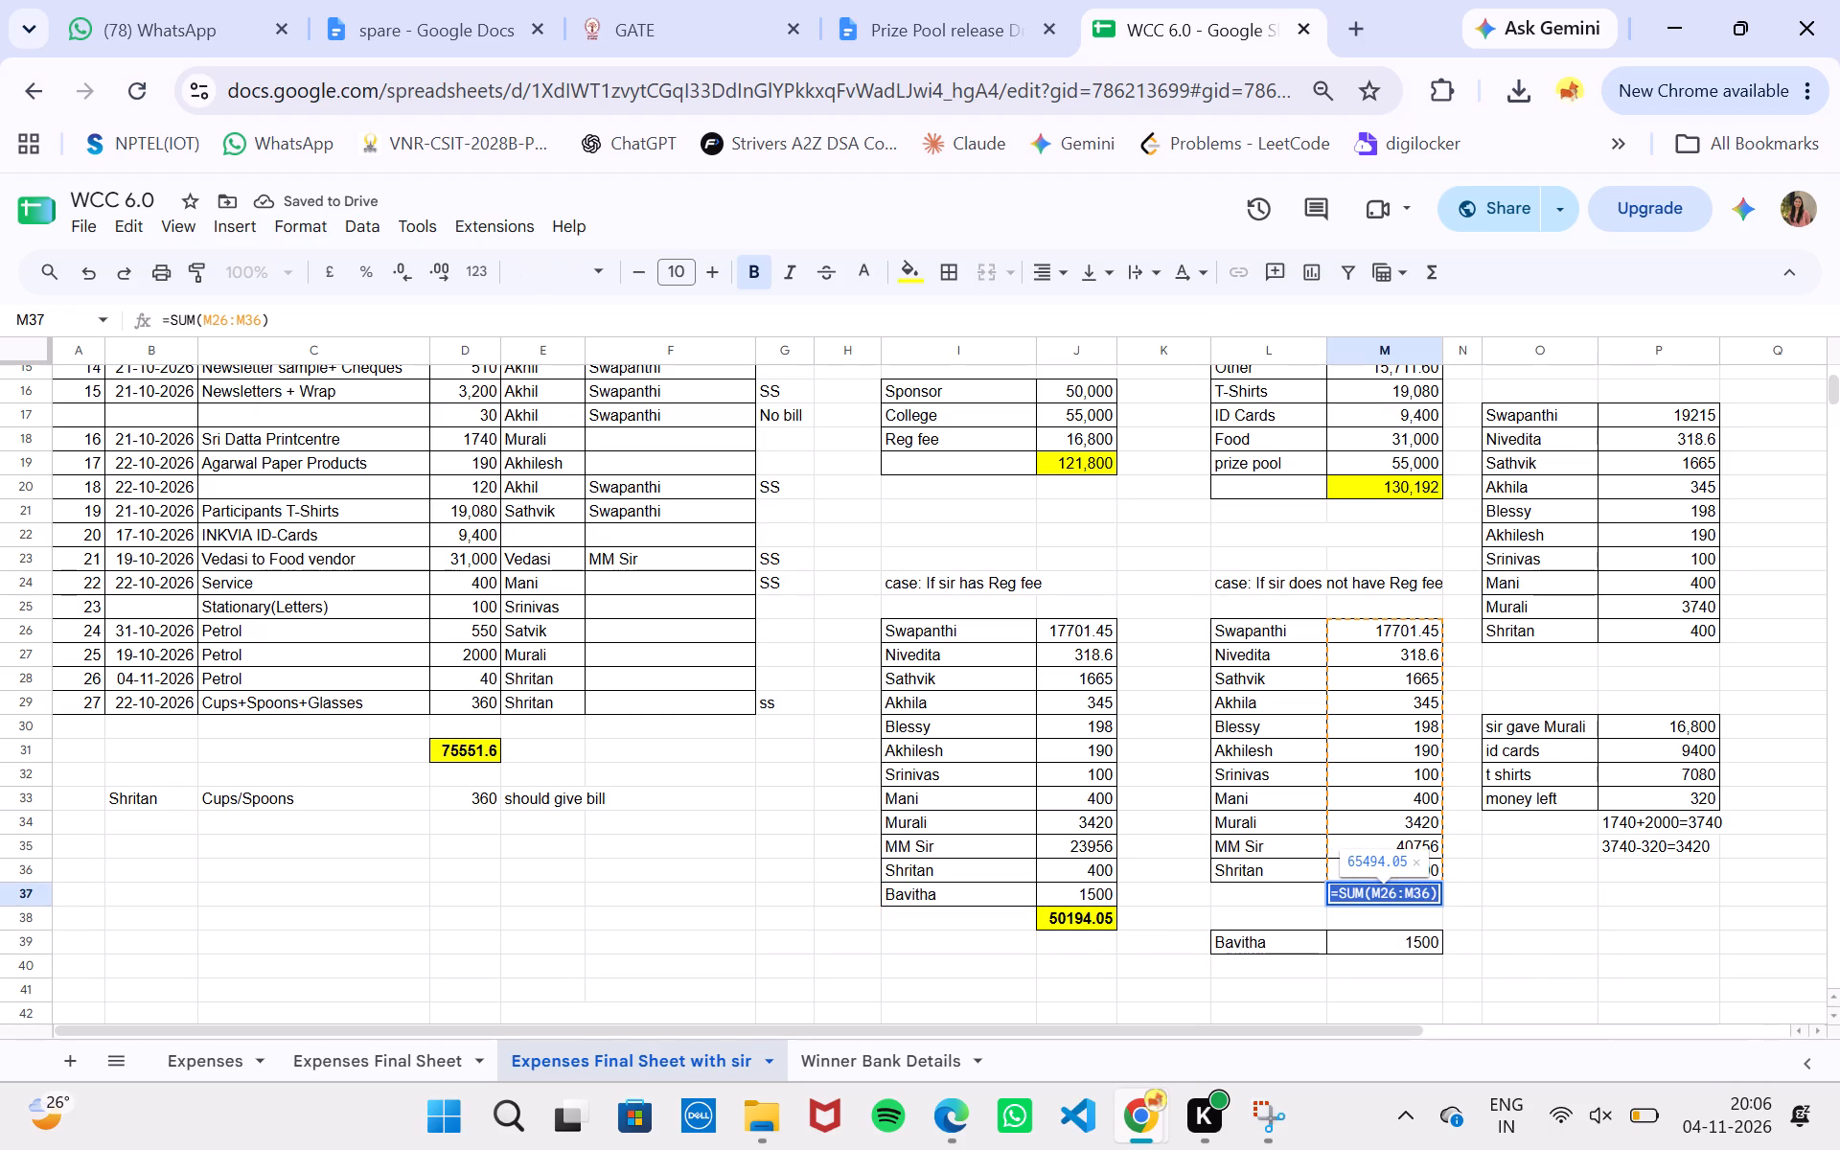
{"action": "key", "text": "Delete"}
{"action": "left_click", "coordinate": [1377, 922]}
{"action": "key", "text": "ctrl+v"}
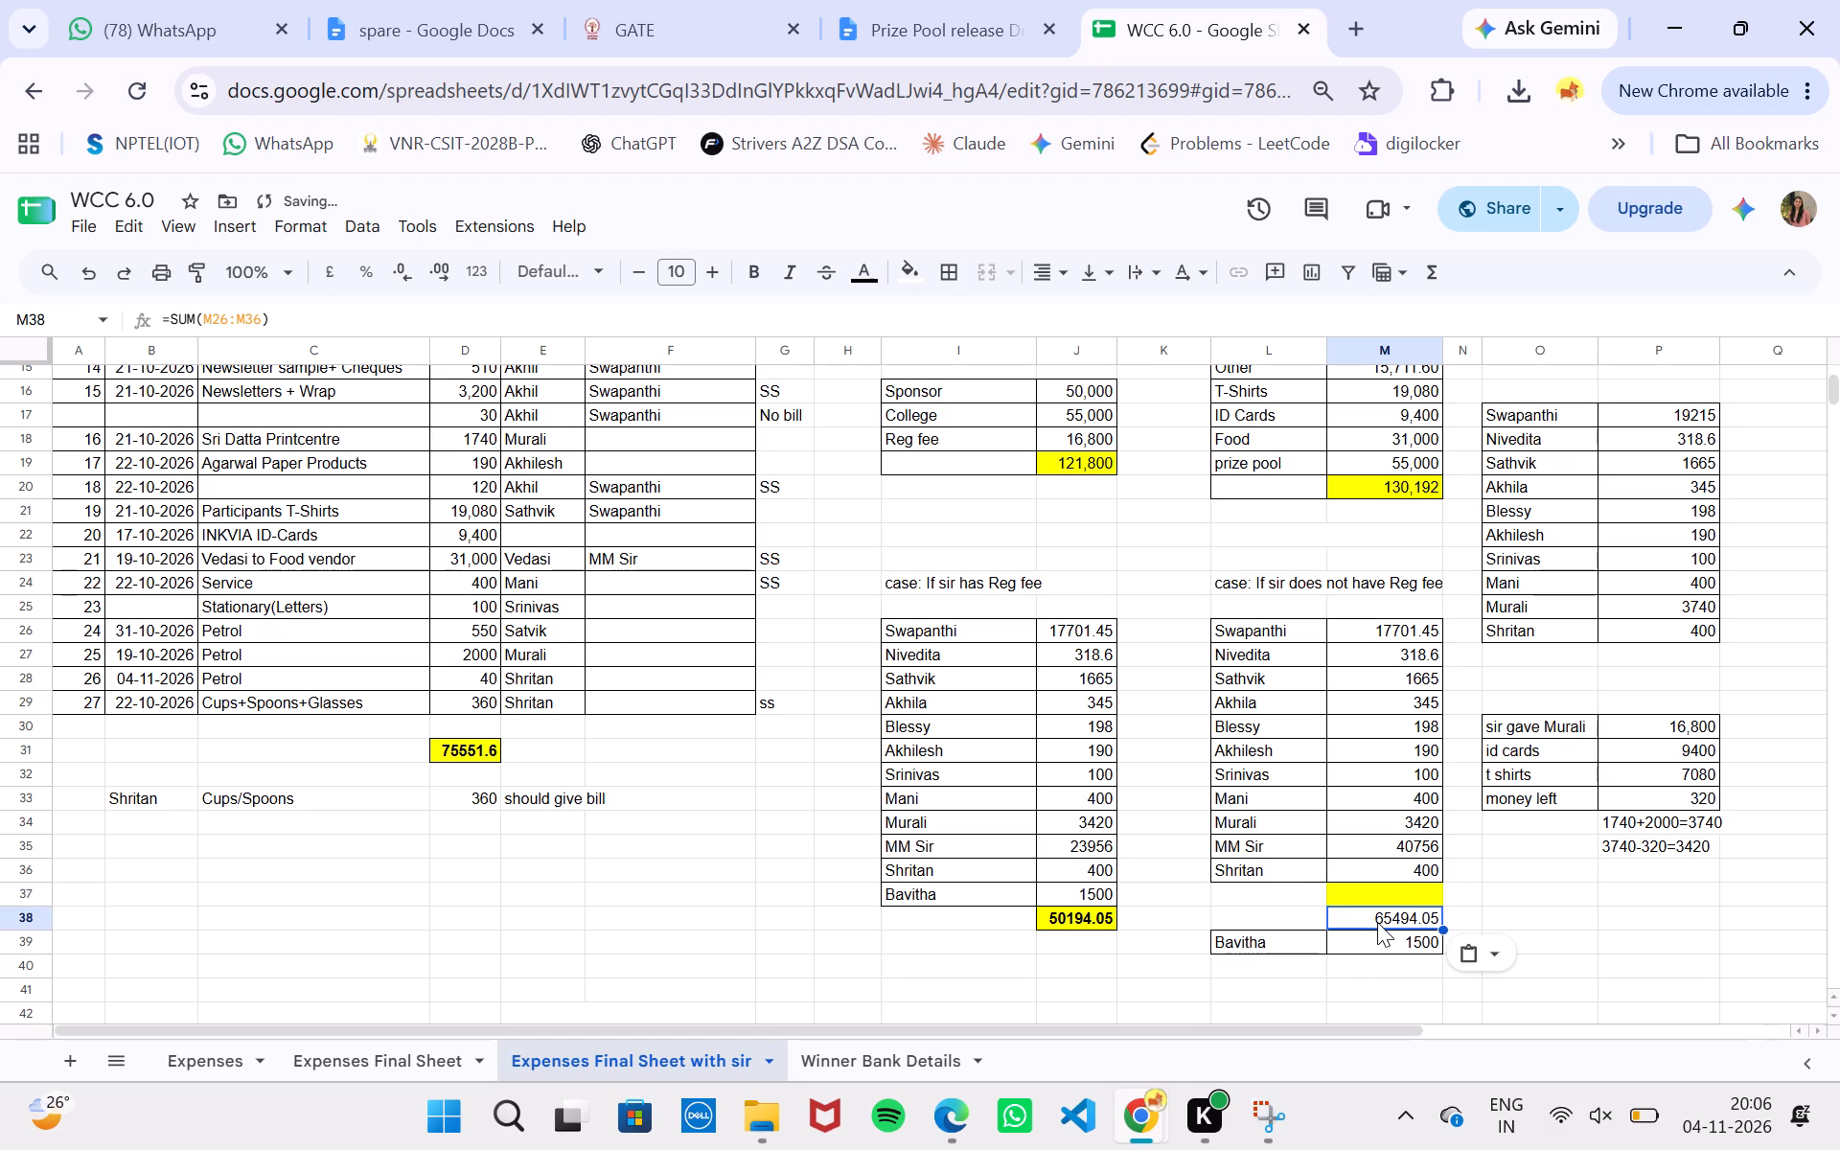
{"action": "left_click", "coordinate": [1512, 902]}
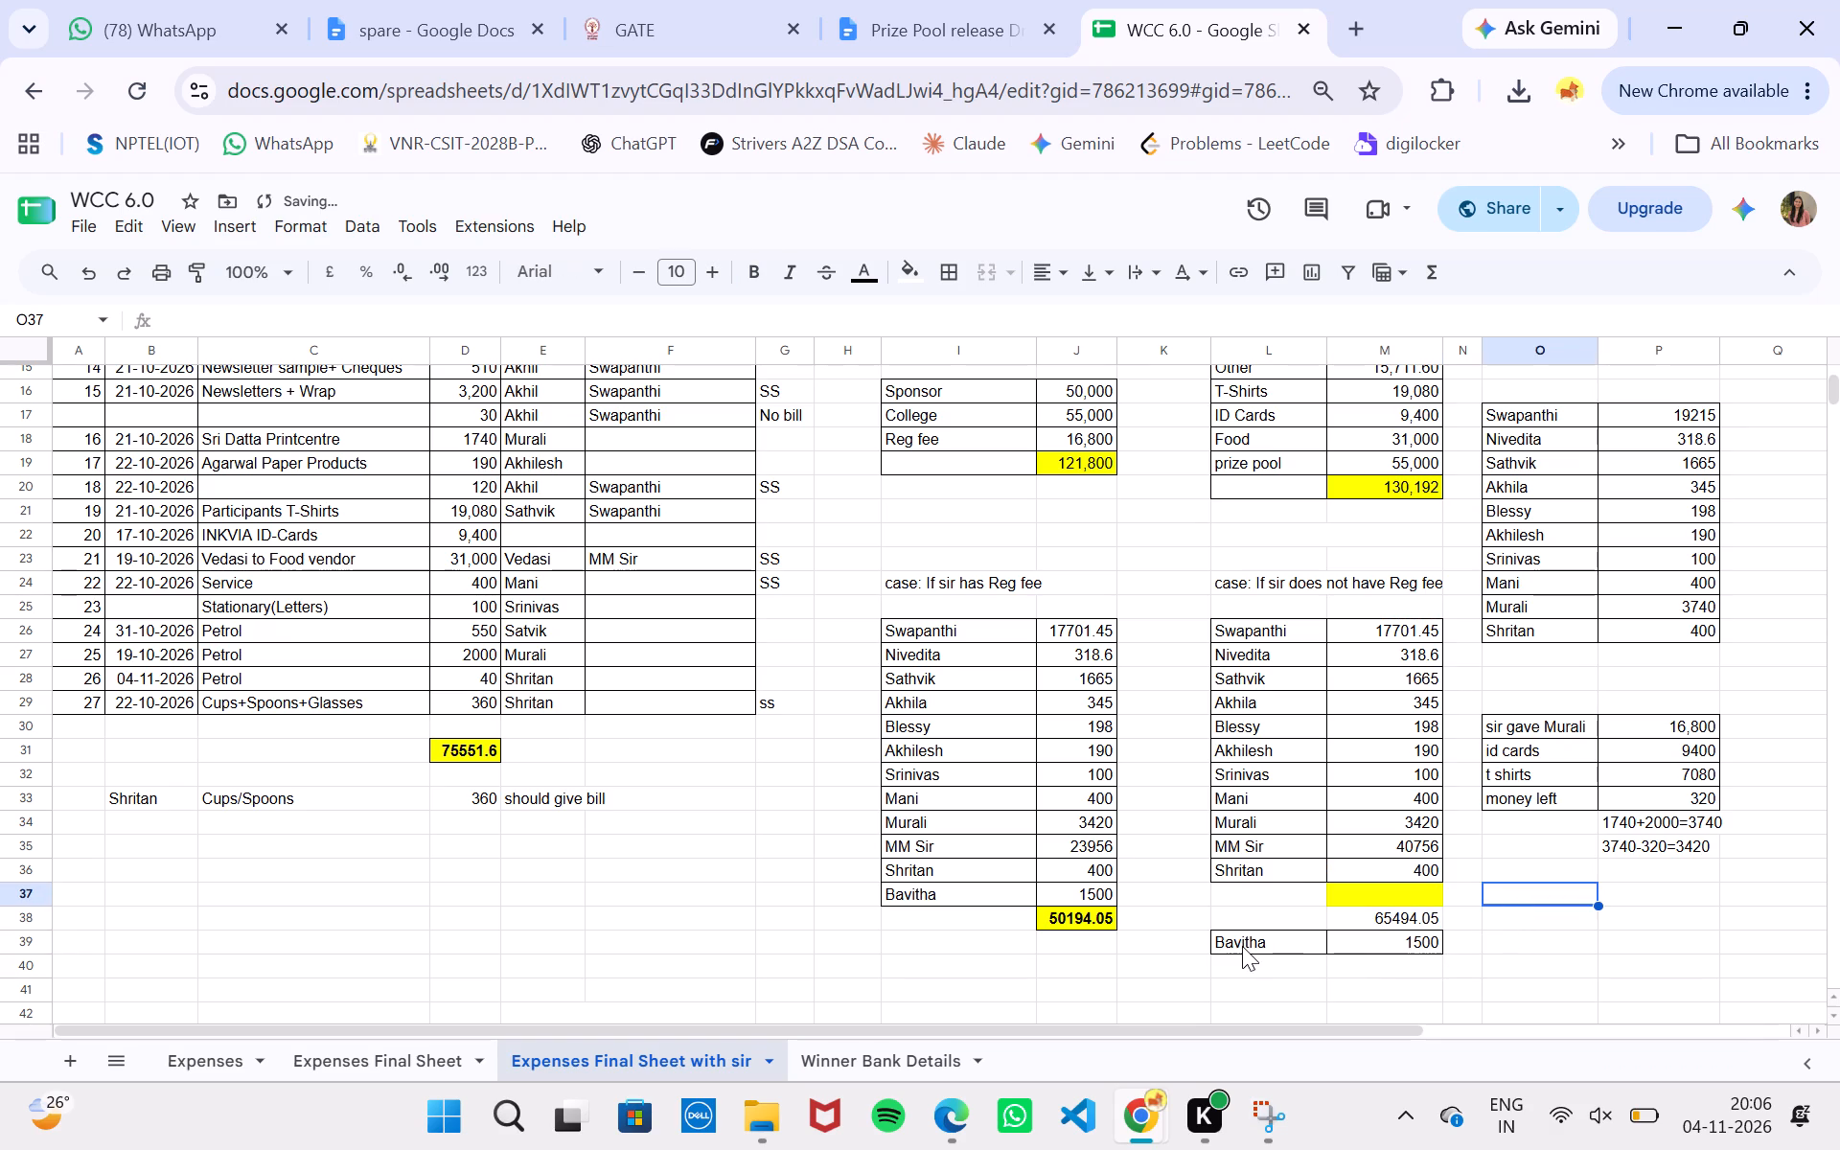
Move Bavitha's row from L39:M39 up to L37:M37, directly below Shritan's row.
{"action": "left_click_drag", "start_coordinate": [1244, 946], "coordinate": [1368, 948]}
{"action": "key", "text": "ctrl+c"}
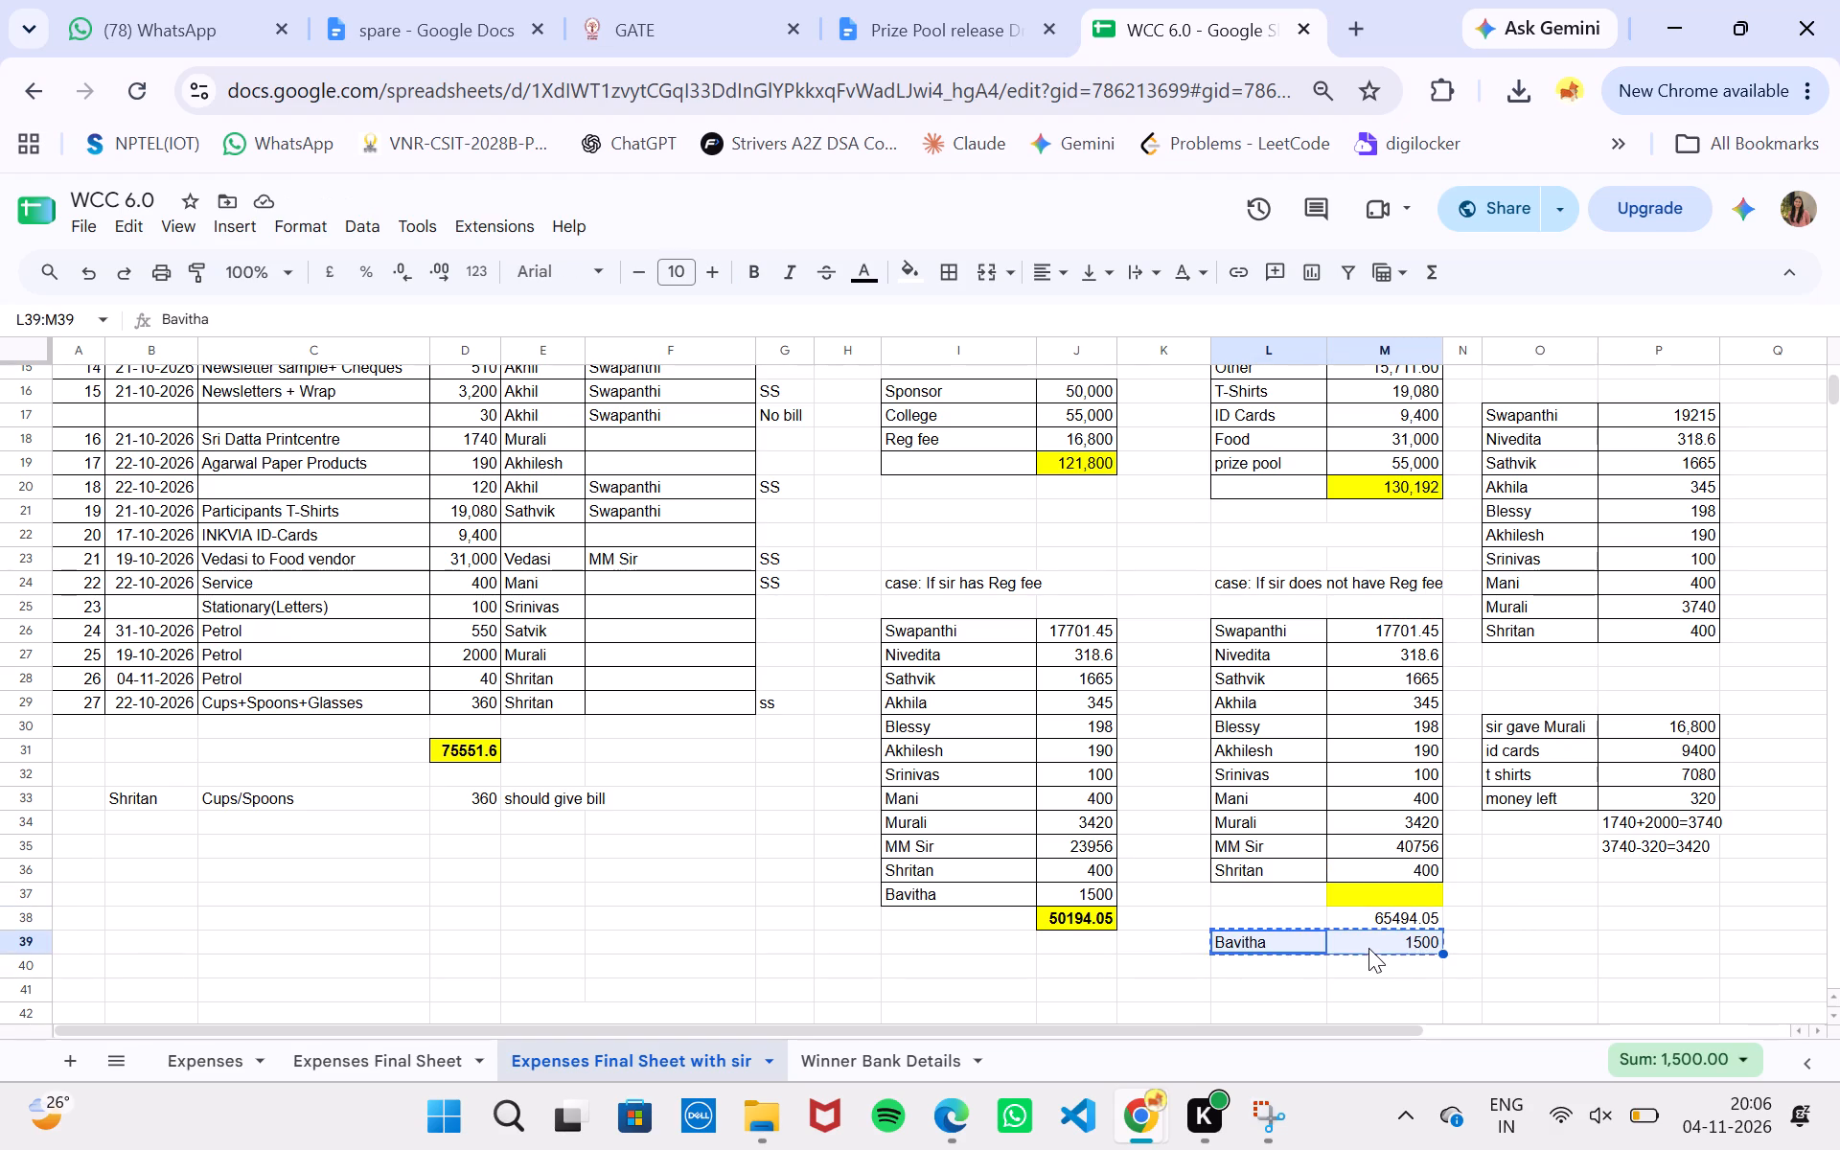
{"action": "key", "text": "Delete"}
{"action": "left_click", "coordinate": [1262, 896]}
{"action": "key", "text": "ctrl+v"}
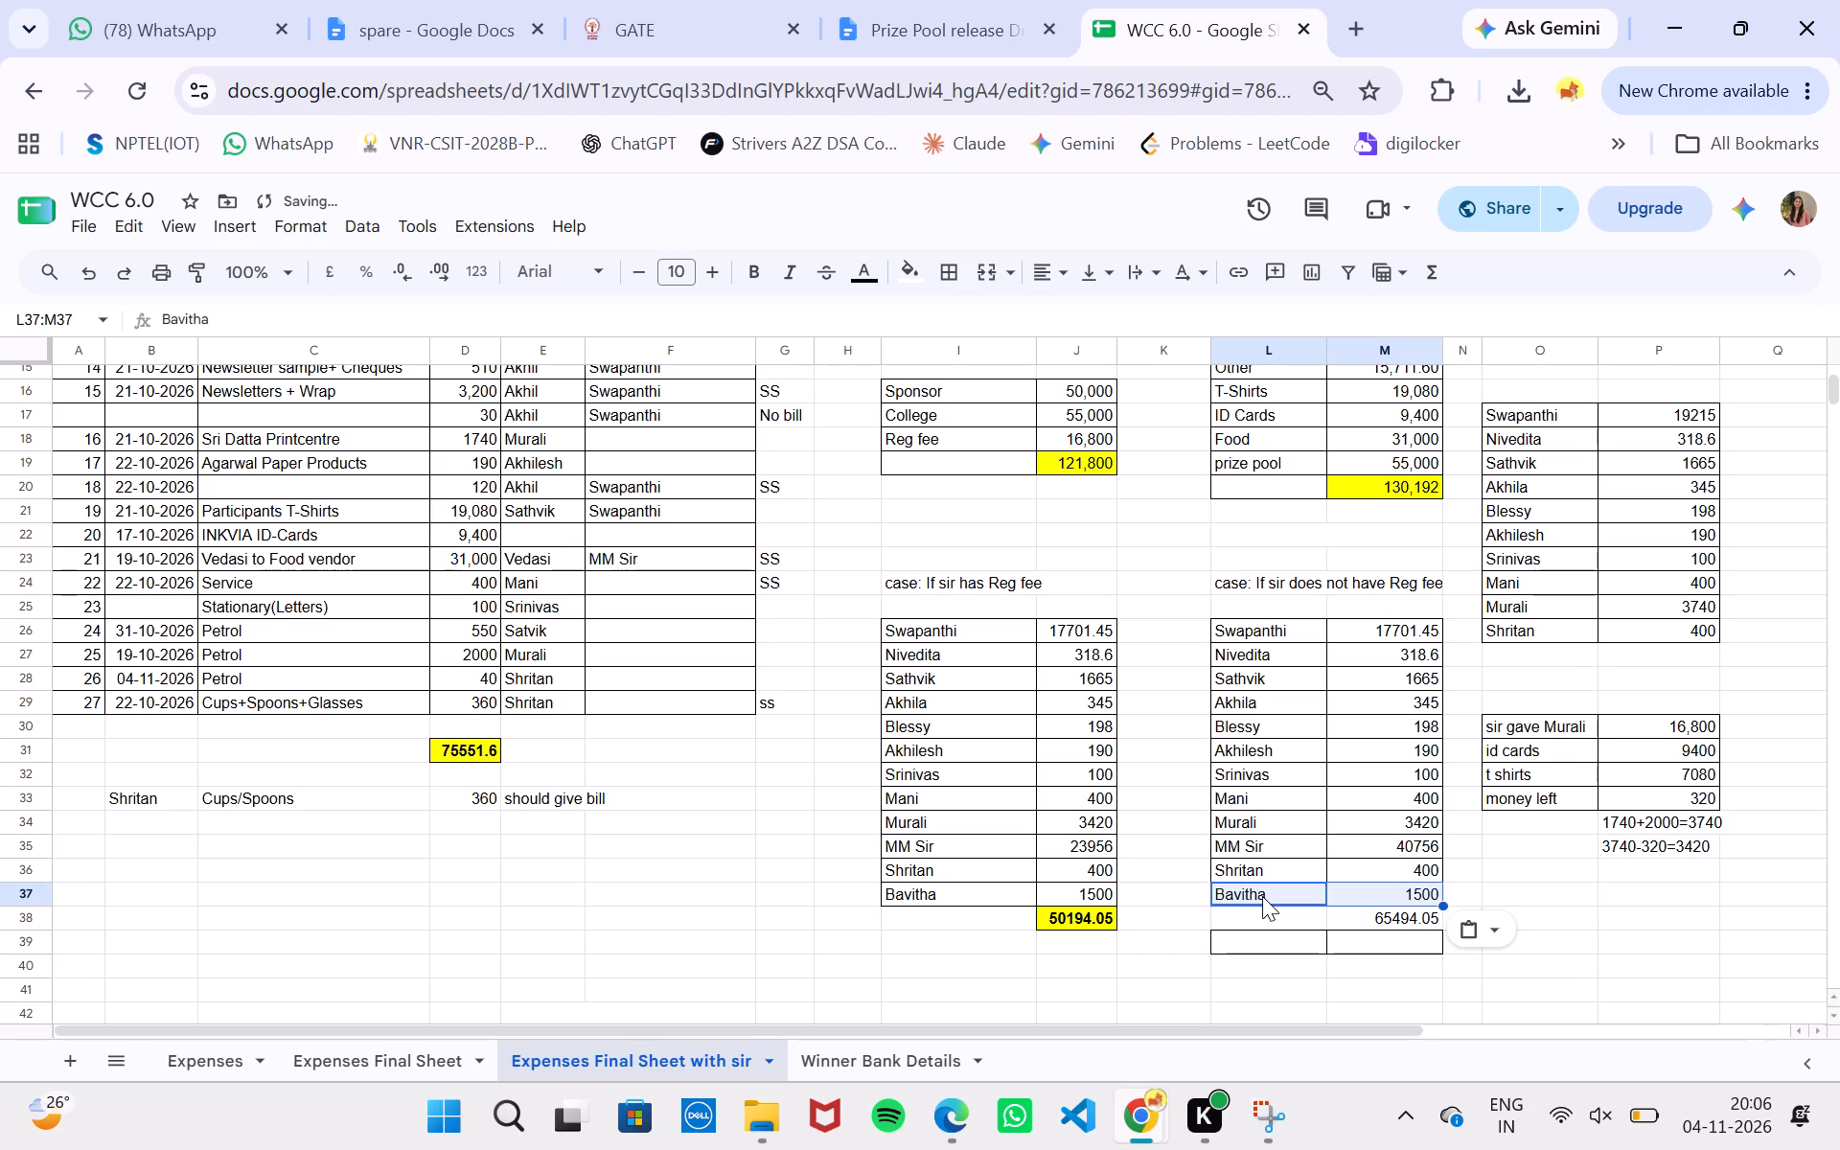
Remove the leftover cell borders from L39:O39.
{"action": "left_click_drag", "start_coordinate": [1235, 947], "coordinate": [1417, 934]}
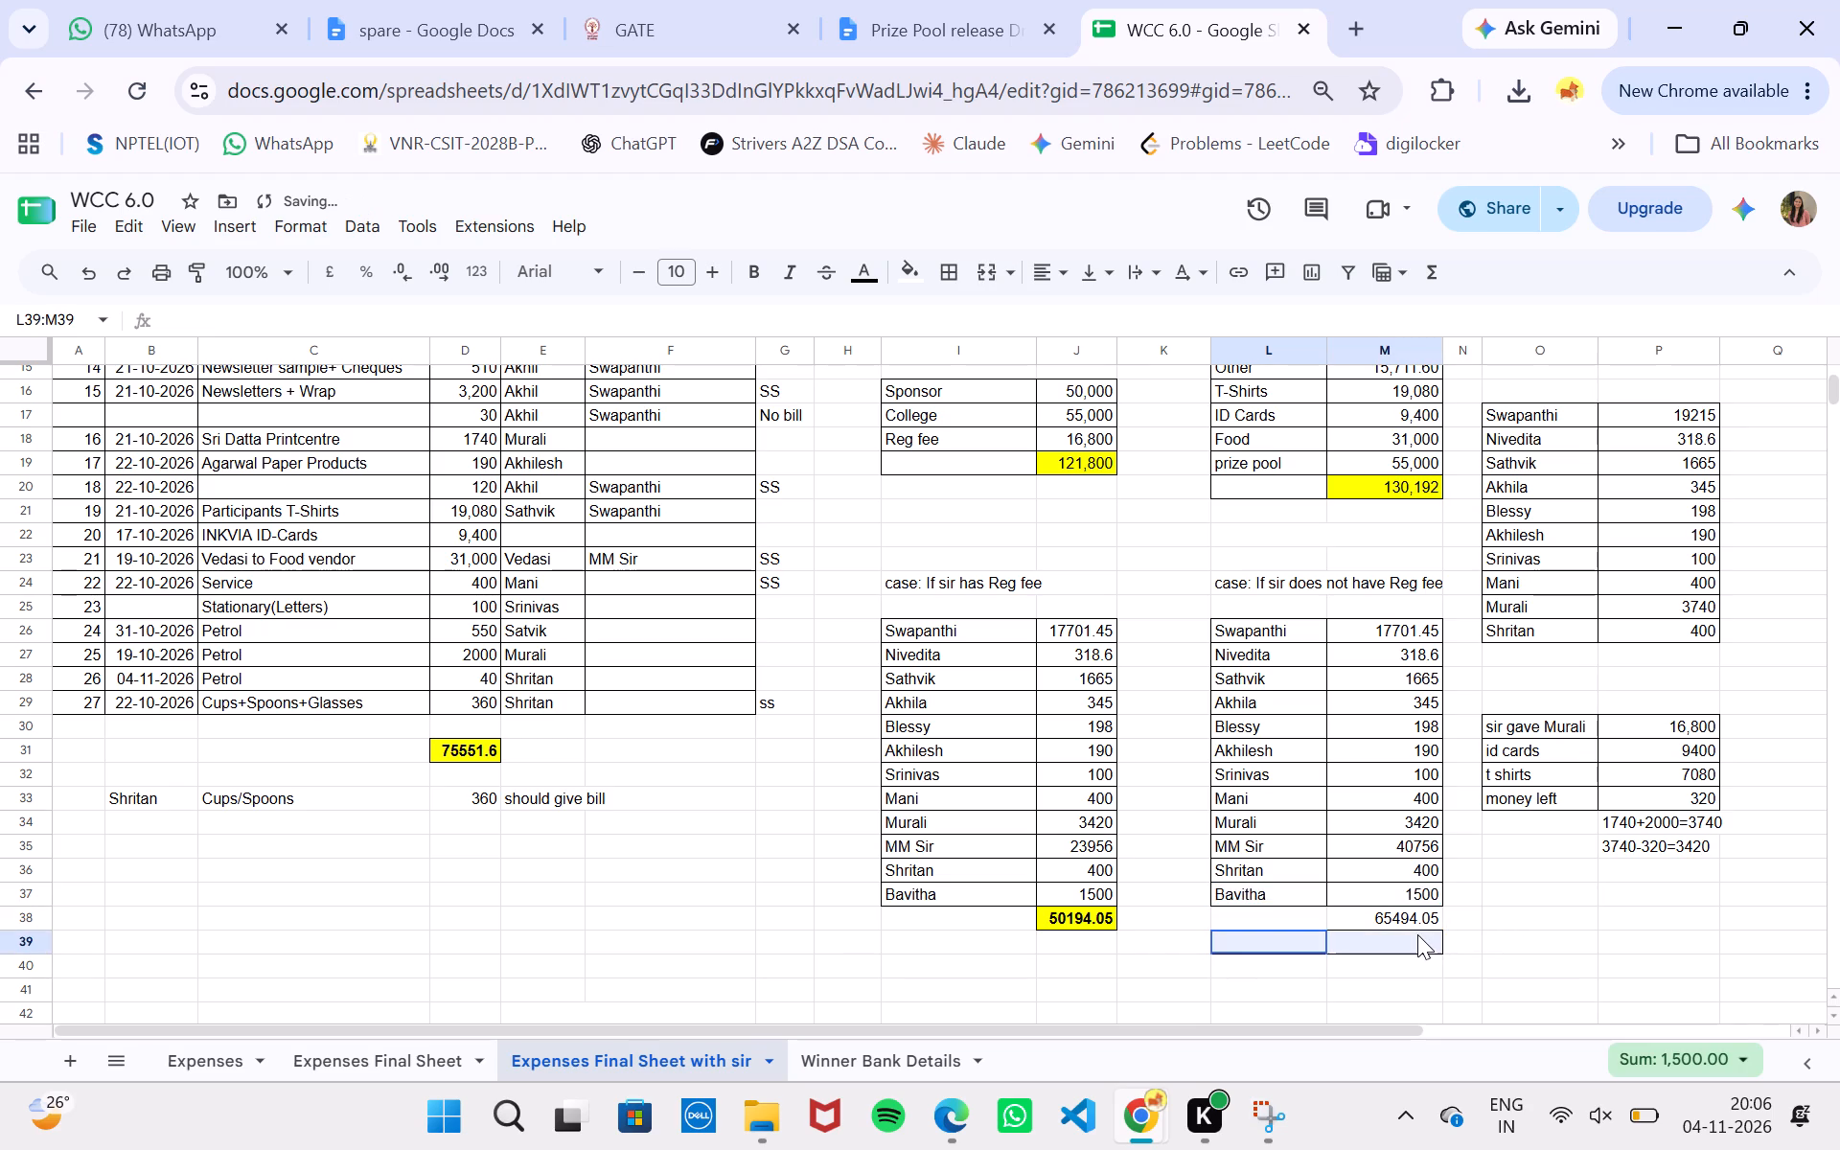
{"action": "left_click_drag", "start_coordinate": [1417, 934], "coordinate": [1508, 934]}
{"action": "left_click", "coordinate": [951, 264]}
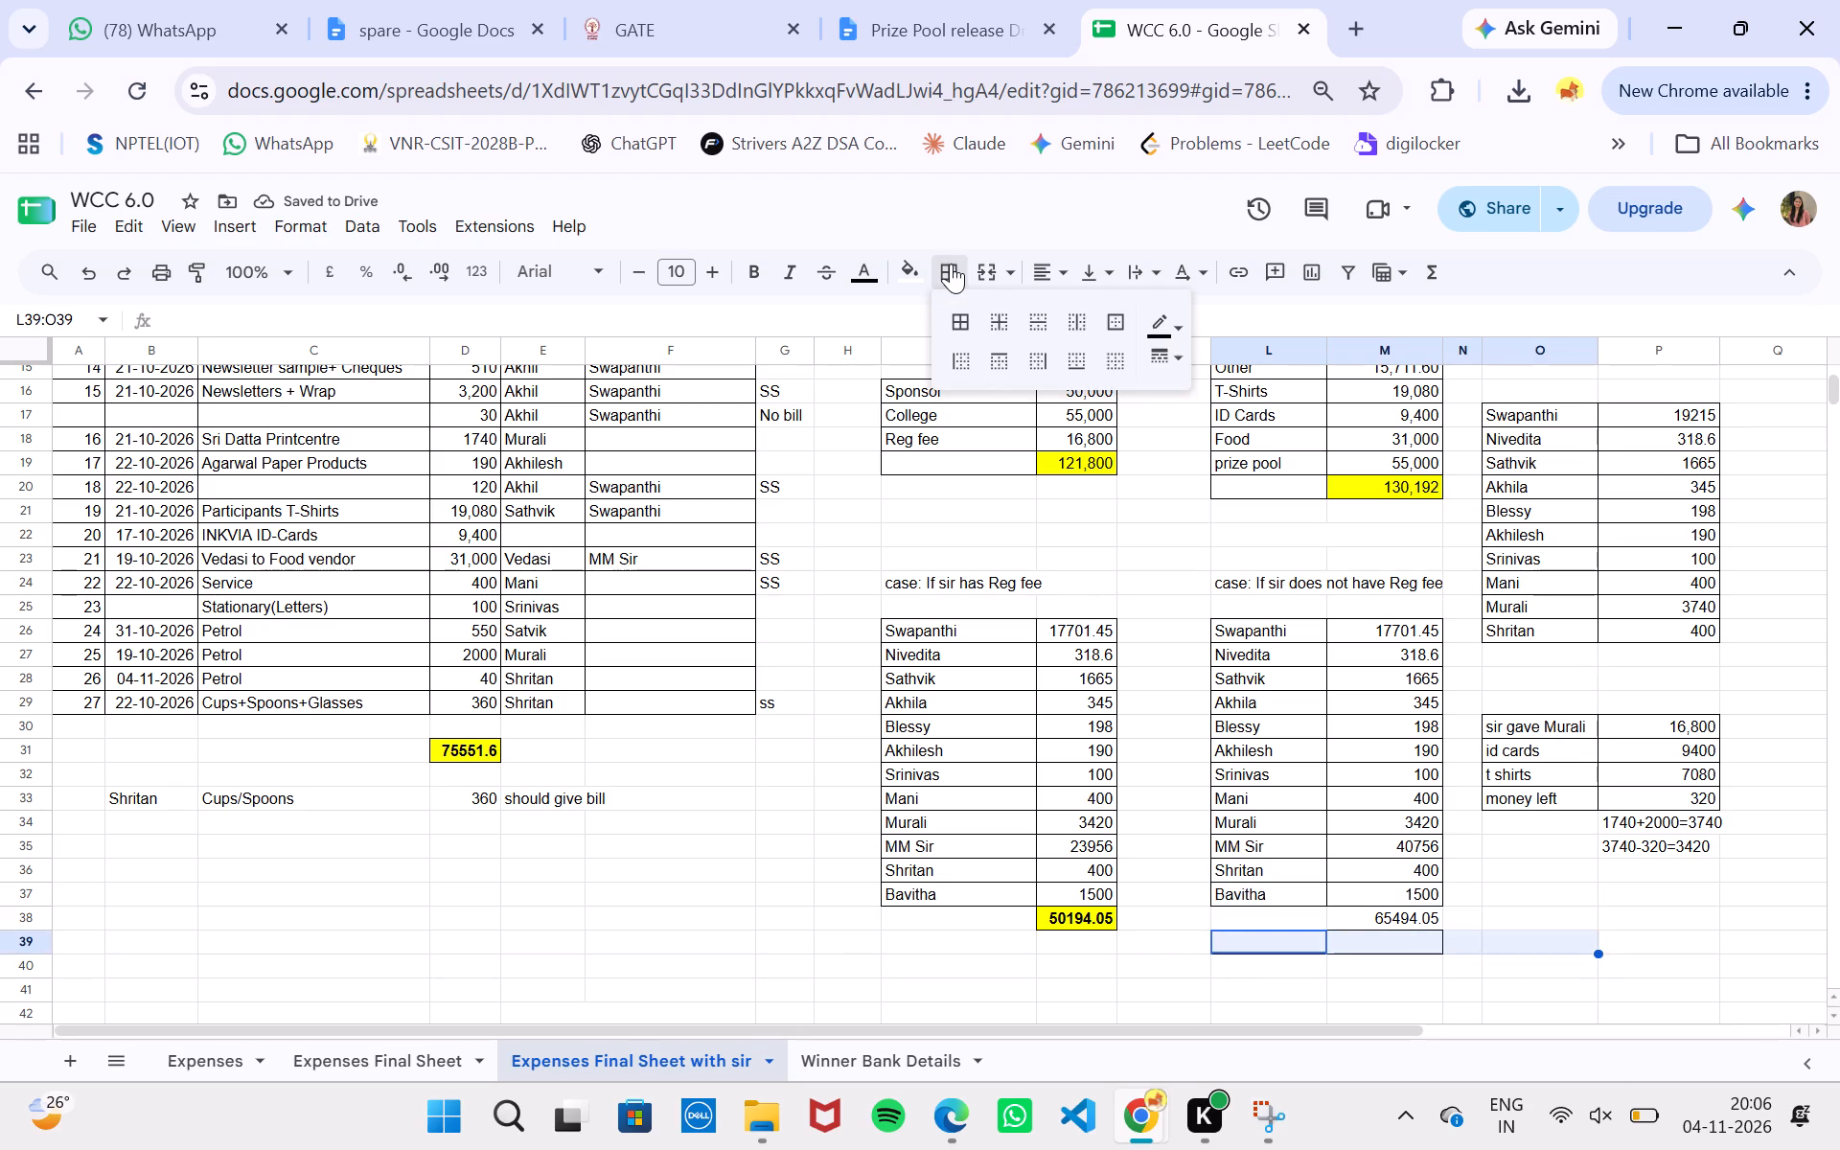
{"action": "left_click", "coordinate": [1111, 367]}
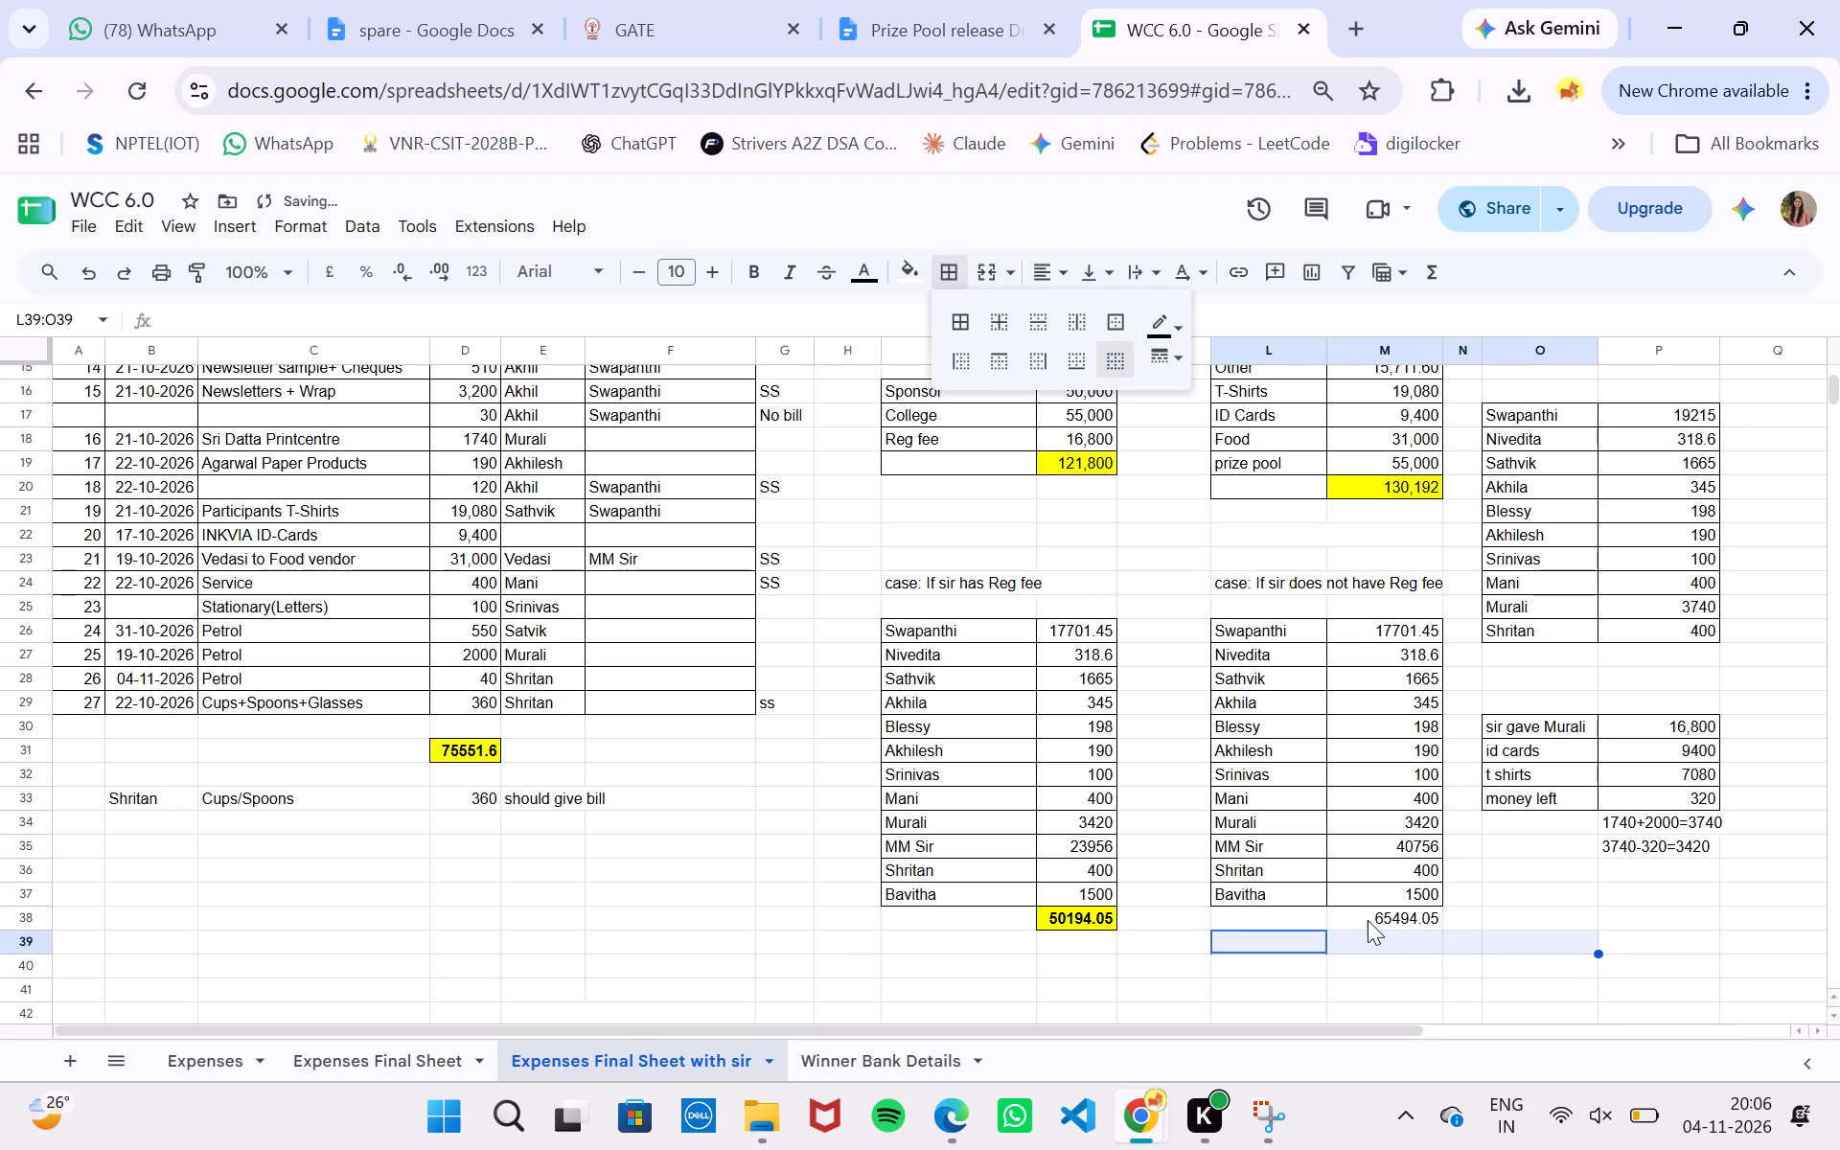
Apply all borders and a yellow fill to the total cell M38.
{"action": "left_click", "coordinate": [1368, 918]}
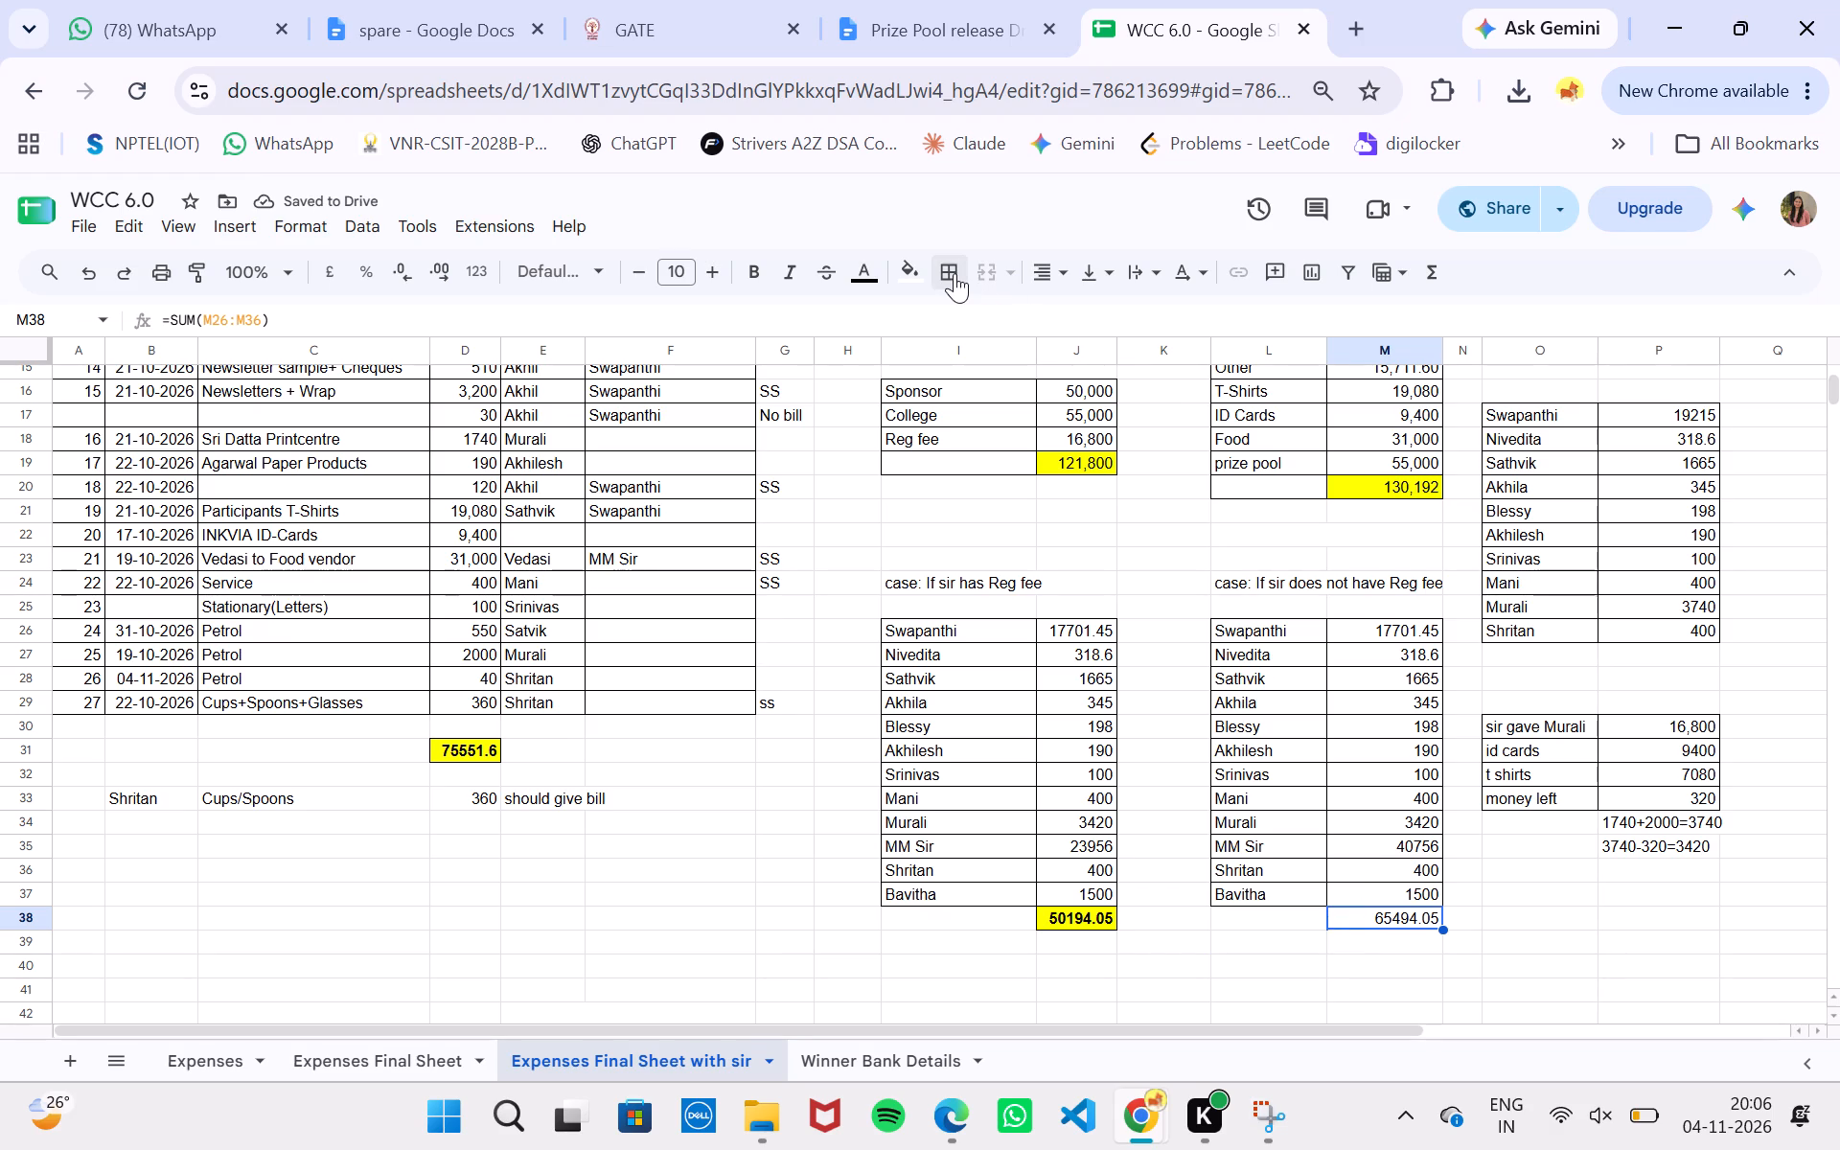
{"action": "left_click", "coordinate": [954, 273]}
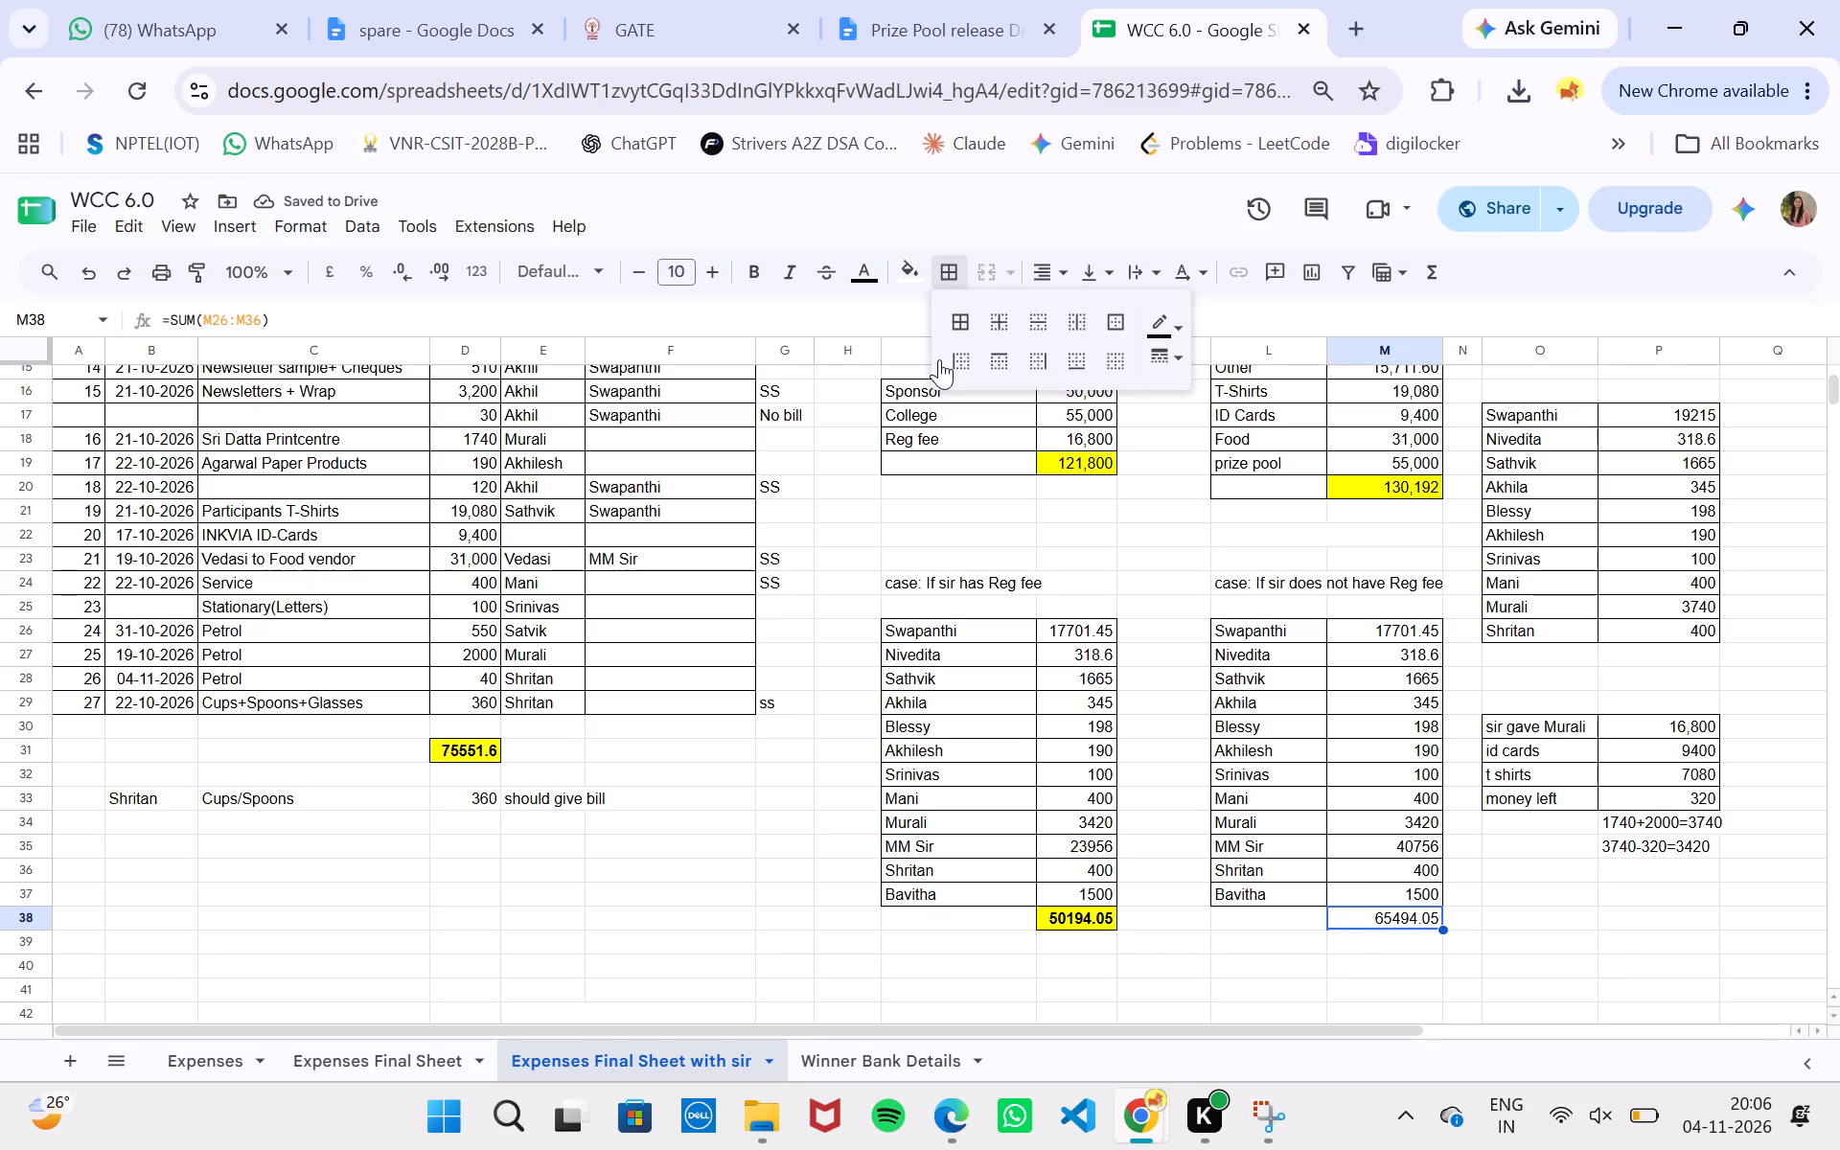
{"action": "left_click", "coordinate": [953, 314]}
{"action": "left_click", "coordinate": [912, 280]}
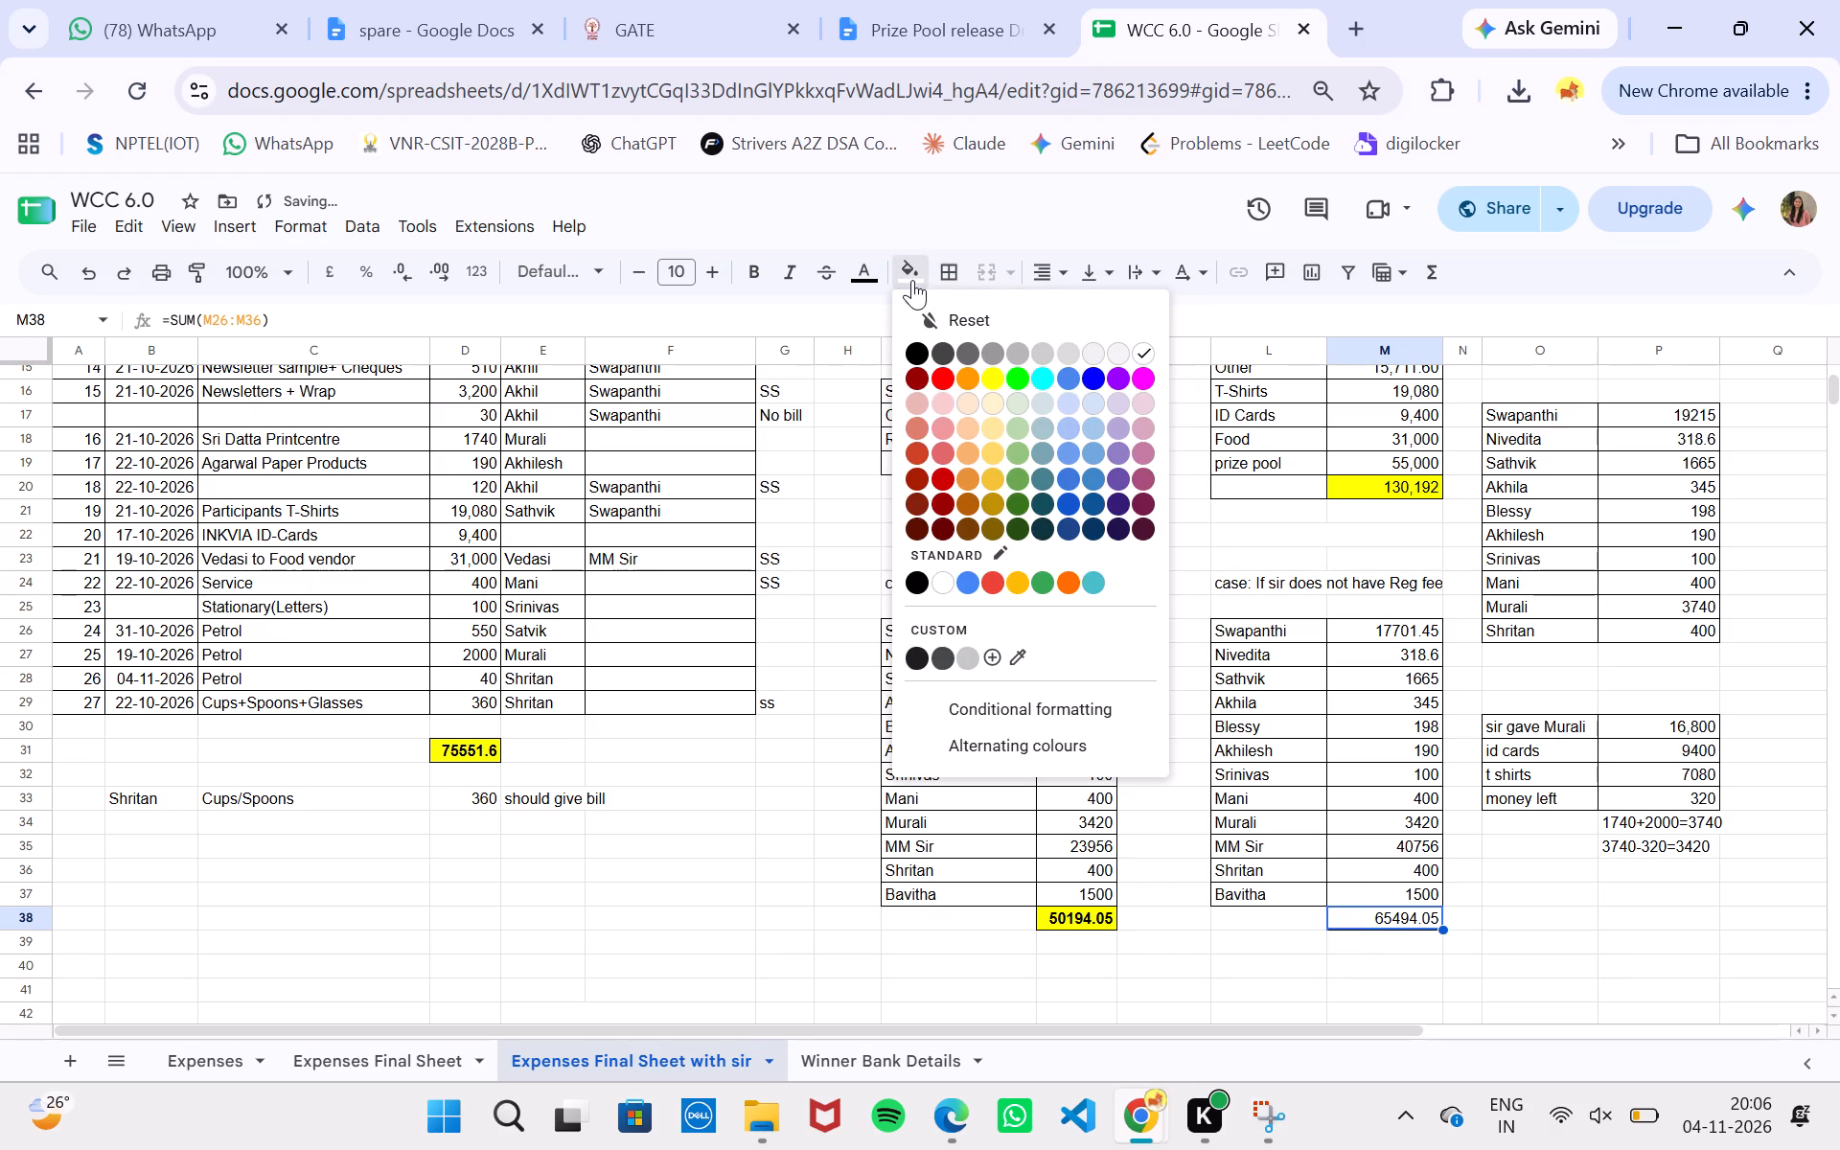
{"action": "left_click", "coordinate": [997, 373]}
{"action": "left_click", "coordinate": [1486, 912]}
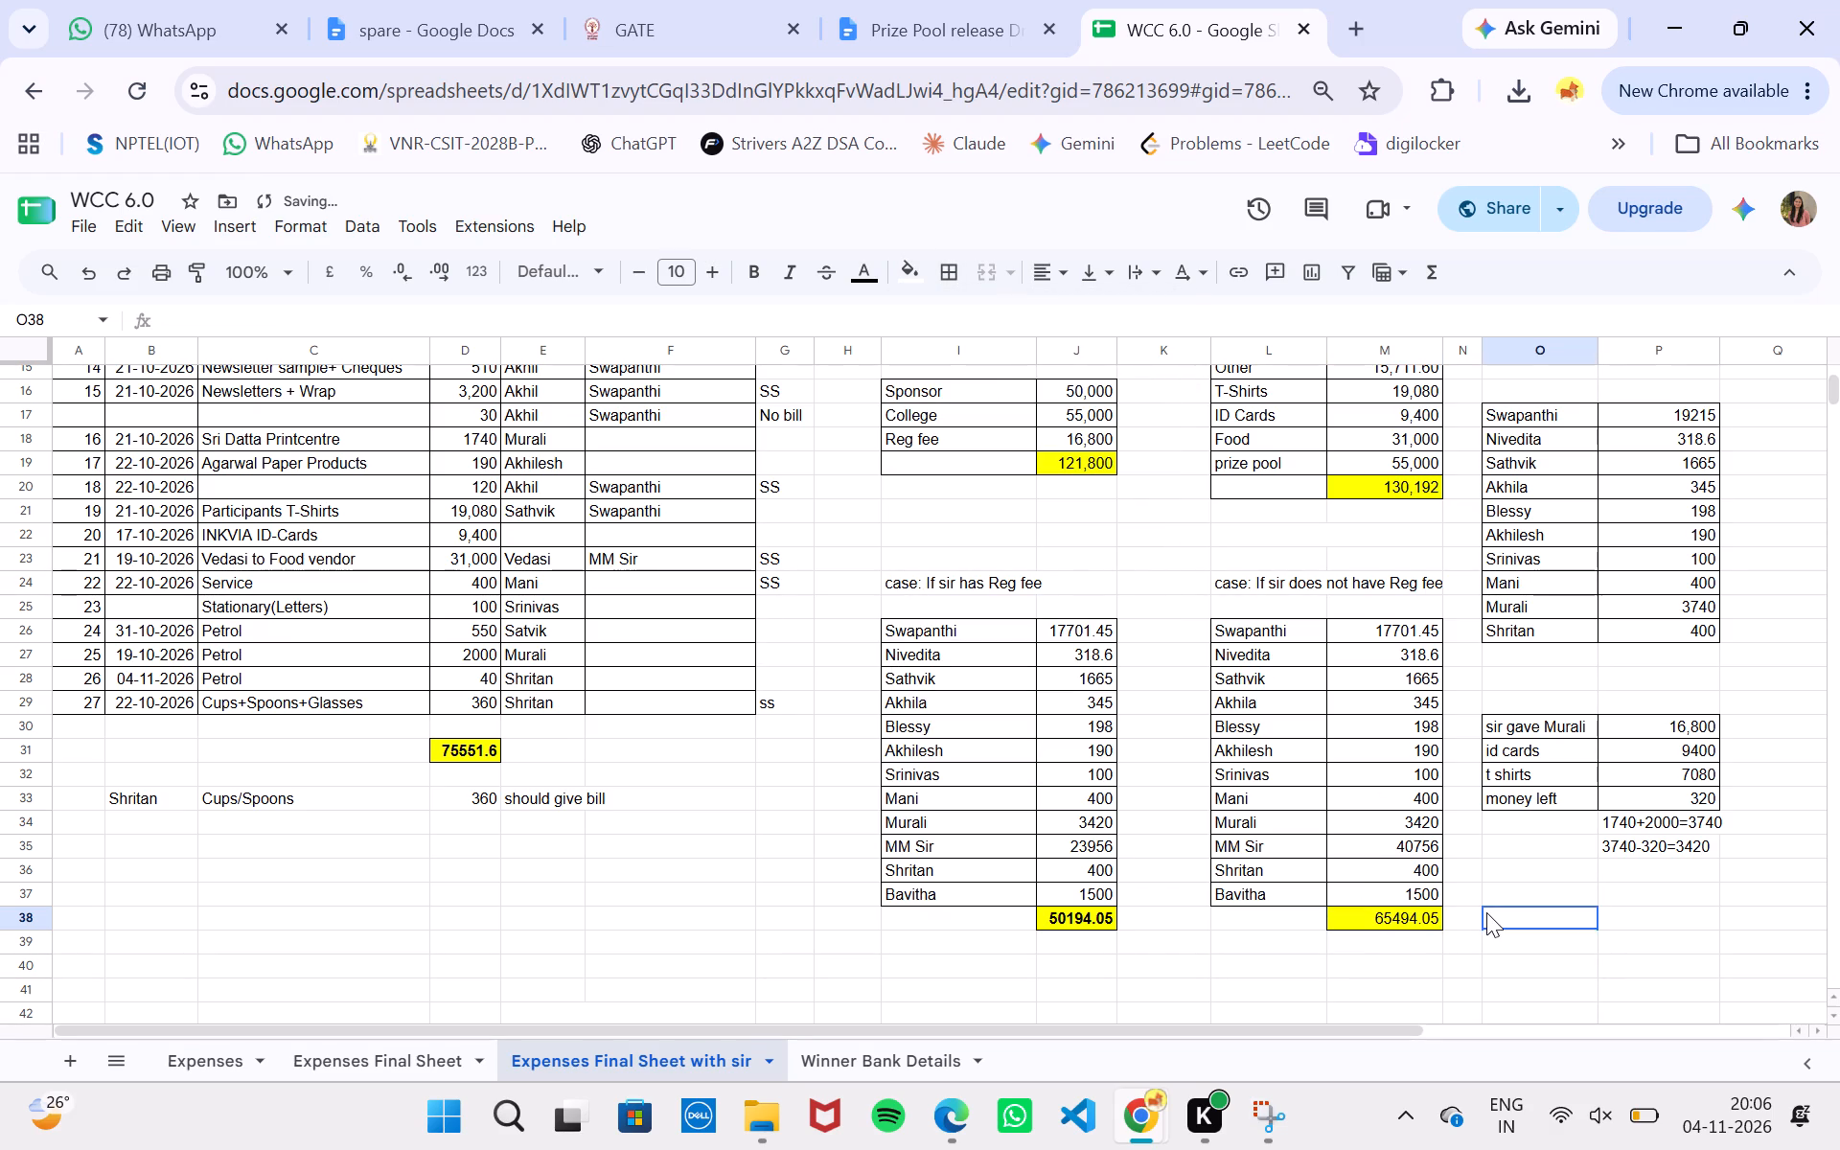
Make the total in M38 bold.
{"action": "double_click", "coordinate": [1425, 916]}
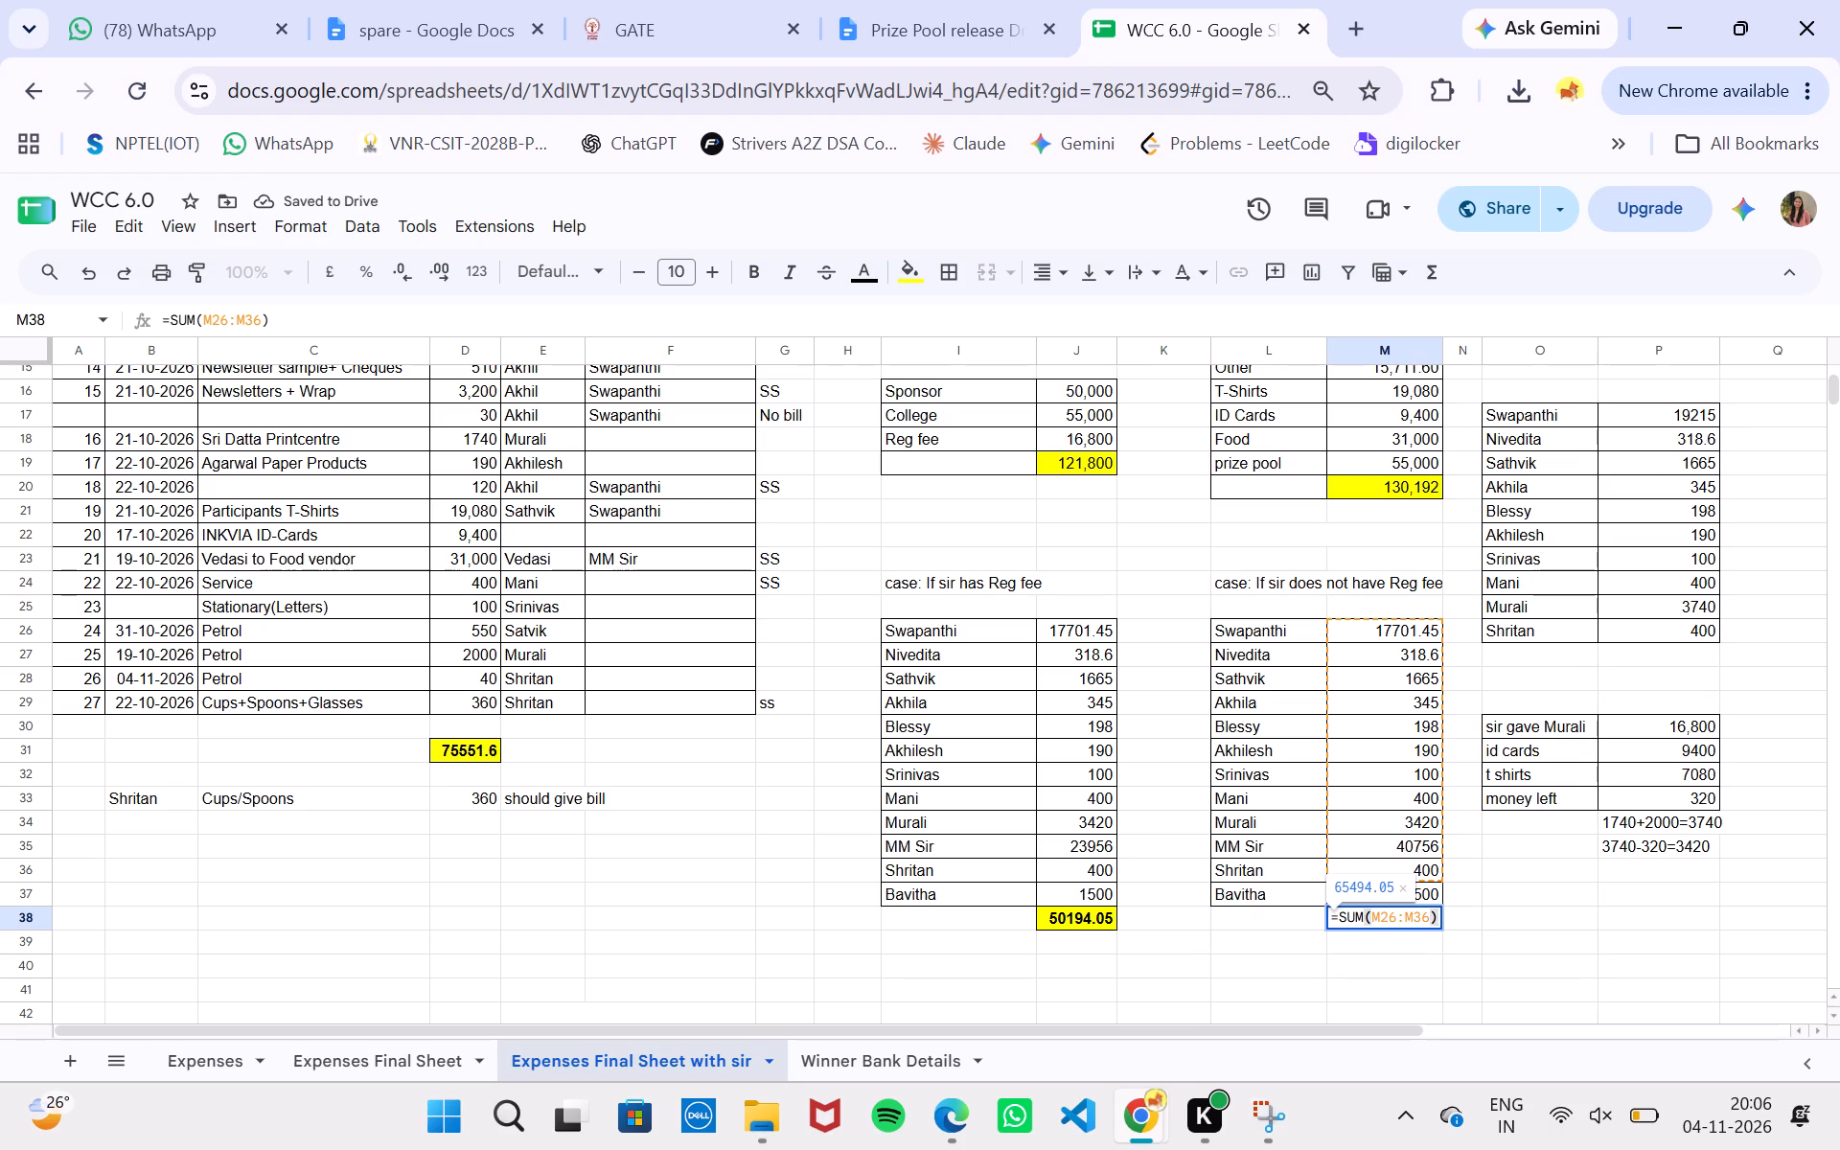
{"action": "key", "text": "ctrl+a"}
{"action": "key", "text": "ctrl+b"}
{"action": "left_click", "coordinate": [1506, 939]}
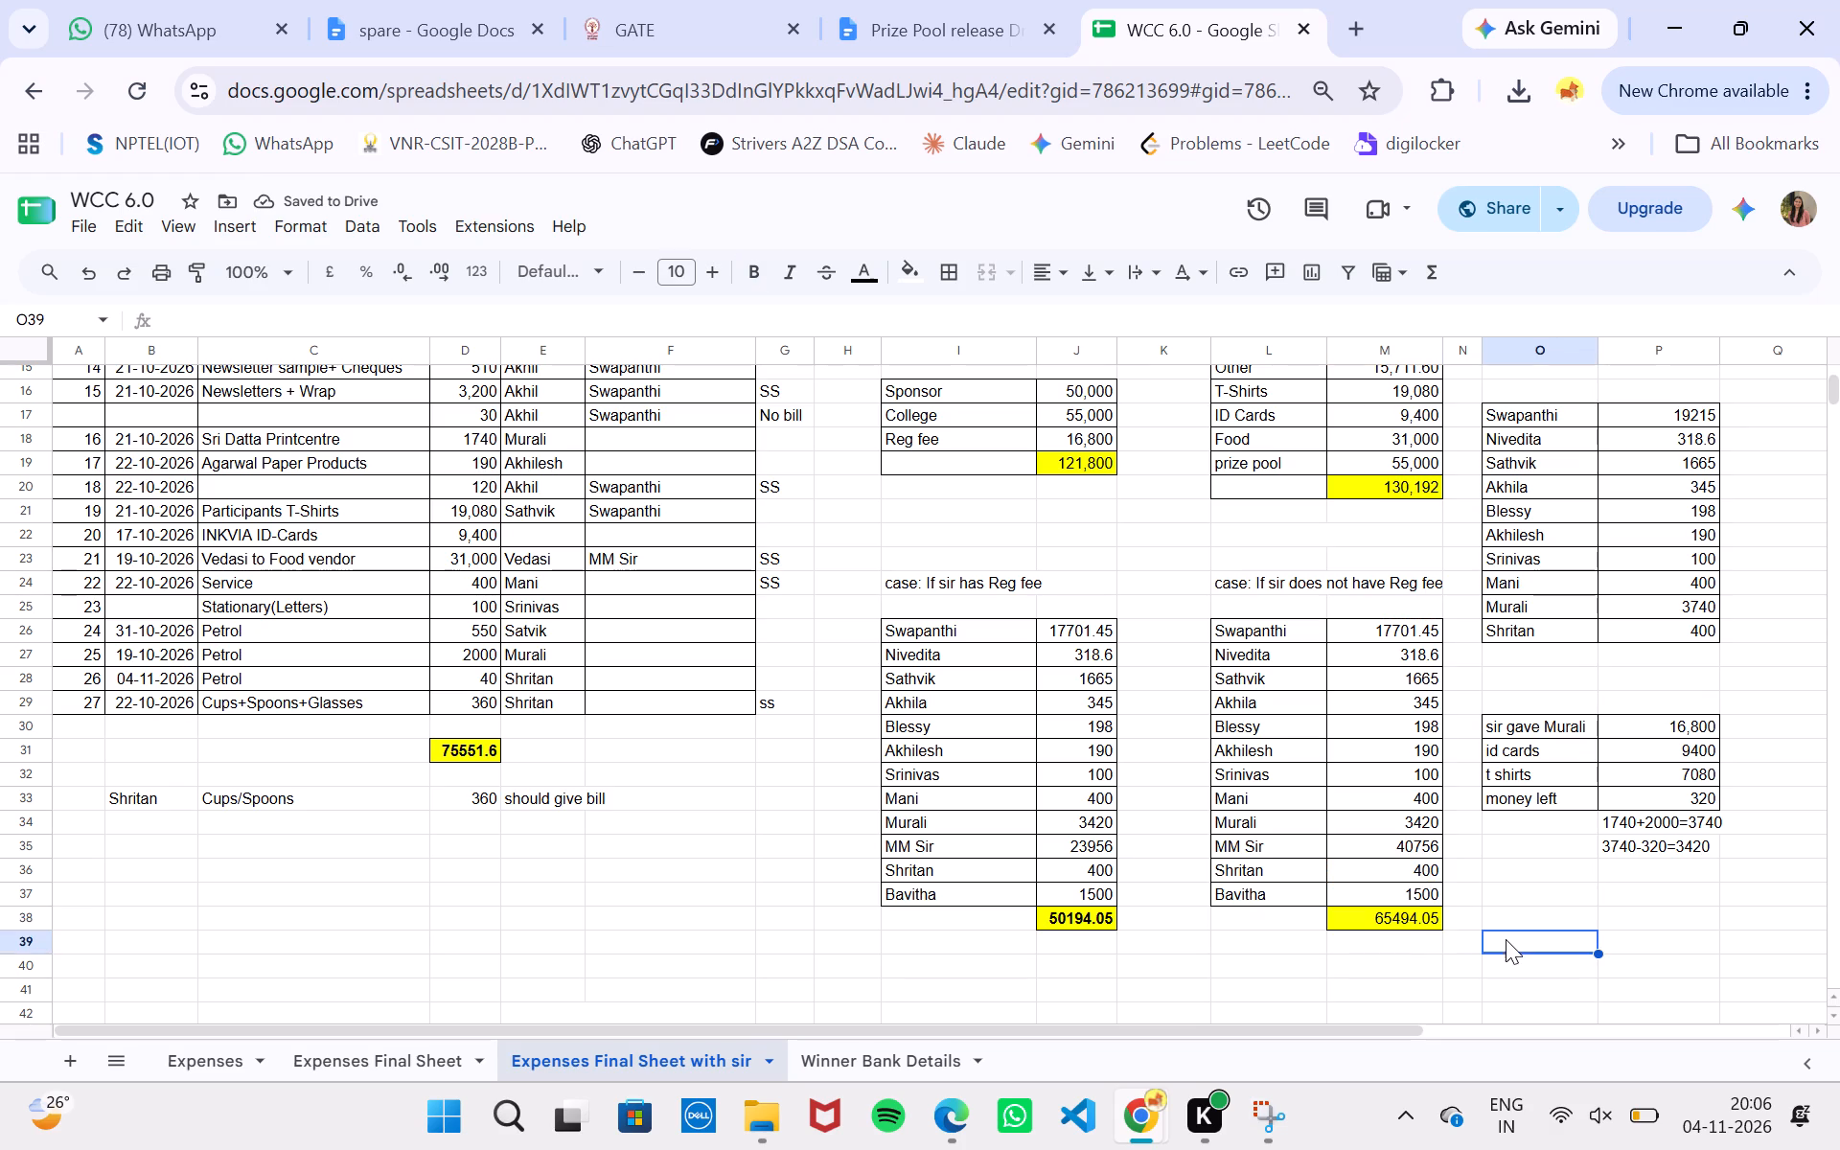
{"action": "left_click", "coordinate": [1409, 920]}
{"action": "key", "text": "ctrl+b"}
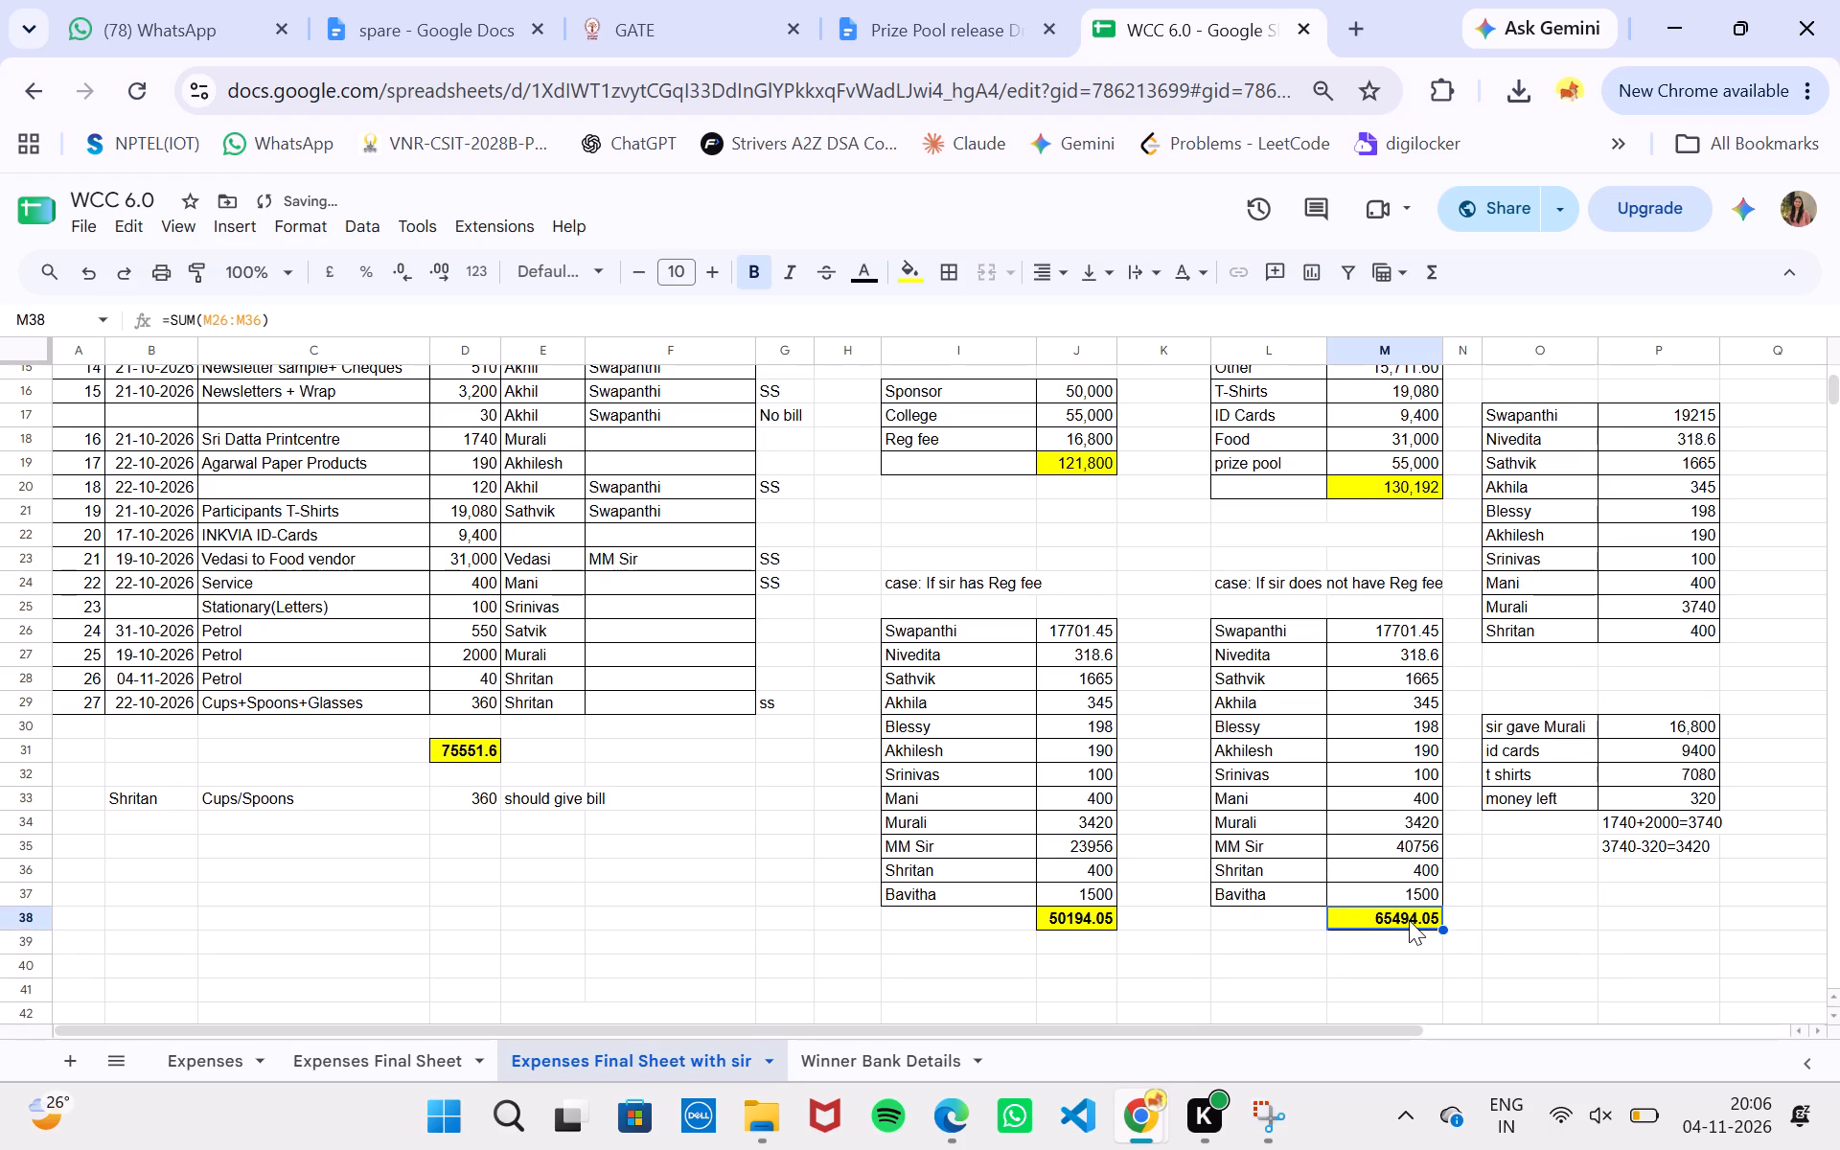
{"action": "left_click", "coordinate": [1541, 954]}
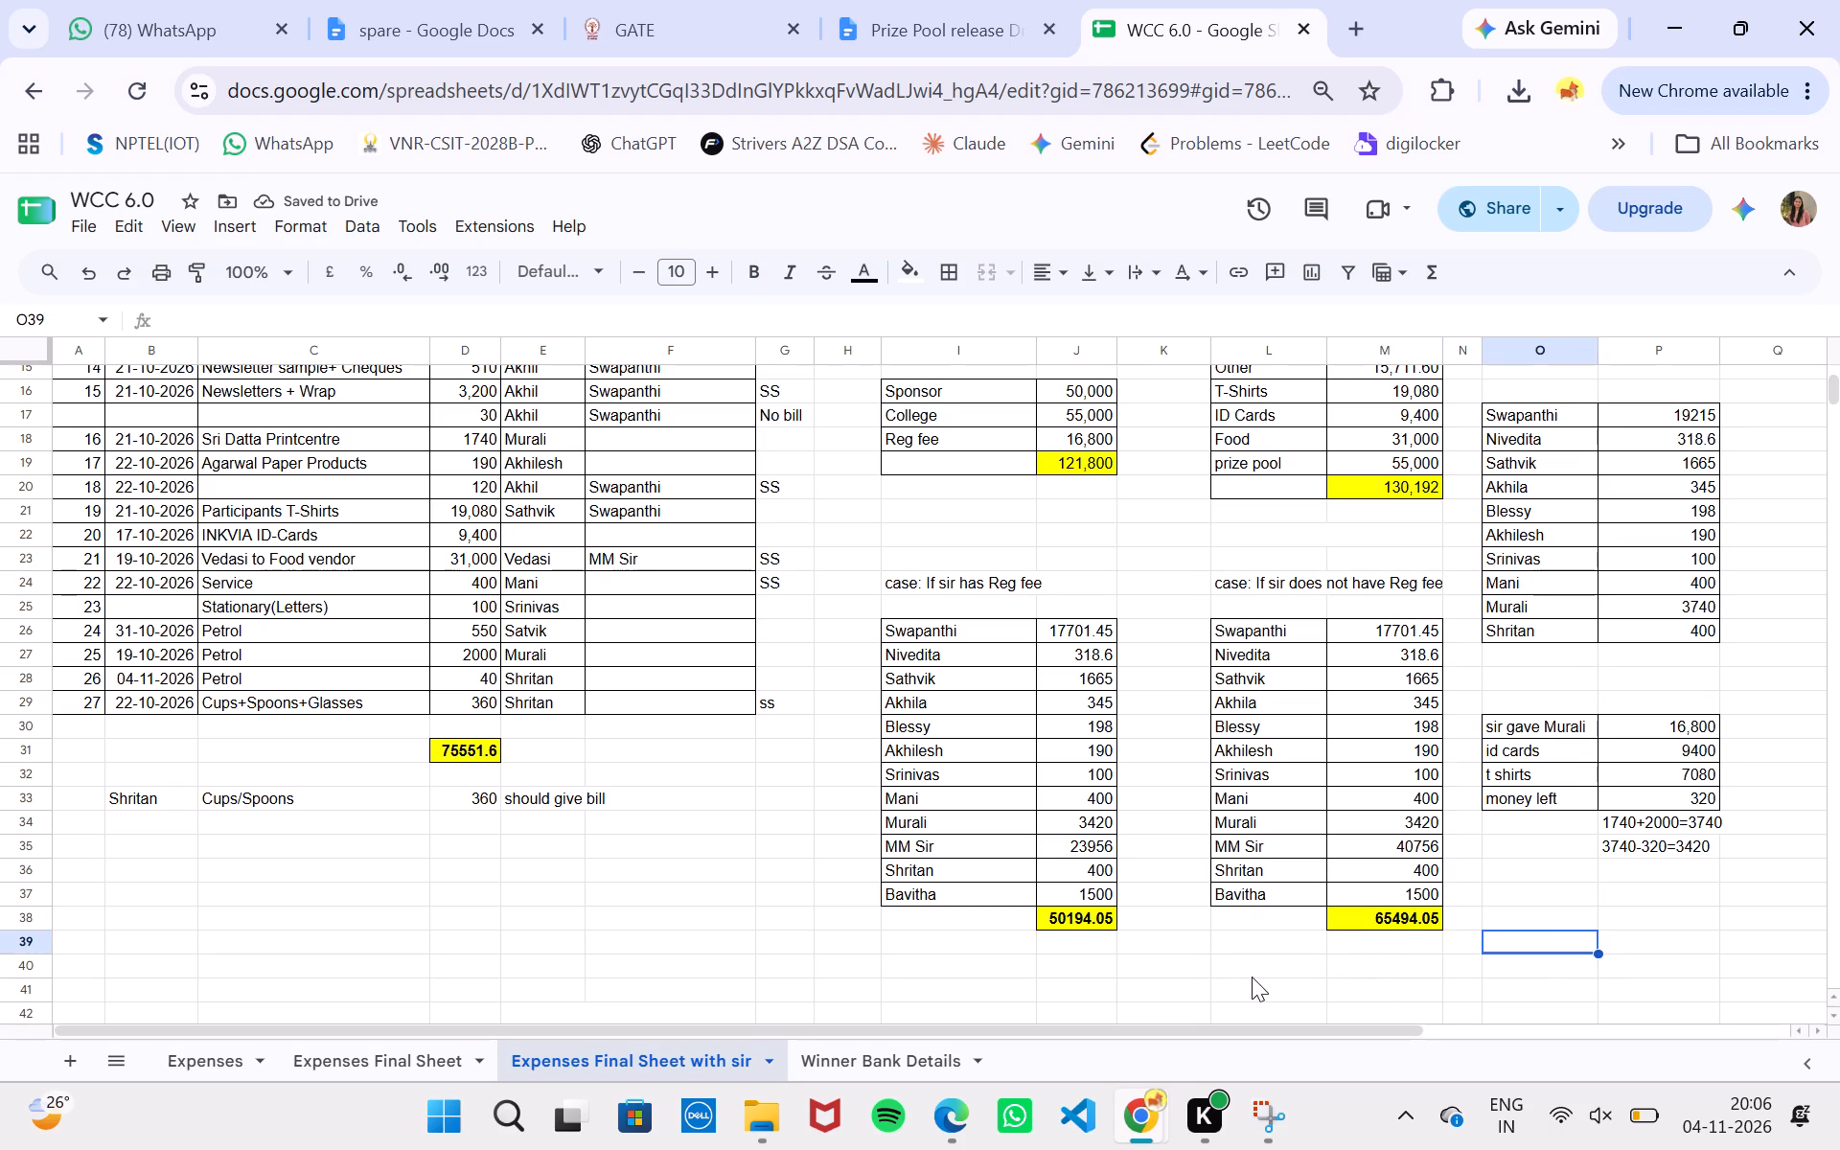
Capture the "If sir has Reg fee" table, from Swapanthi's row to the total in J38, with Snipping Tool, and close the tool.
{"action": "left_click", "coordinate": [1252, 1130]}
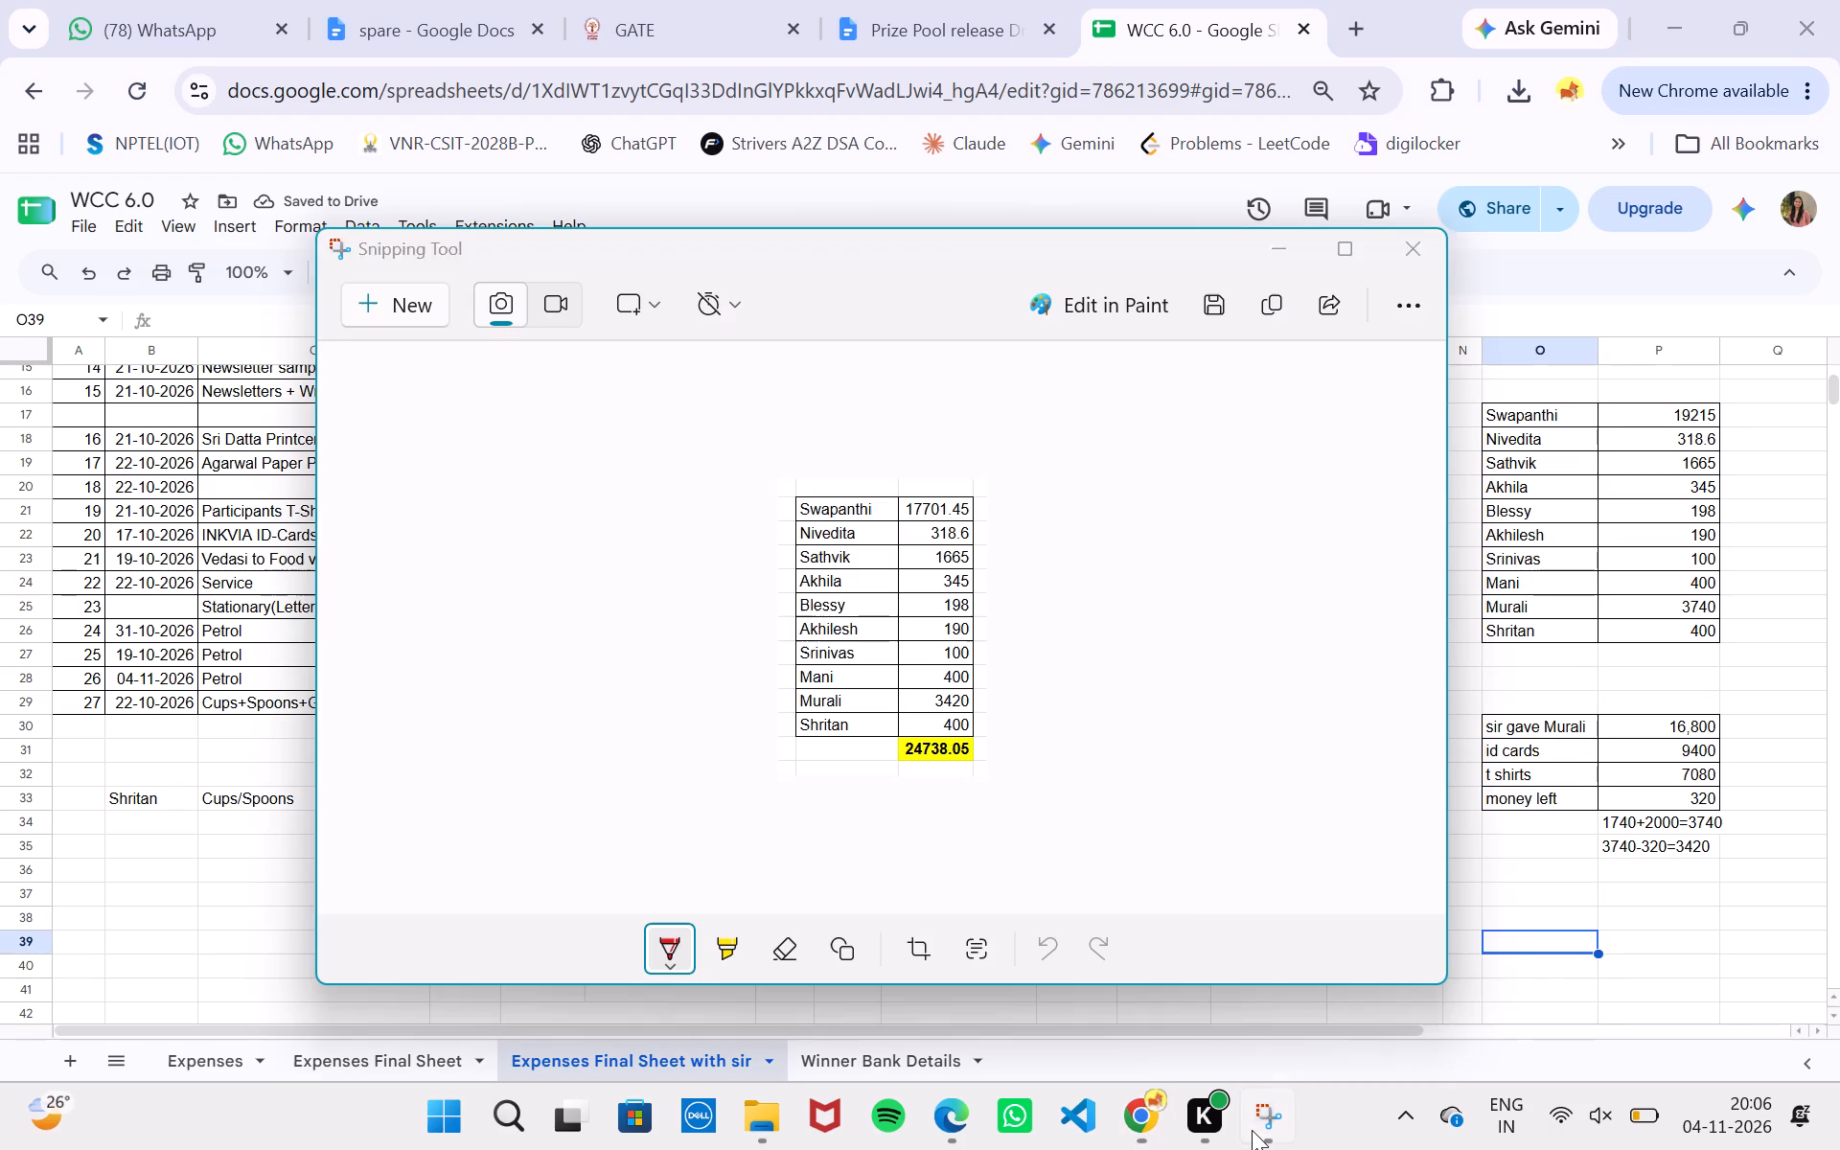
{"action": "left_click", "coordinate": [407, 301]}
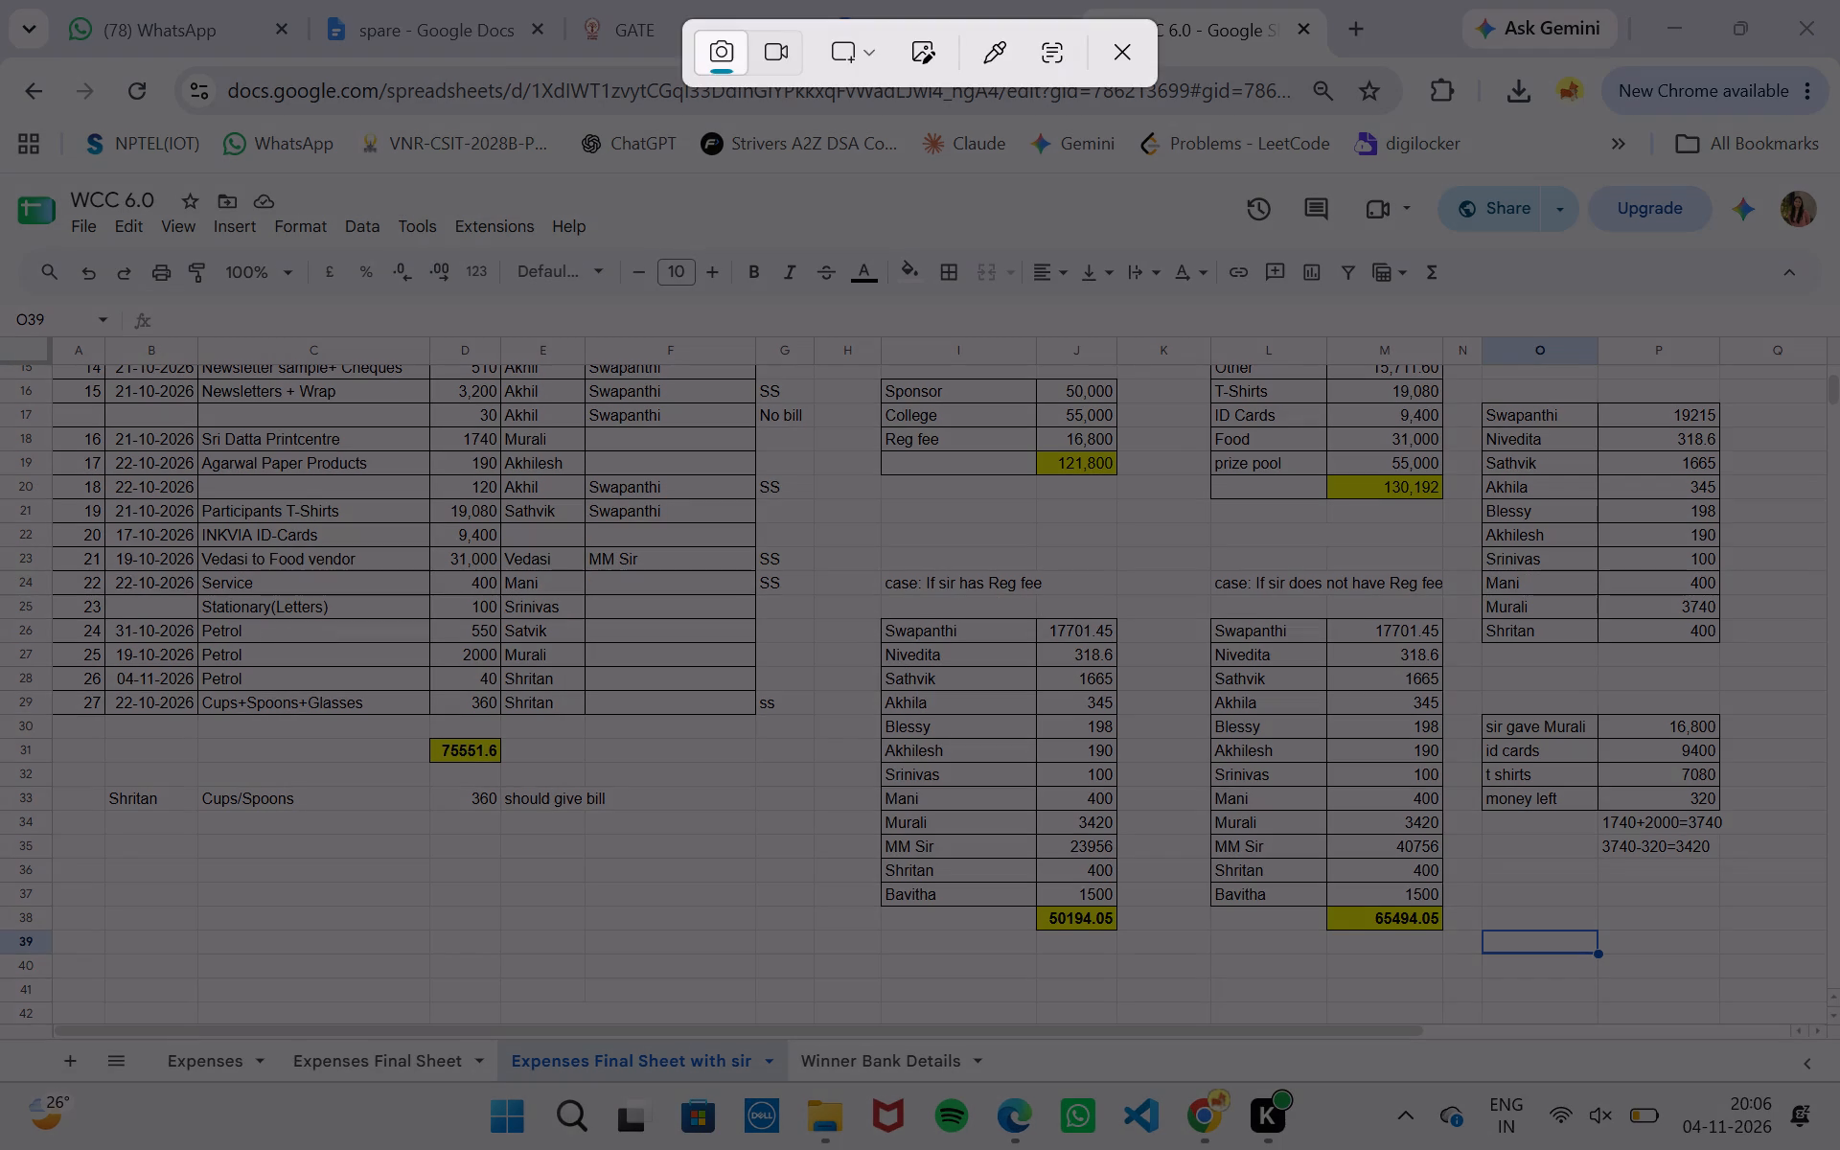
{"action": "left_click_drag", "start_coordinate": [867, 610], "coordinate": [1138, 945]}
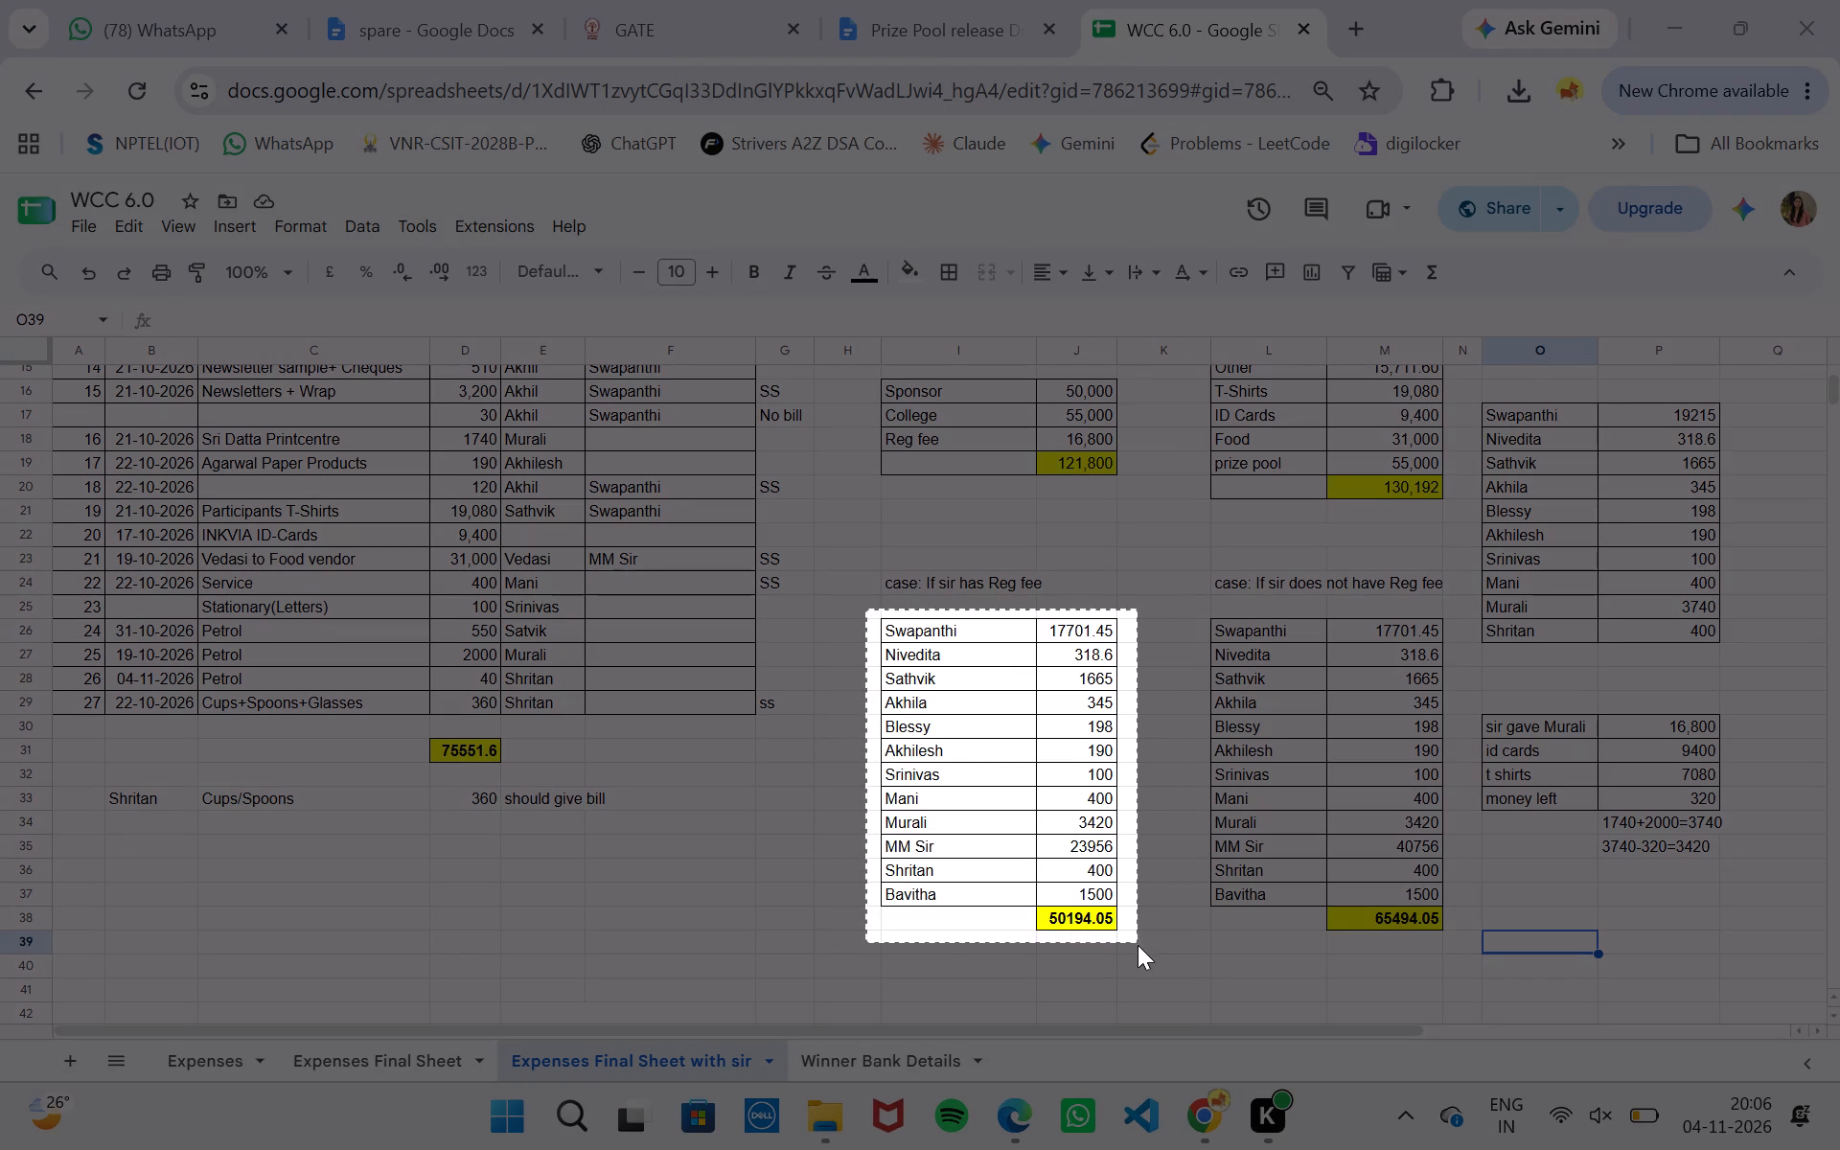
{"action": "left_click_drag", "start_coordinate": [1138, 945], "coordinate": [1132, 948]}
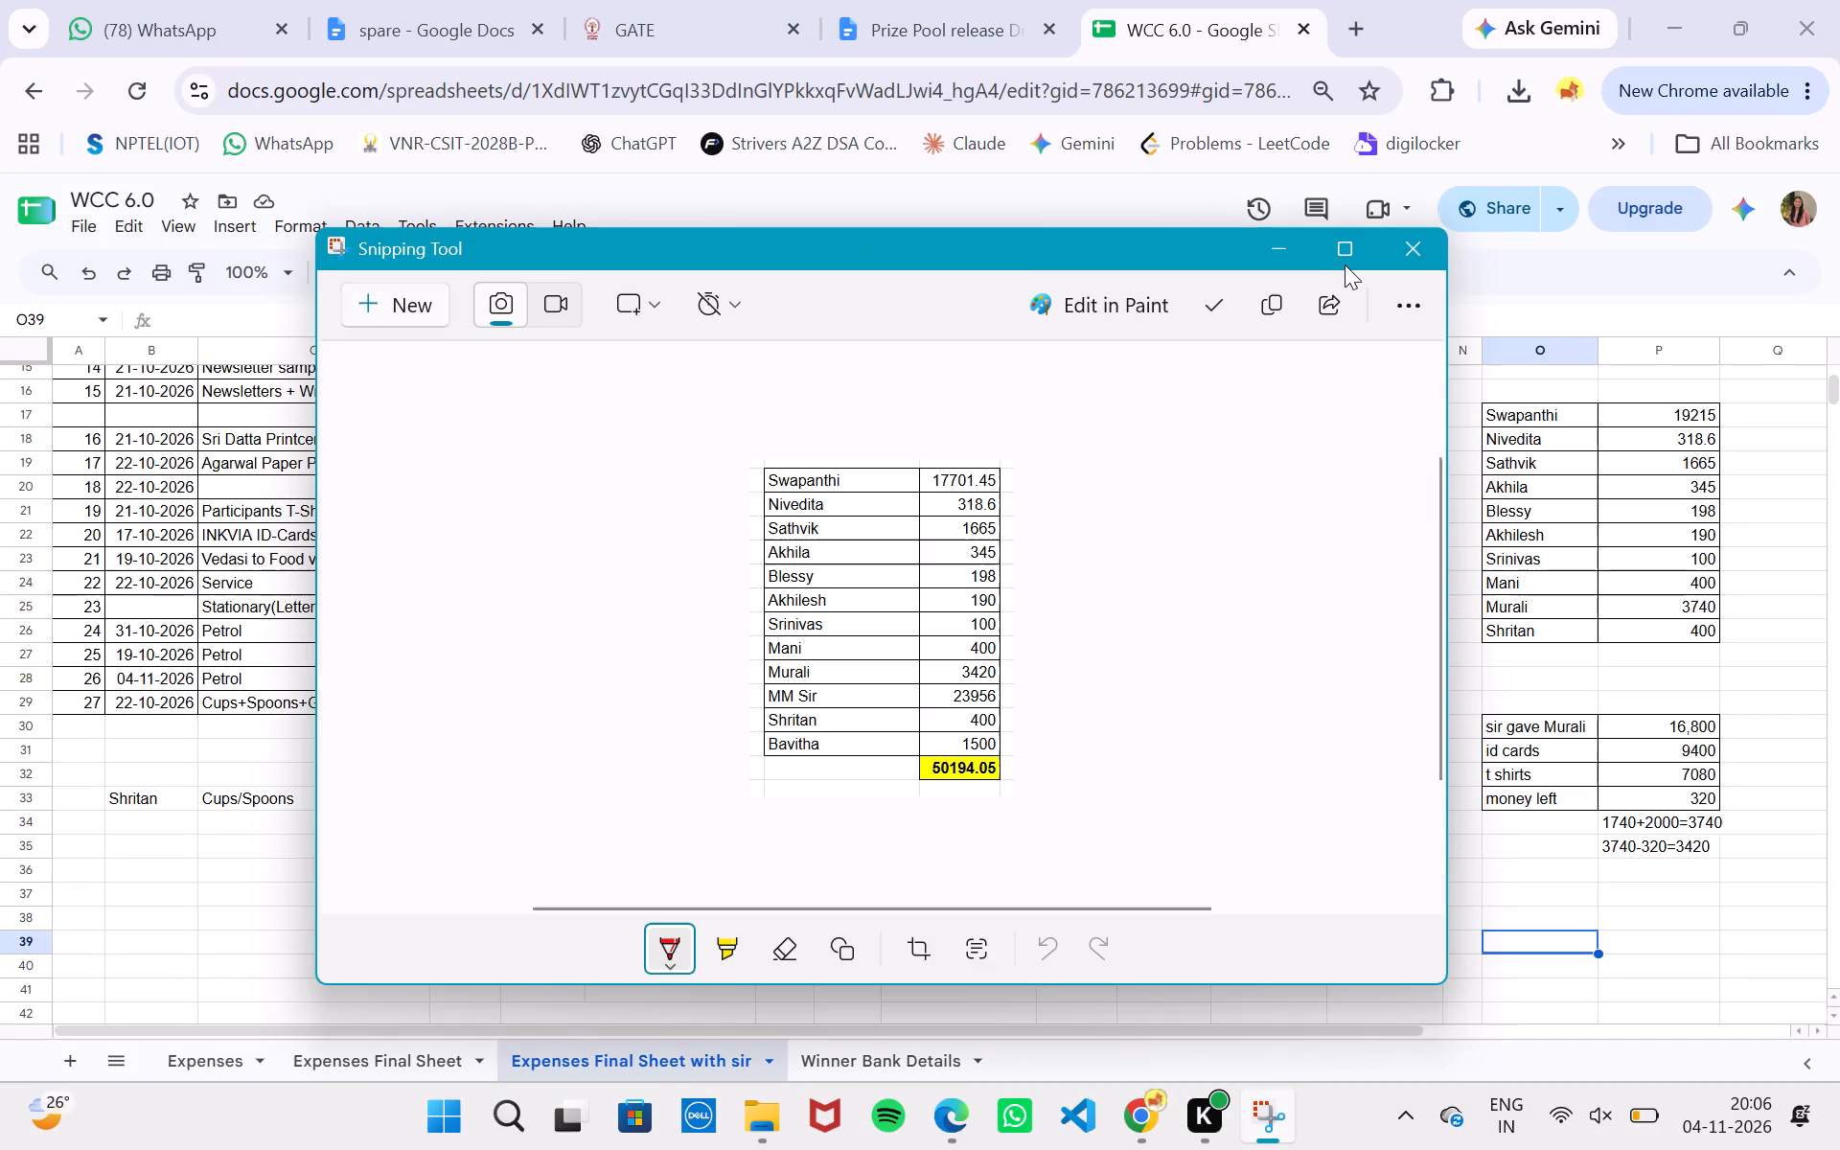
{"action": "left_click", "coordinate": [1406, 255]}
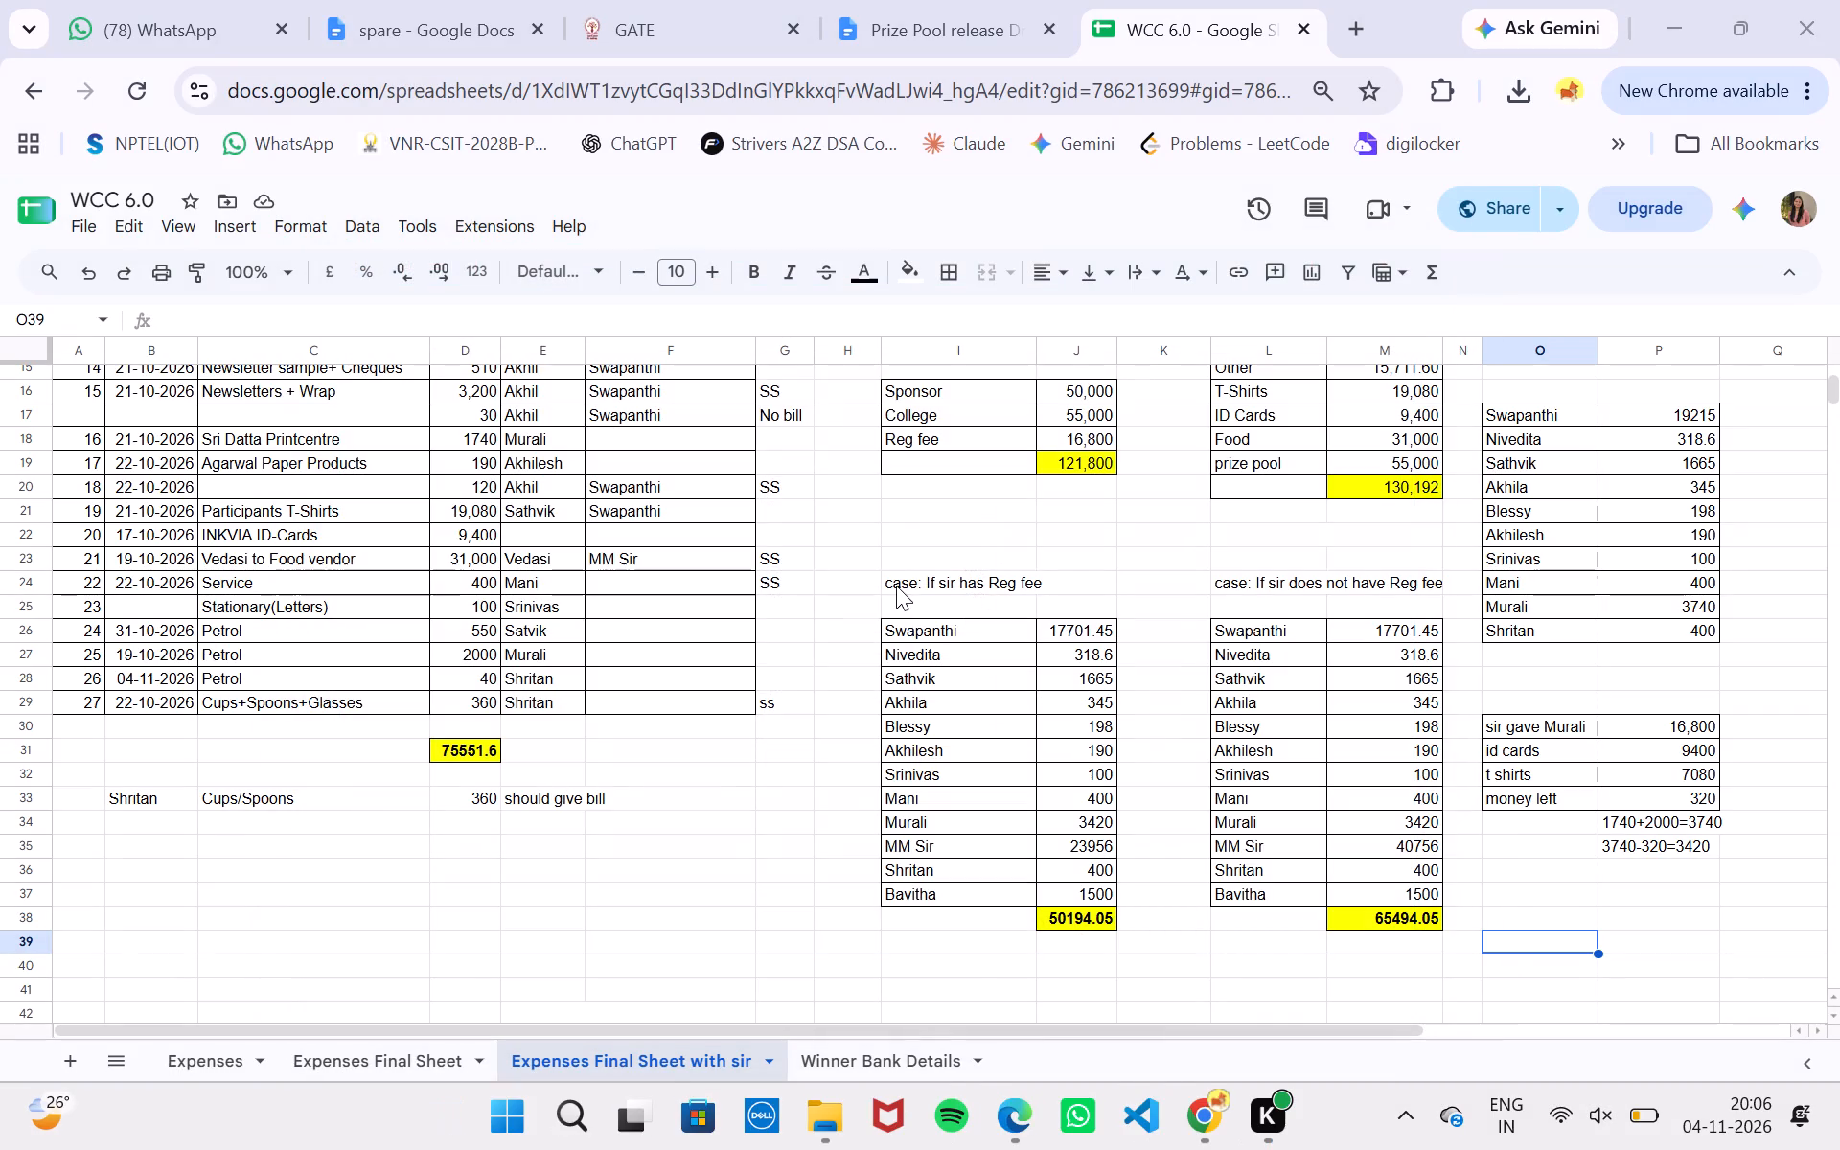
Replace the "If sir has Reg fee" table at I10 of Expenses Final Sheet with I24:J38 copied from Expenses Final Sheet with sir.
{"action": "left_click_drag", "start_coordinate": [895, 582], "coordinate": [1073, 958]}
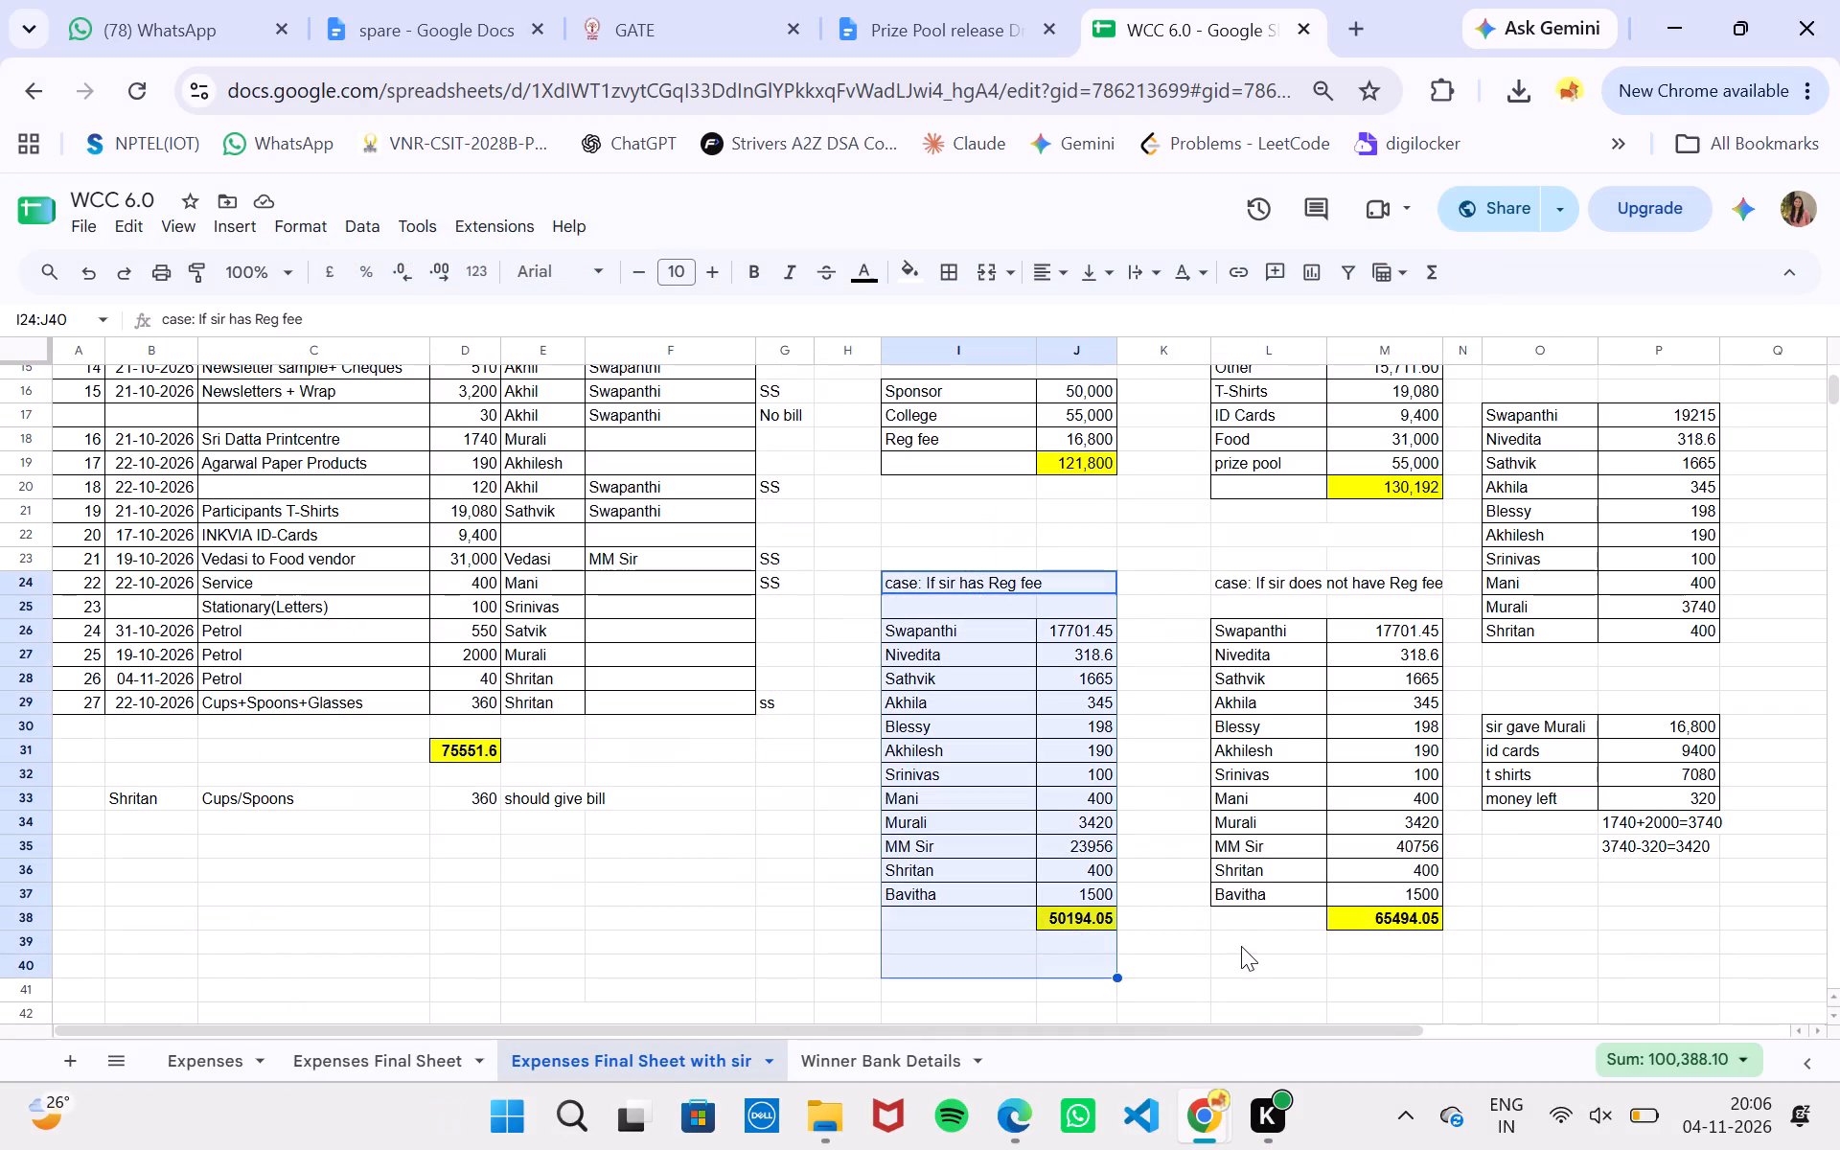
{"action": "left_click", "coordinate": [1238, 945]}
{"action": "left_click_drag", "start_coordinate": [924, 579], "coordinate": [1067, 907]}
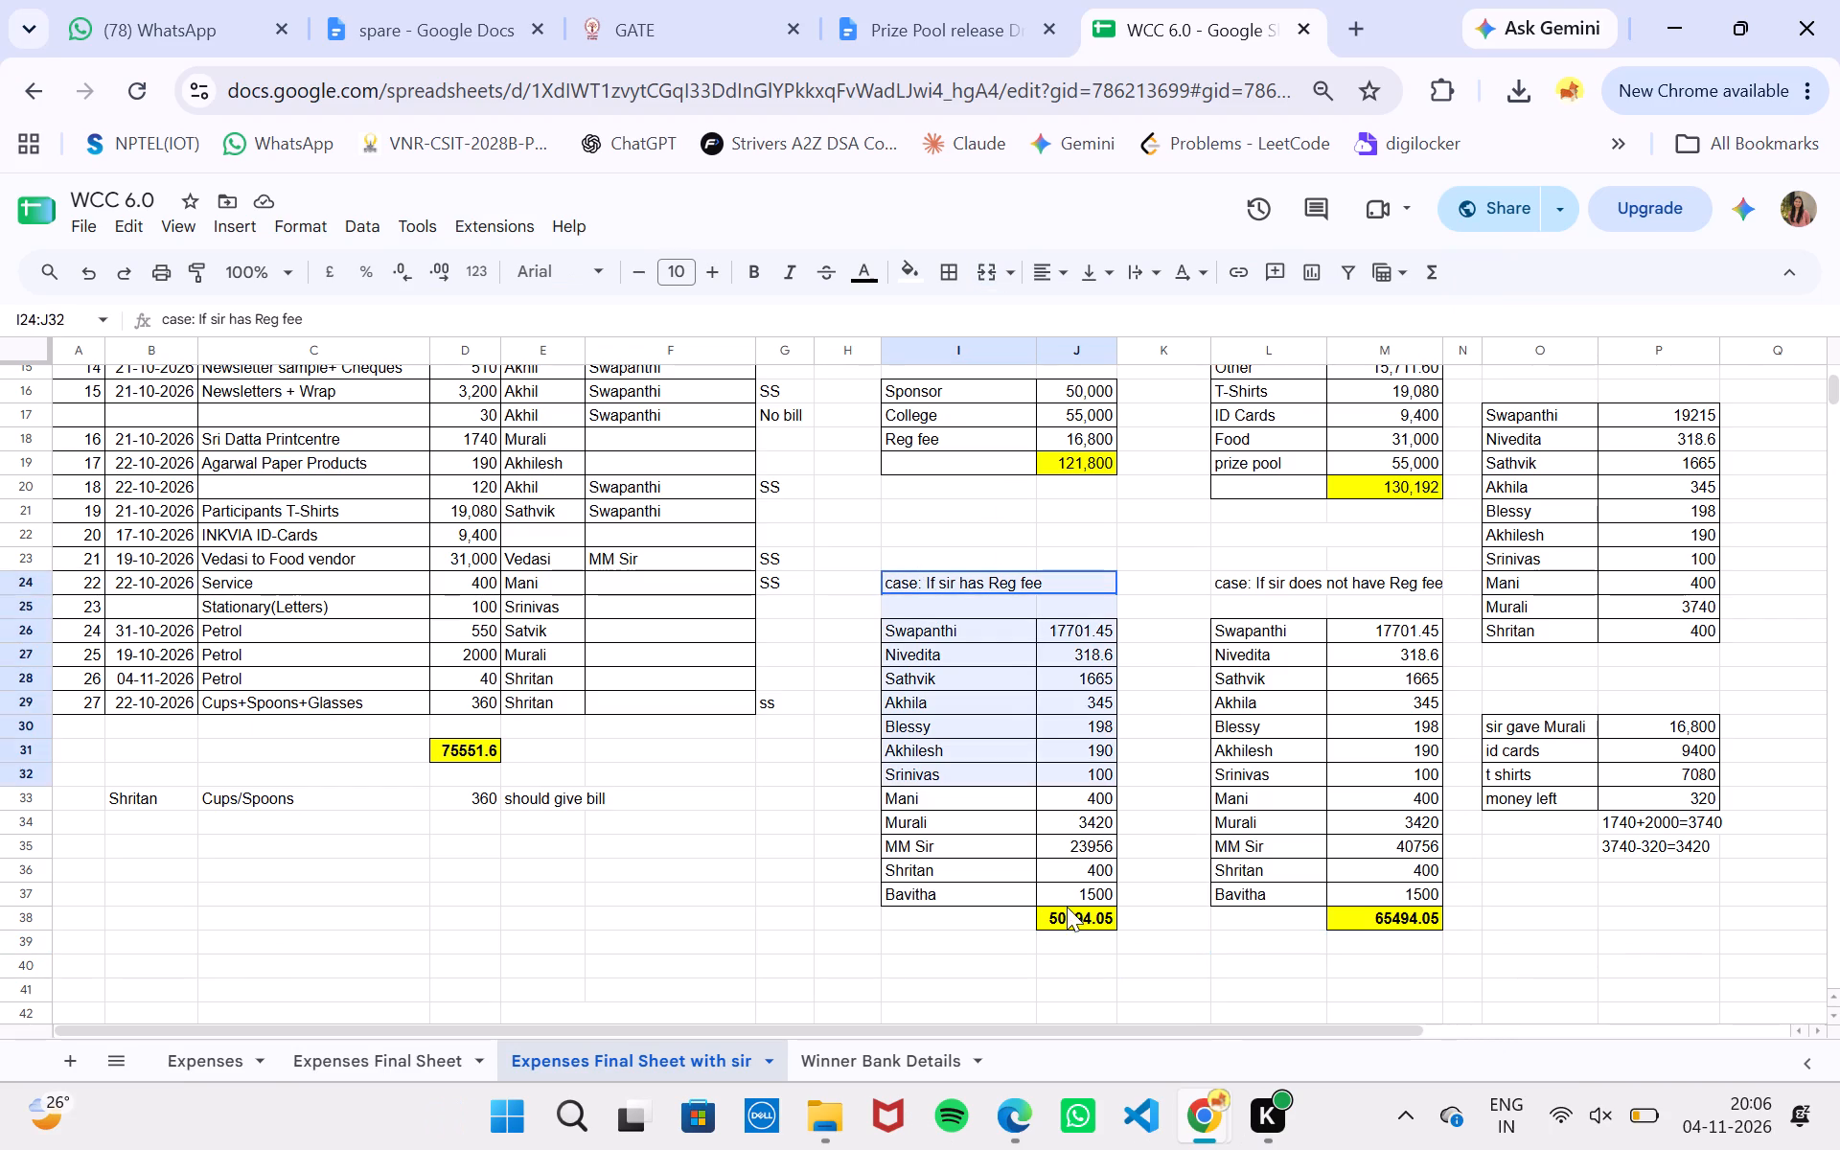
{"action": "left_click_drag", "start_coordinate": [1067, 907], "coordinate": [1069, 918]}
{"action": "key", "text": "ctrl+c"}
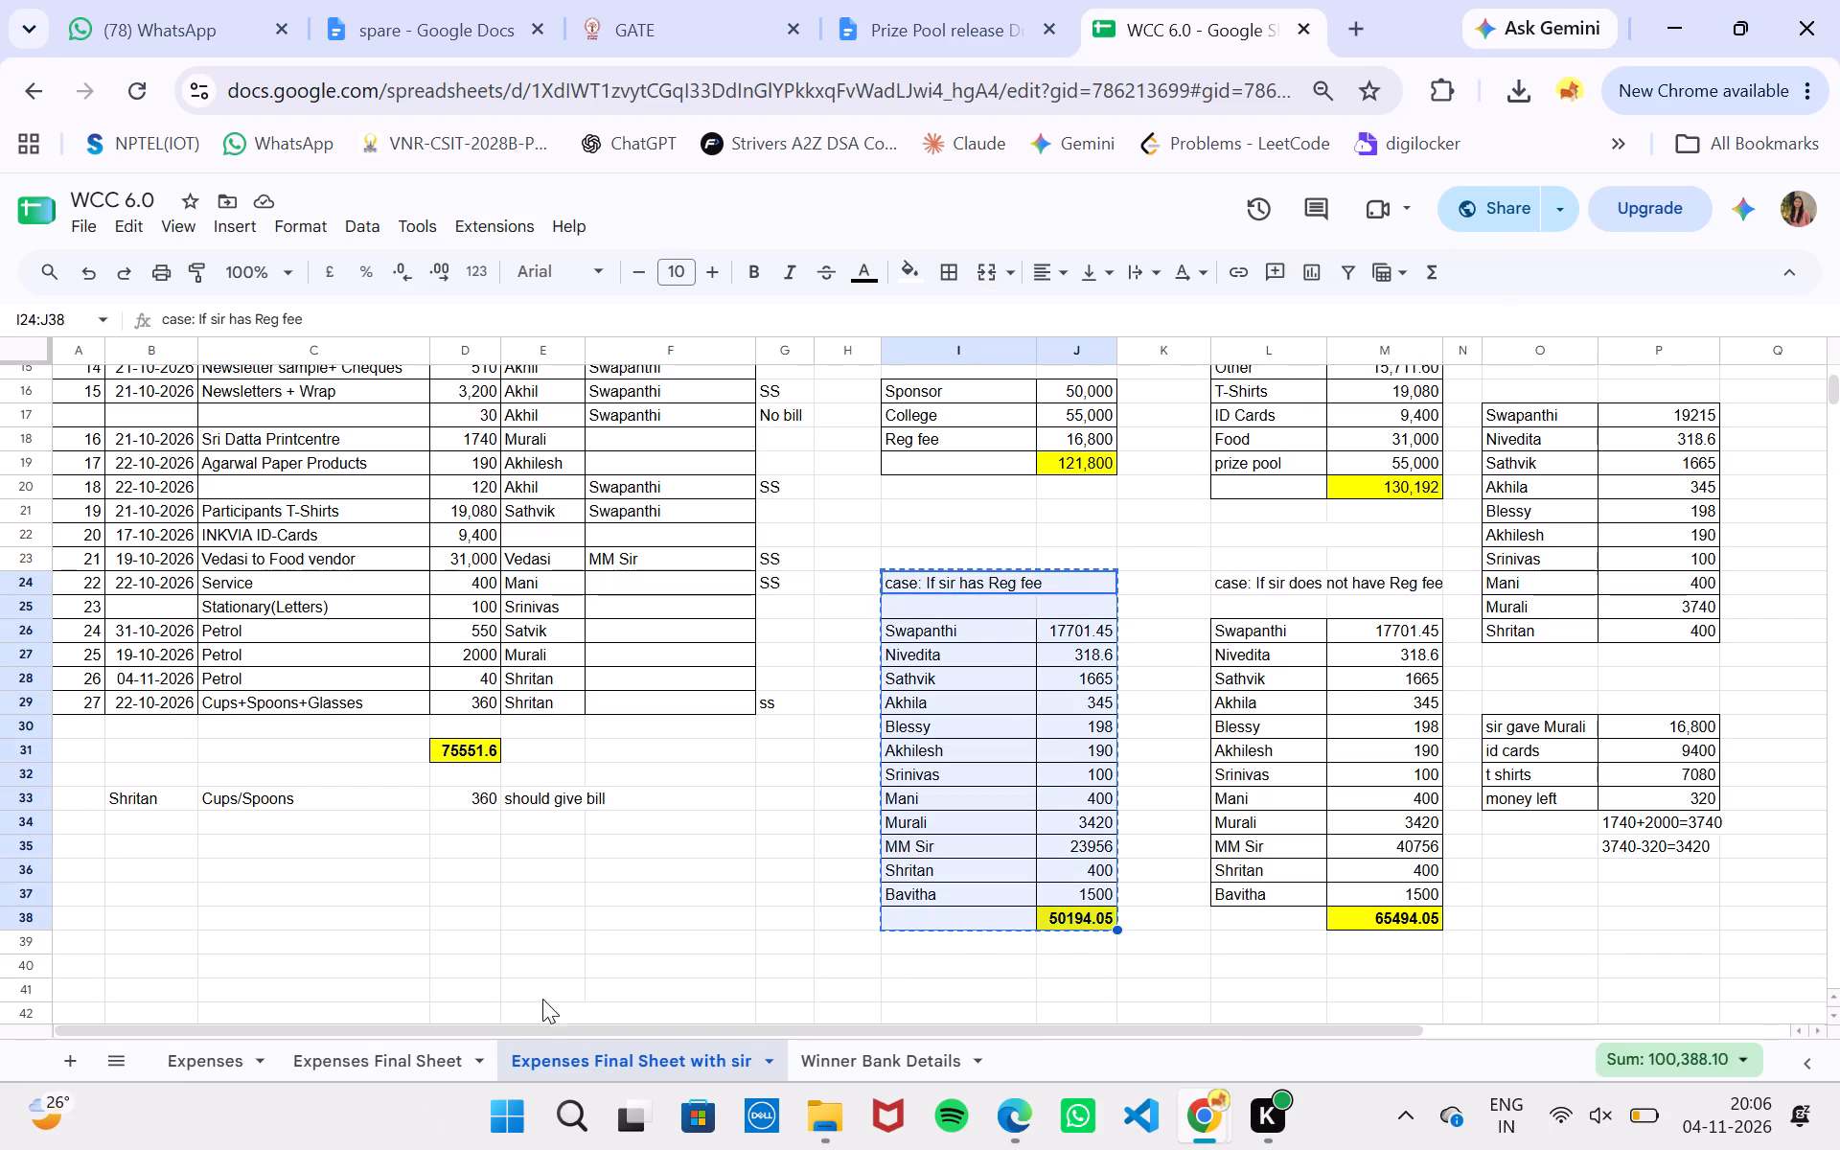
{"action": "left_click", "coordinate": [433, 1062]}
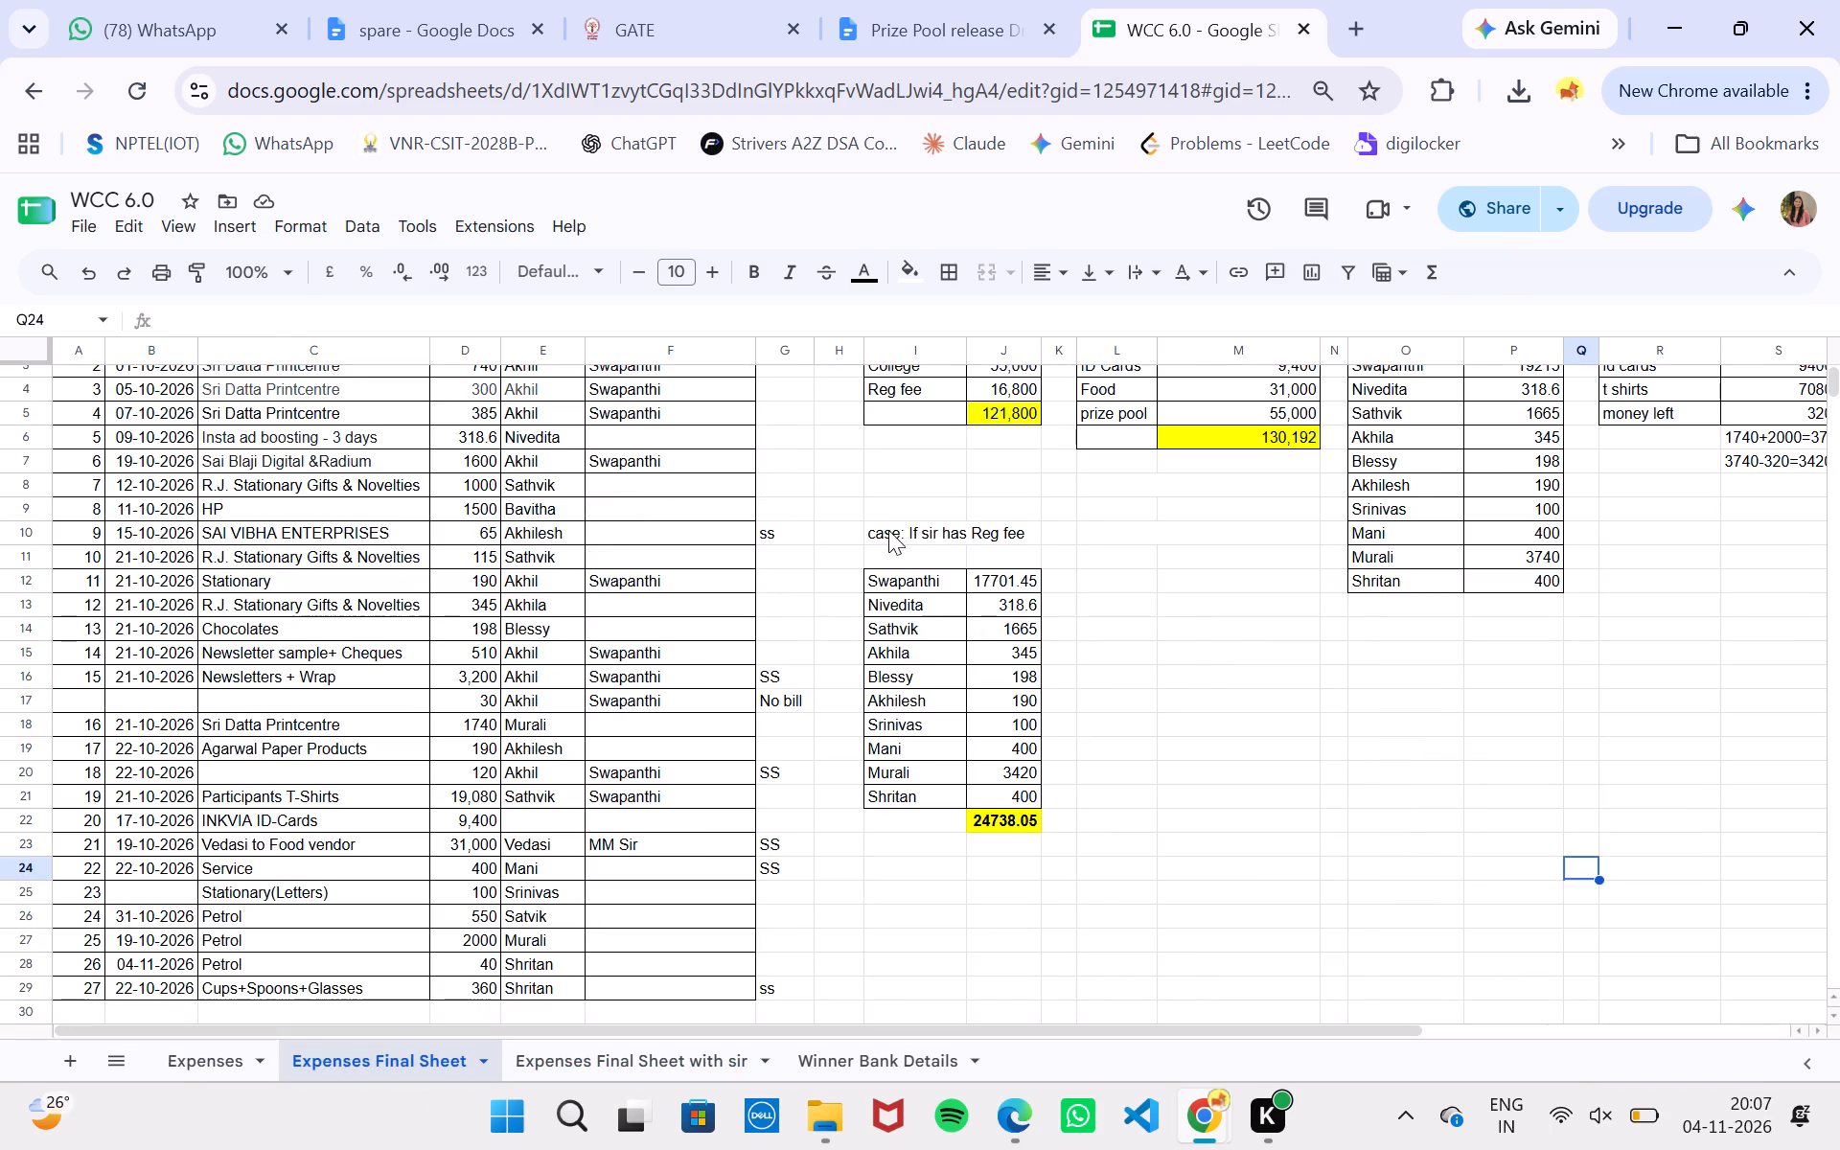
{"action": "left_click_drag", "start_coordinate": [888, 530], "coordinate": [1009, 816]}
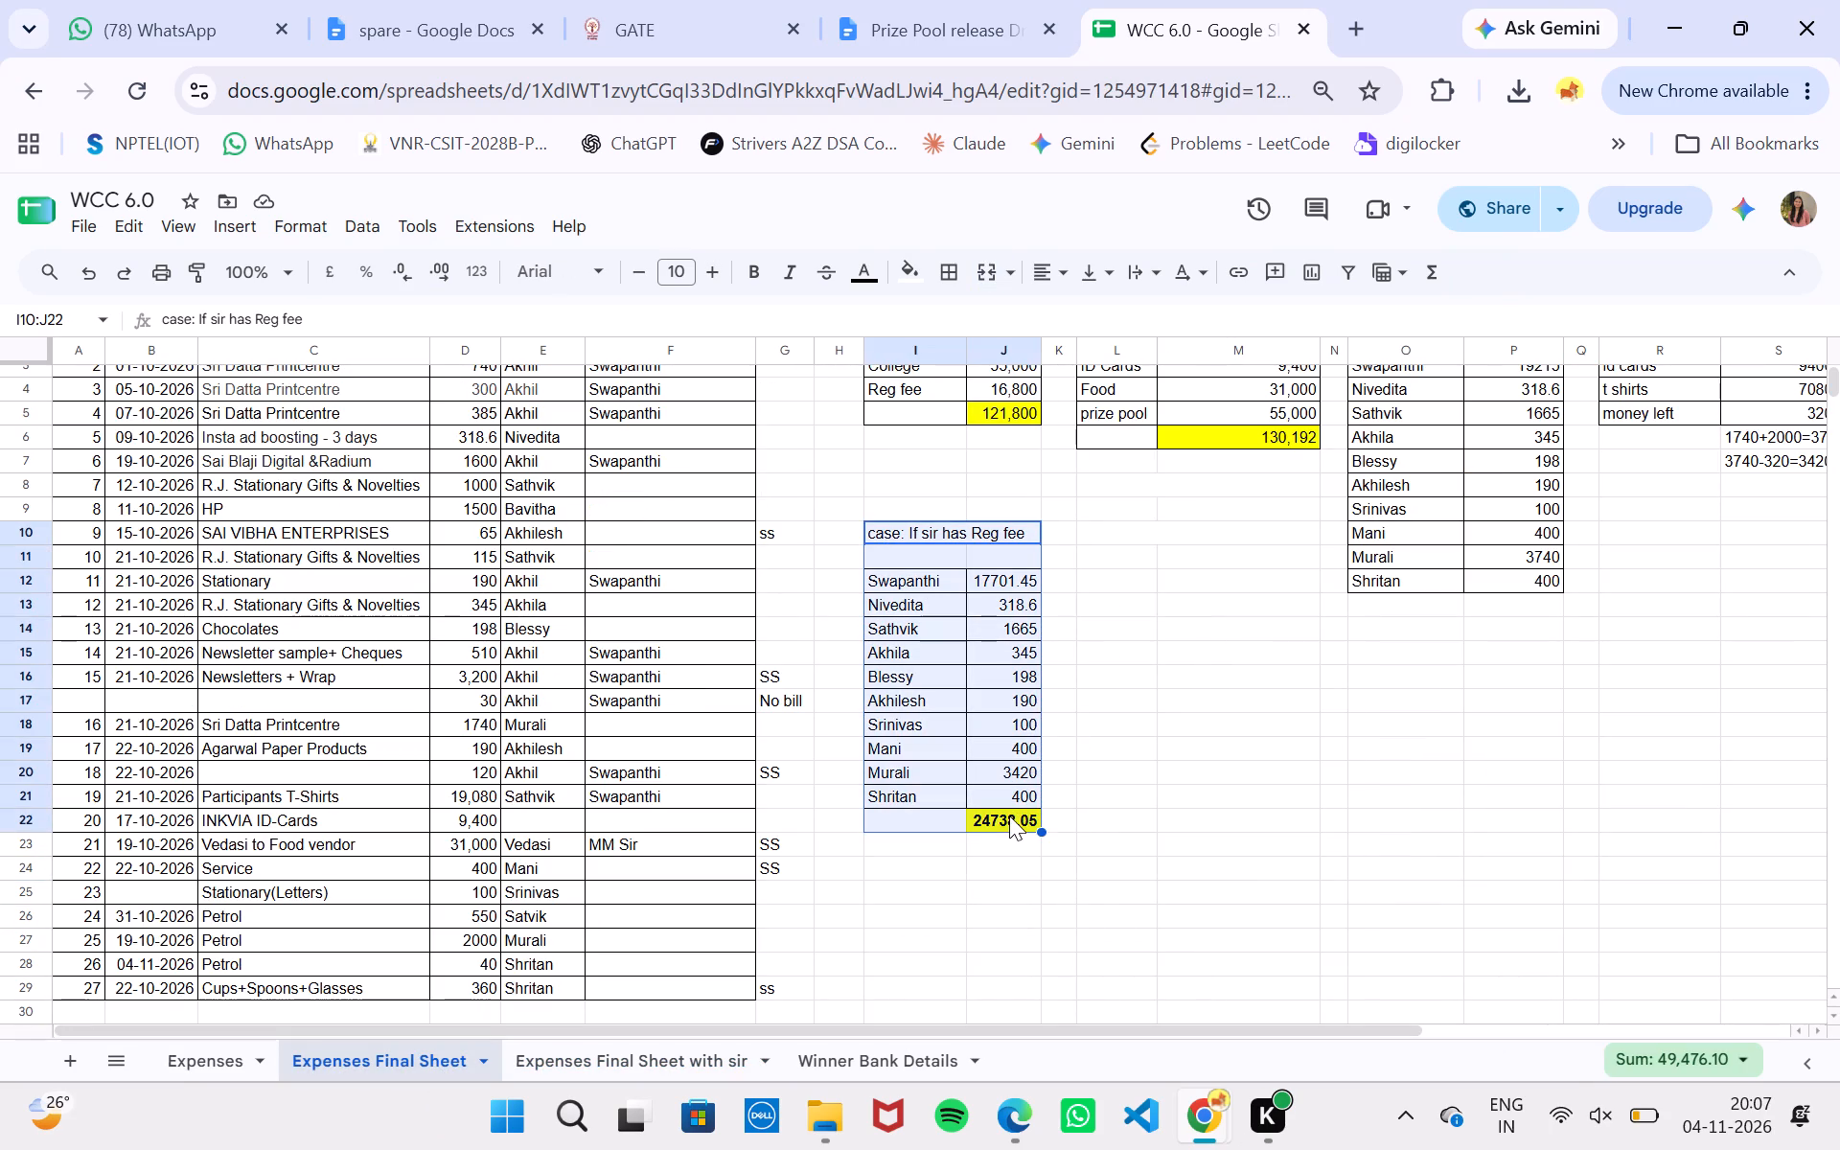
{"action": "key", "text": "Delete"}
{"action": "scroll", "coordinate": [1251, 744], "scroll_direction": "up", "scroll_amount": 1}
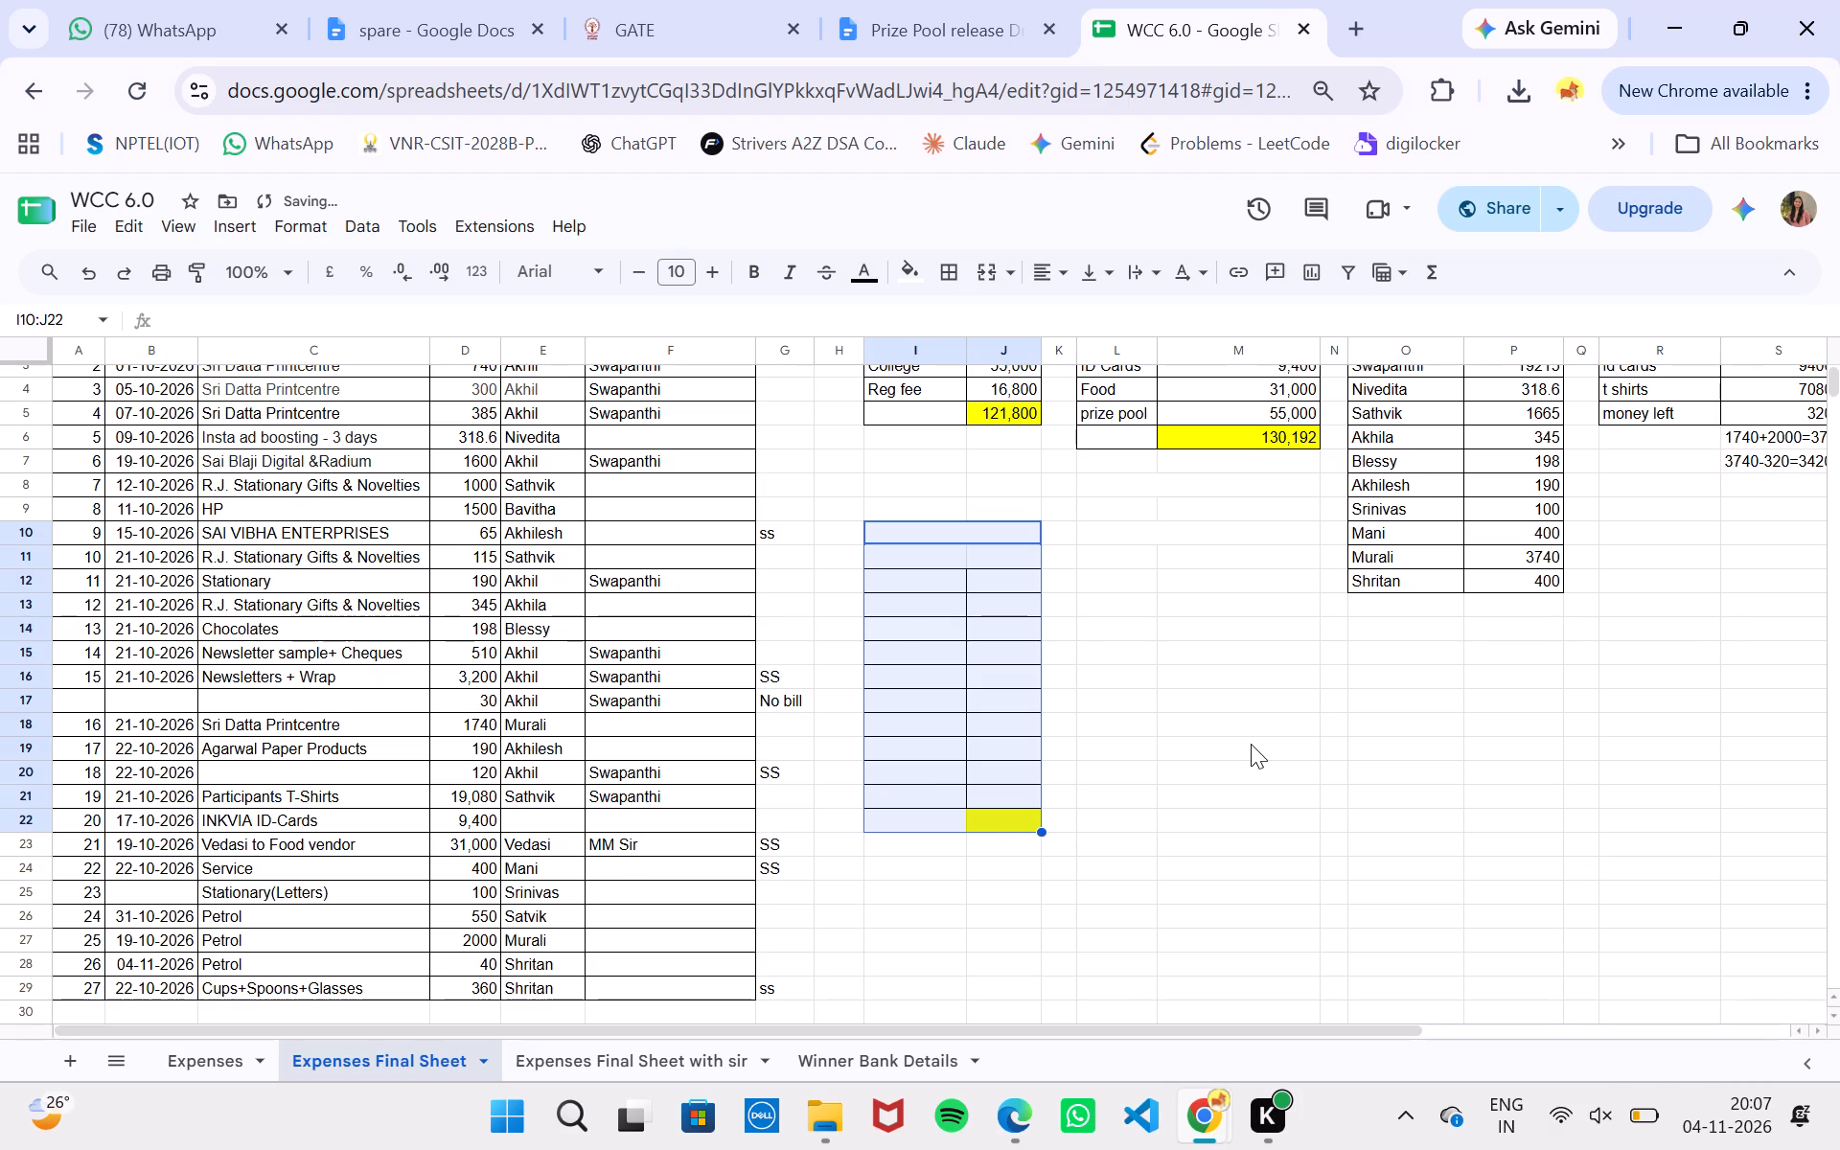
{"action": "scroll", "coordinate": [1251, 744], "scroll_direction": "up", "scroll_amount": 1}
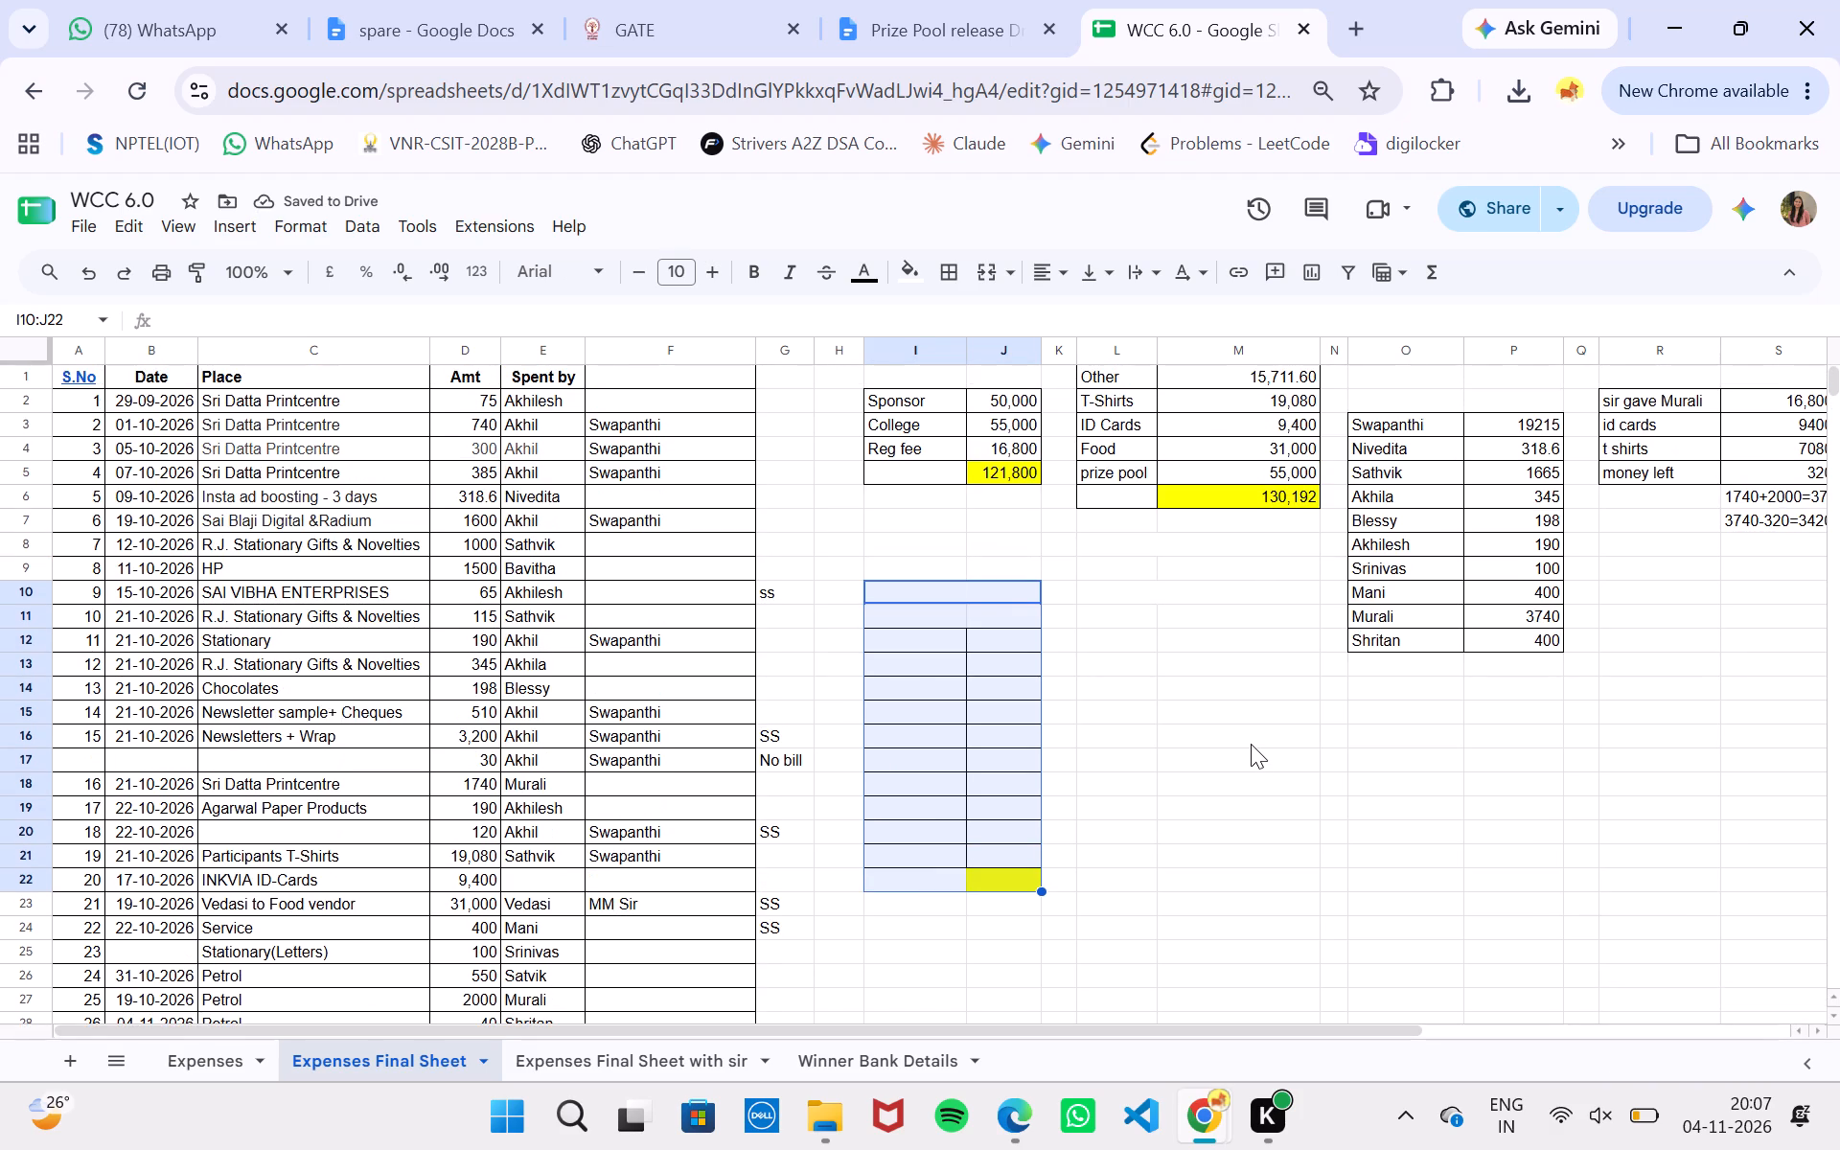
{"action": "key", "text": "ctrl+v"}
{"action": "left_click", "coordinate": [1251, 744]}
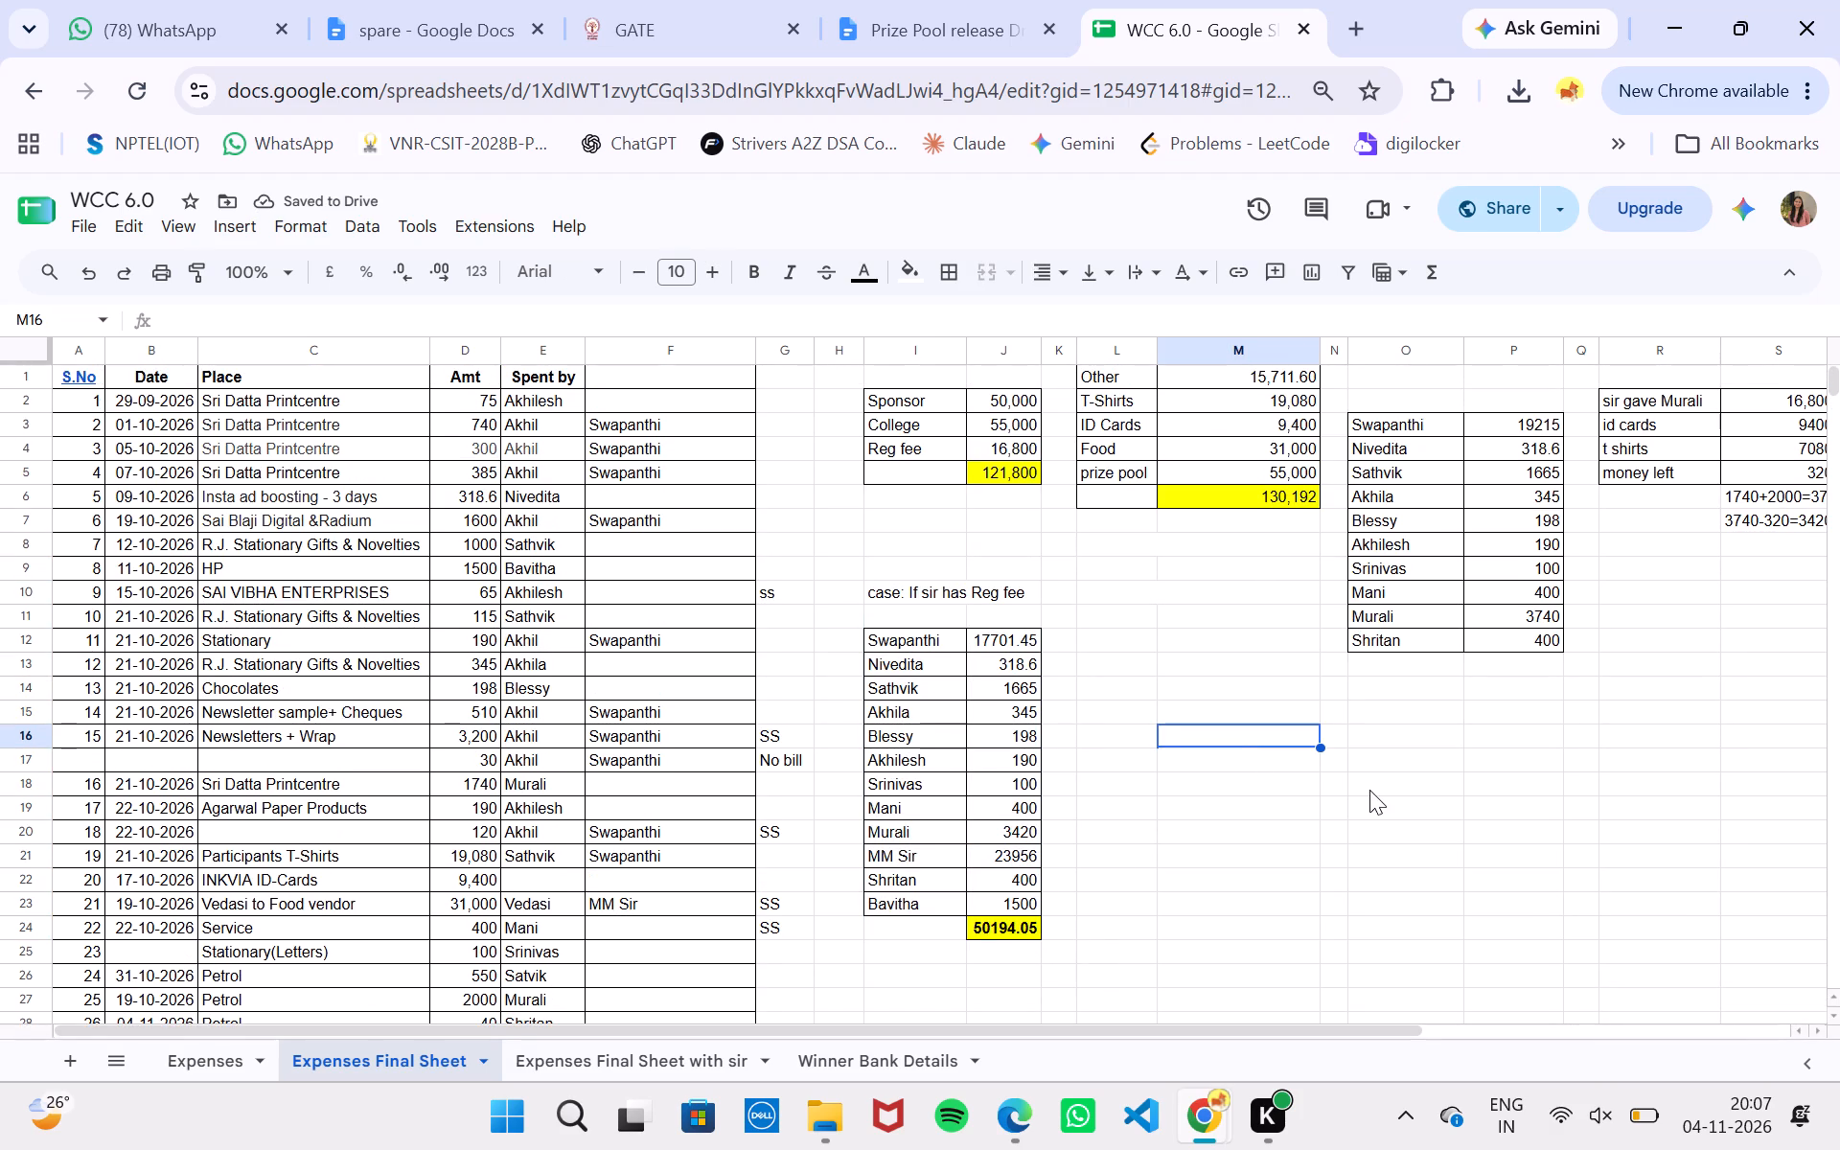
{"action": "left_click", "coordinate": [999, 923]}
{"action": "double_click", "coordinate": [999, 923]}
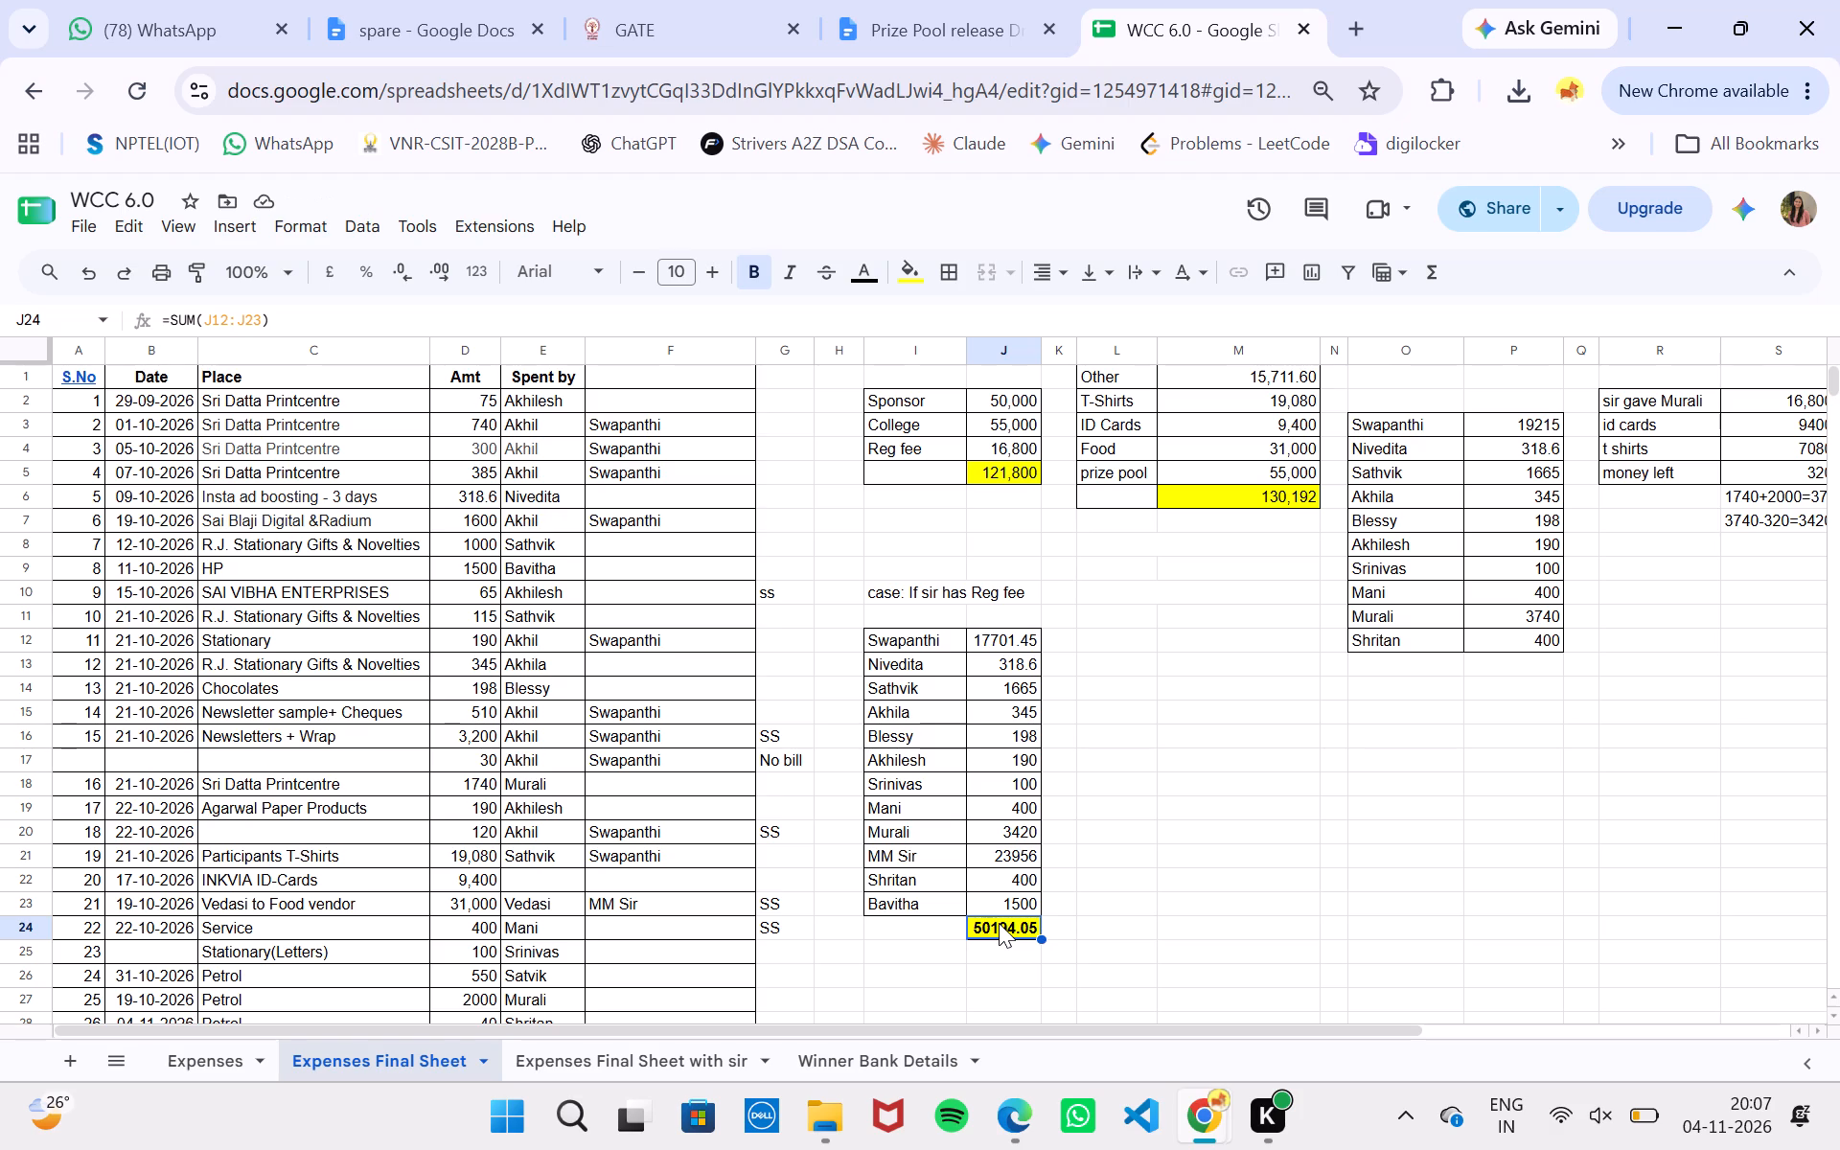
{"action": "left_click", "coordinate": [1197, 833]}
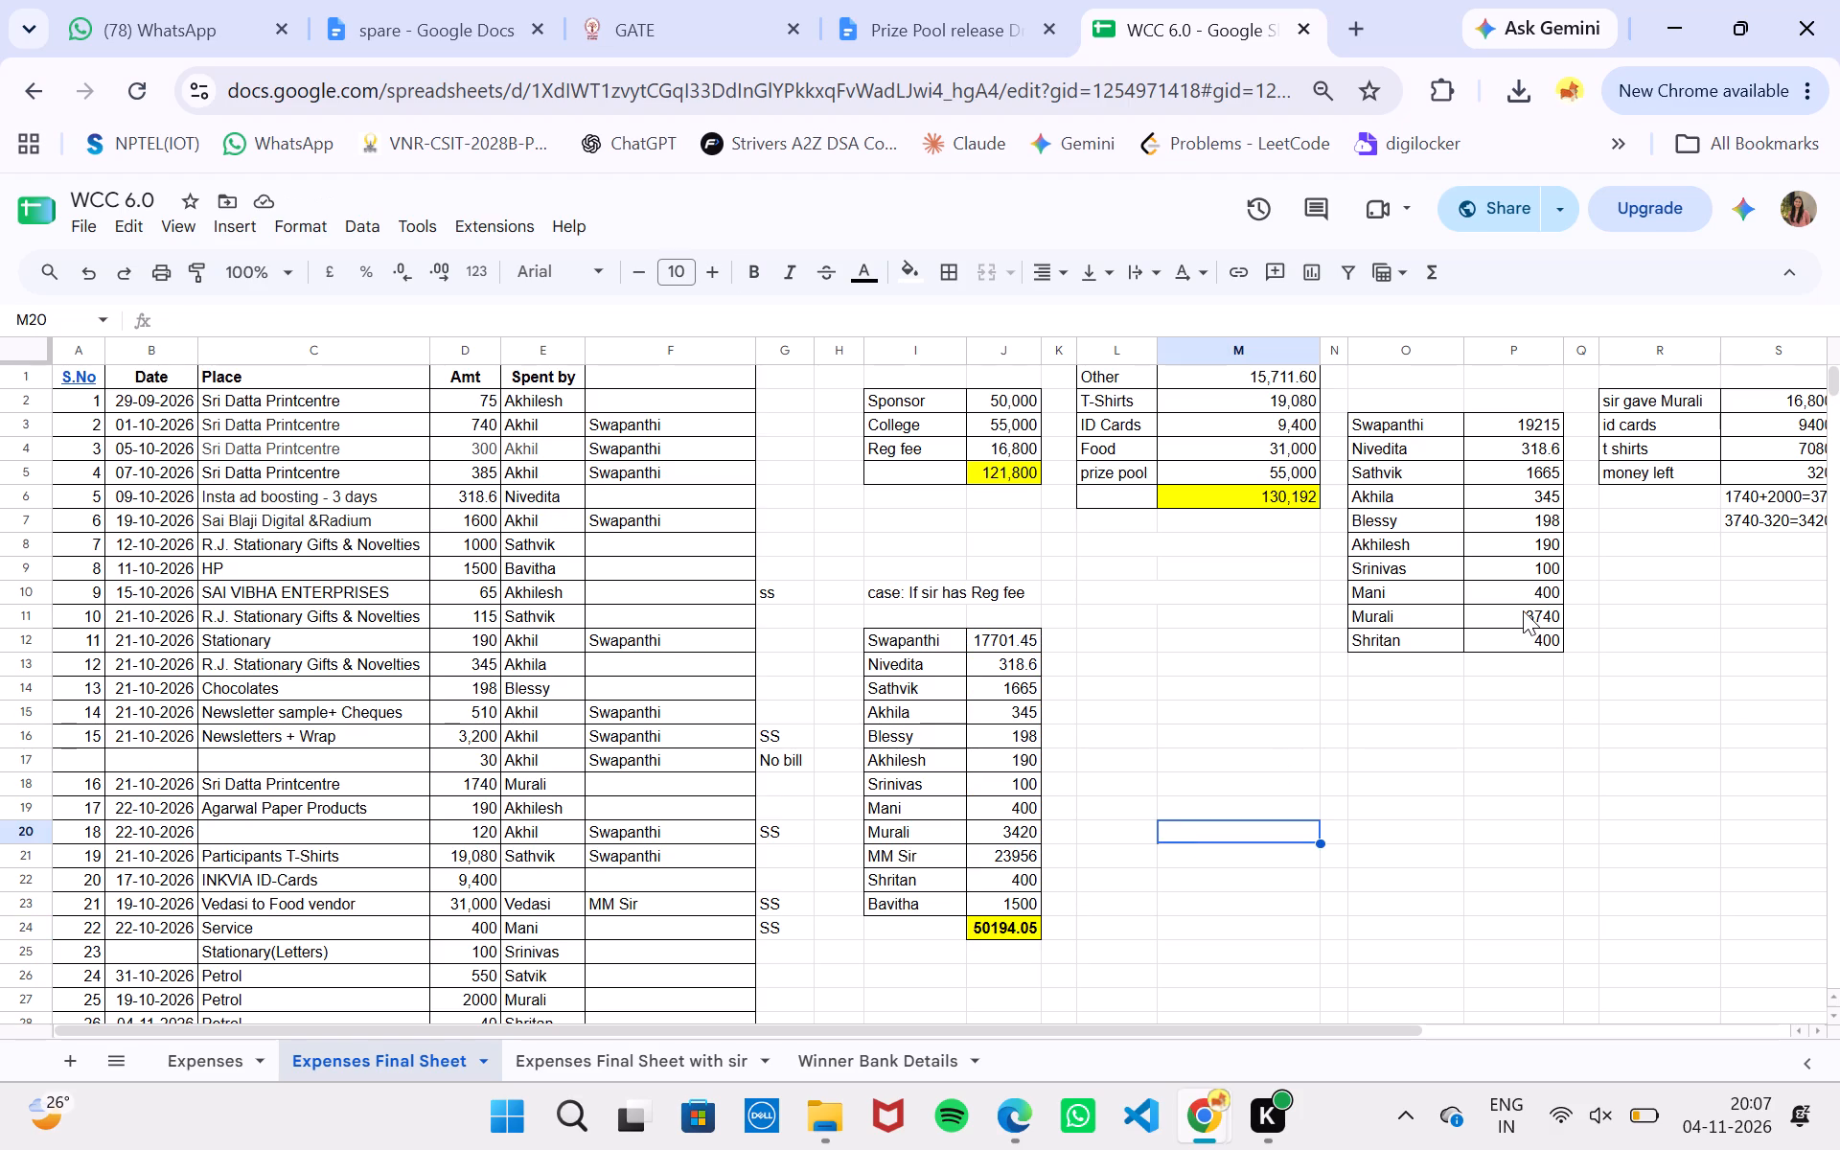
Copy Bavitha's row I23:J23 into O13, directly below Shritan in the per-person table in columns O and P.
{"action": "double_click", "coordinate": [1407, 662]}
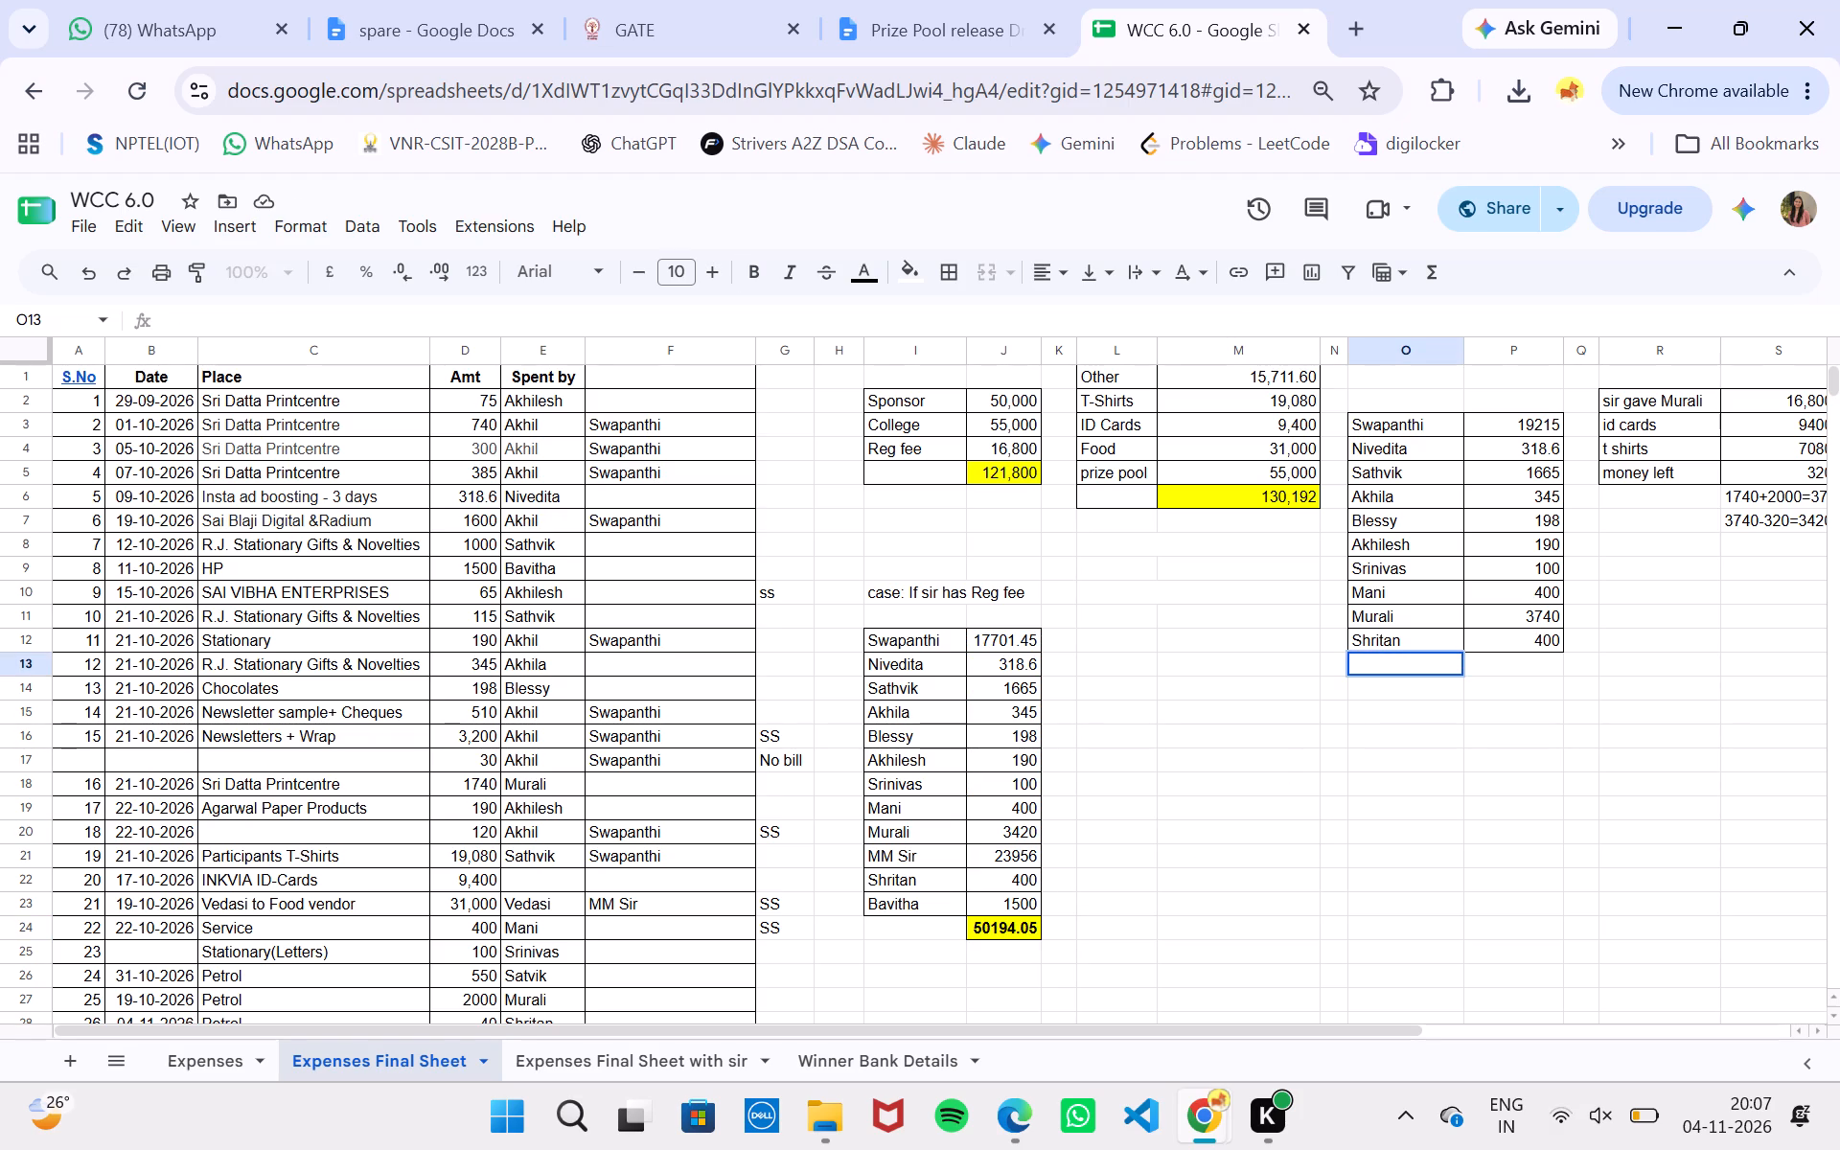
{"action": "left_click_drag", "start_coordinate": [916, 901], "coordinate": [987, 899]}
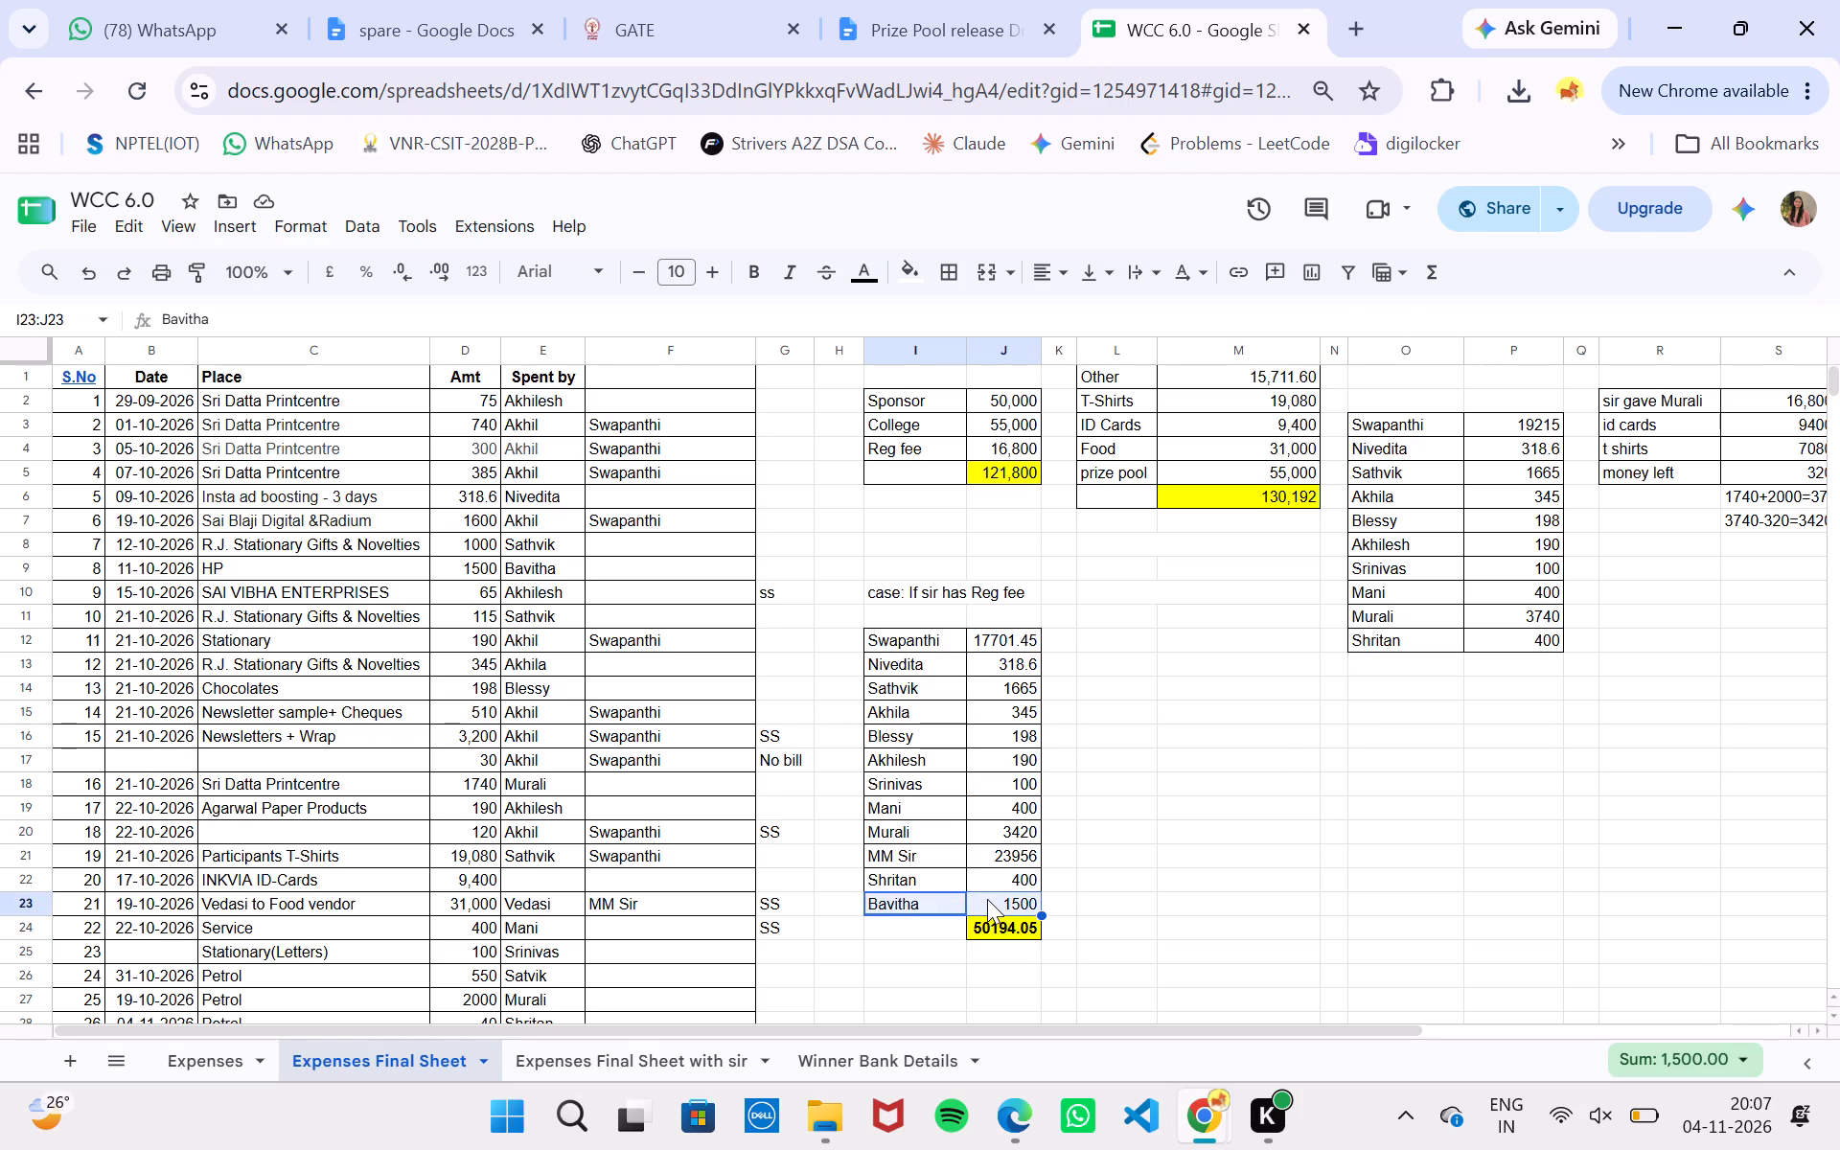
{"action": "key", "text": "ctrl+c"}
{"action": "left_click", "coordinate": [1399, 657]}
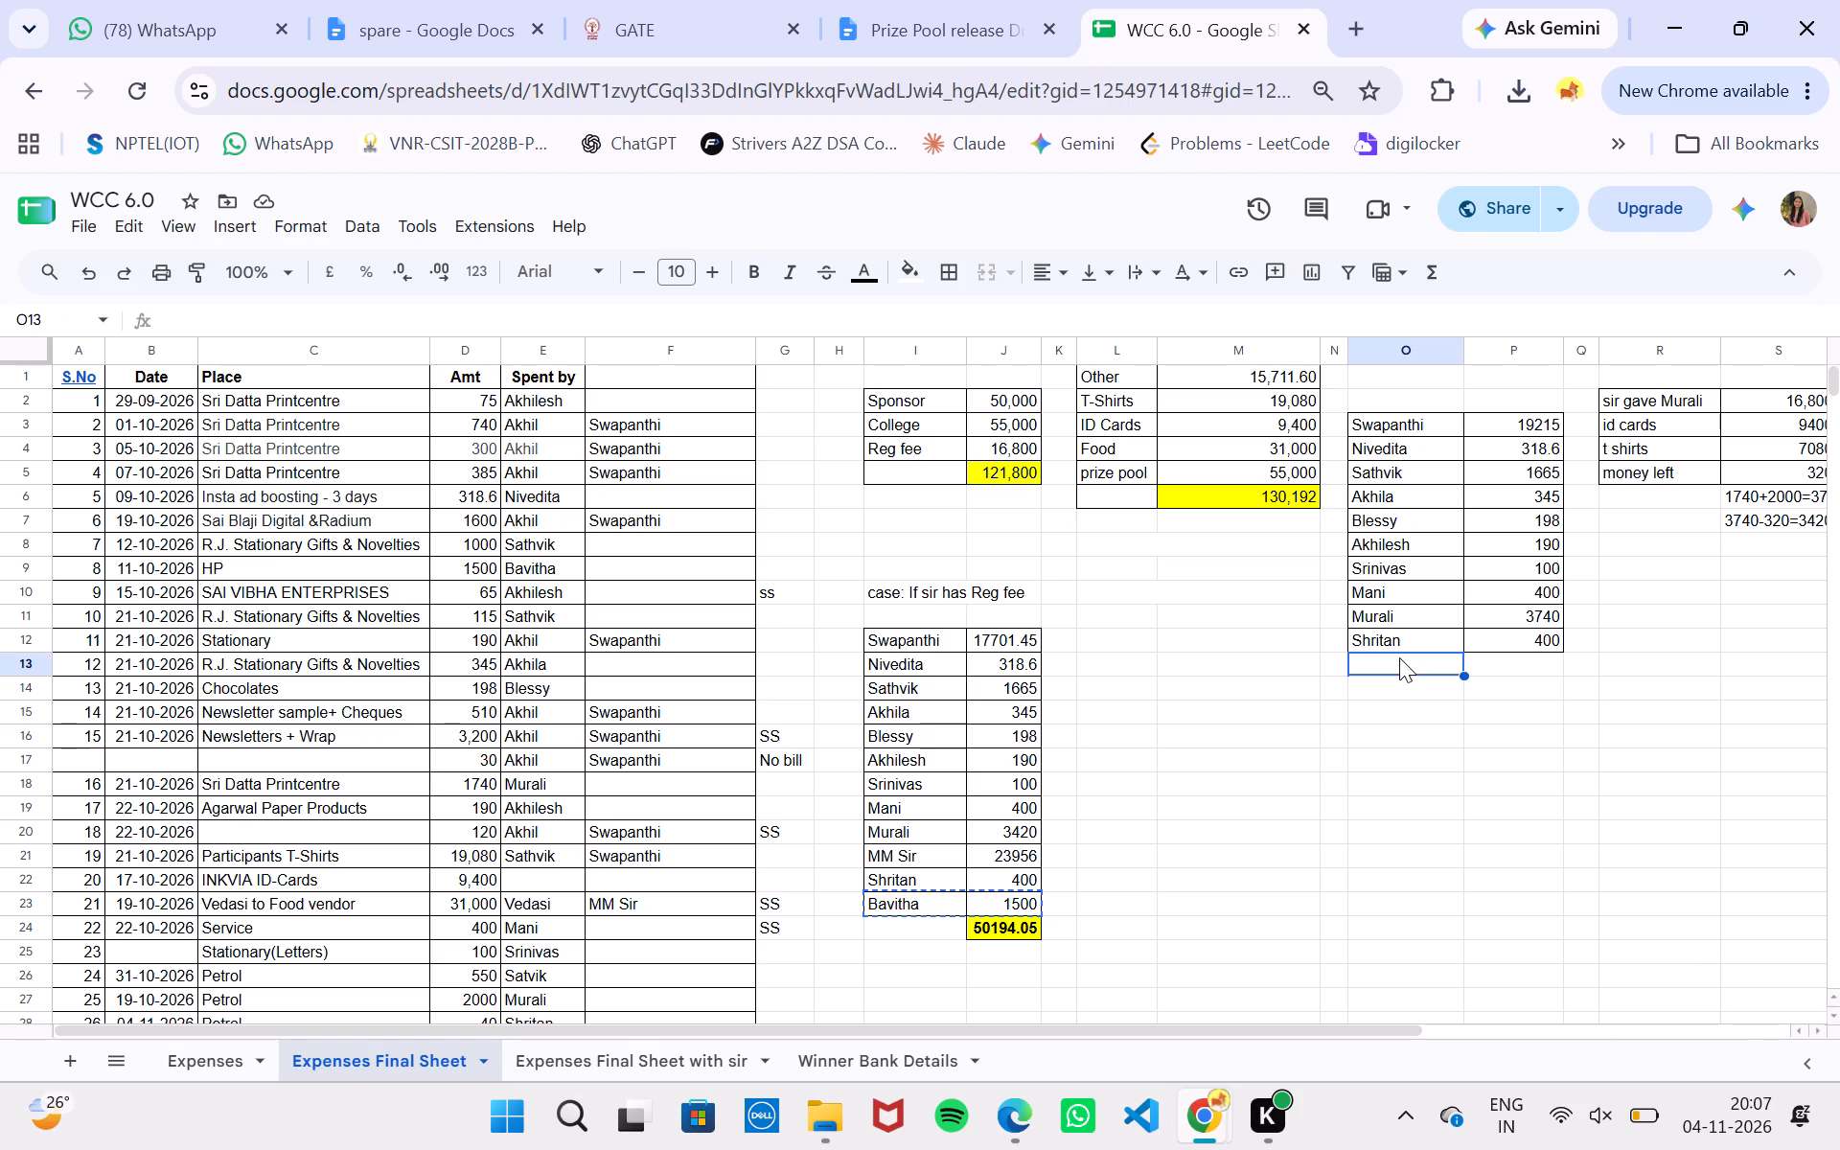
{"action": "key", "text": "ctrl+v"}
{"action": "left_click", "coordinate": [1289, 900]}
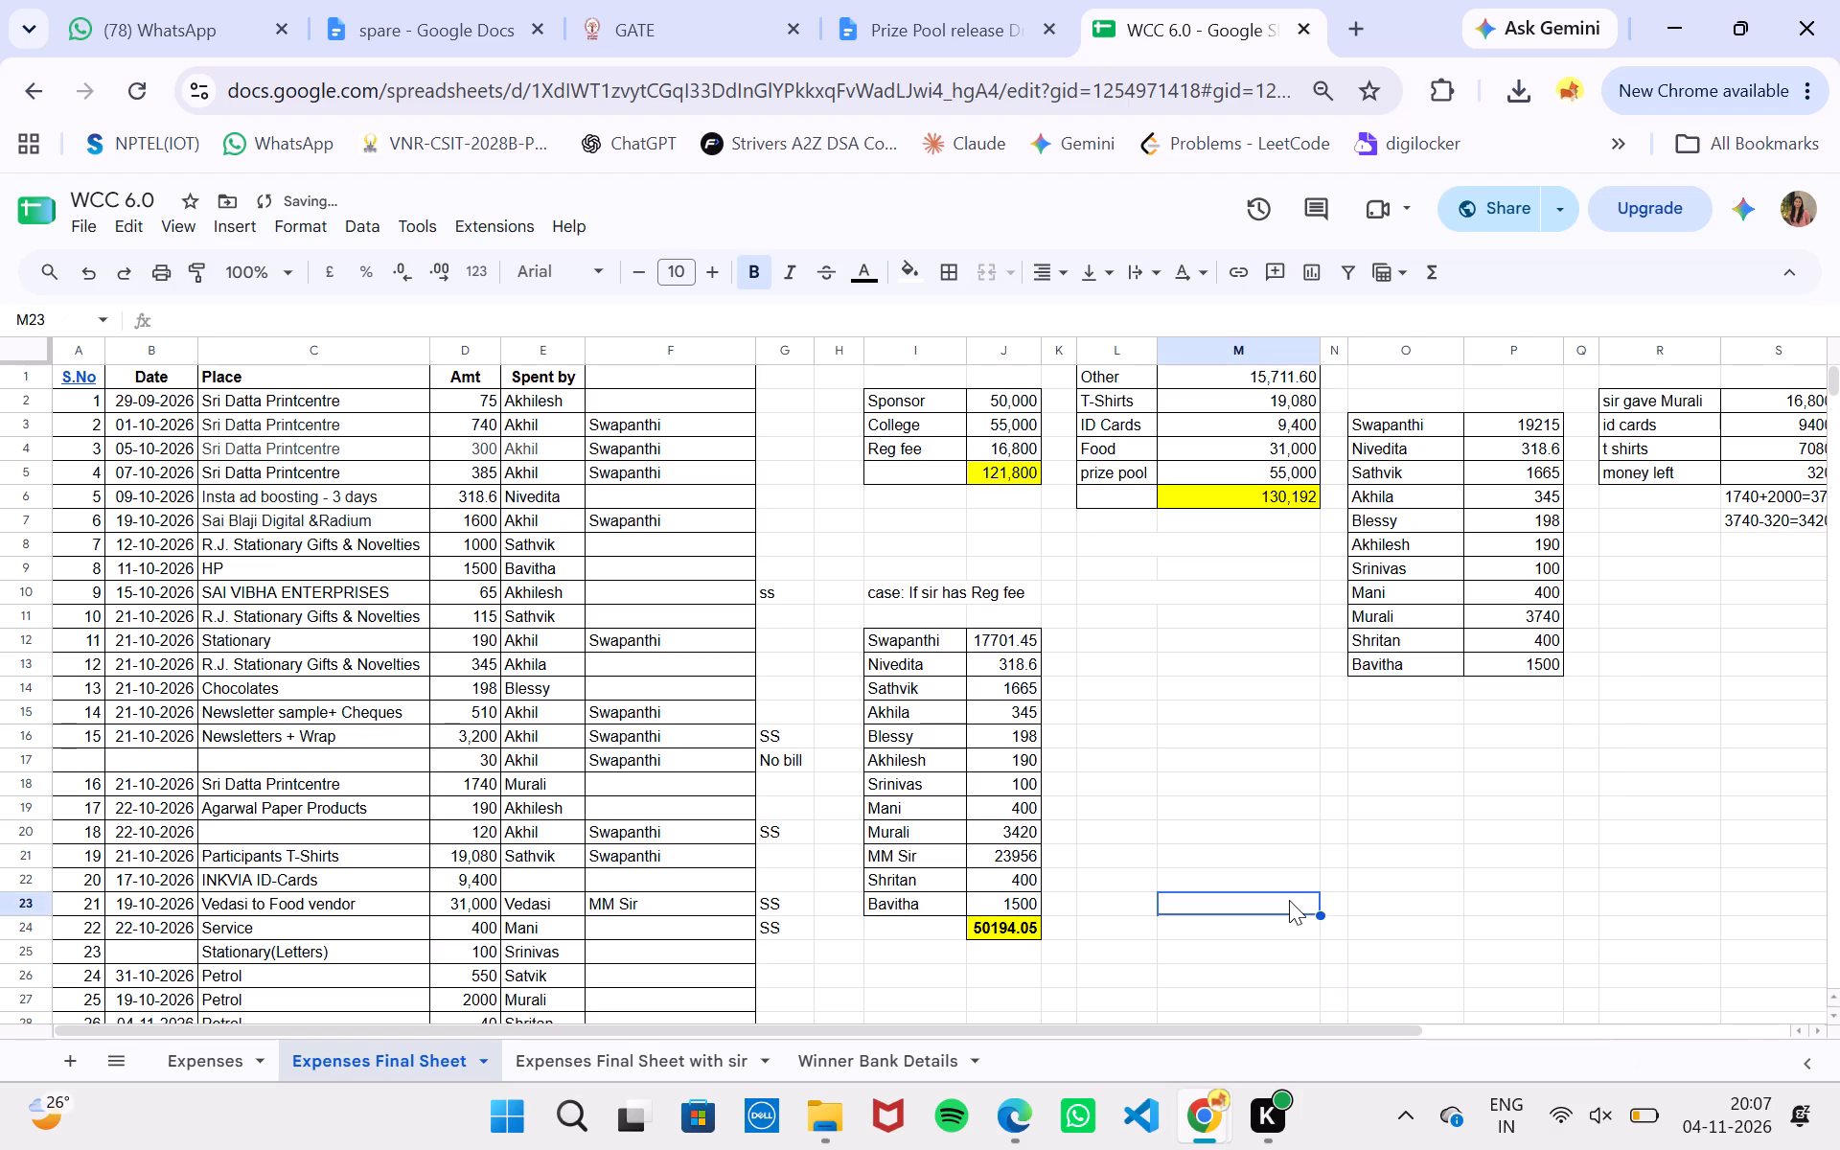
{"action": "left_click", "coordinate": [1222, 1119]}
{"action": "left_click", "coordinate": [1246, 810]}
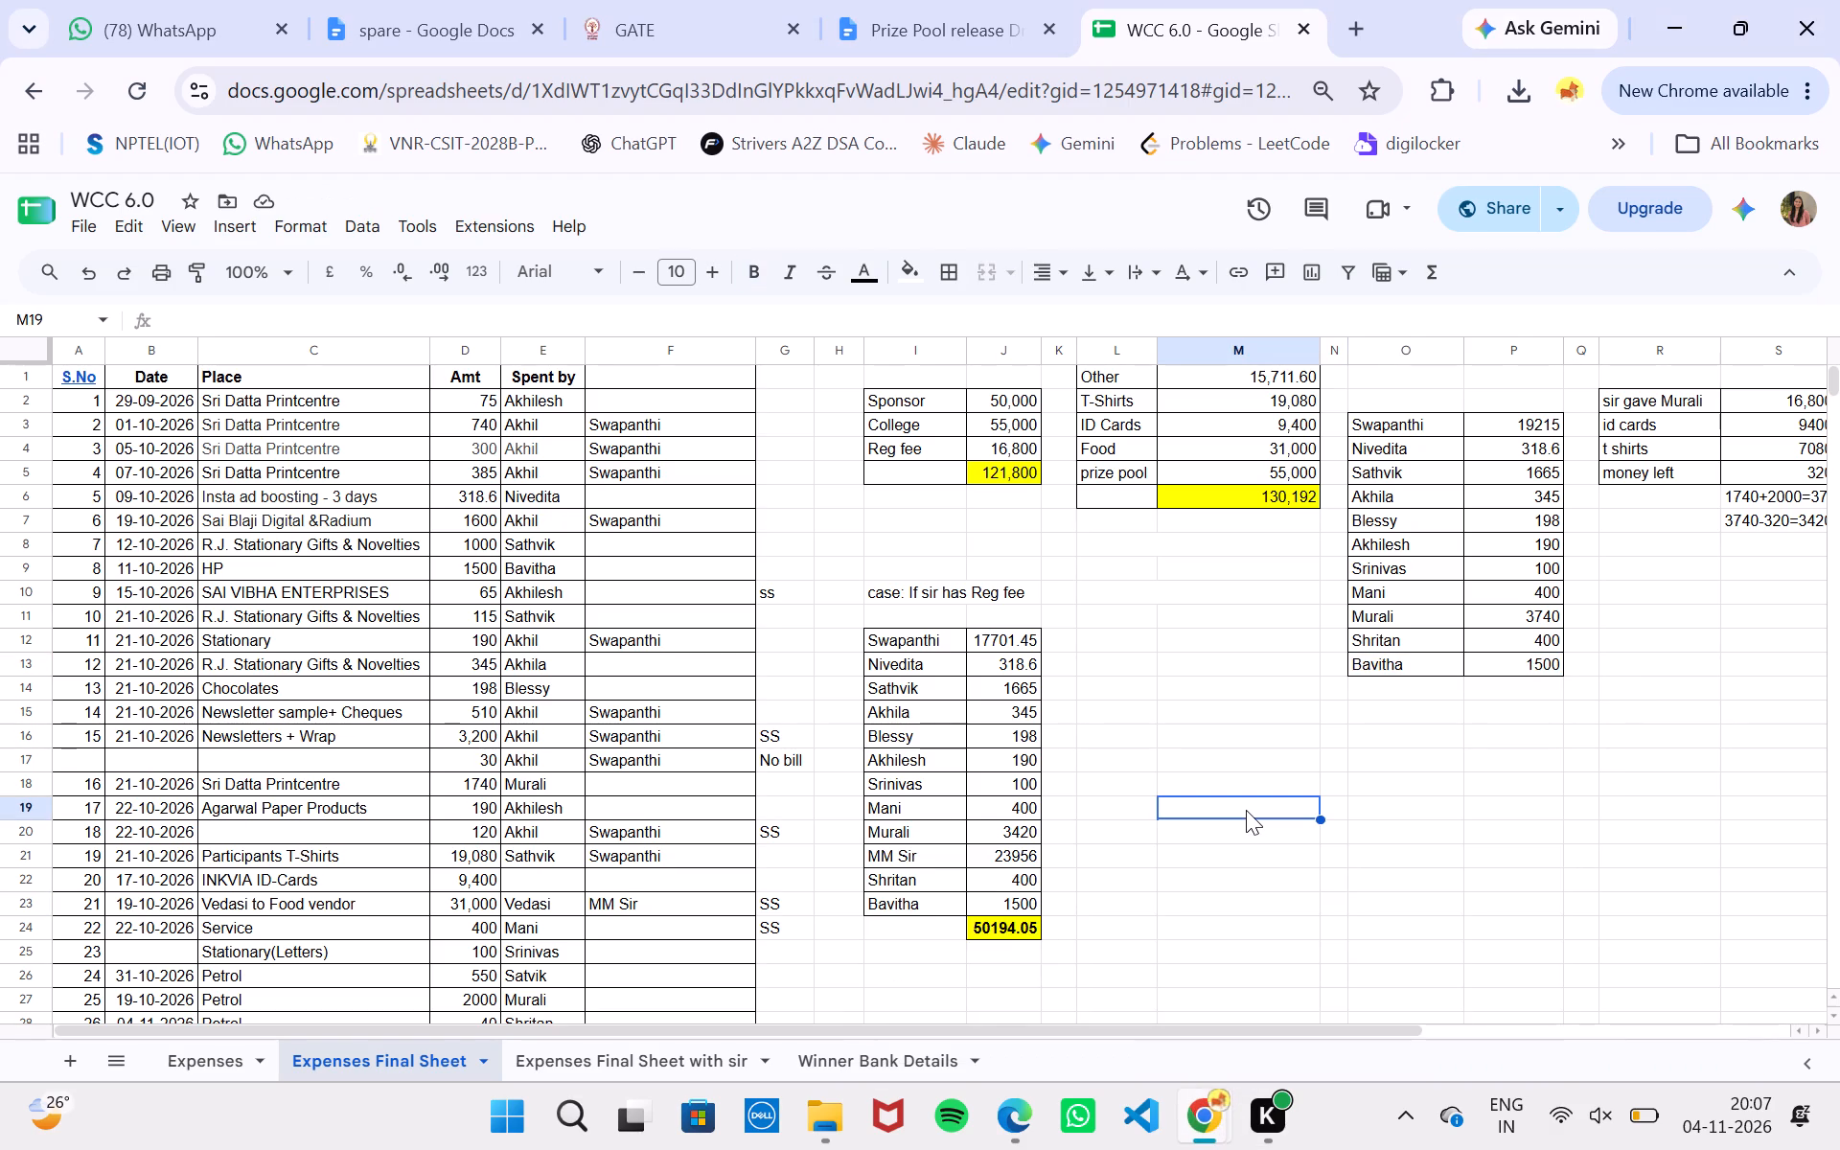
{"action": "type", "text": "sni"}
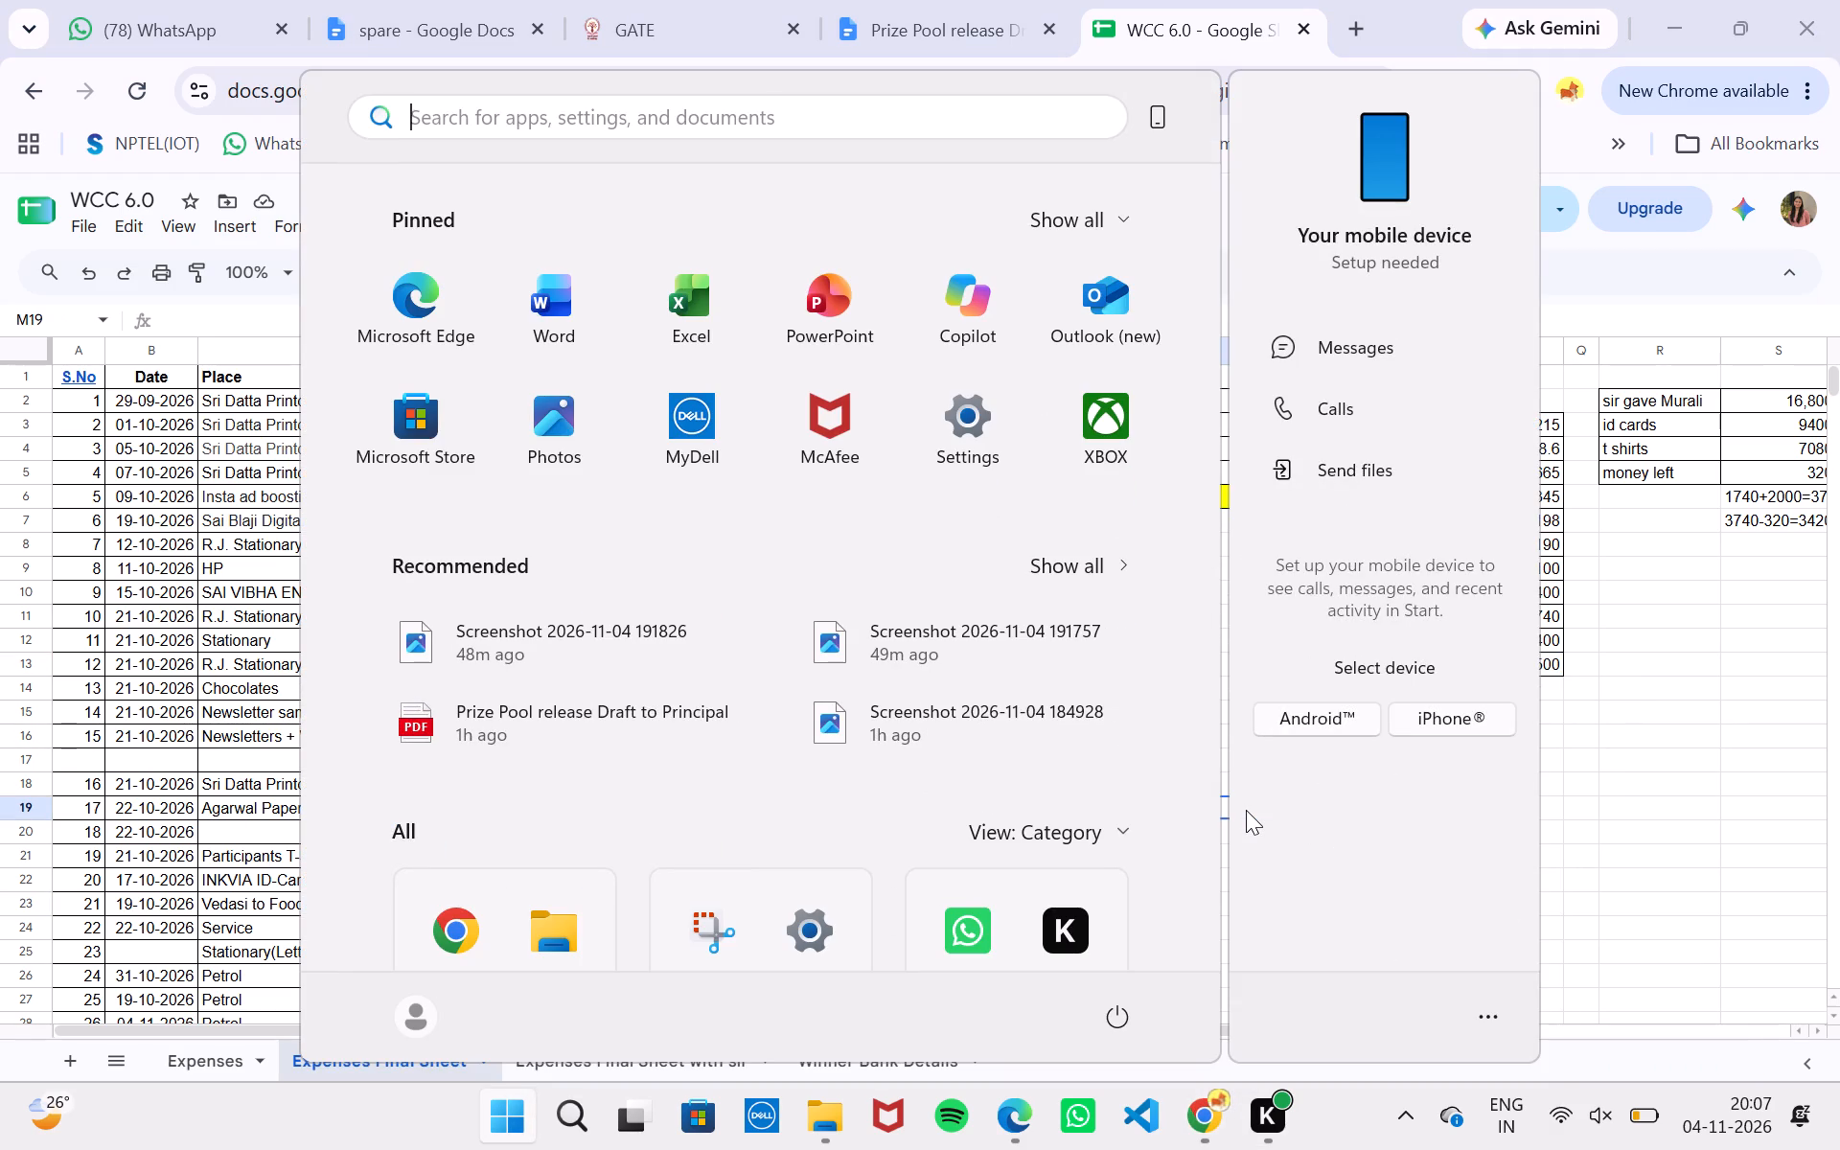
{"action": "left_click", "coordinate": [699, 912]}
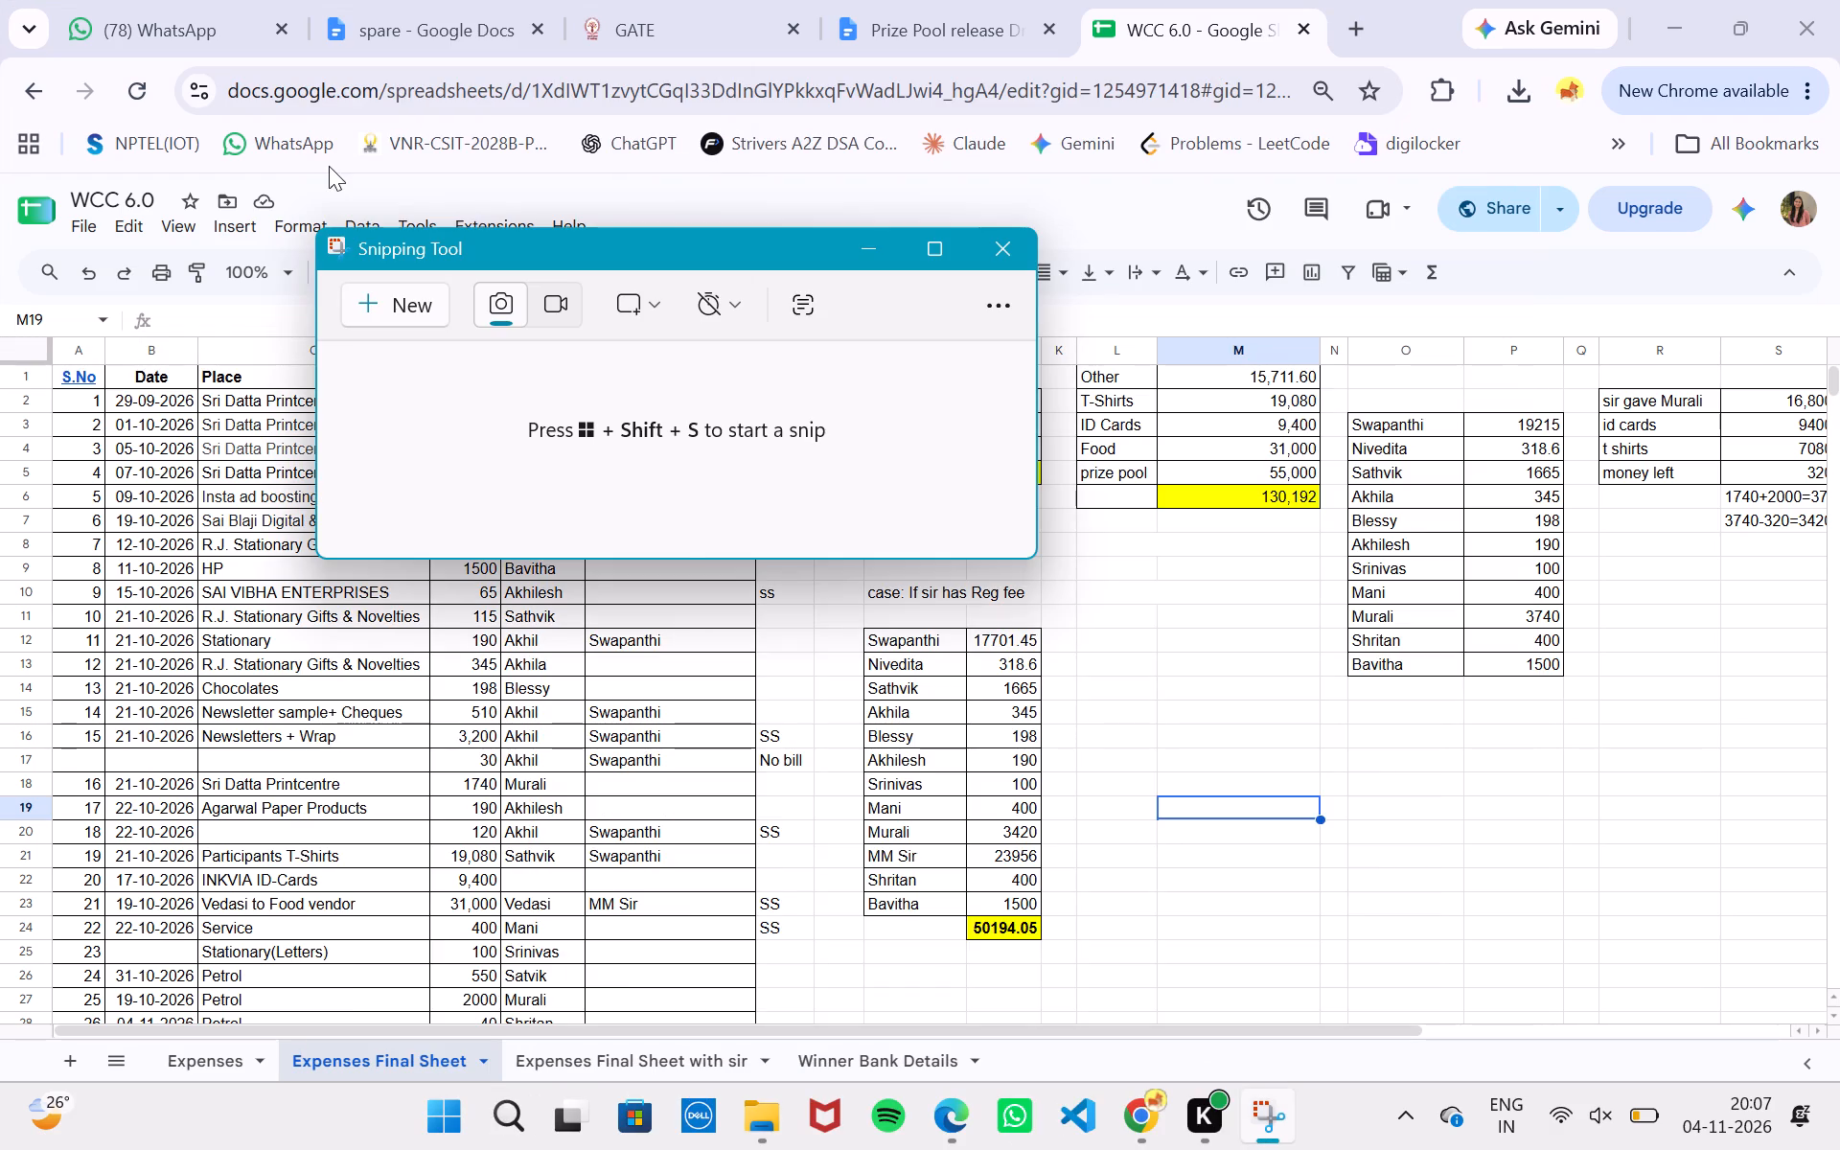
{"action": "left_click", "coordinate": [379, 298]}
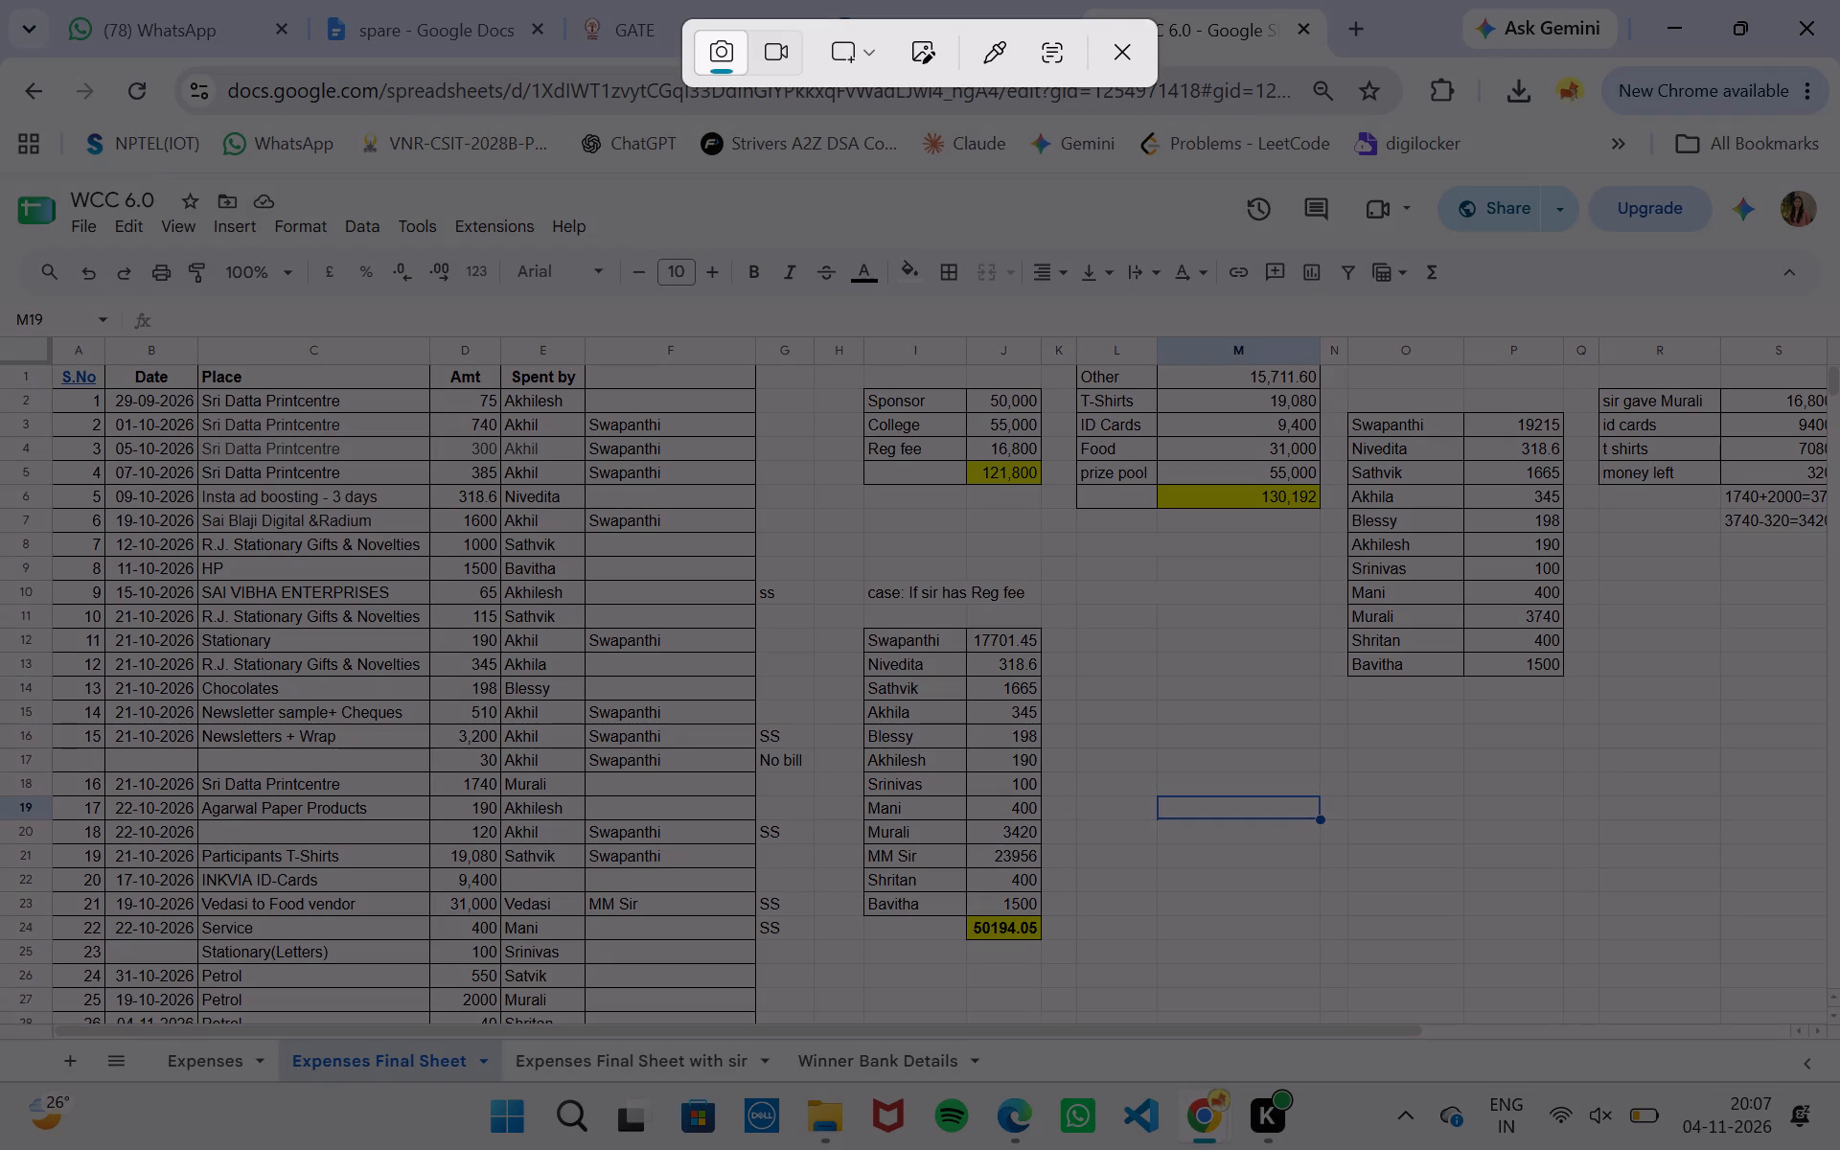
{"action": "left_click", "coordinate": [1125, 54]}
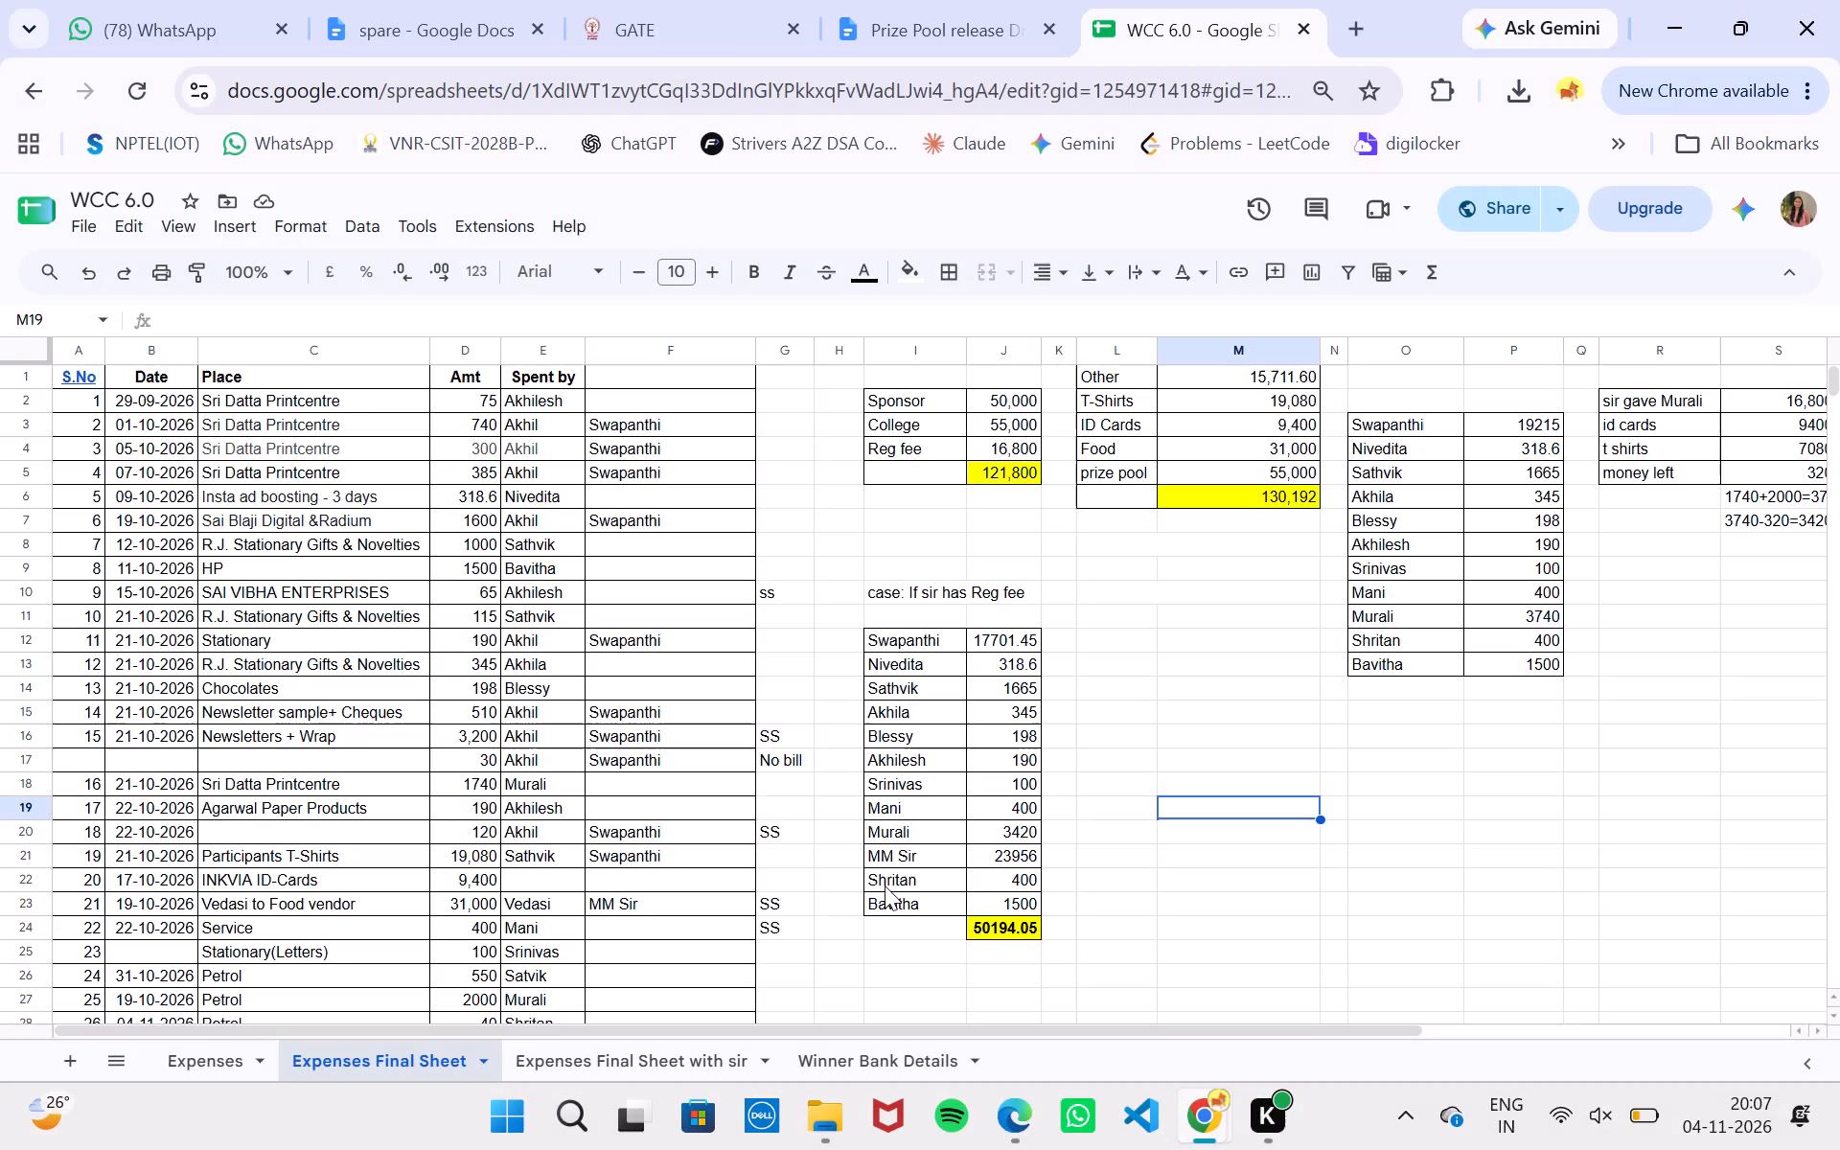
Clear the MM Sir name and amount from I21:J21 in the "If sir has Reg fee" table.
{"action": "left_click_drag", "start_coordinate": [883, 852], "coordinate": [1002, 857]}
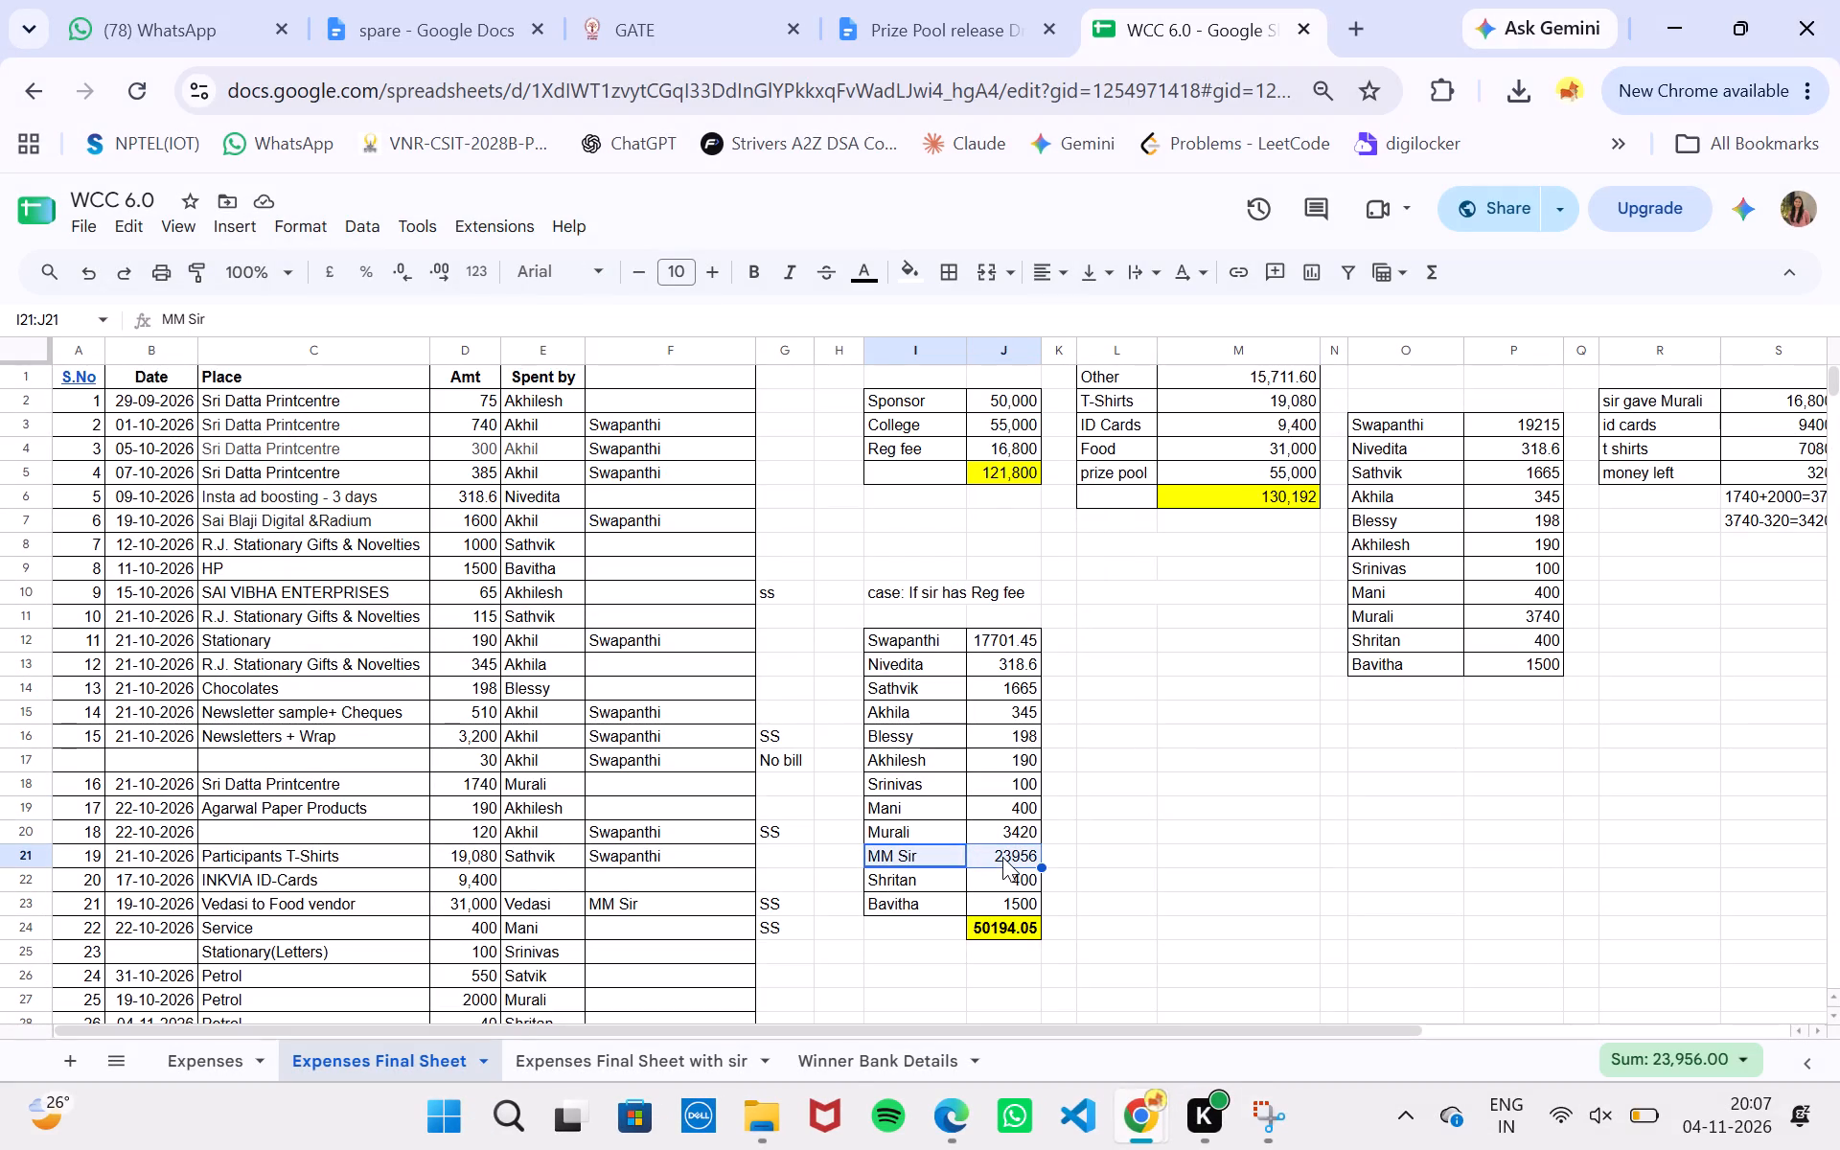
{"action": "key", "text": "Delete"}
{"action": "left_click", "coordinate": [1181, 876]}
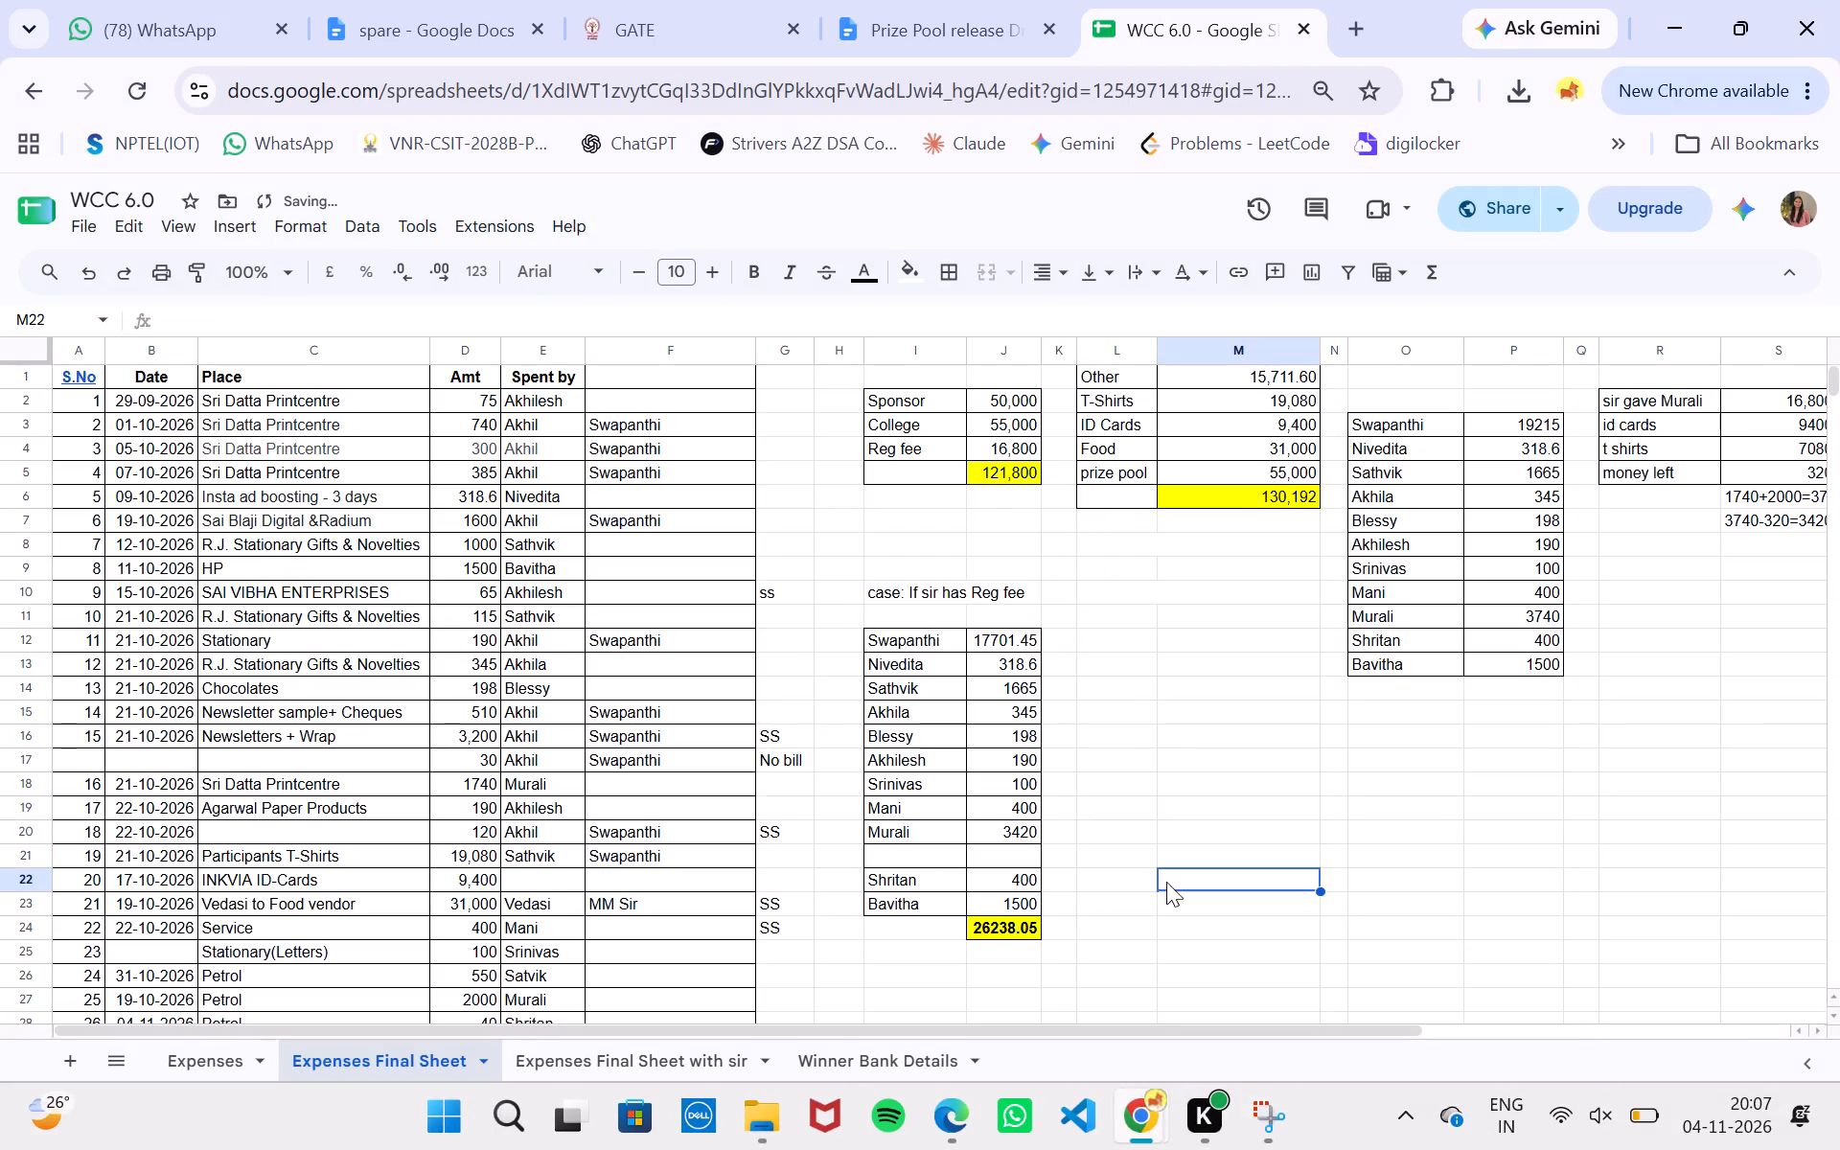
Copy the Shritan, Bavitha and total rows I22:J24 and paste them one row higher, starting at I21.
{"action": "left_click_drag", "start_coordinate": [903, 860], "coordinate": [970, 861]}
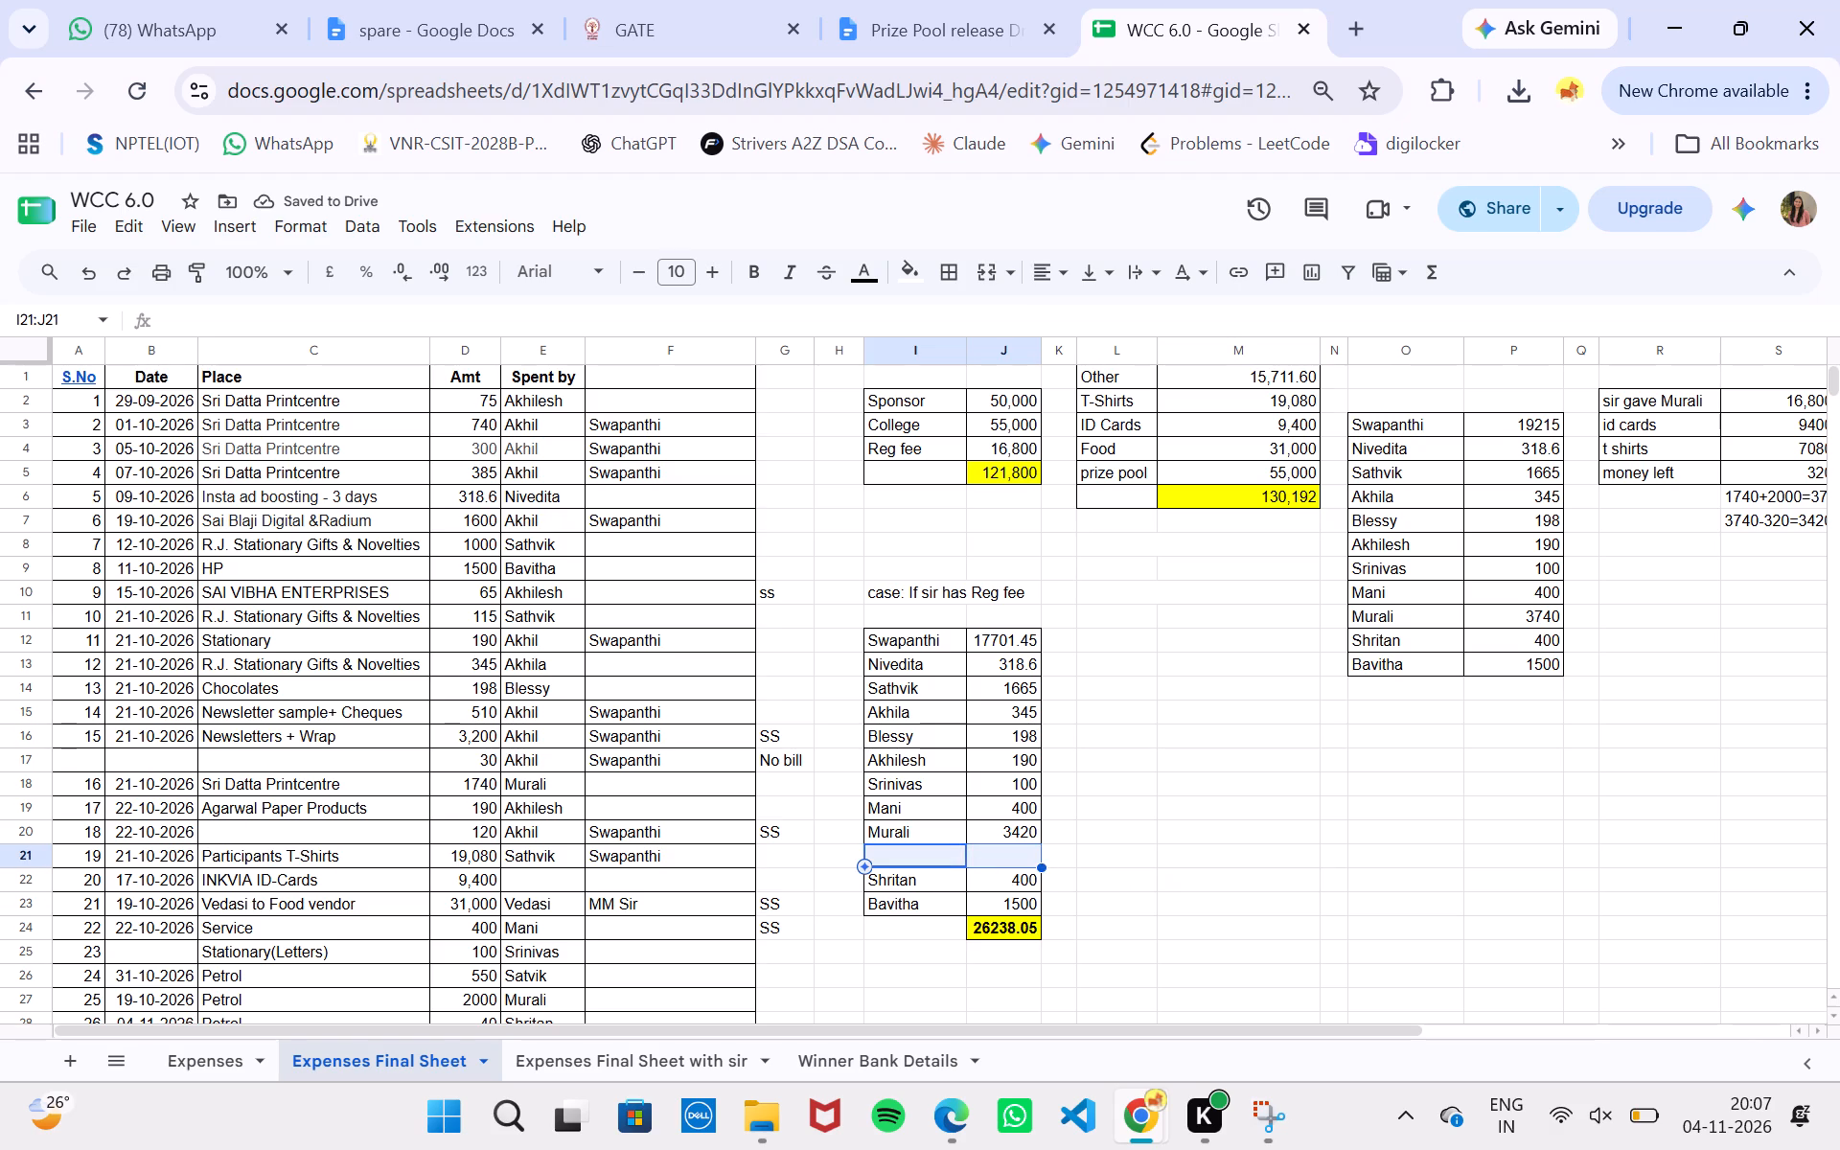
{"action": "left_click", "coordinate": [1147, 890]}
{"action": "left_click_drag", "start_coordinate": [899, 876], "coordinate": [989, 925]}
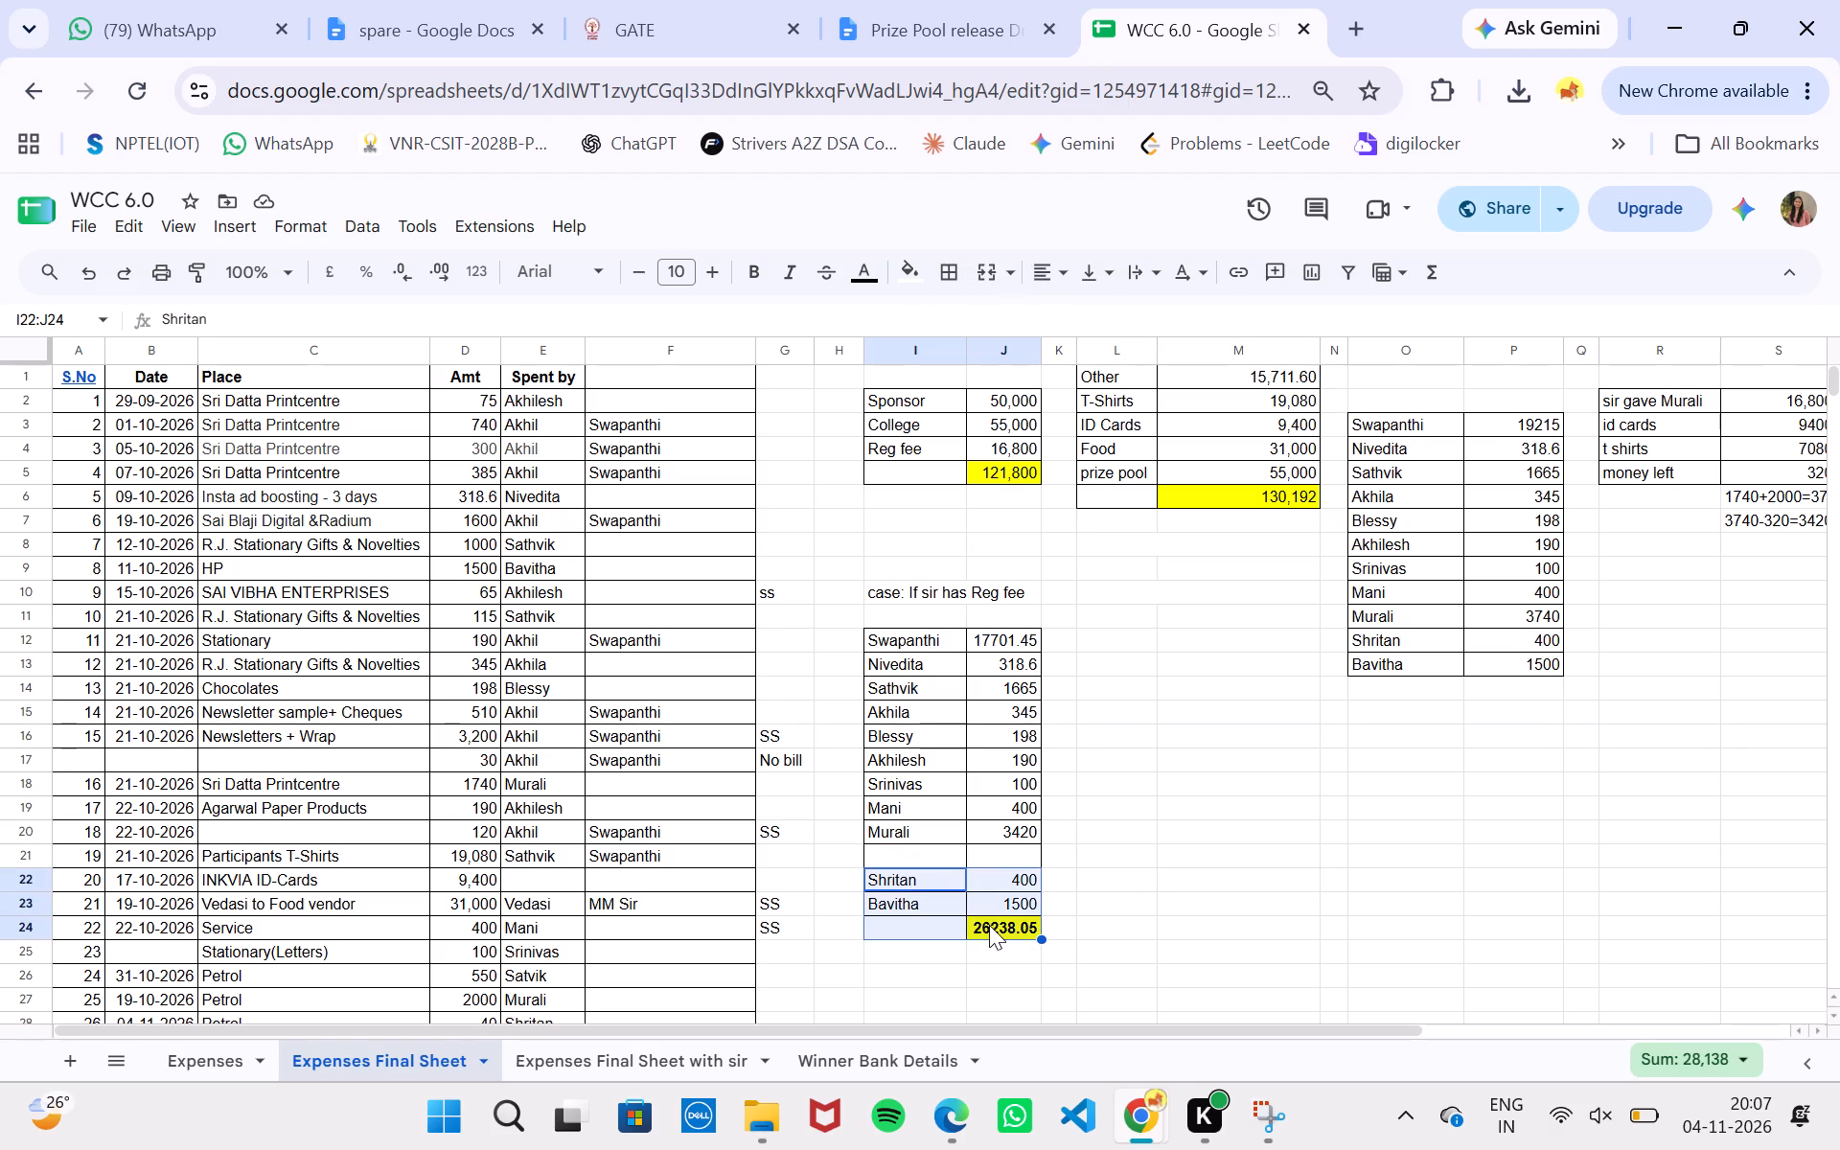
{"action": "key", "text": "ctrl+c"}
{"action": "left_click", "coordinate": [911, 856]}
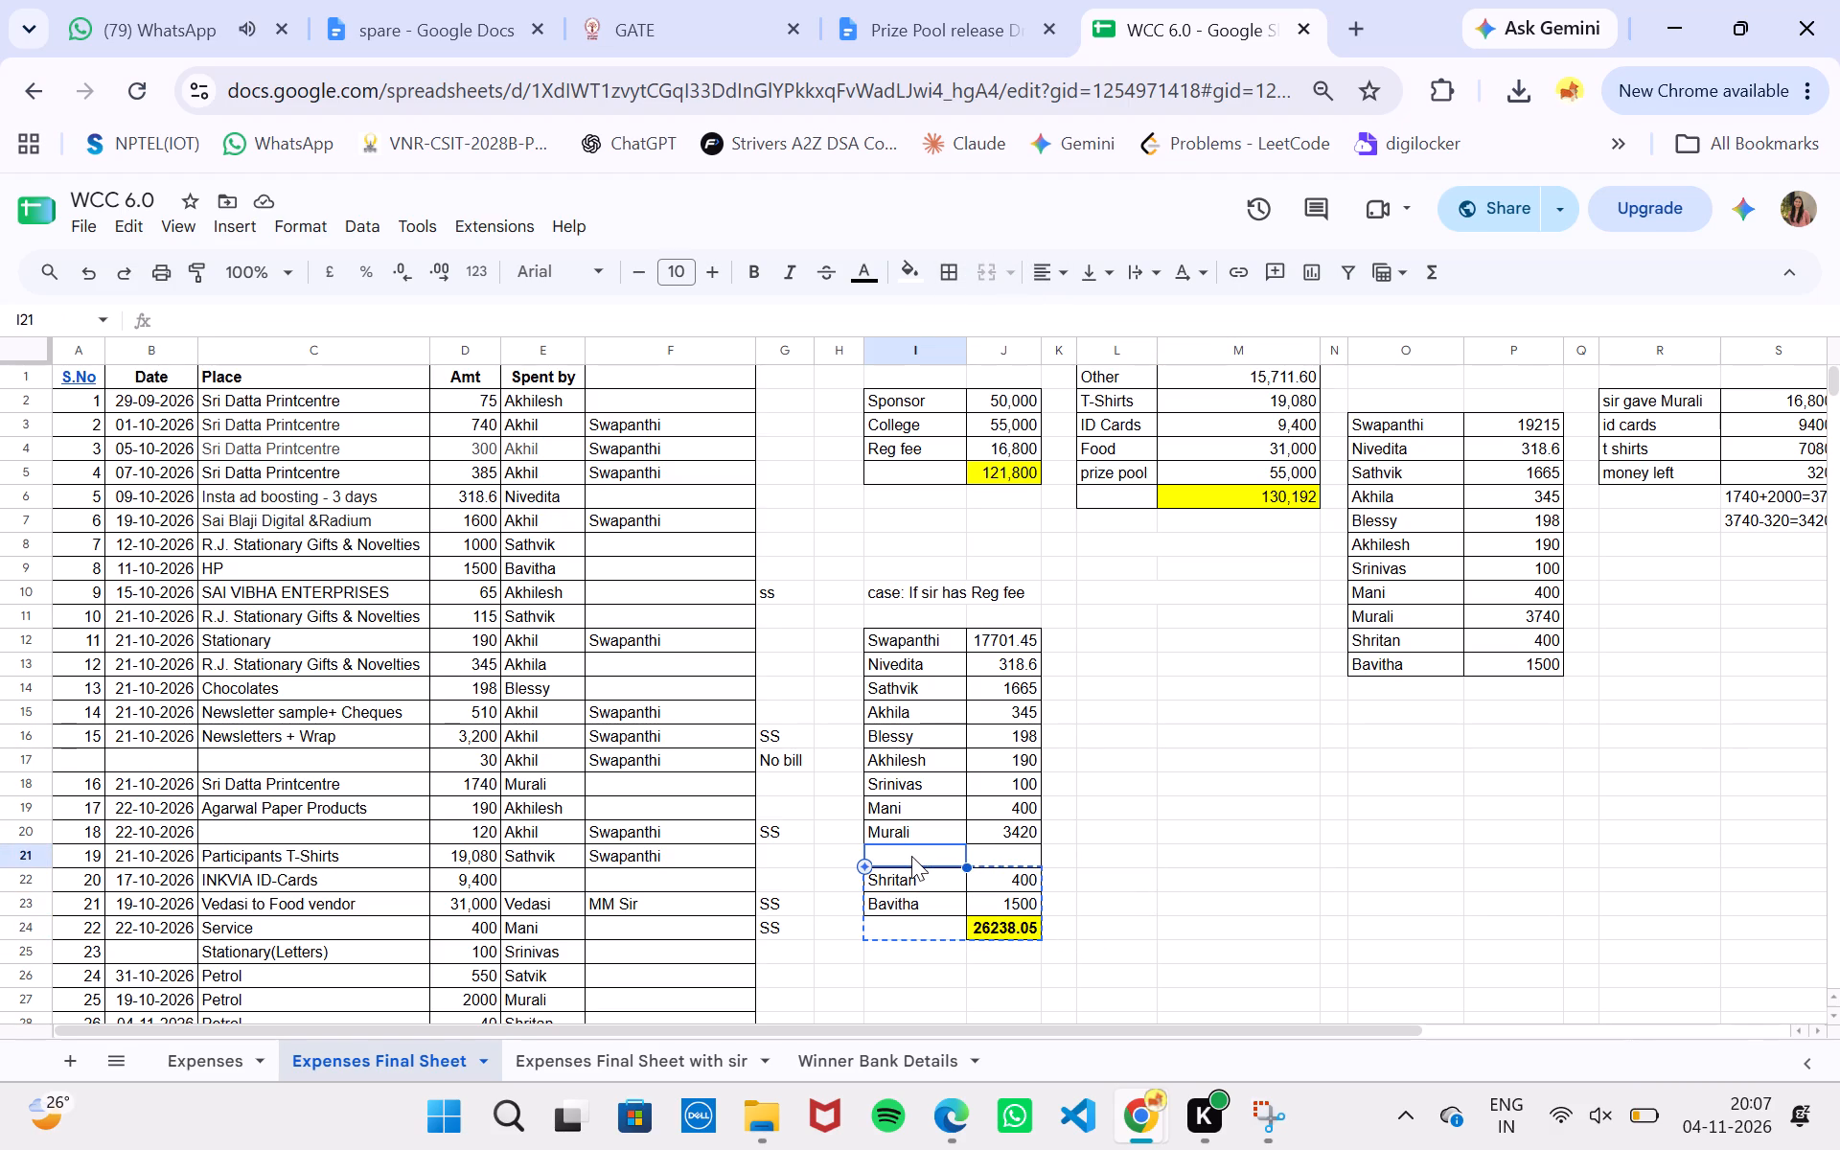
{"action": "key", "text": "ctrl+v"}
{"action": "left_click", "coordinate": [1120, 888]}
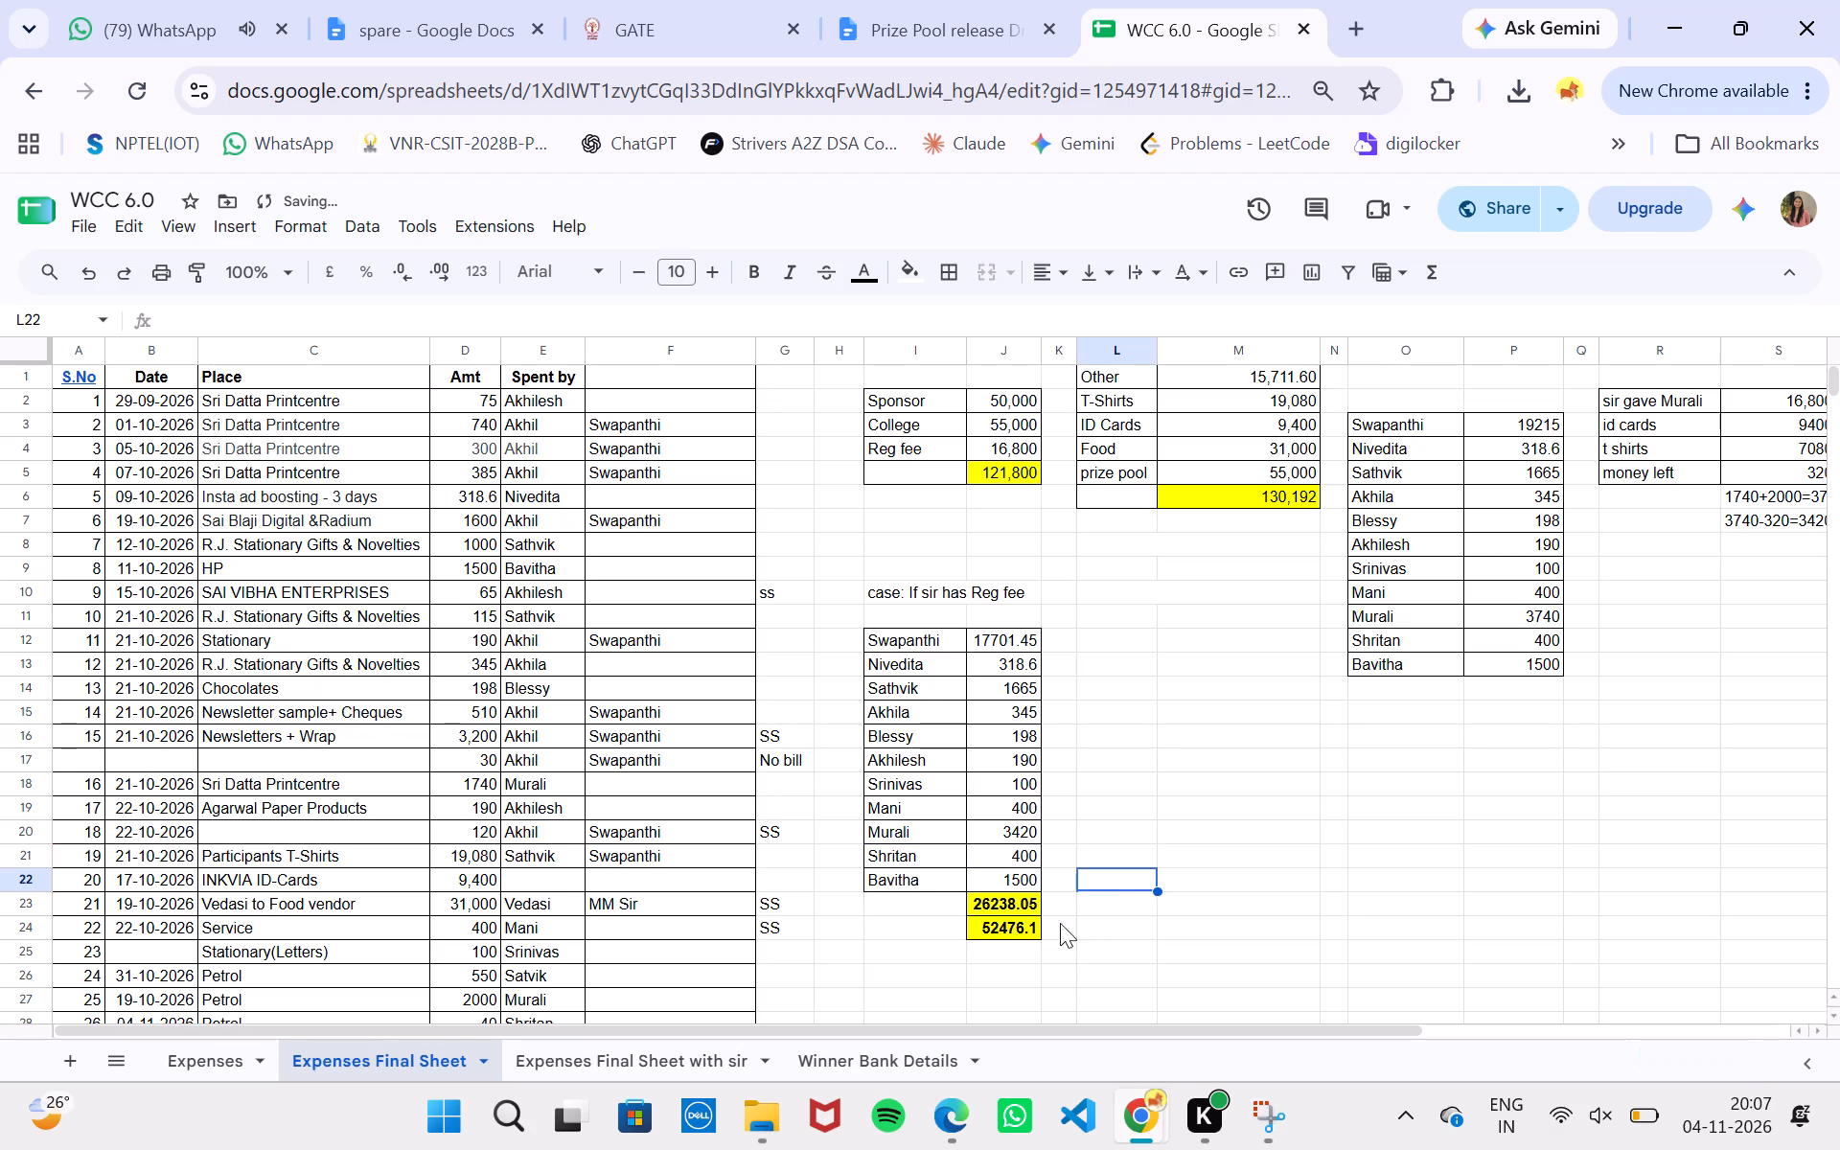
Delete the leftover total in J24 and remove the cell's yellow fill and borders.
{"action": "left_click", "coordinate": [1023, 925]}
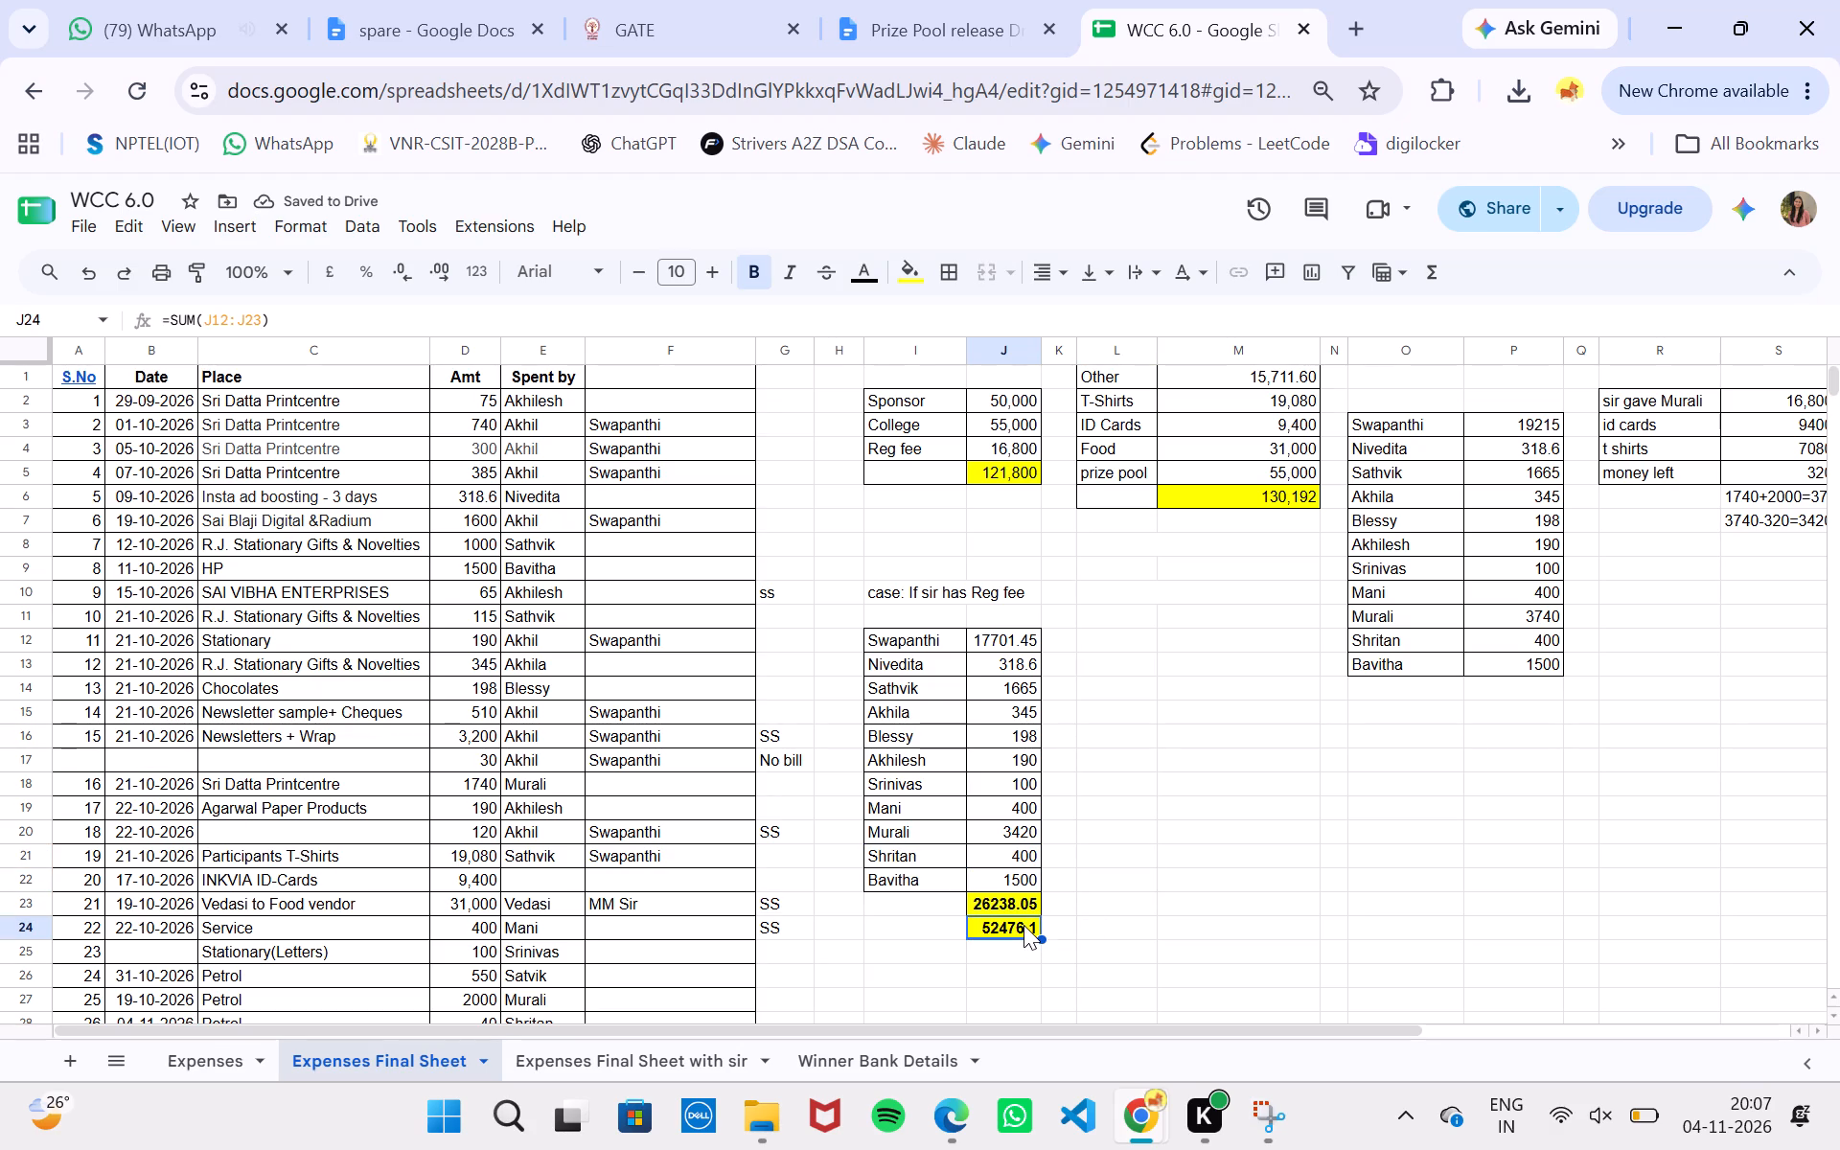
{"action": "key", "text": "Delete"}
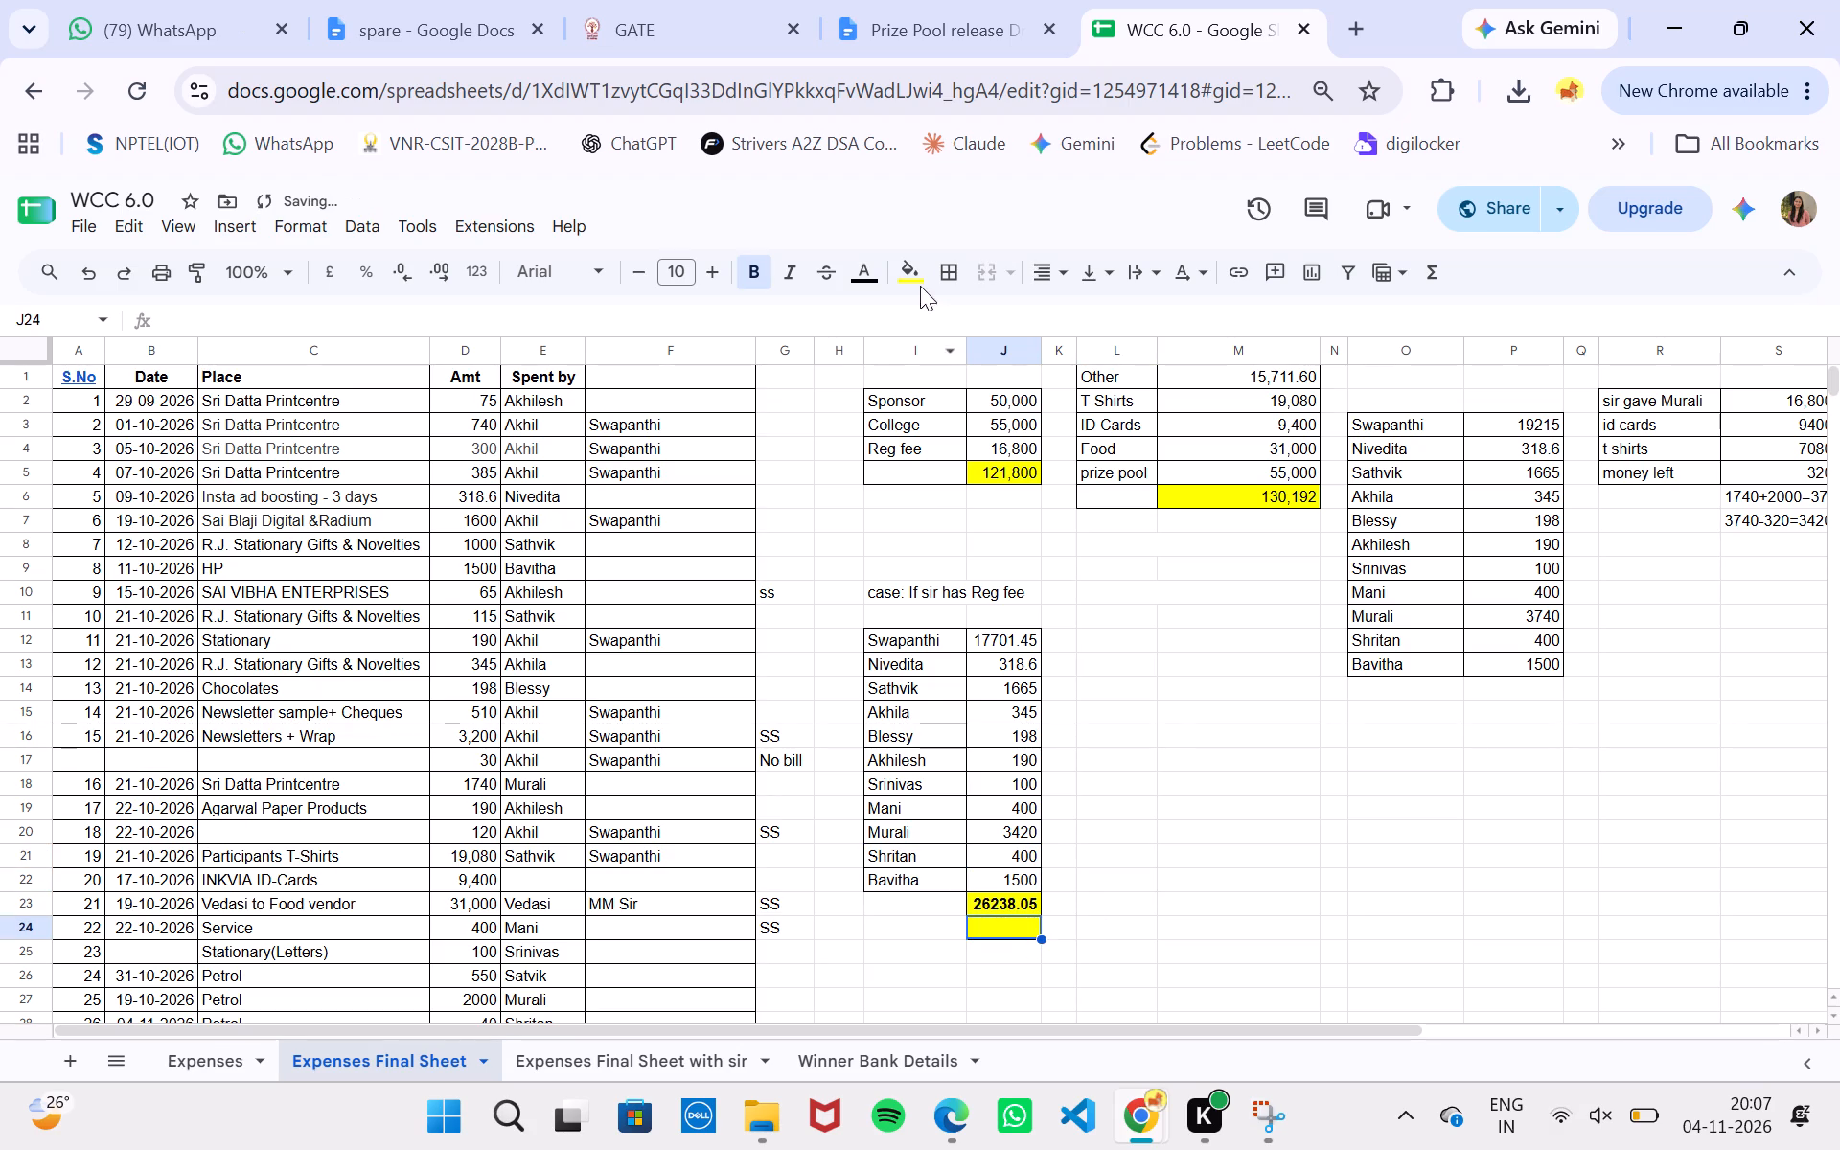
{"action": "left_click", "coordinate": [917, 279]}
{"action": "left_click", "coordinate": [942, 314]}
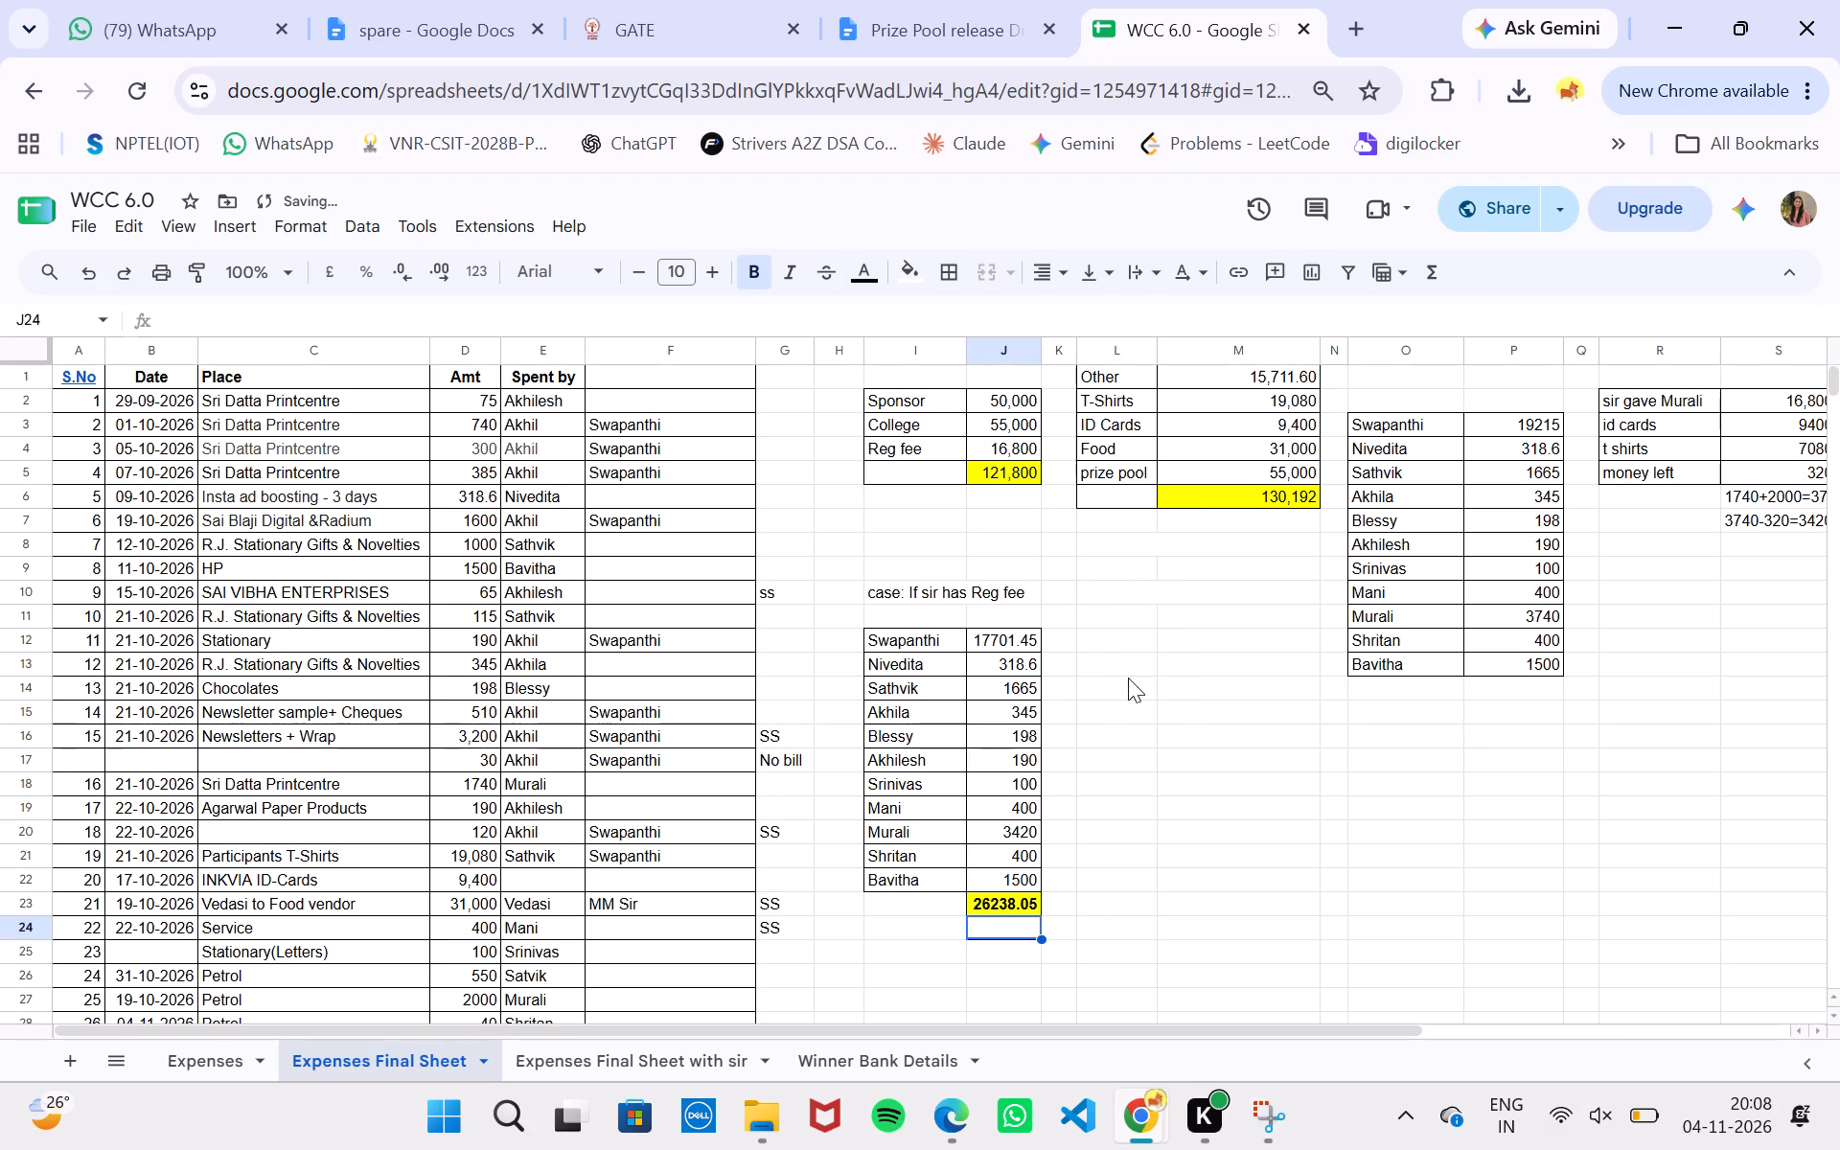
{"action": "left_click", "coordinate": [1128, 678]}
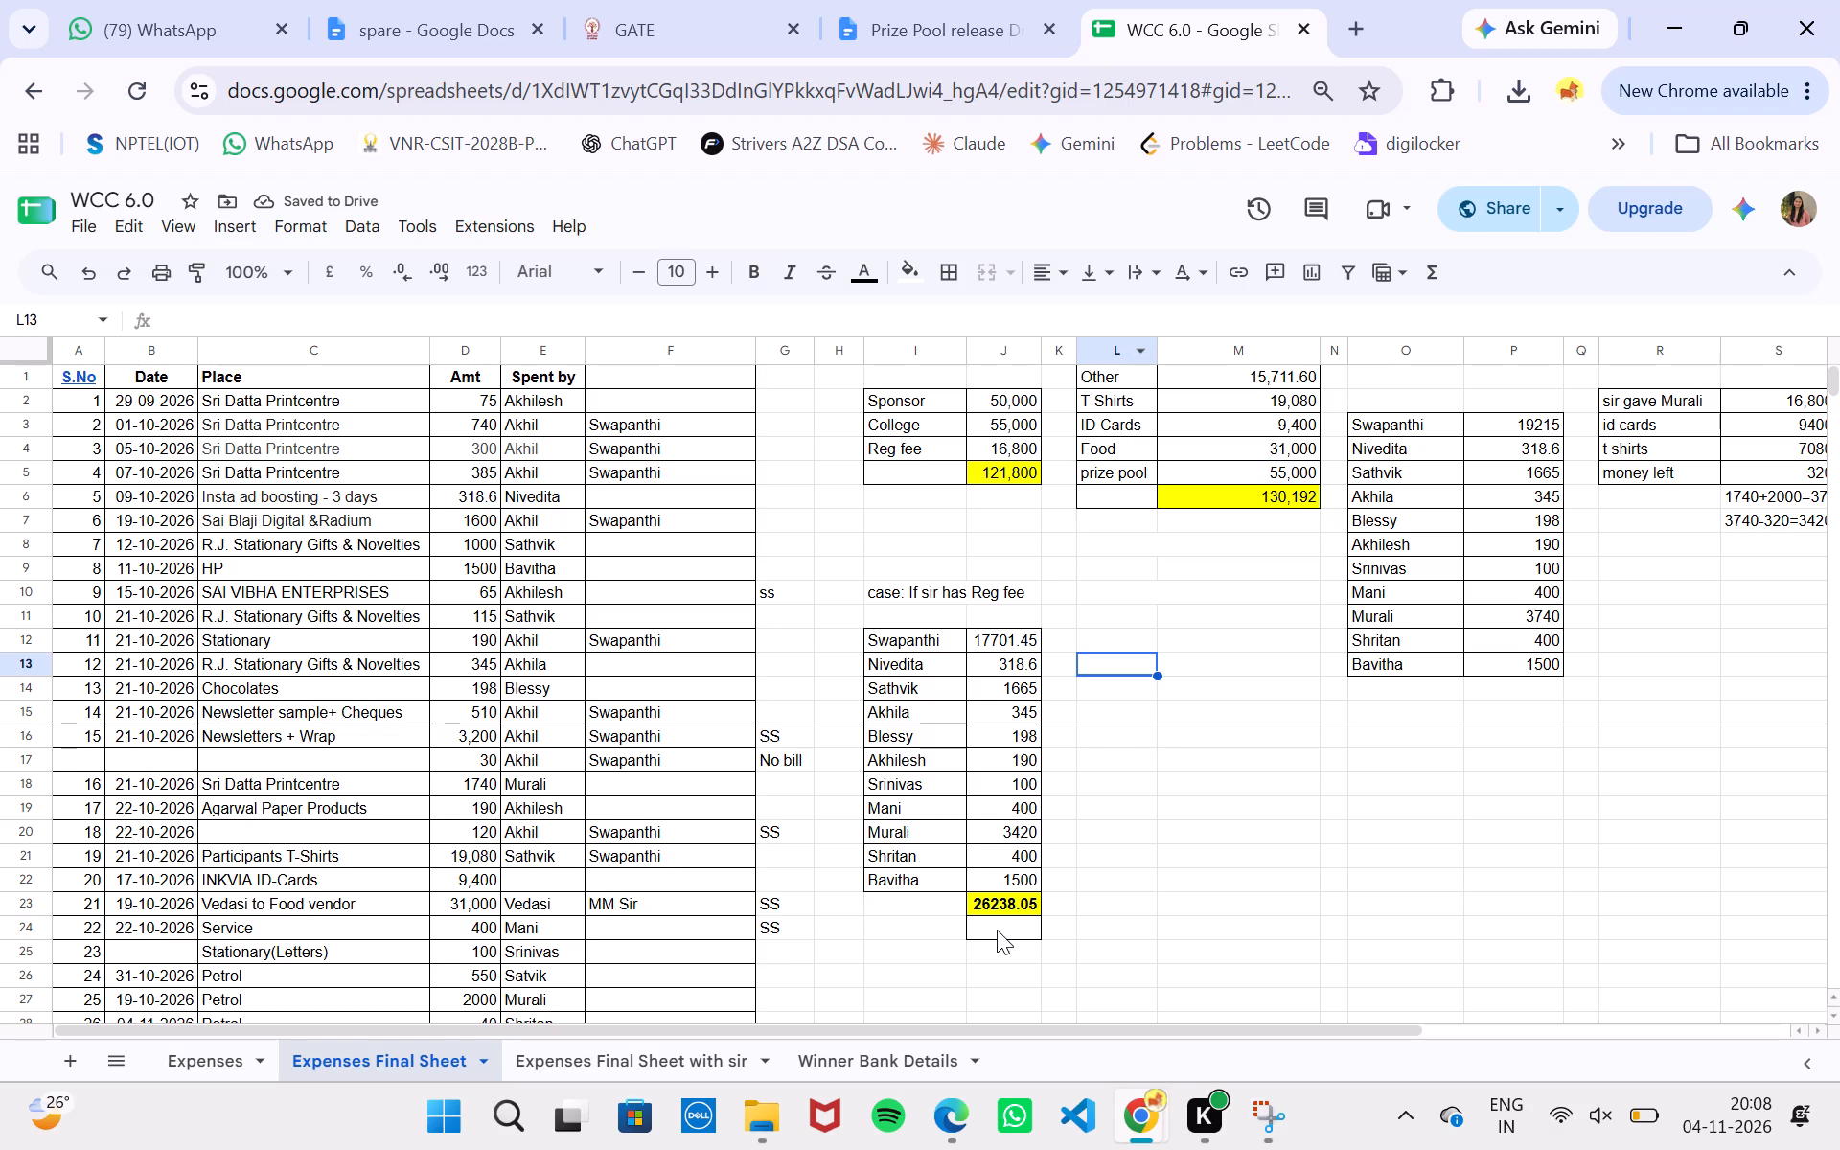
{"action": "left_click", "coordinate": [997, 930]}
{"action": "left_click", "coordinate": [948, 265]}
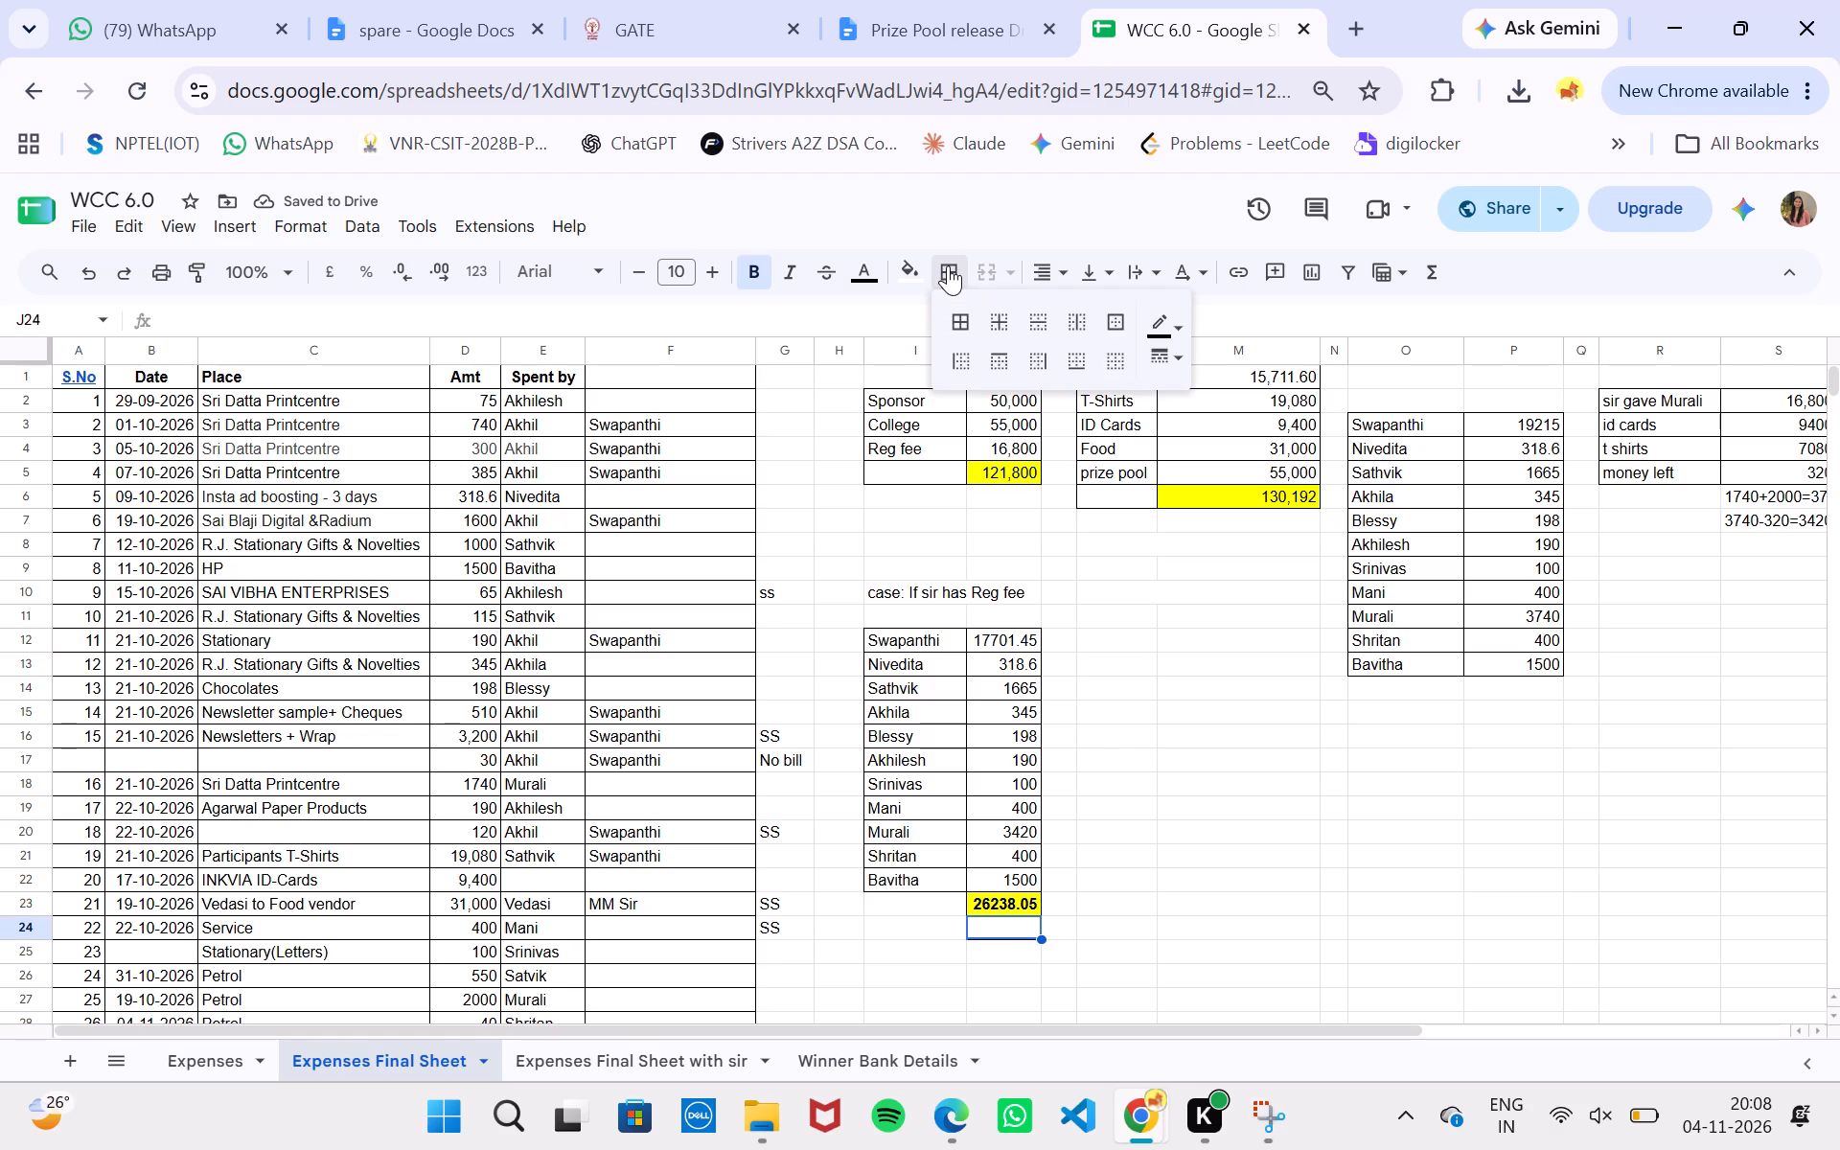
{"action": "left_click", "coordinate": [1124, 352]}
{"action": "left_click", "coordinate": [1184, 627]}
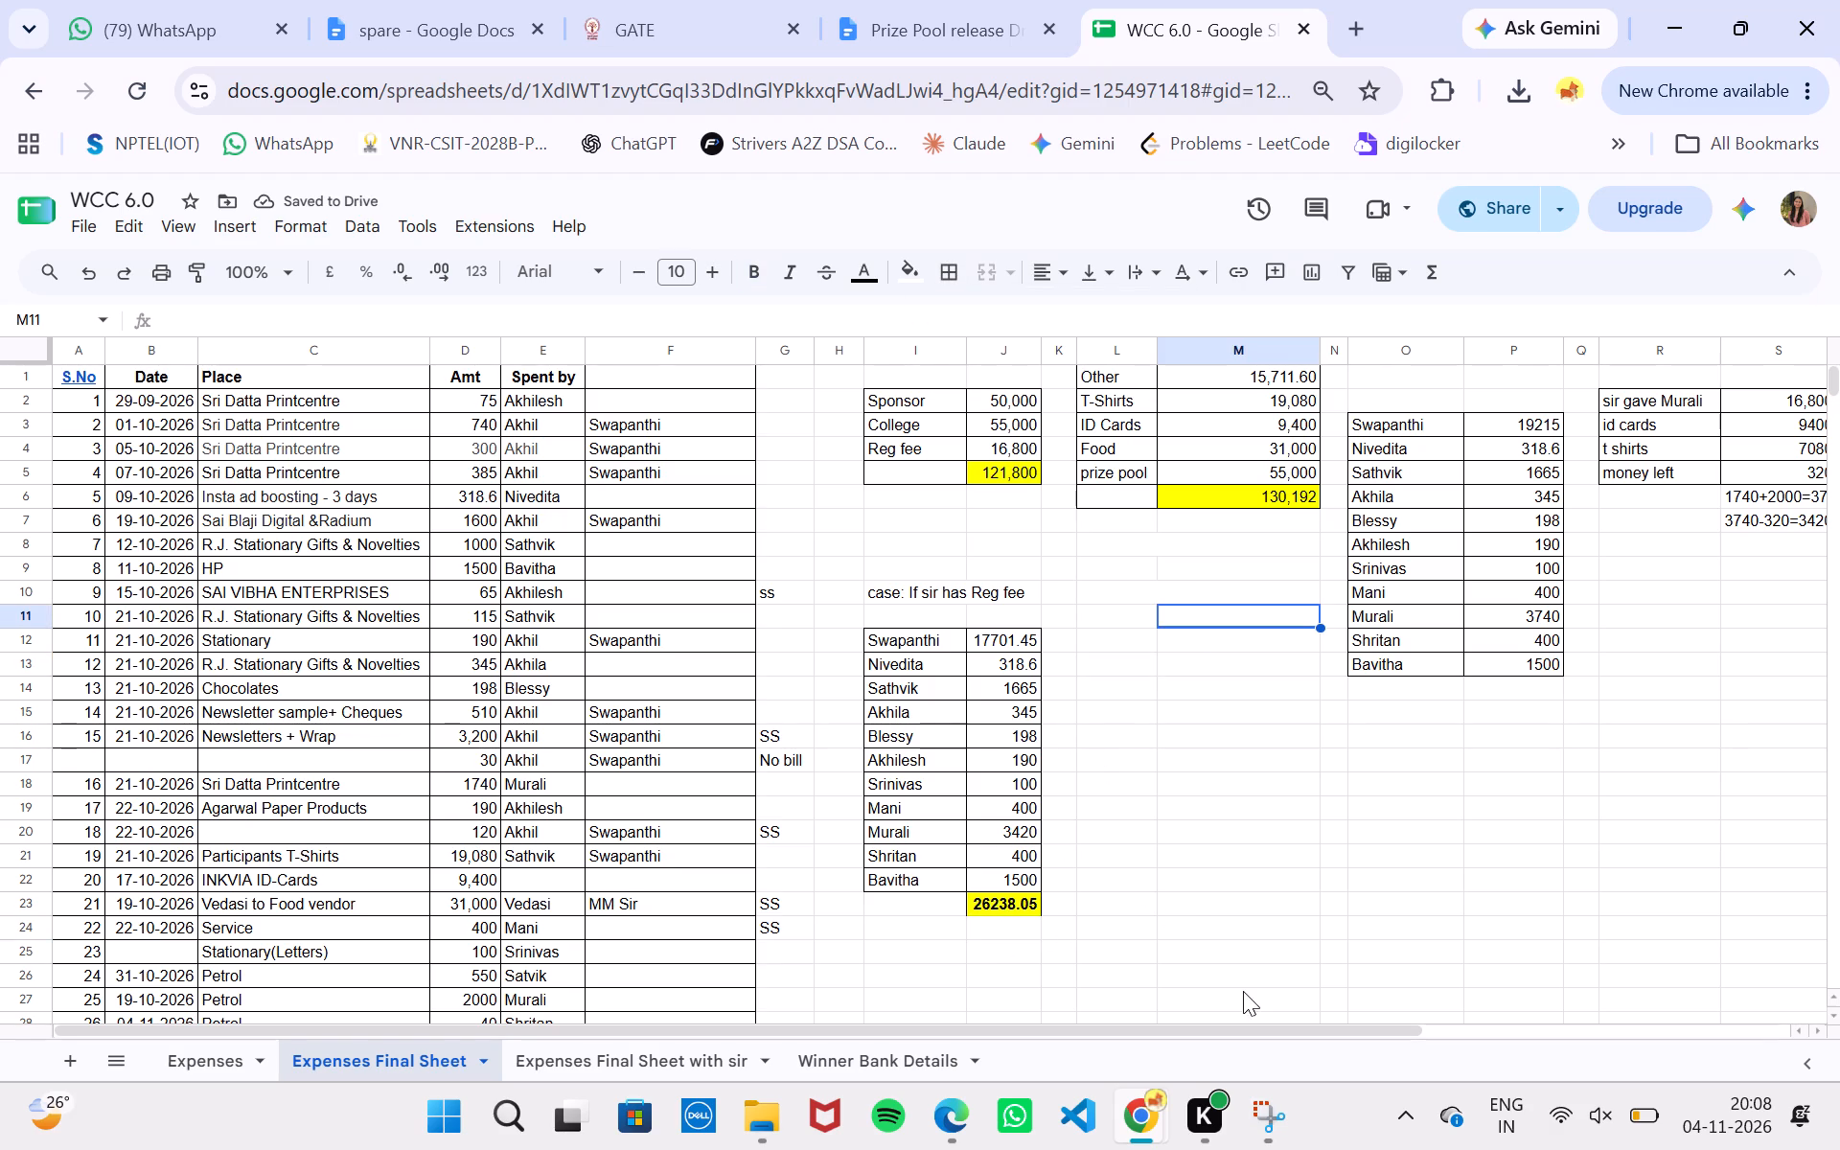
Apply an outer border to the total cell J23.
{"action": "left_click", "coordinate": [1014, 903]}
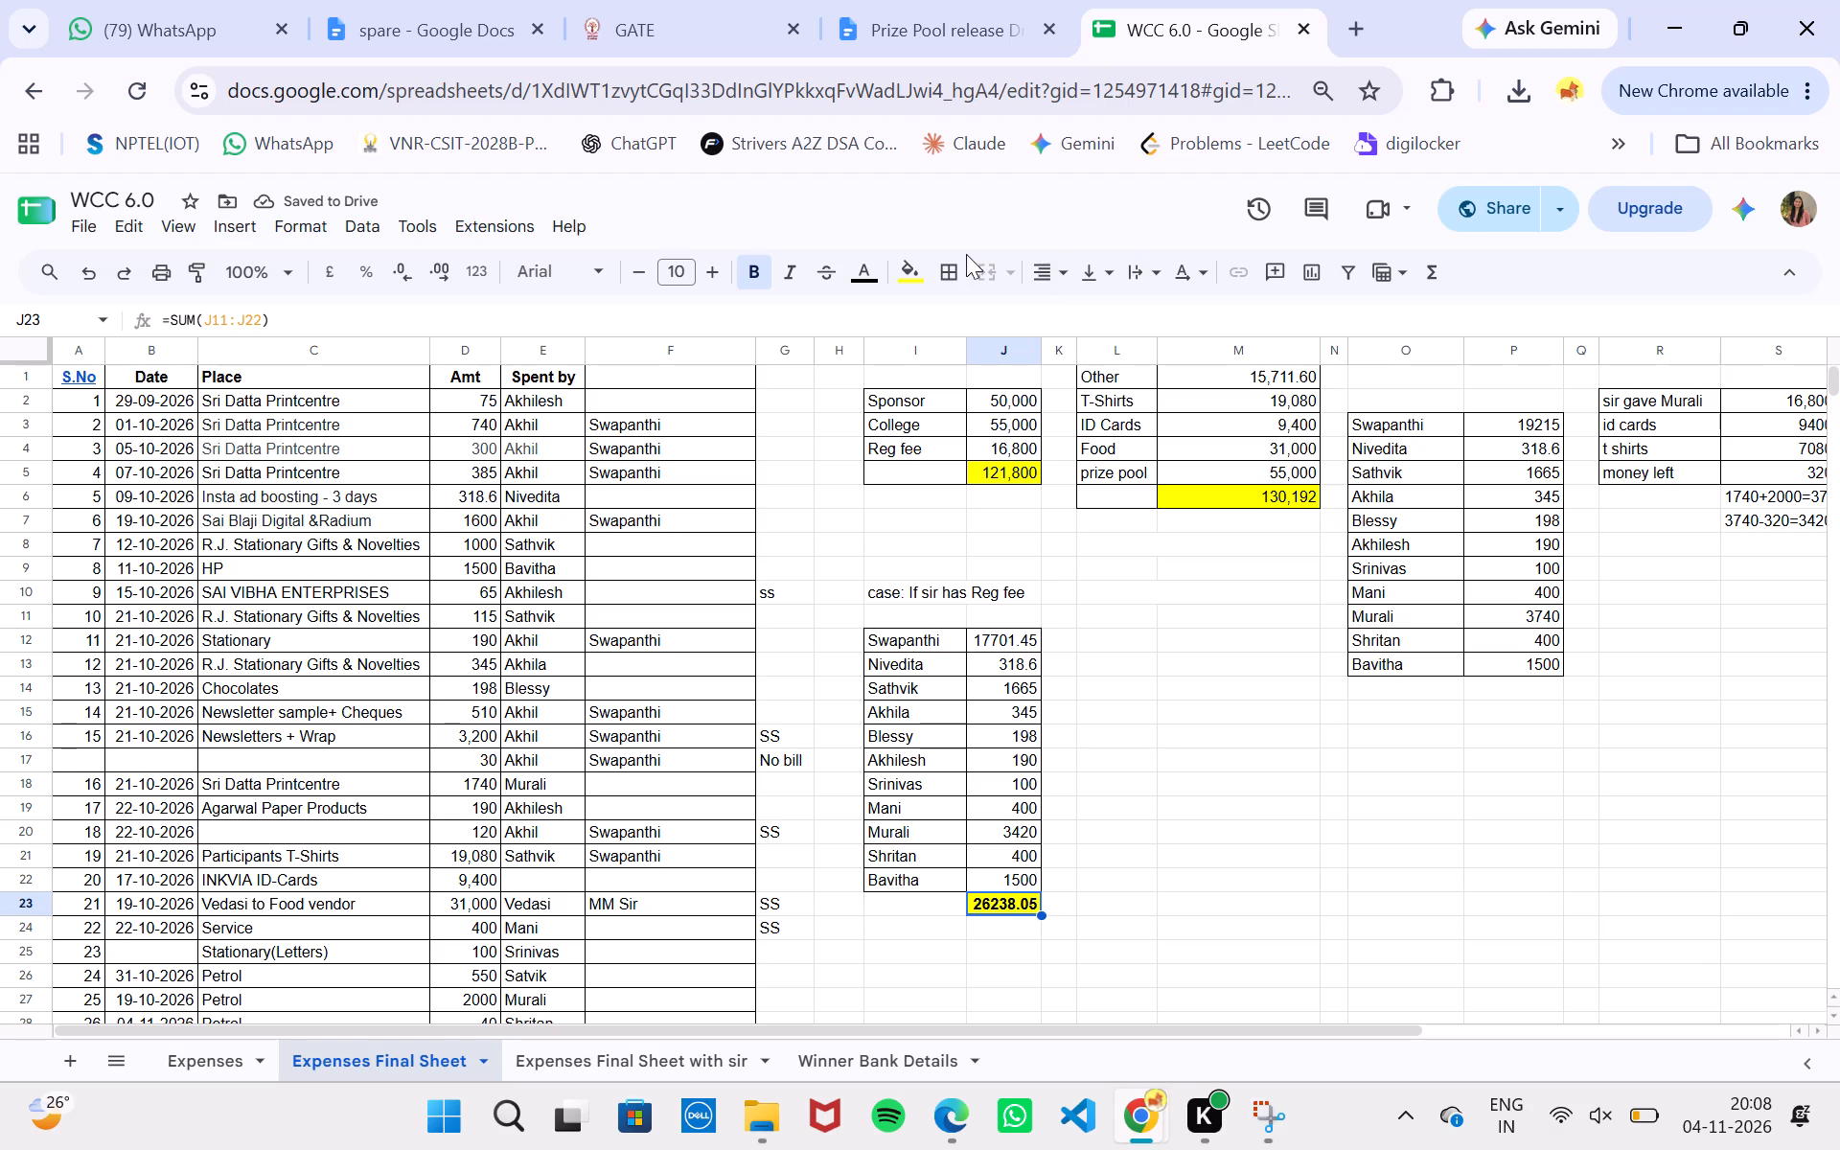
{"action": "left_click", "coordinate": [953, 265]}
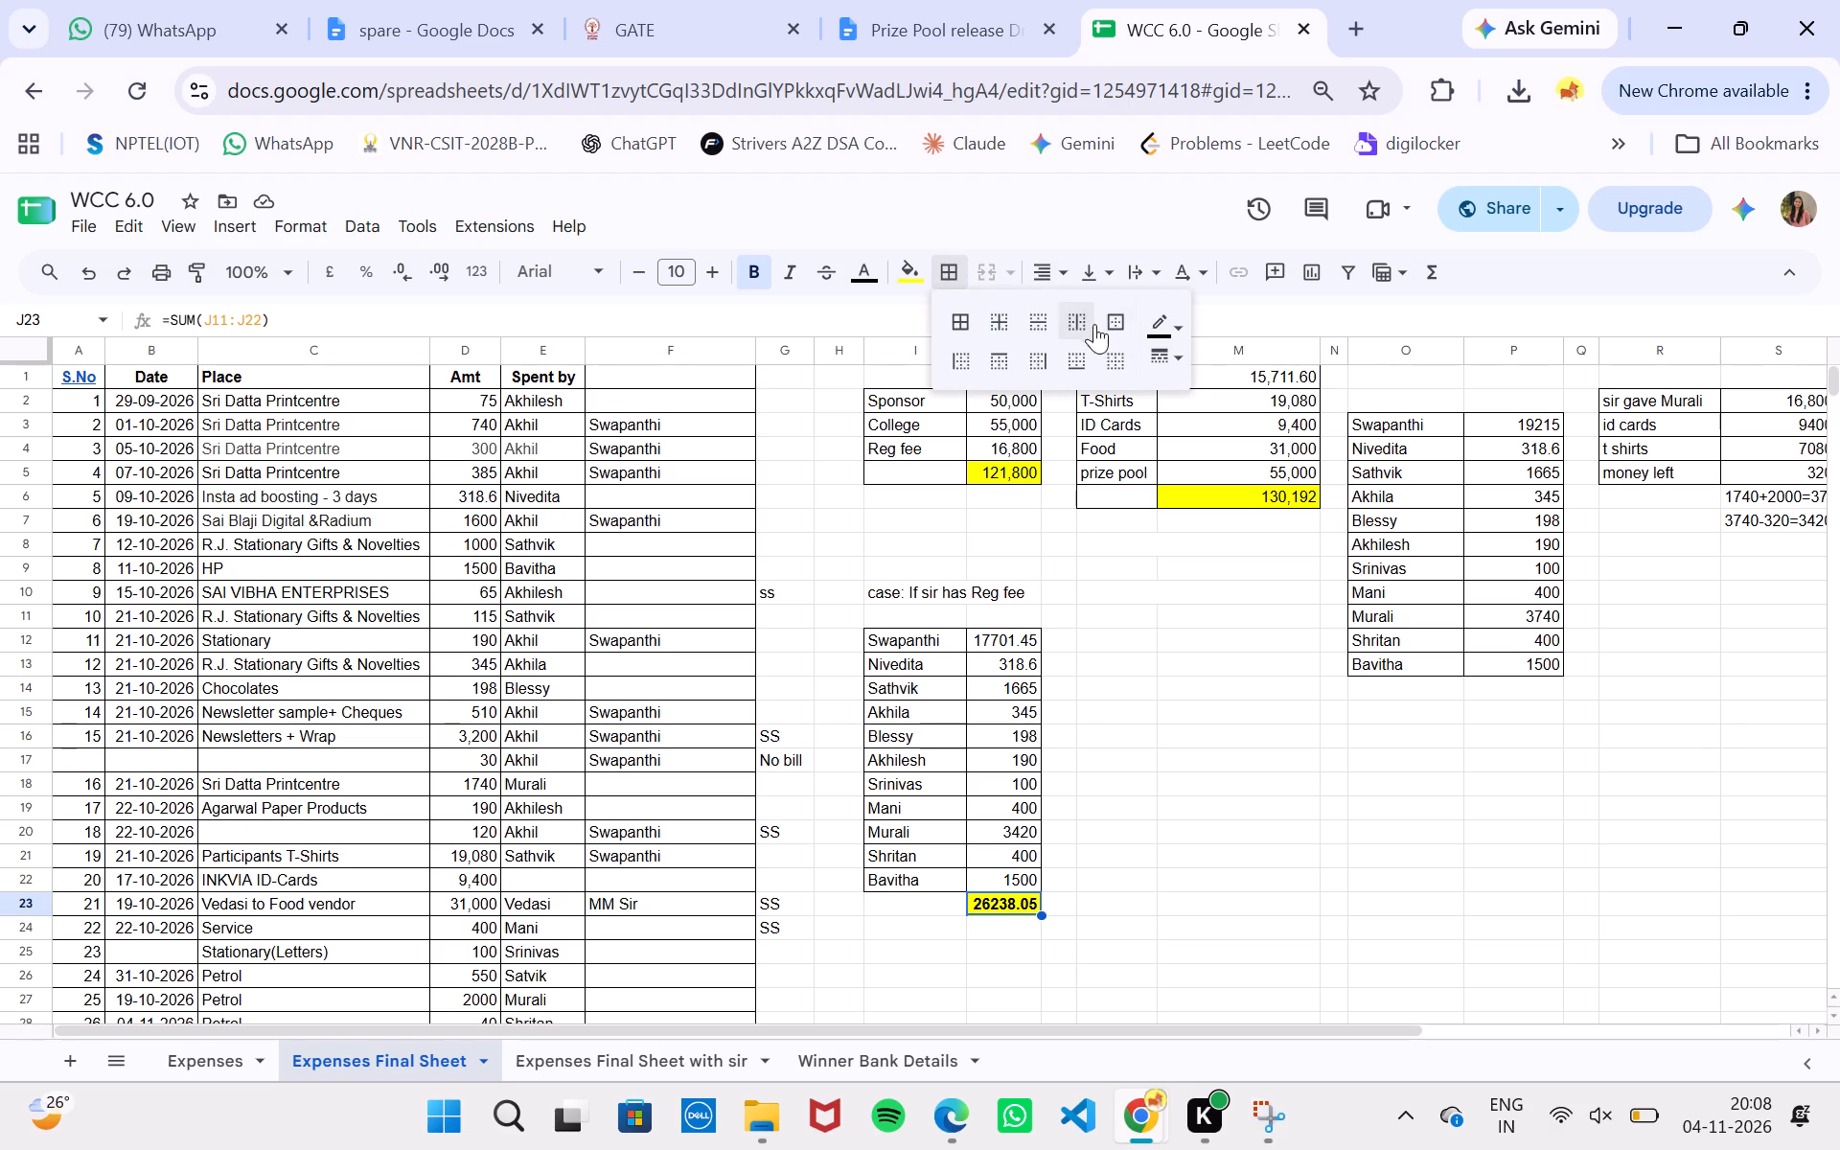
{"action": "left_click", "coordinate": [1124, 330]}
{"action": "left_click", "coordinate": [1171, 556]}
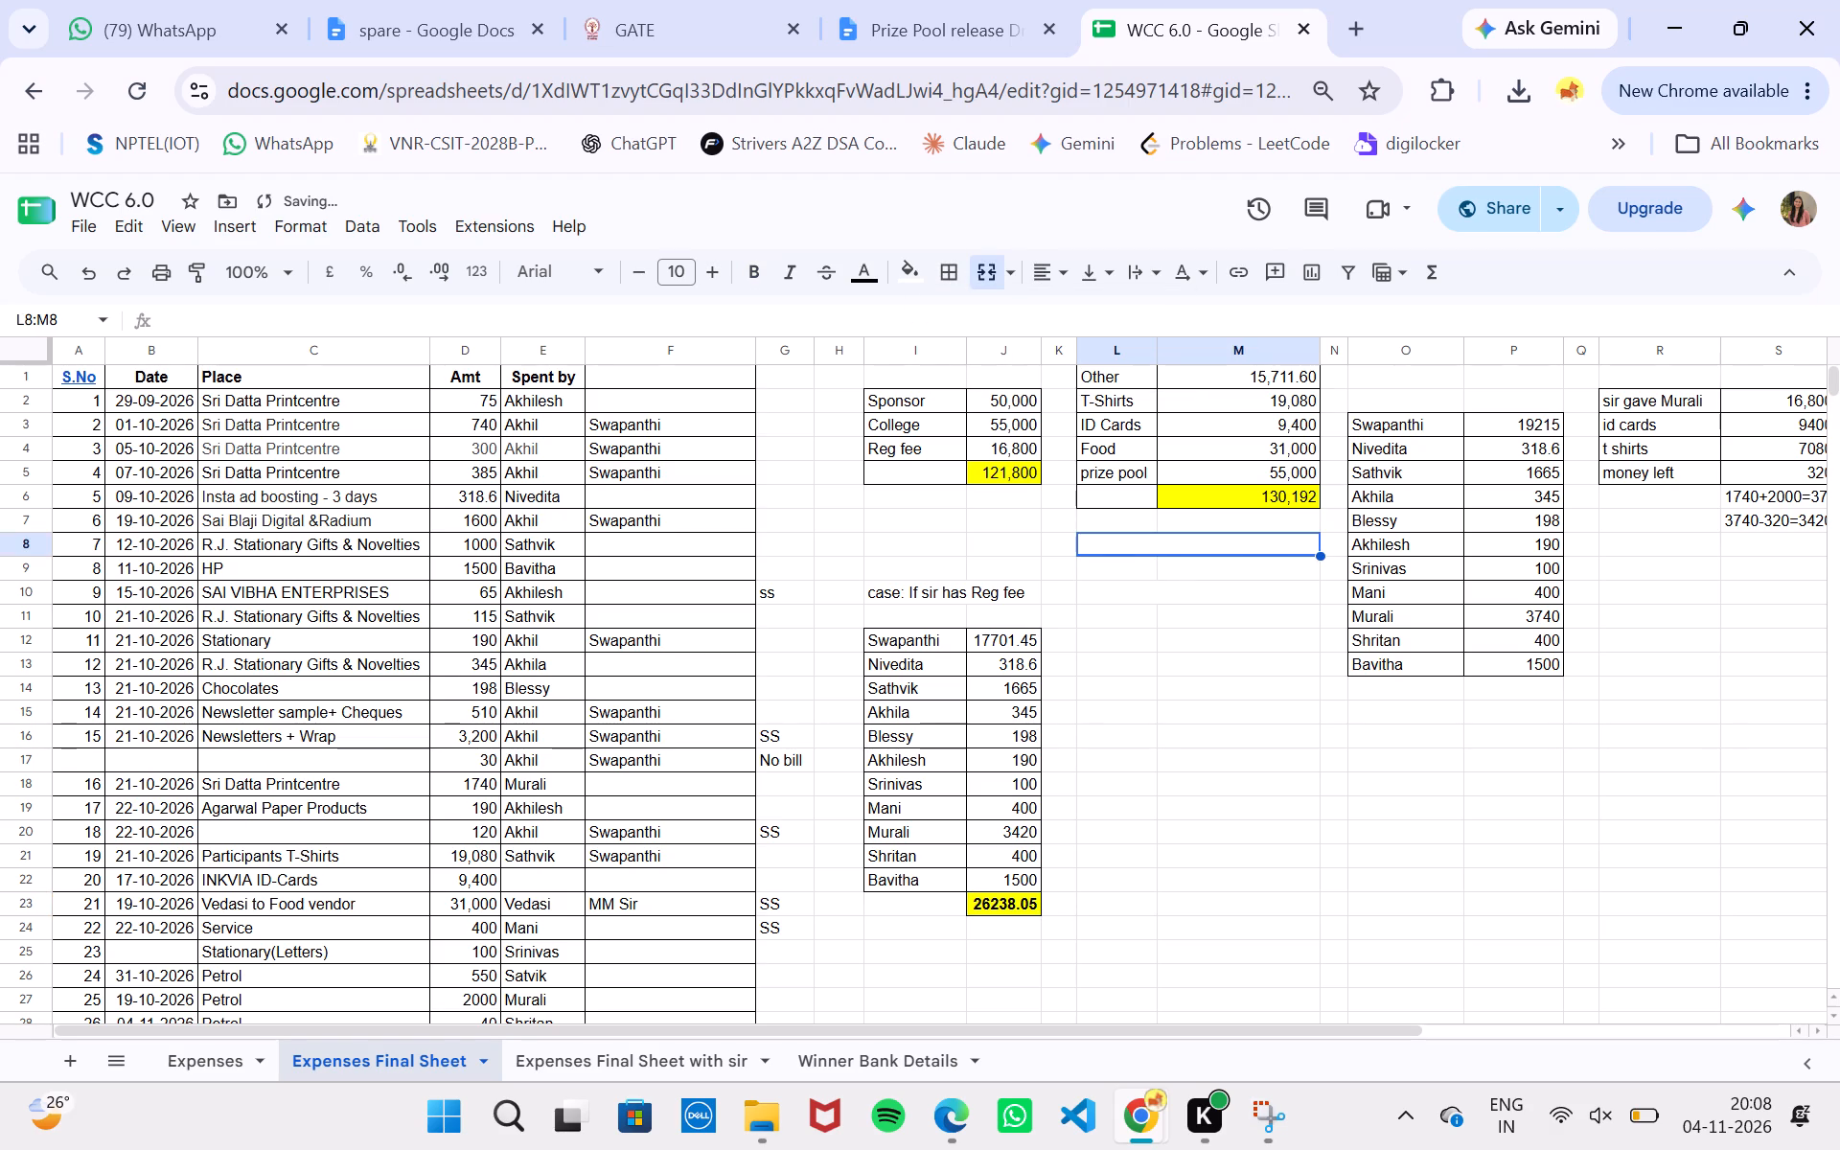
{"action": "double_click", "coordinate": [1171, 556]}
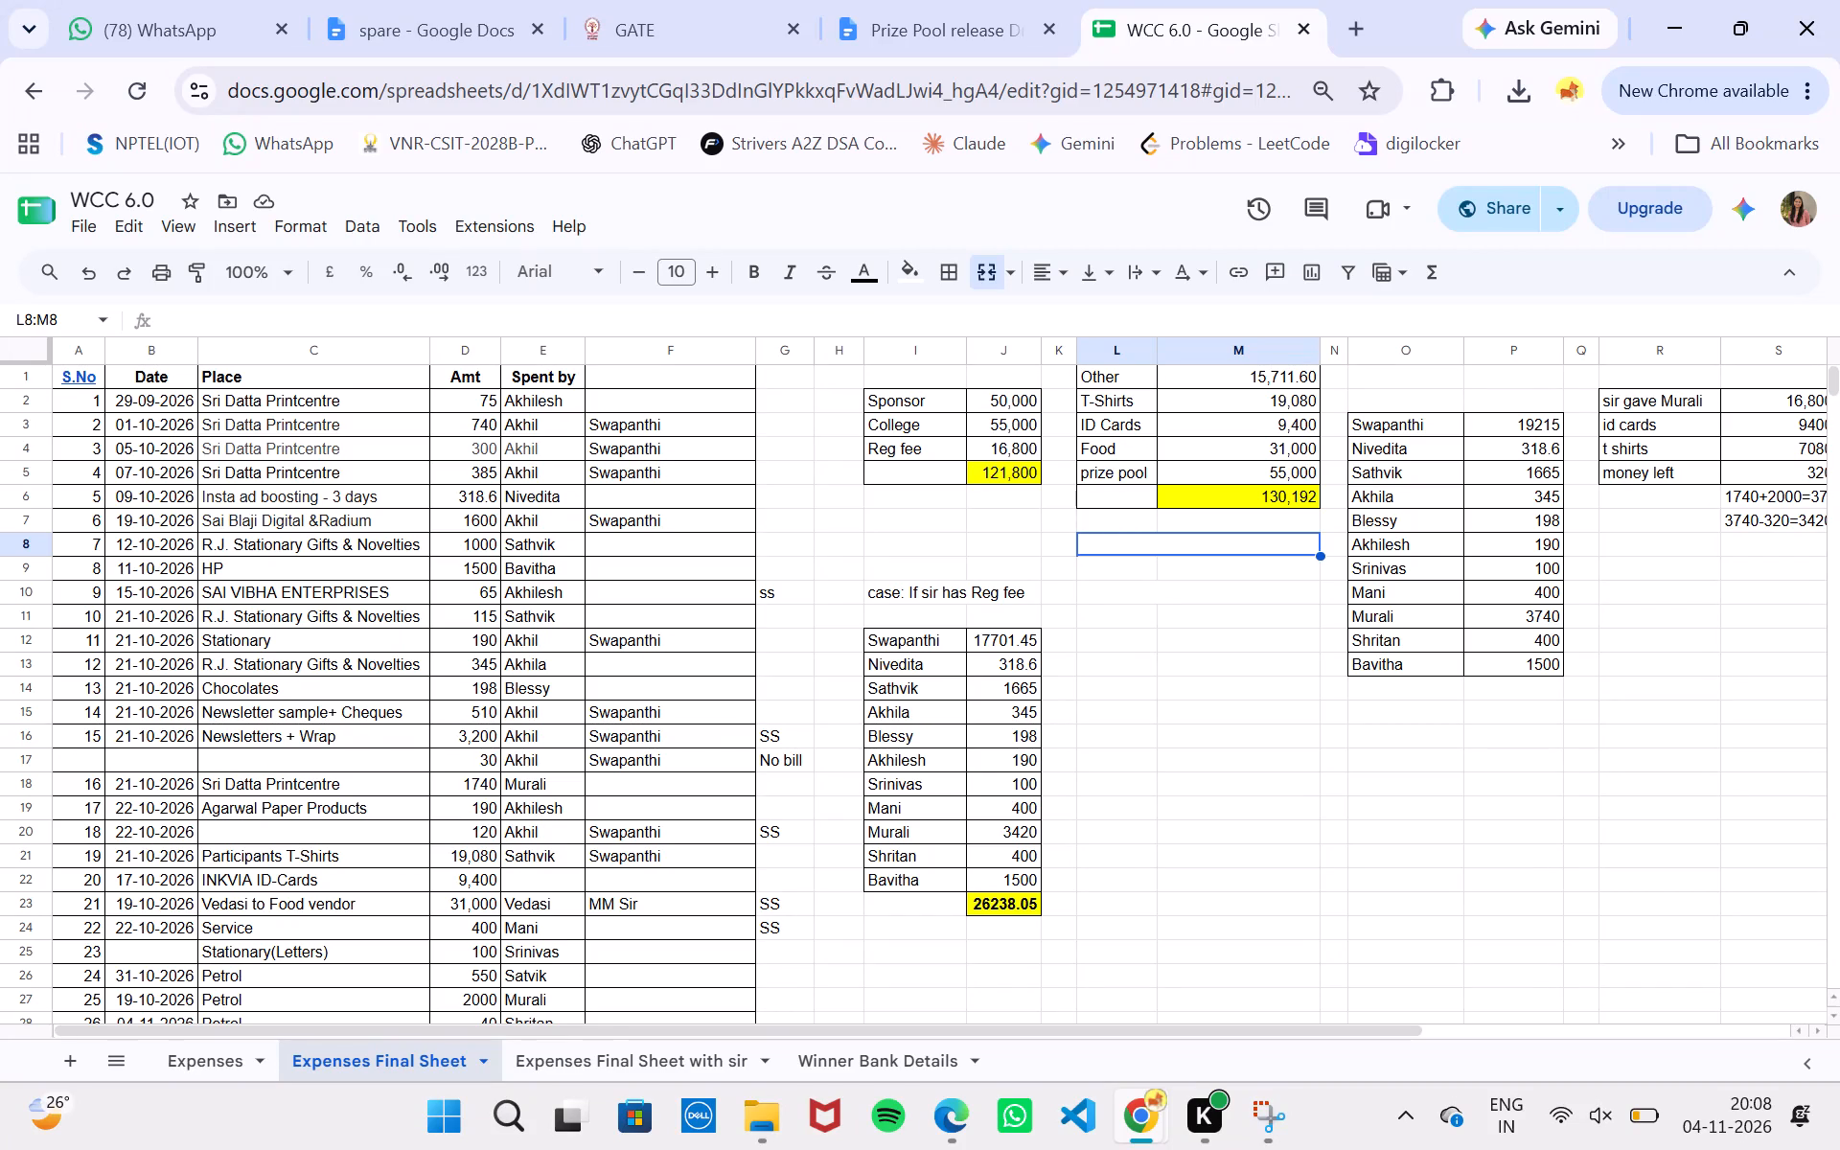
Switch to Snipping Tool and start a new screen snip of Expenses Final Sheet.
{"action": "left_click", "coordinate": [1265, 1109]}
{"action": "left_click", "coordinate": [382, 301]}
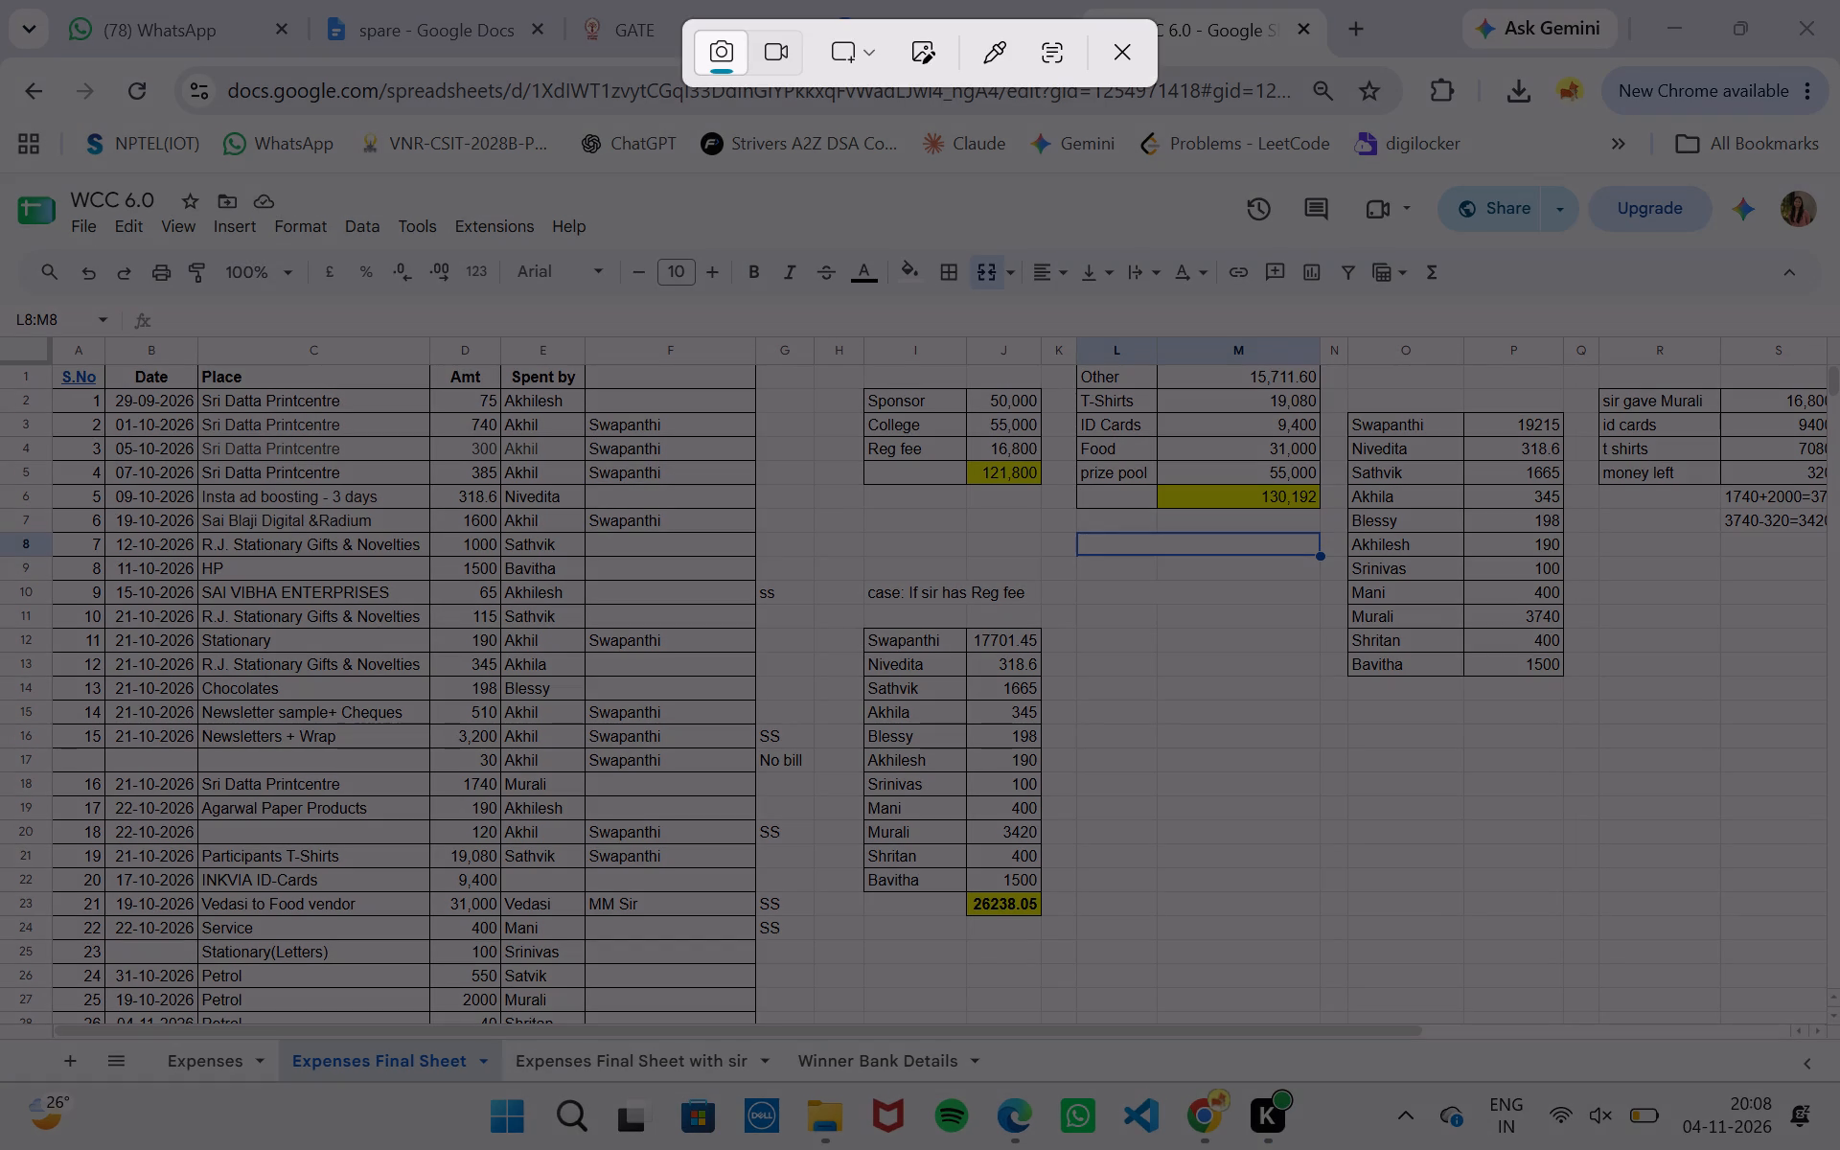
Capture a rectangular snip of the per-person amounts table I12:J23, from the Swapanthi row through the highlighted total.
{"action": "left_click_drag", "start_coordinate": [853, 616], "coordinate": [1052, 927]}
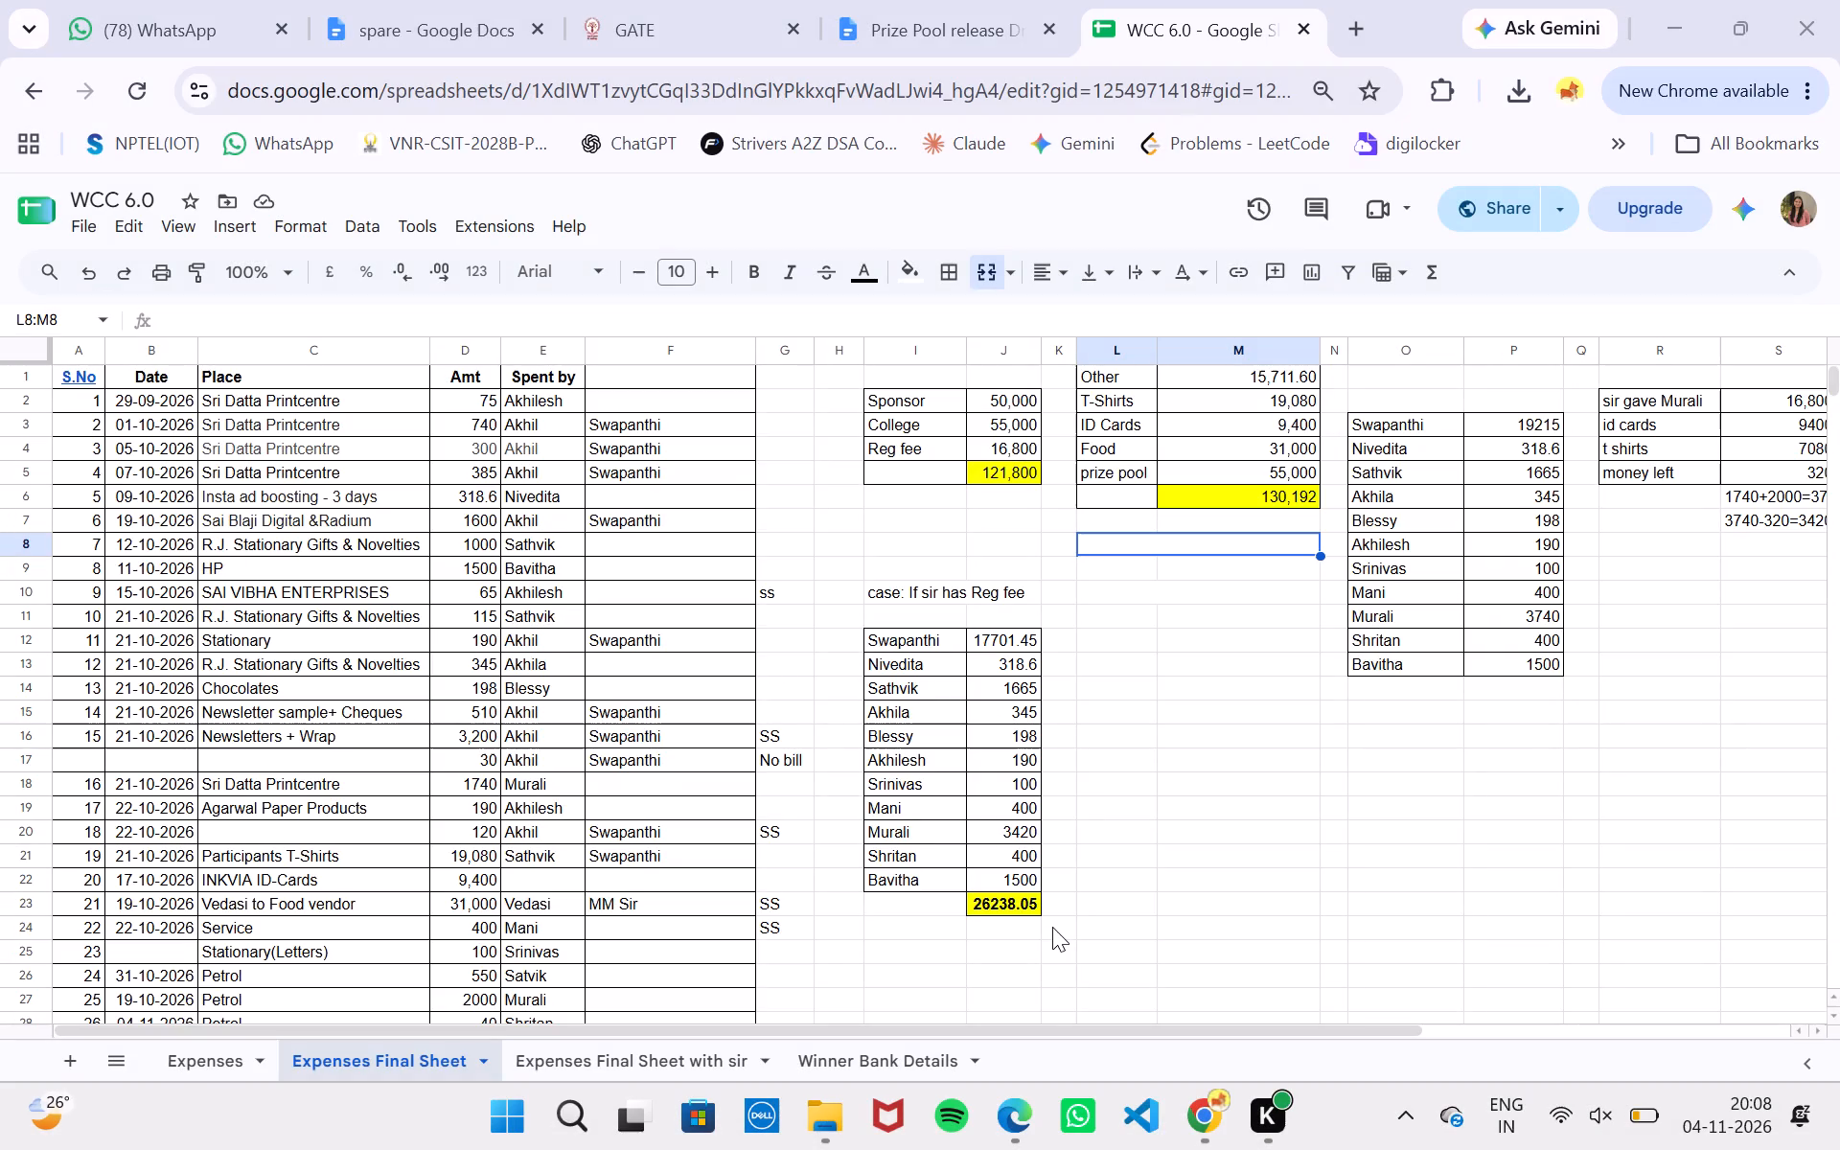
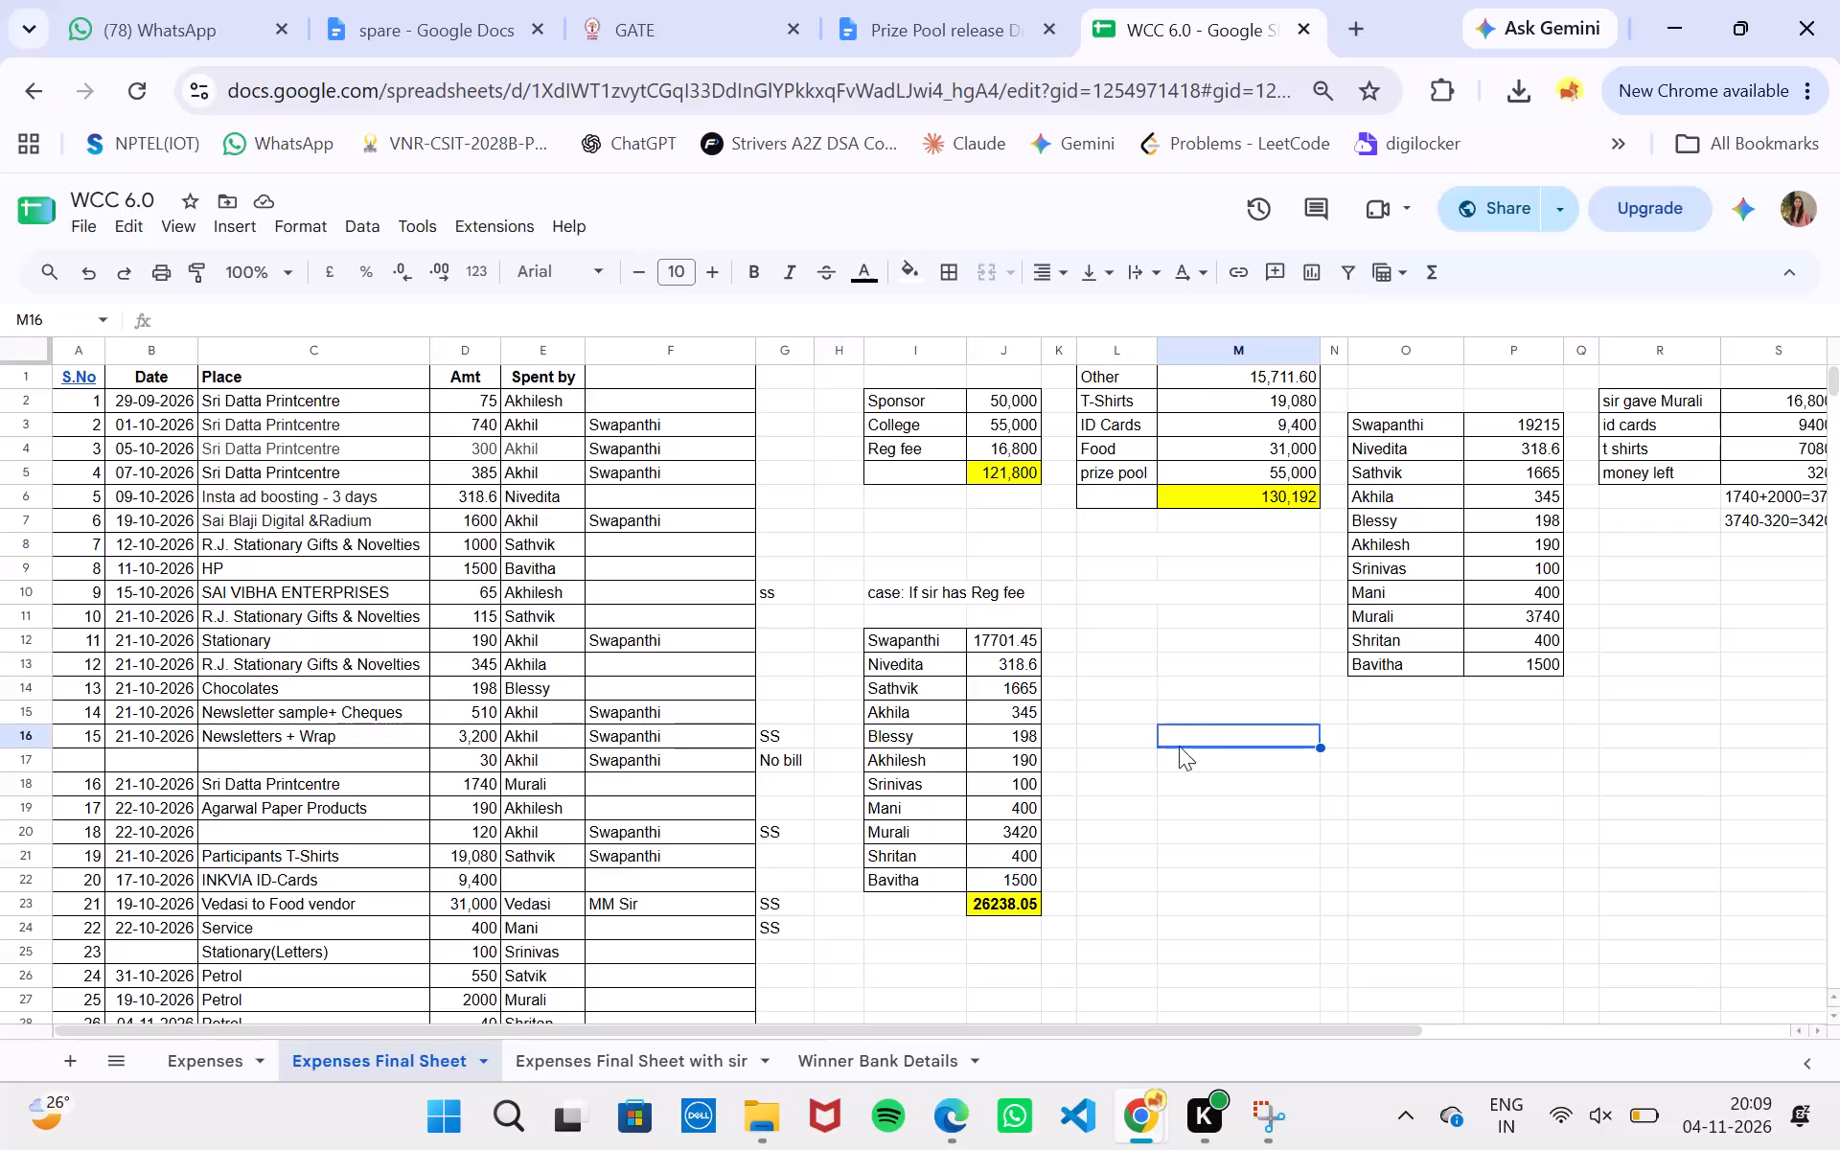
Begin a SUM formula in the empty cell M16 of the Expenses Final Sheet.
{"action": "scroll", "coordinate": [1162, 648], "scroll_direction": "up", "scroll_amount": 2}
{"action": "left_click", "coordinate": [1411, 753]}
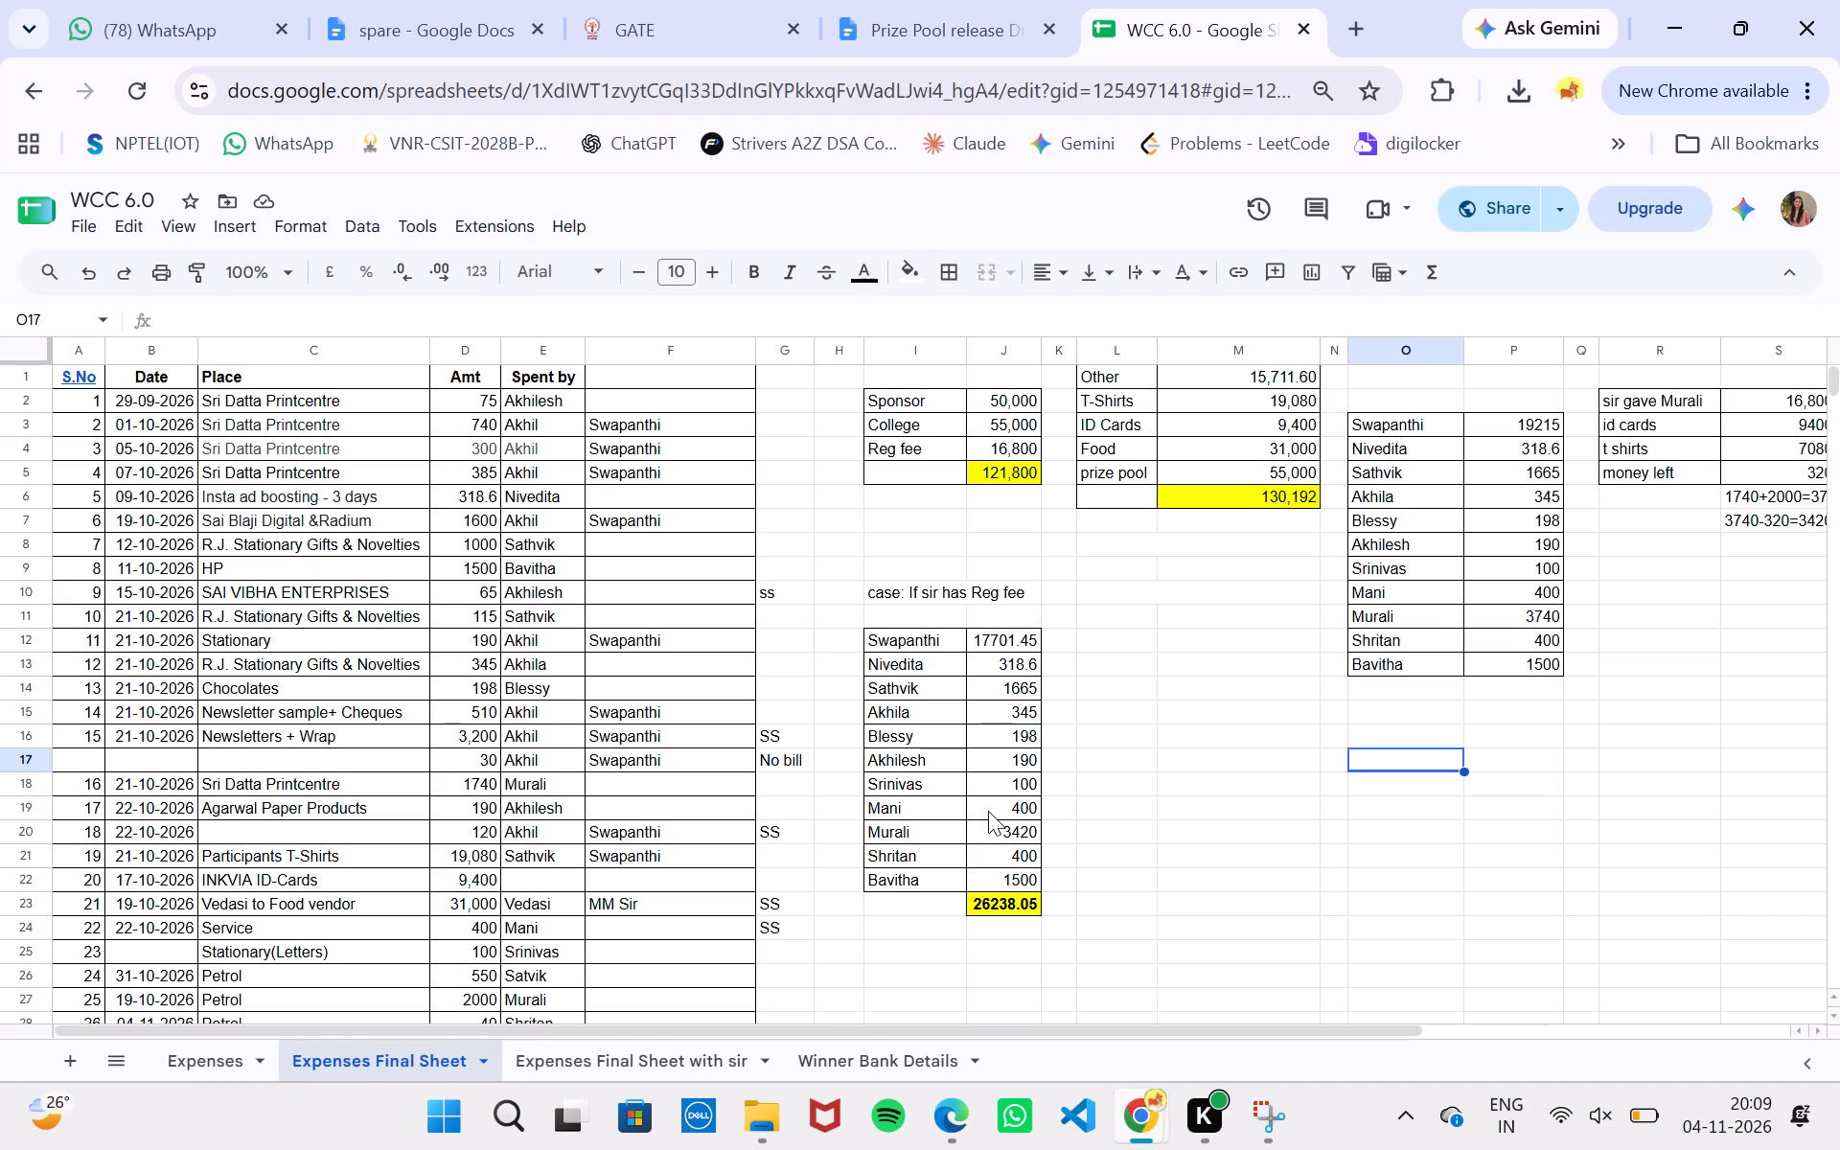
{"action": "double_click", "coordinate": [1227, 739]}
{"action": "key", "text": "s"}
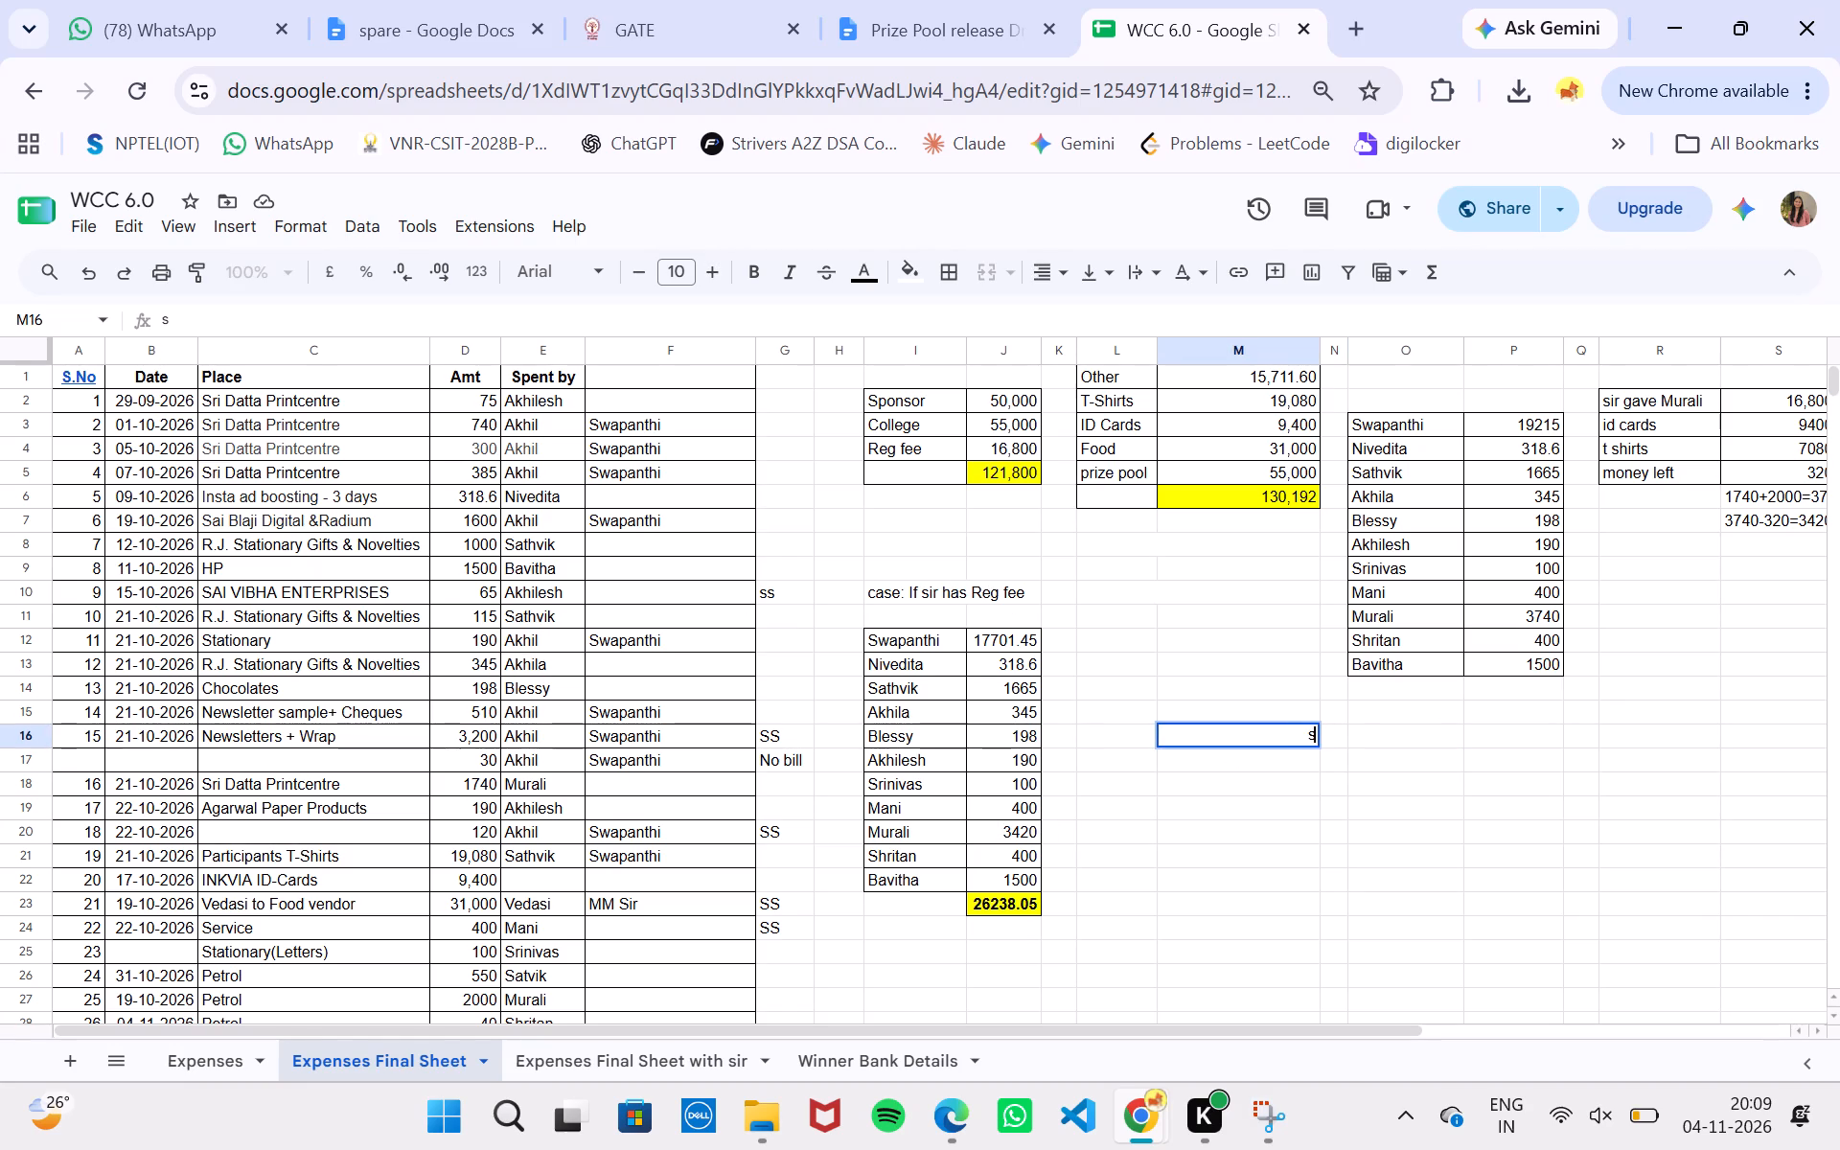
{"action": "key", "text": "BackSpace"}
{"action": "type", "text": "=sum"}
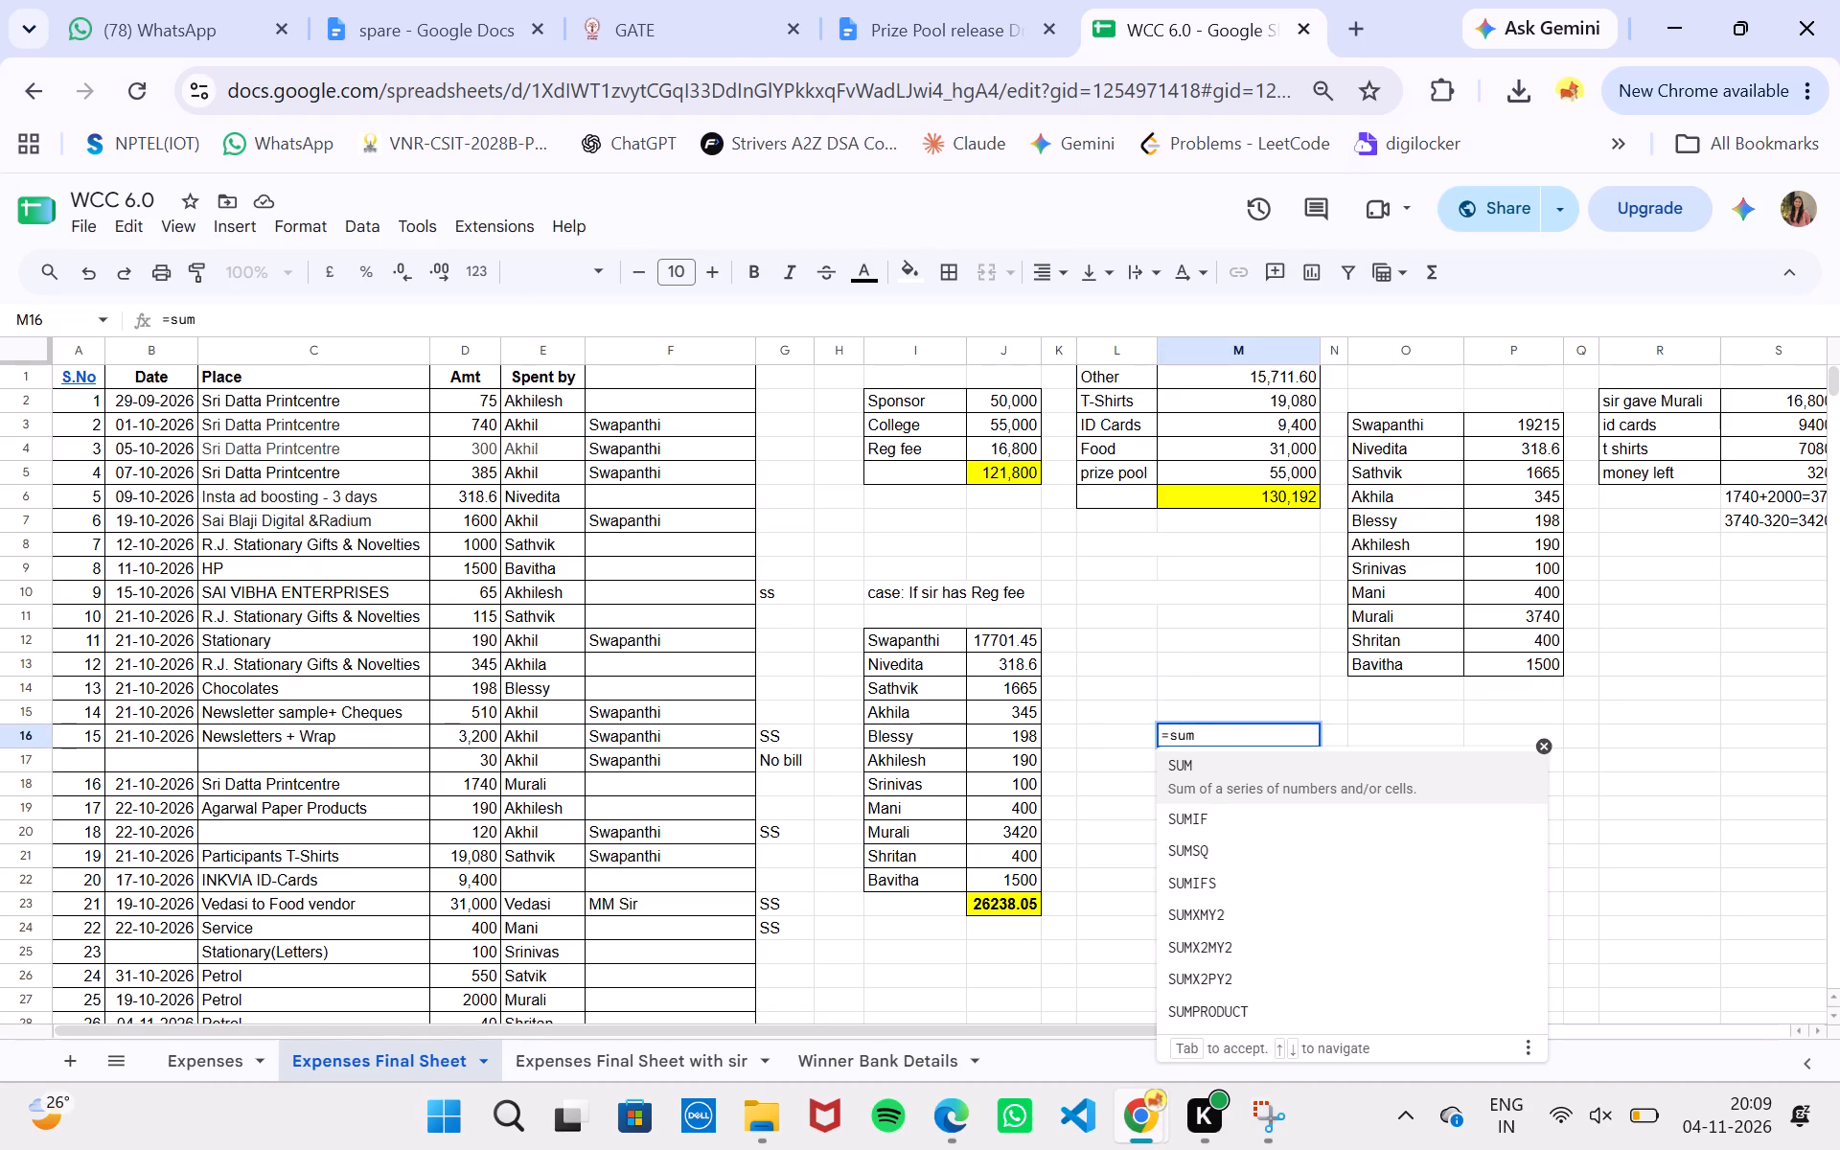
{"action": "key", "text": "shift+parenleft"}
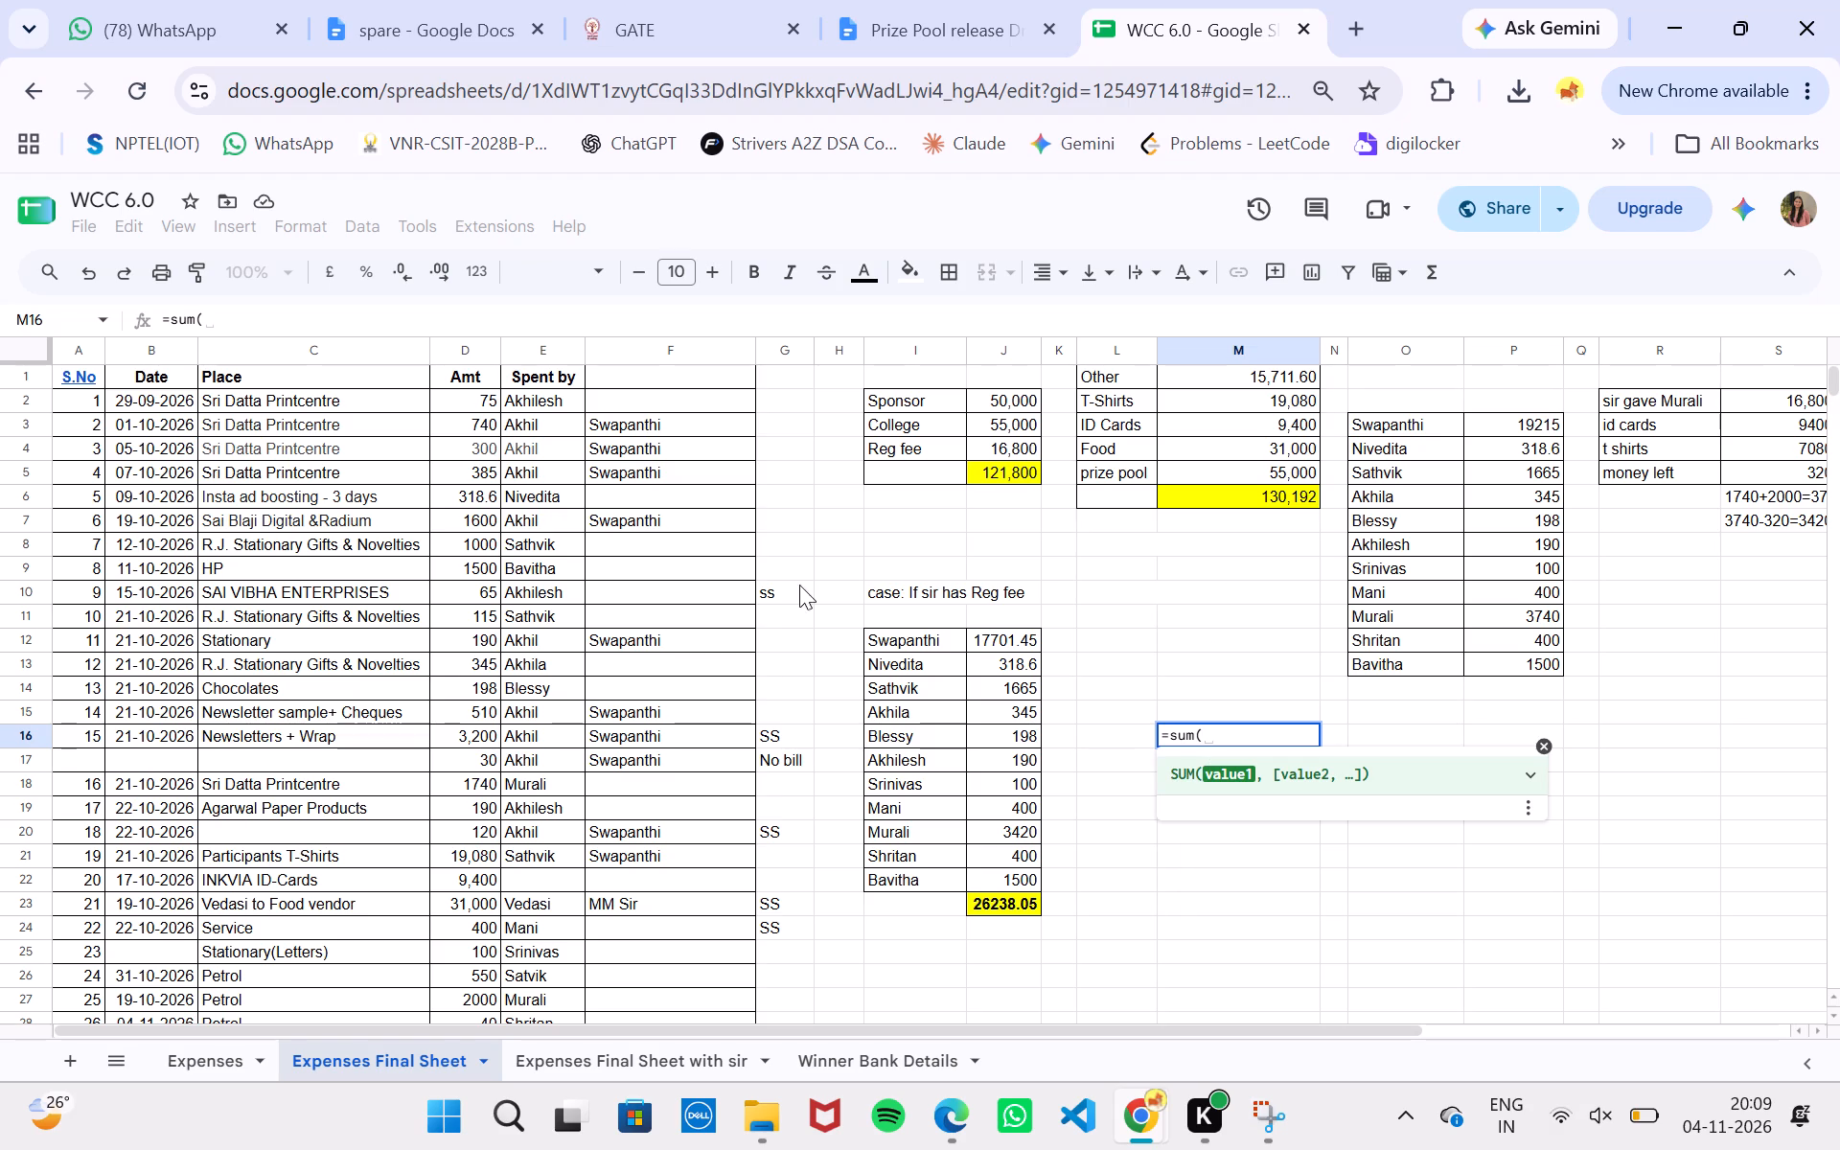
Complete the SUM formula in M16 with the amount ranges D2:D18 and D24:D29.
{"action": "left_click_drag", "start_coordinate": [463, 400], "coordinate": [485, 739]}
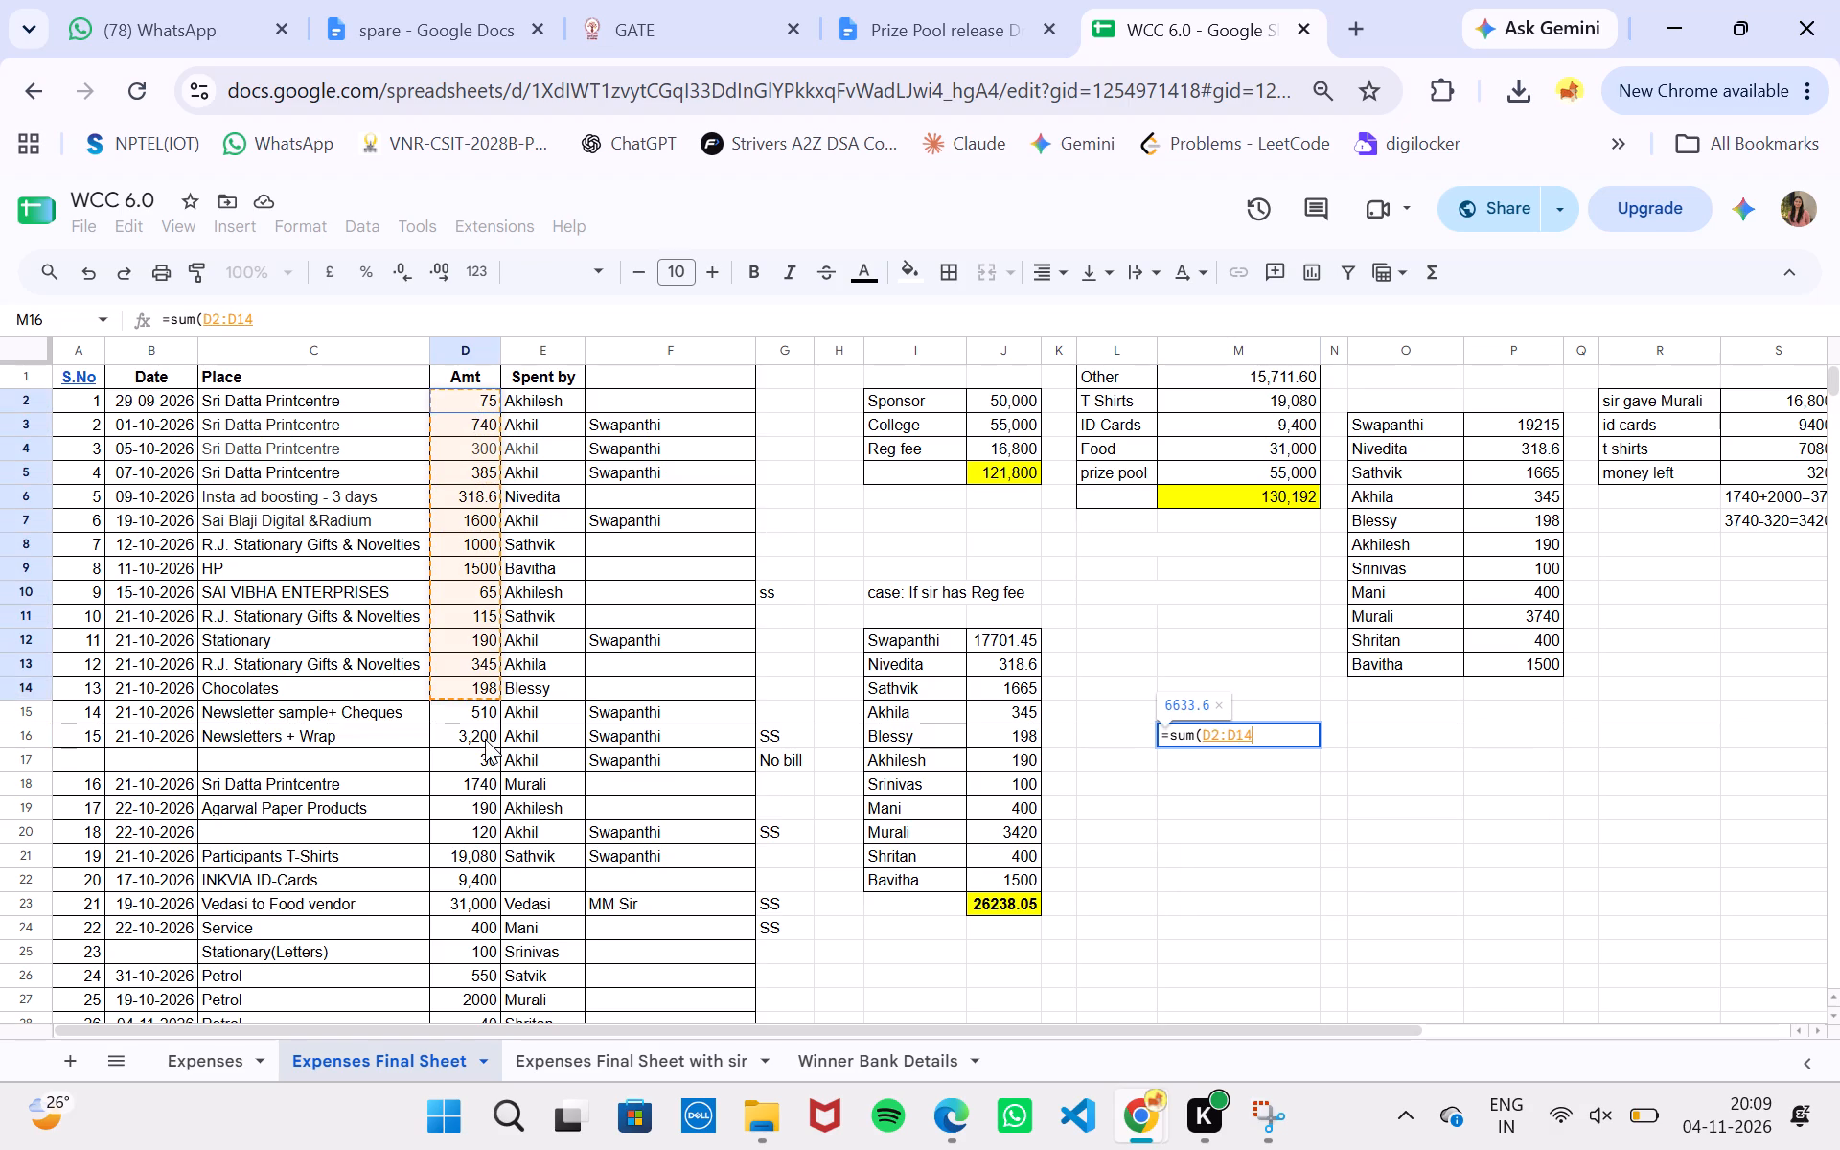
{"action": "left_click_drag", "start_coordinate": [485, 739], "coordinate": [487, 876]}
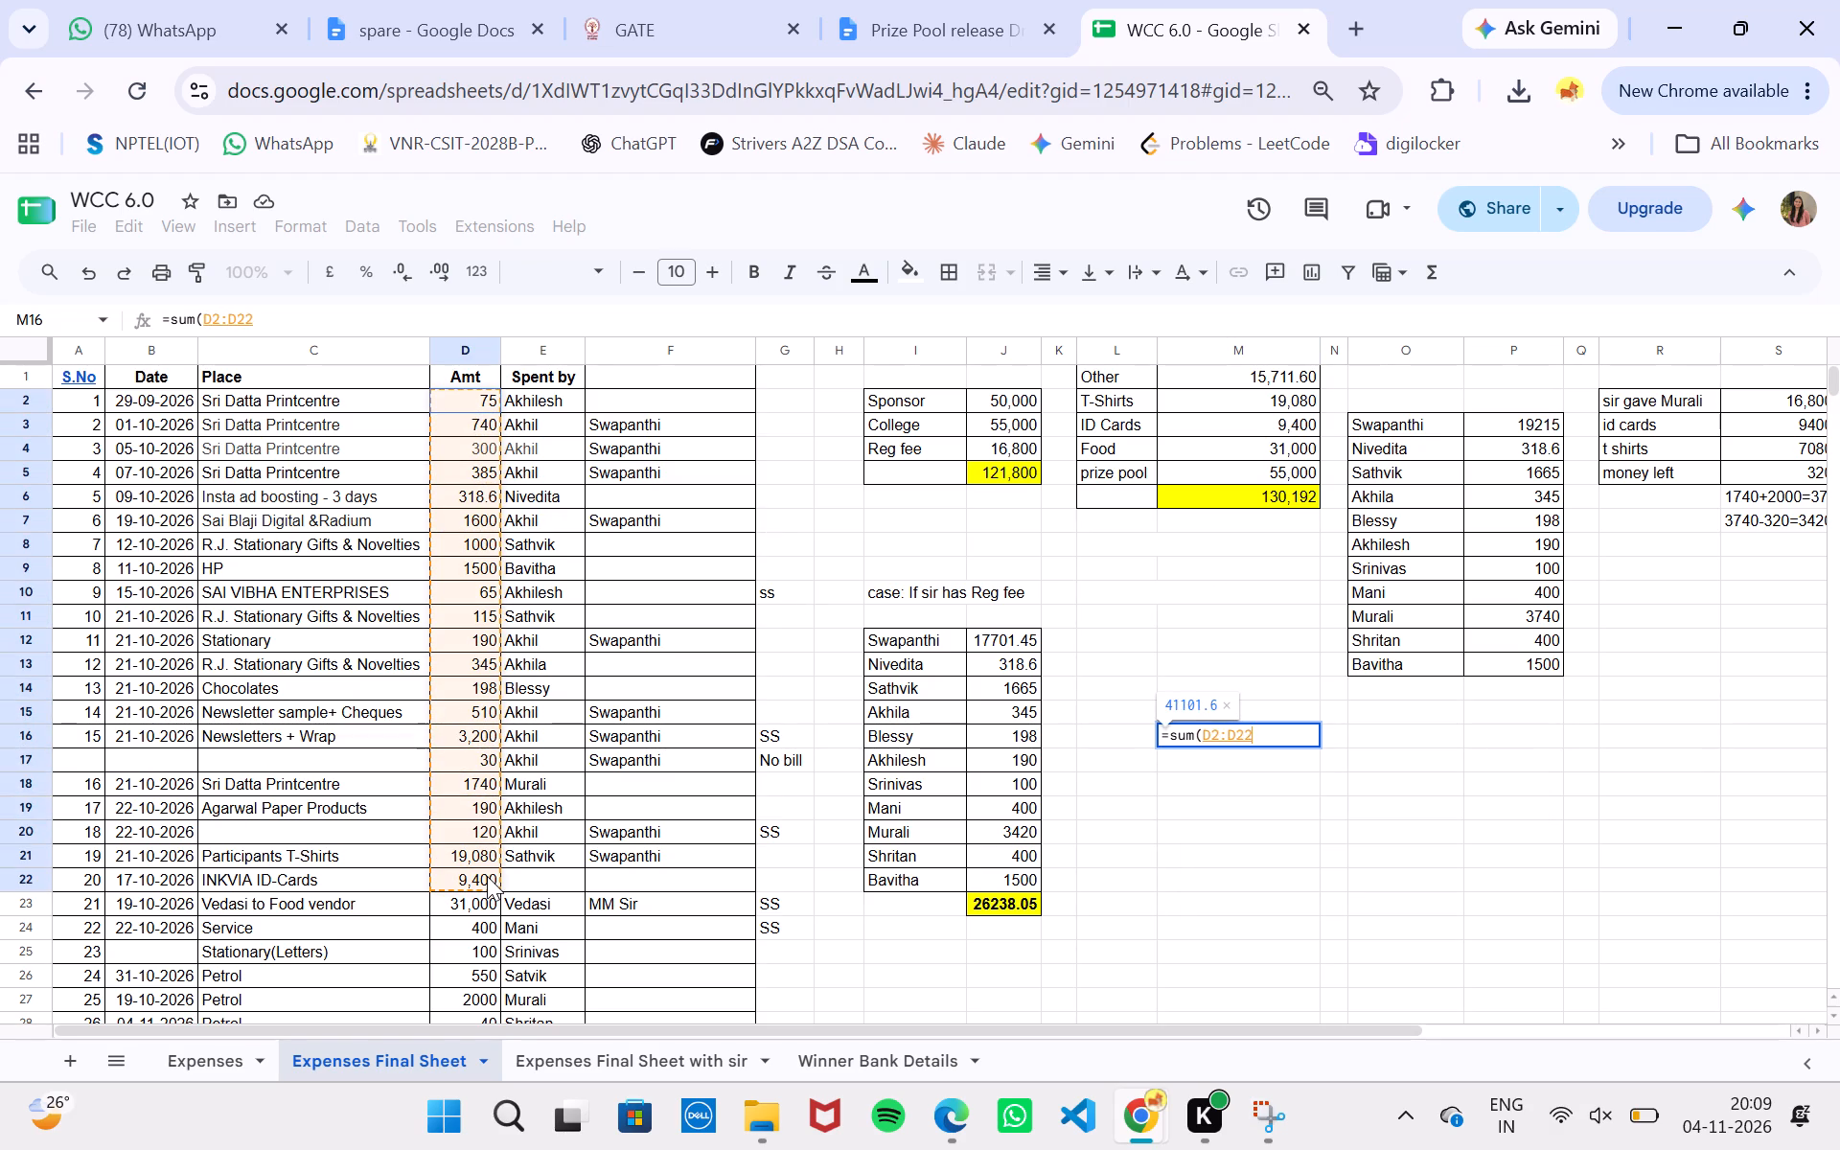
{"action": "left_click_drag", "start_coordinate": [487, 876], "coordinate": [465, 784]}
{"action": "scroll", "coordinate": [630, 843], "scroll_direction": "down", "scroll_amount": 1}
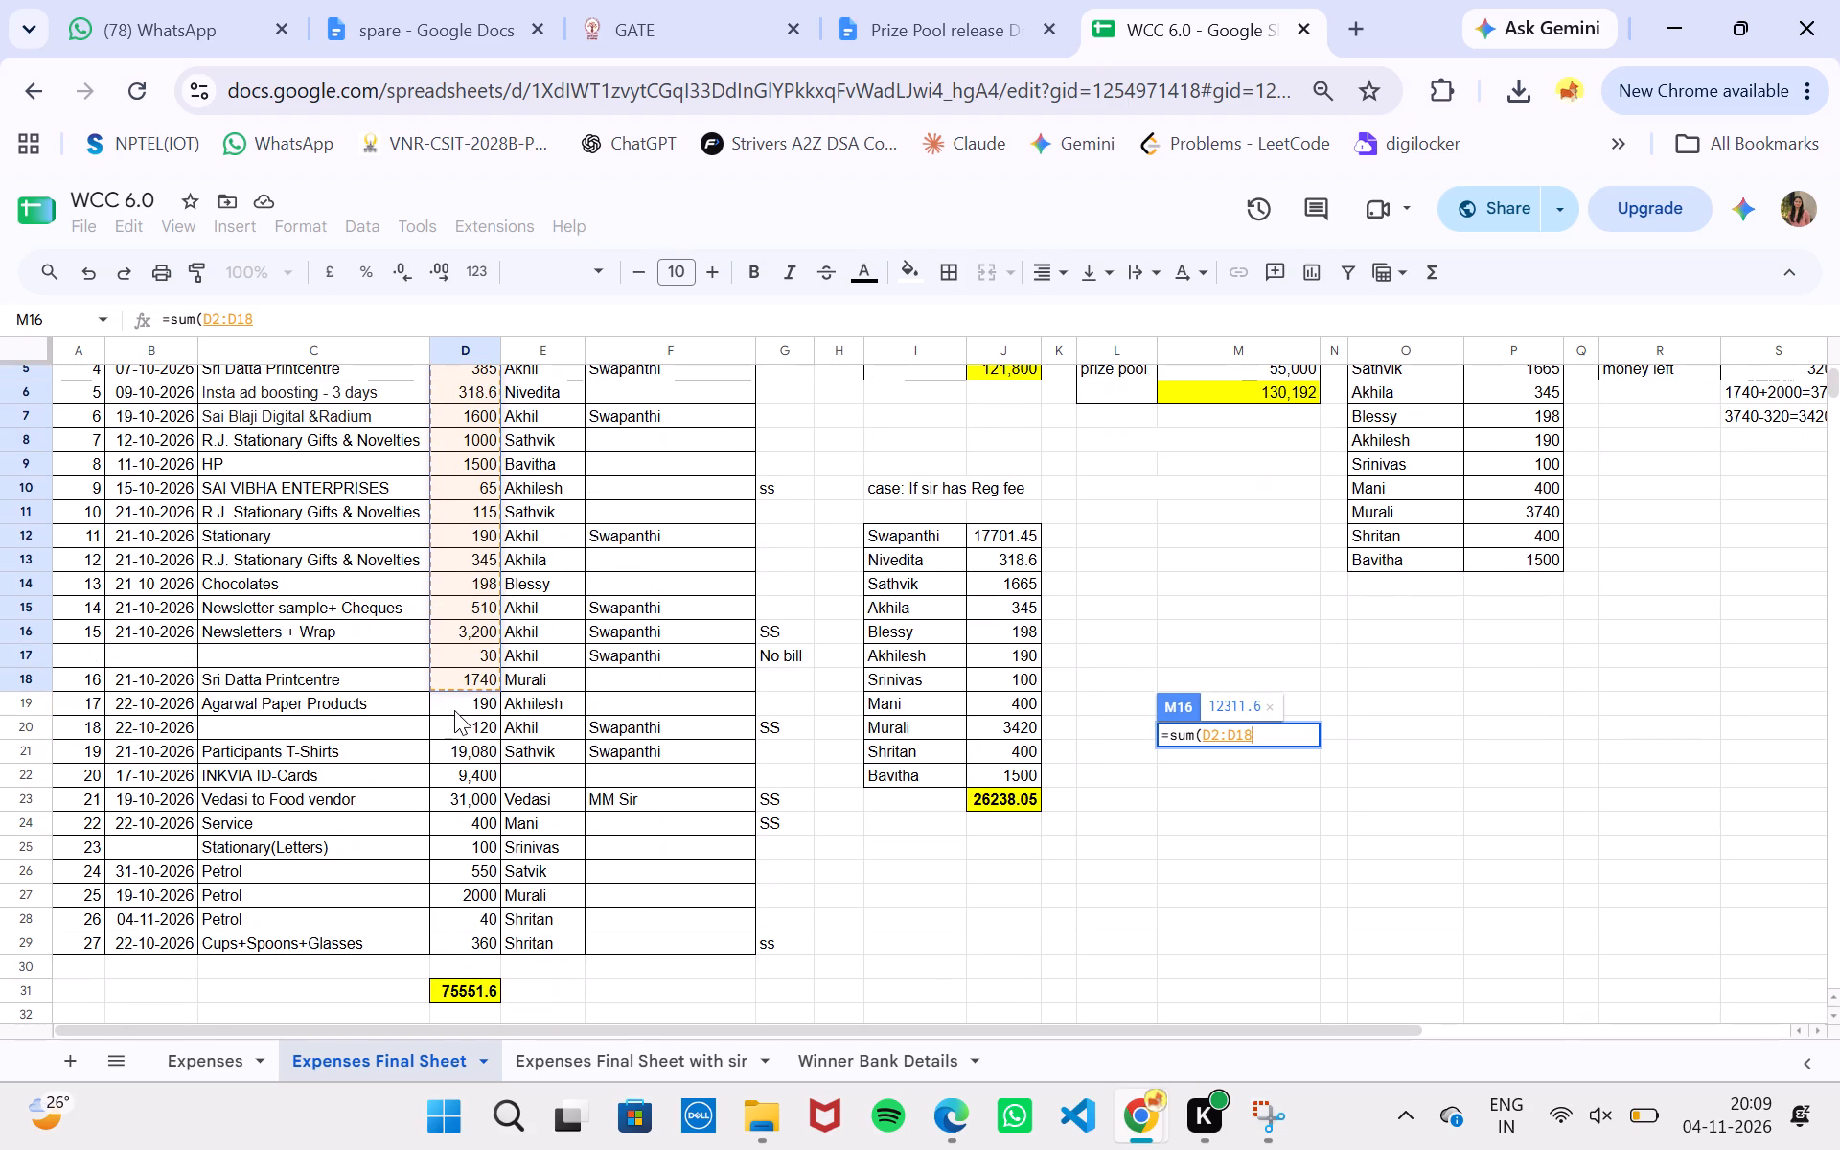
{"action": "left_click", "coordinate": [454, 707], "text": "ctrl"}
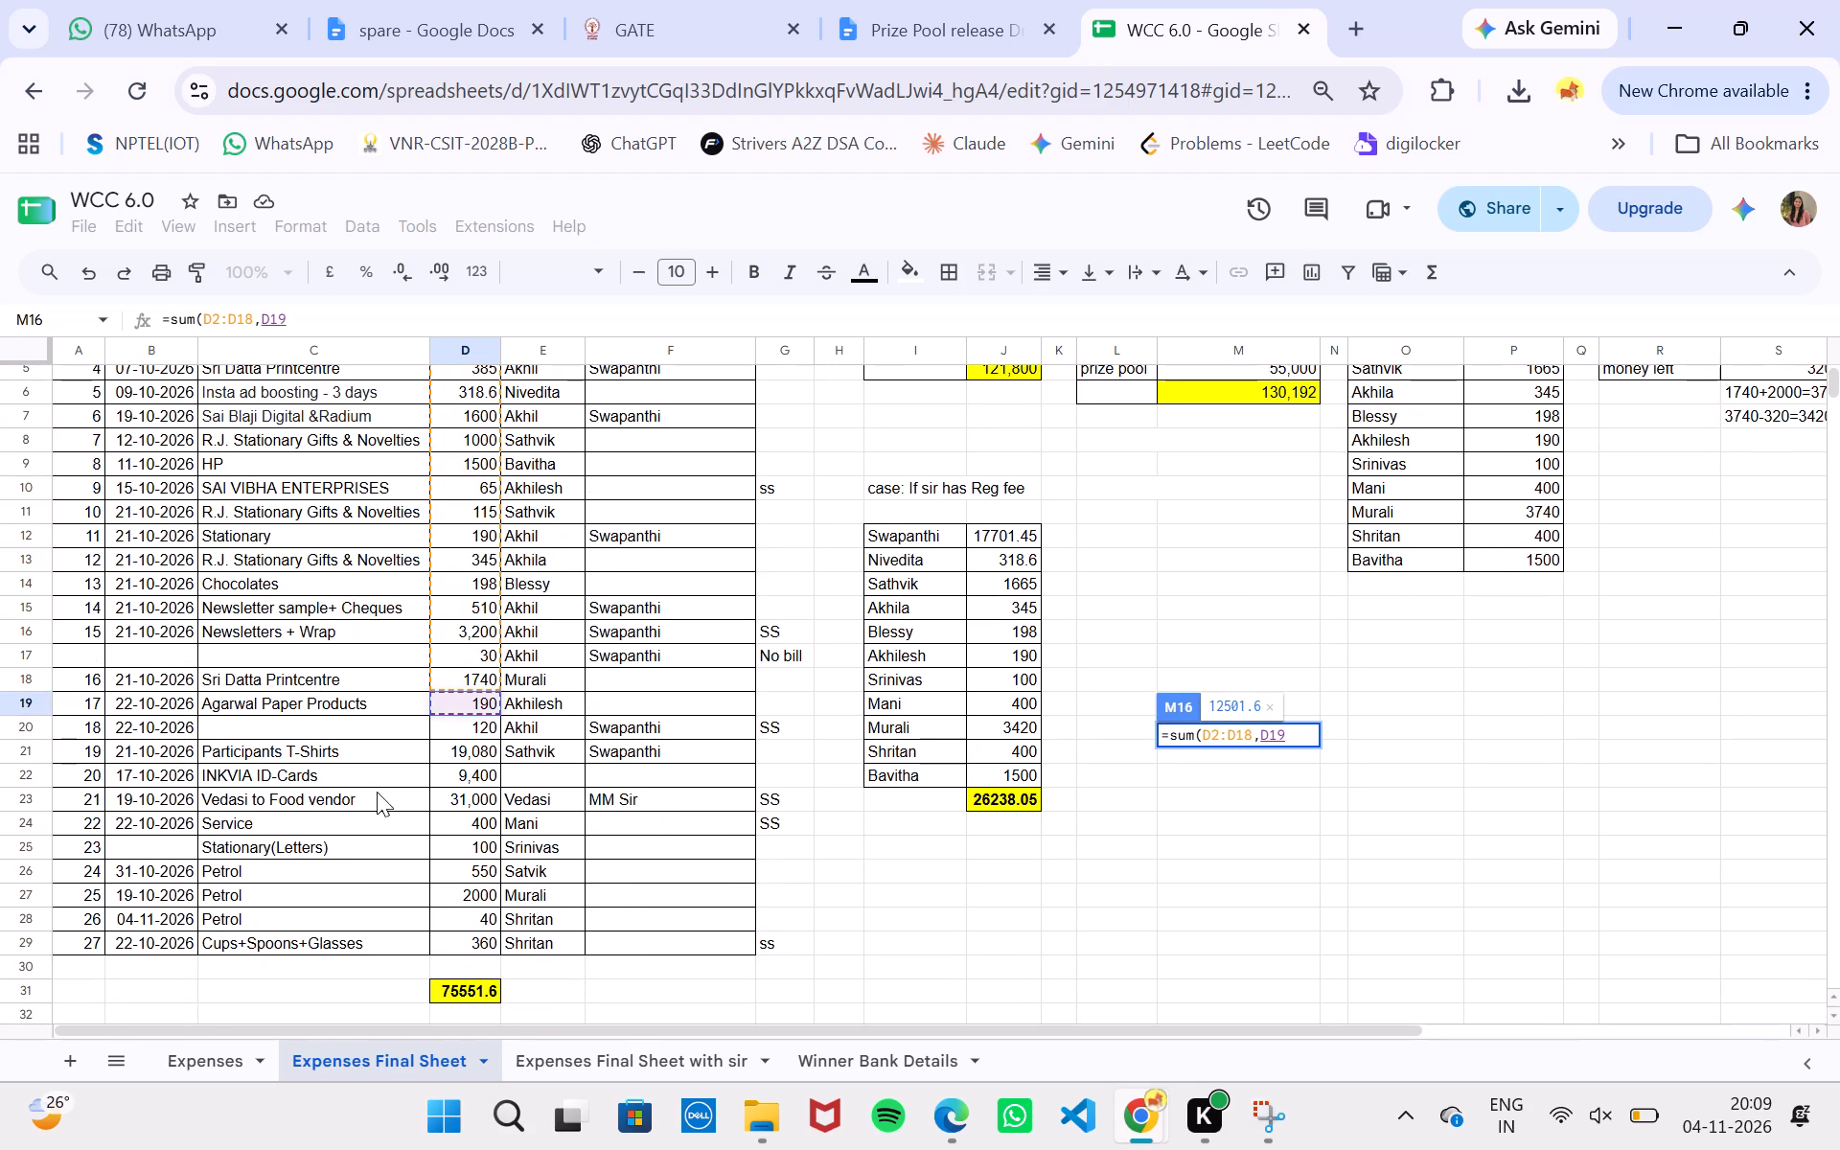
{"action": "left_click_drag", "start_coordinate": [456, 829], "coordinate": [477, 932]}
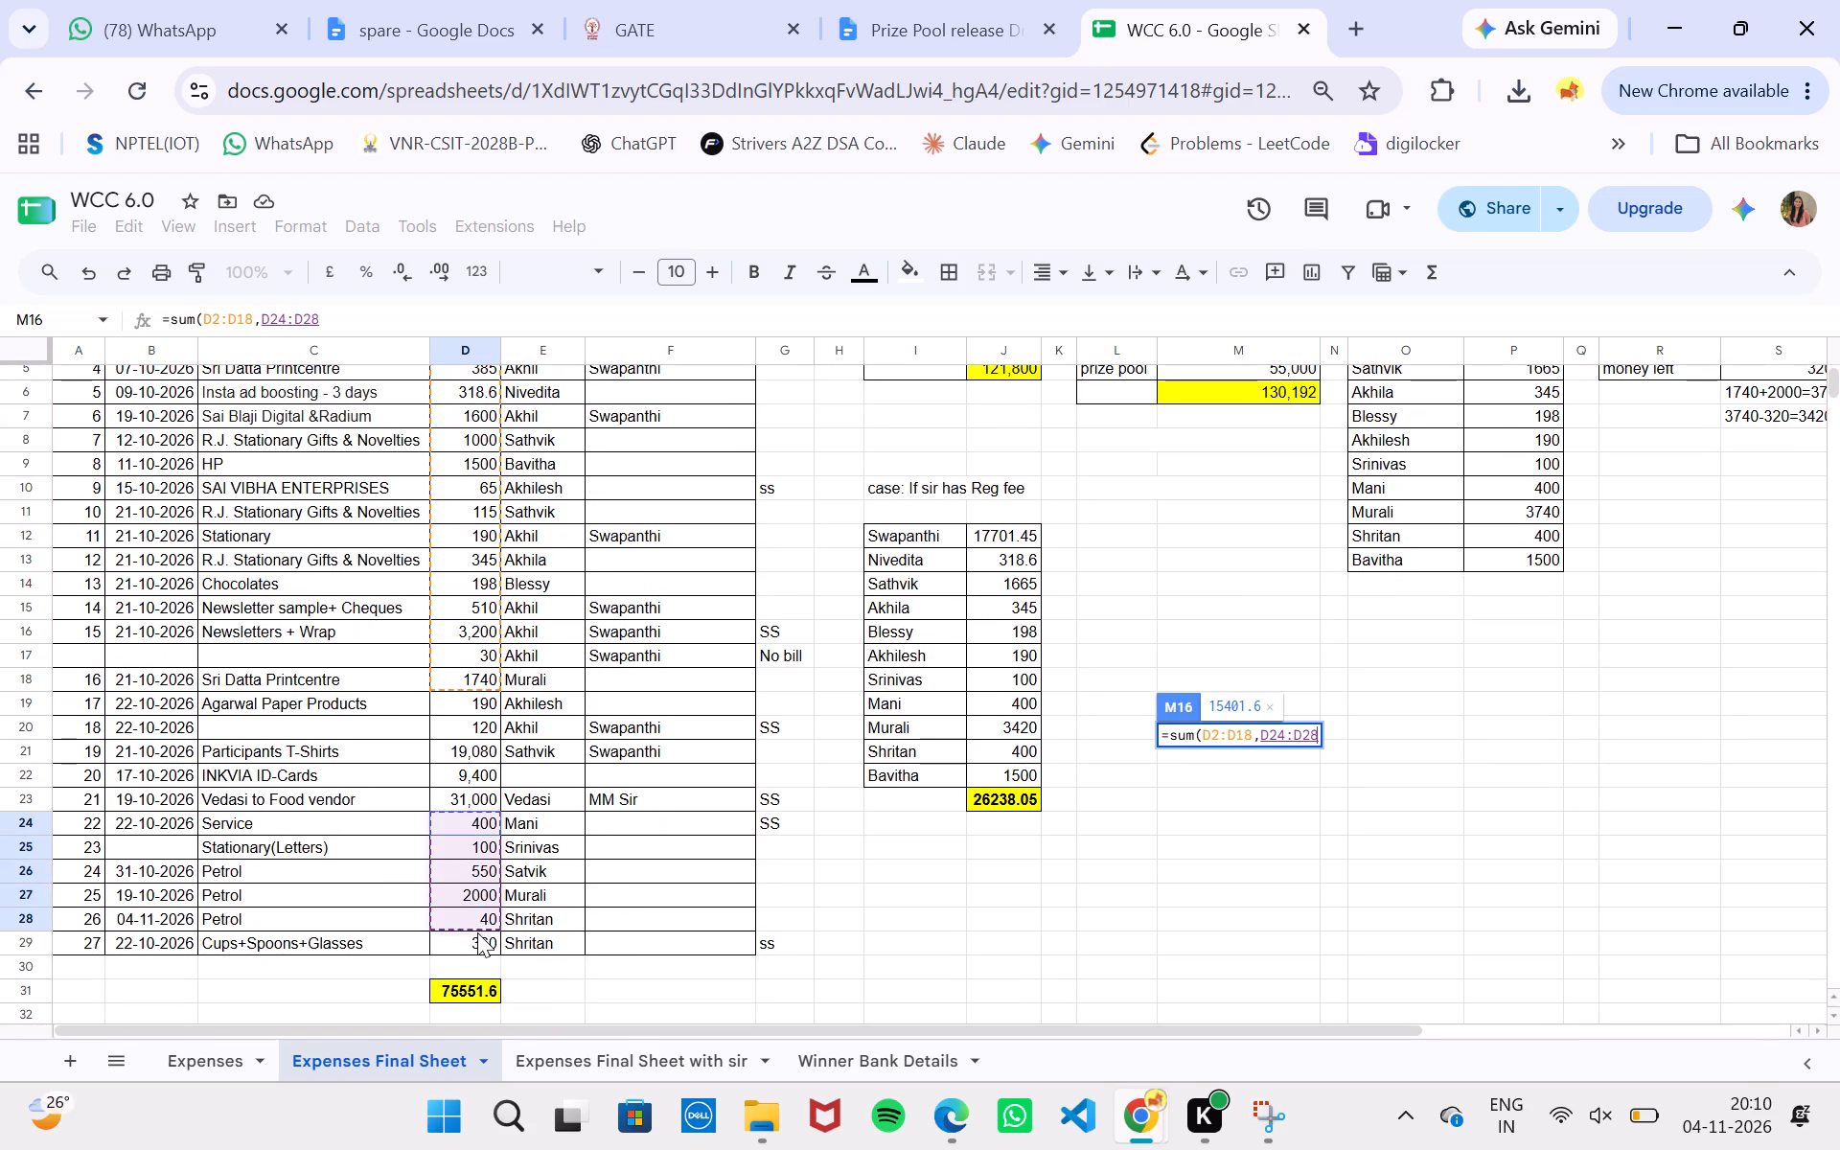
{"action": "left_click_drag", "start_coordinate": [477, 932], "coordinate": [480, 944]}
{"action": "key", "text": "shift+parenright"}
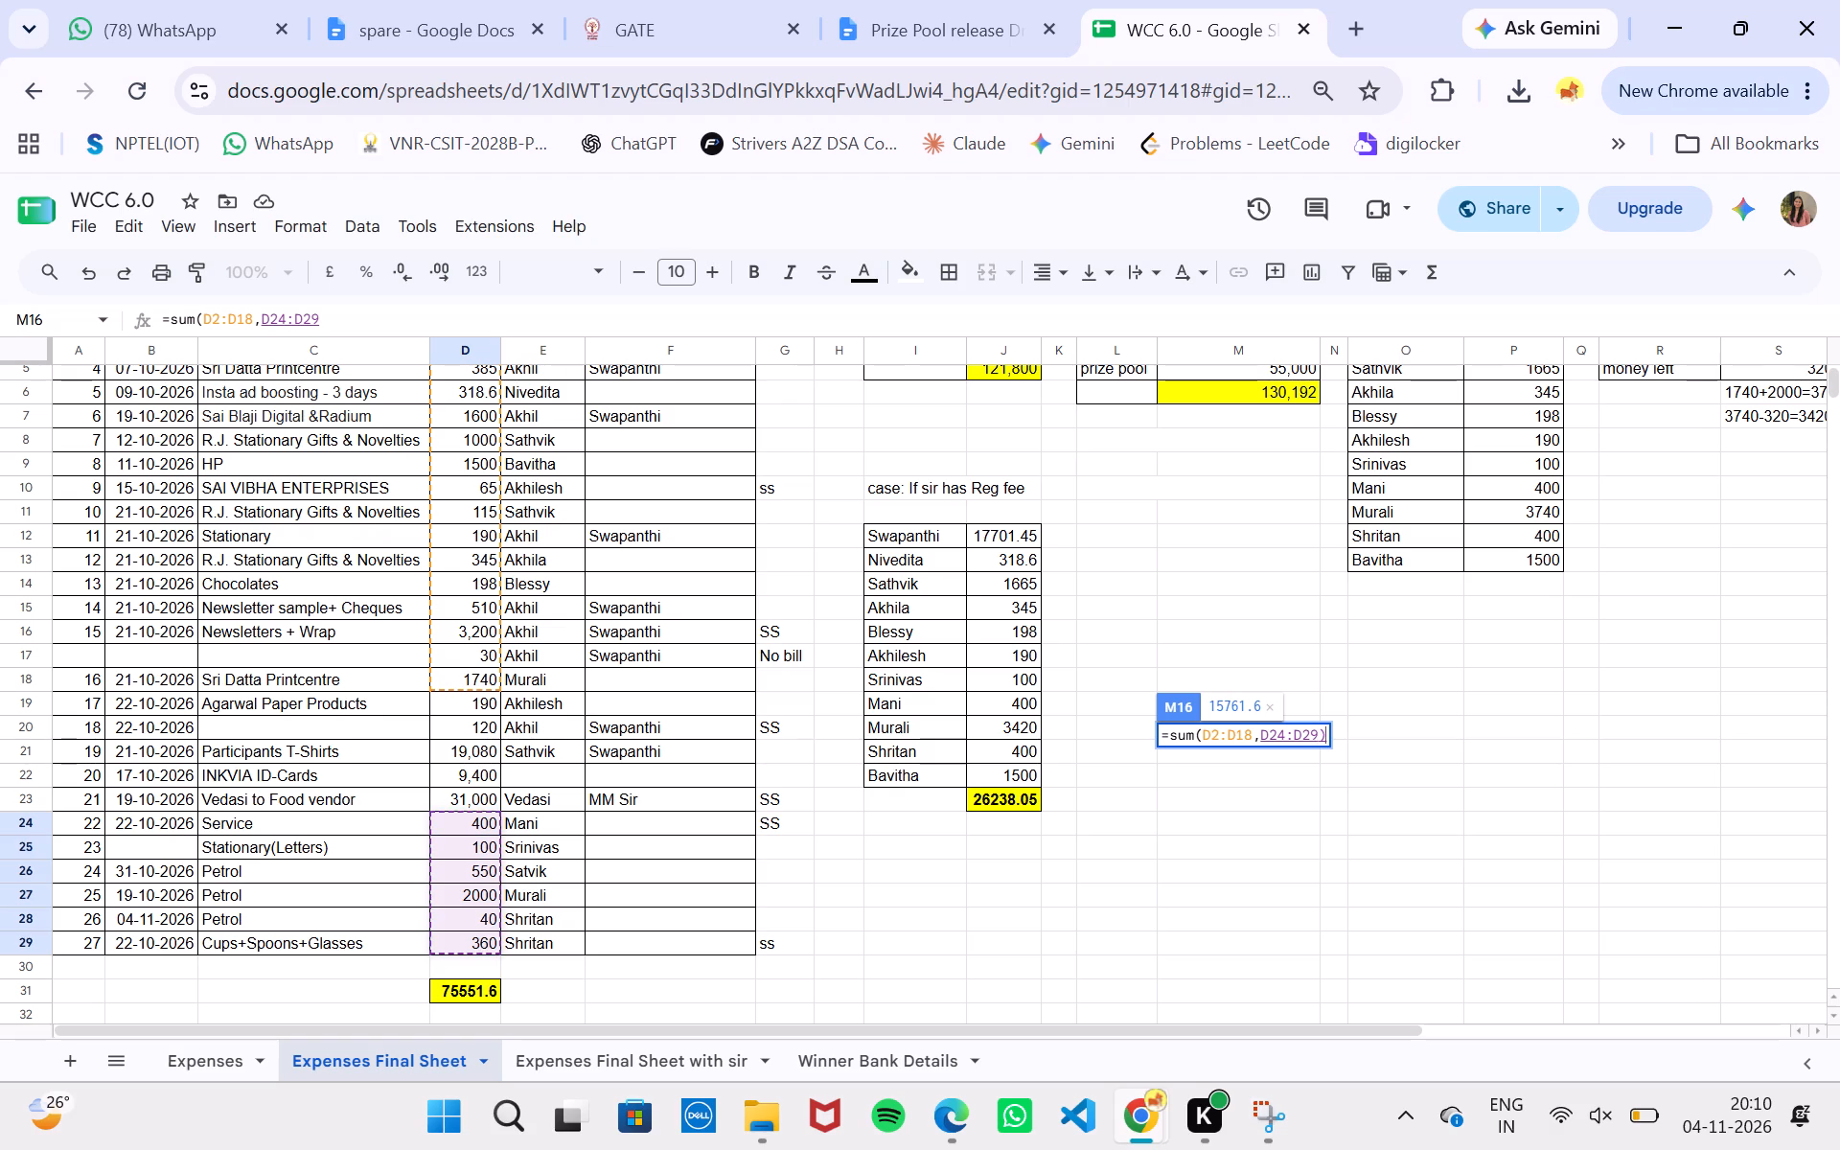
{"action": "key", "text": "Return"}
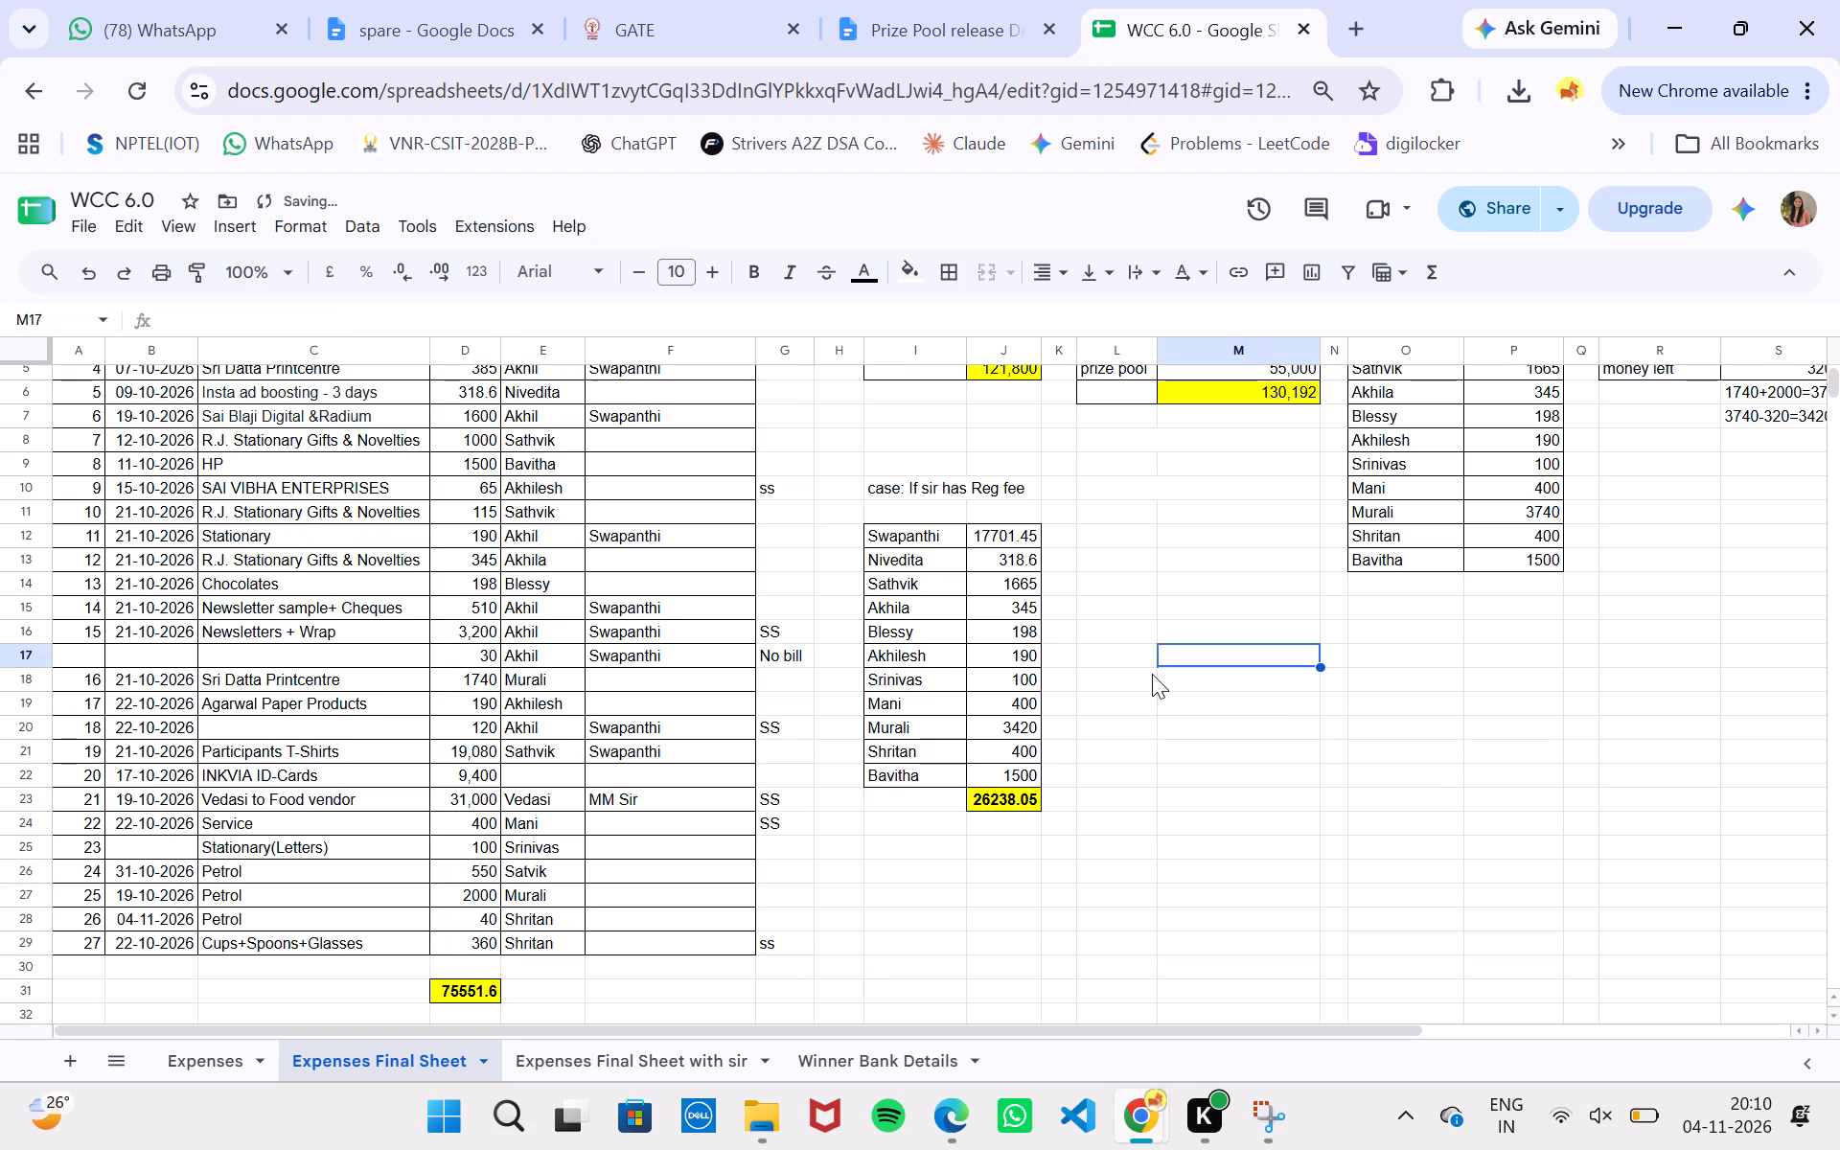
Review the expense list against the new M16 sum and check the running sum of the amounts from D2 to D22.
{"action": "scroll", "coordinate": [1428, 763], "scroll_direction": "up", "scroll_amount": 3}
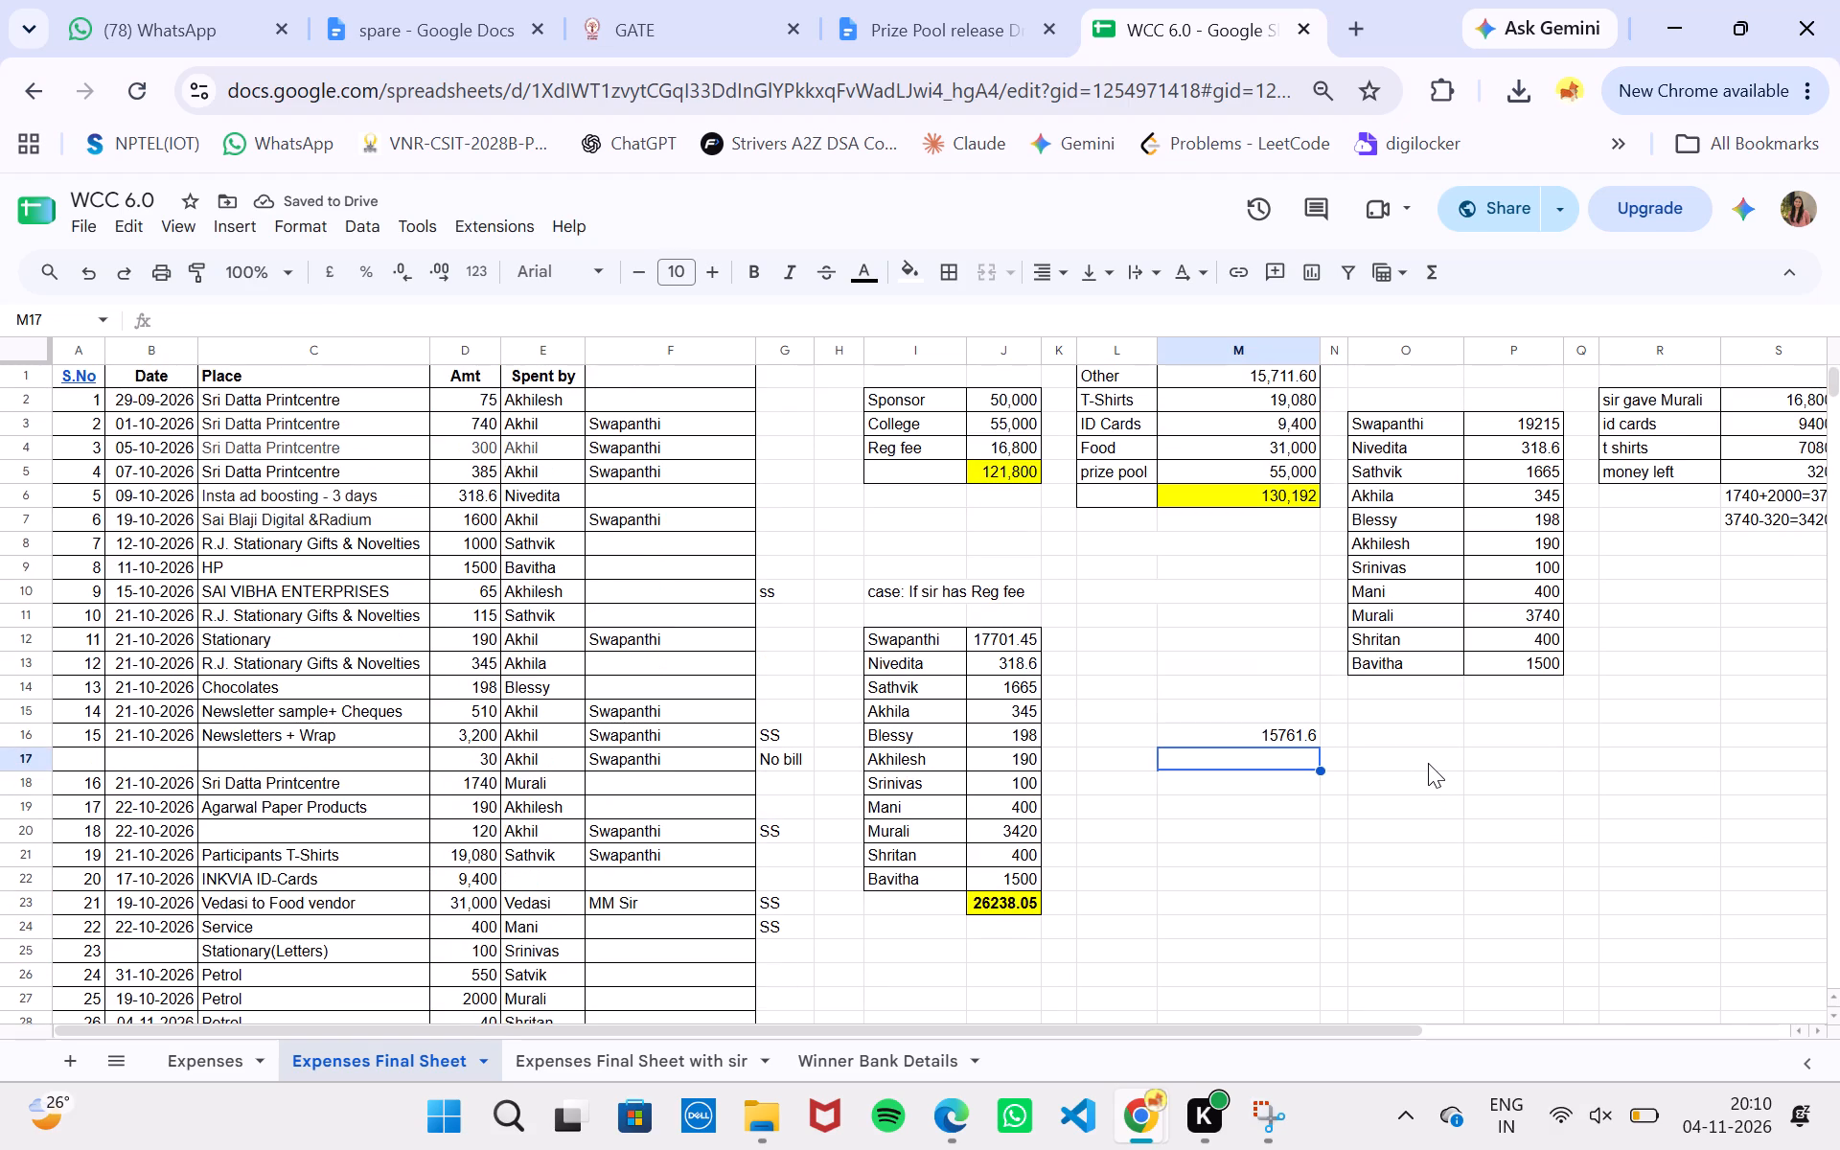
{"action": "left_click", "coordinate": [1428, 763]}
{"action": "scroll", "coordinate": [1198, 880], "scroll_direction": "up", "scroll_amount": 1}
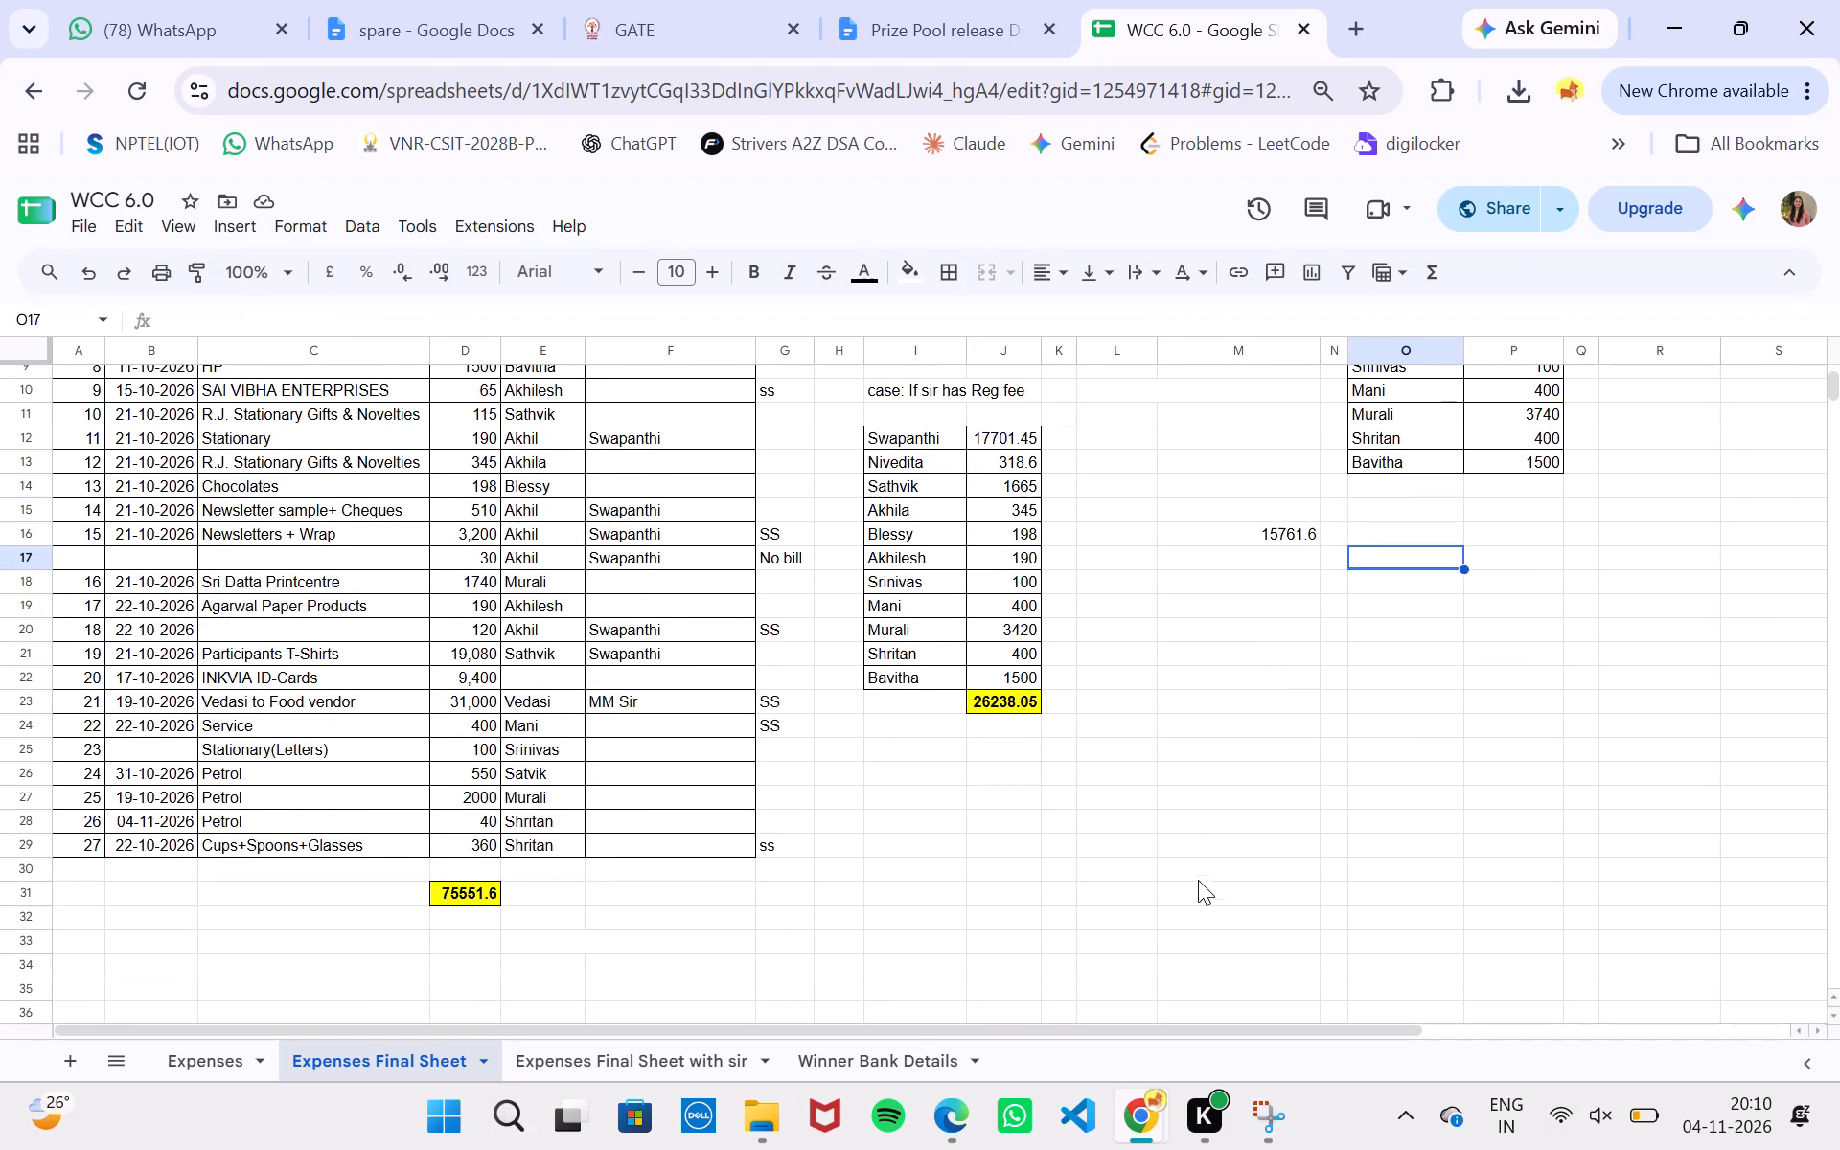
{"action": "scroll", "coordinate": [1198, 880], "scroll_direction": "up", "scroll_amount": 1}
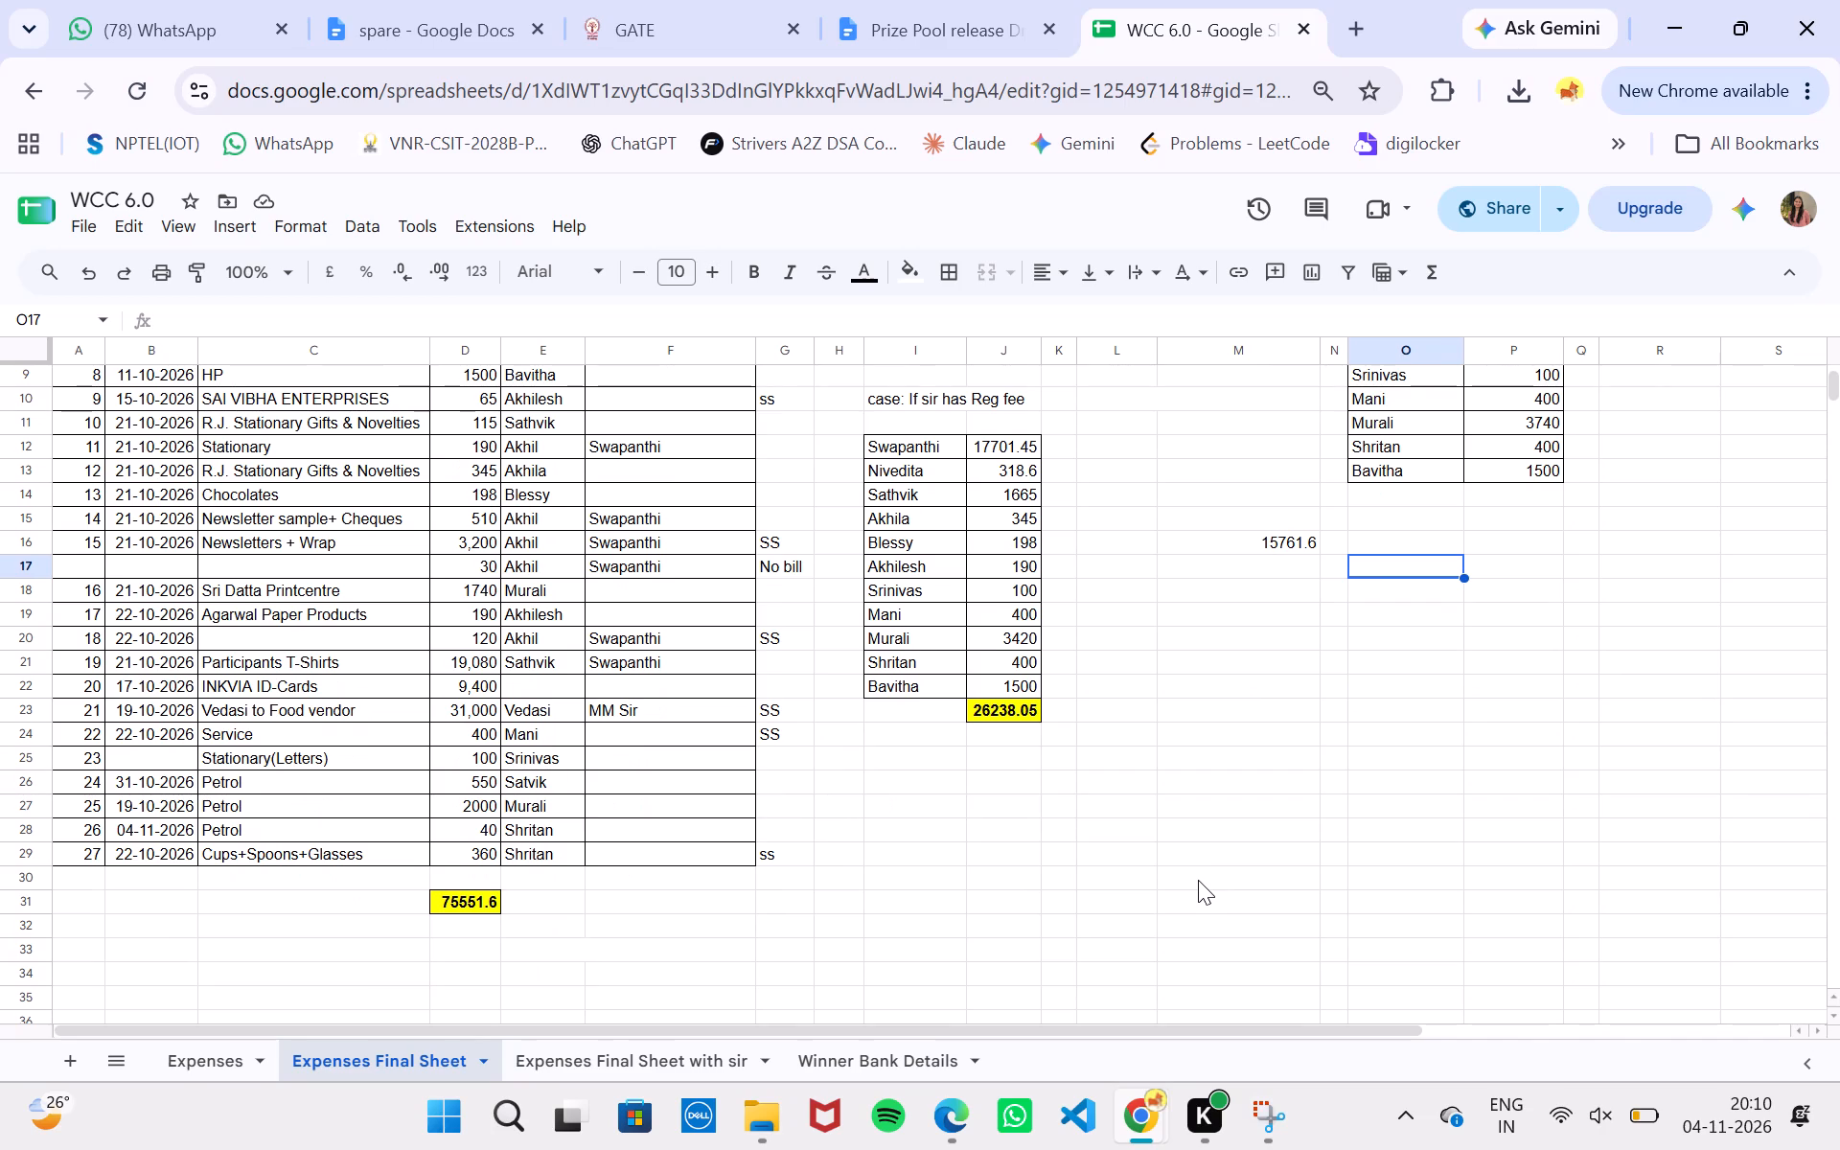
{"action": "scroll", "coordinate": [1198, 880], "scroll_direction": "up", "scroll_amount": 1}
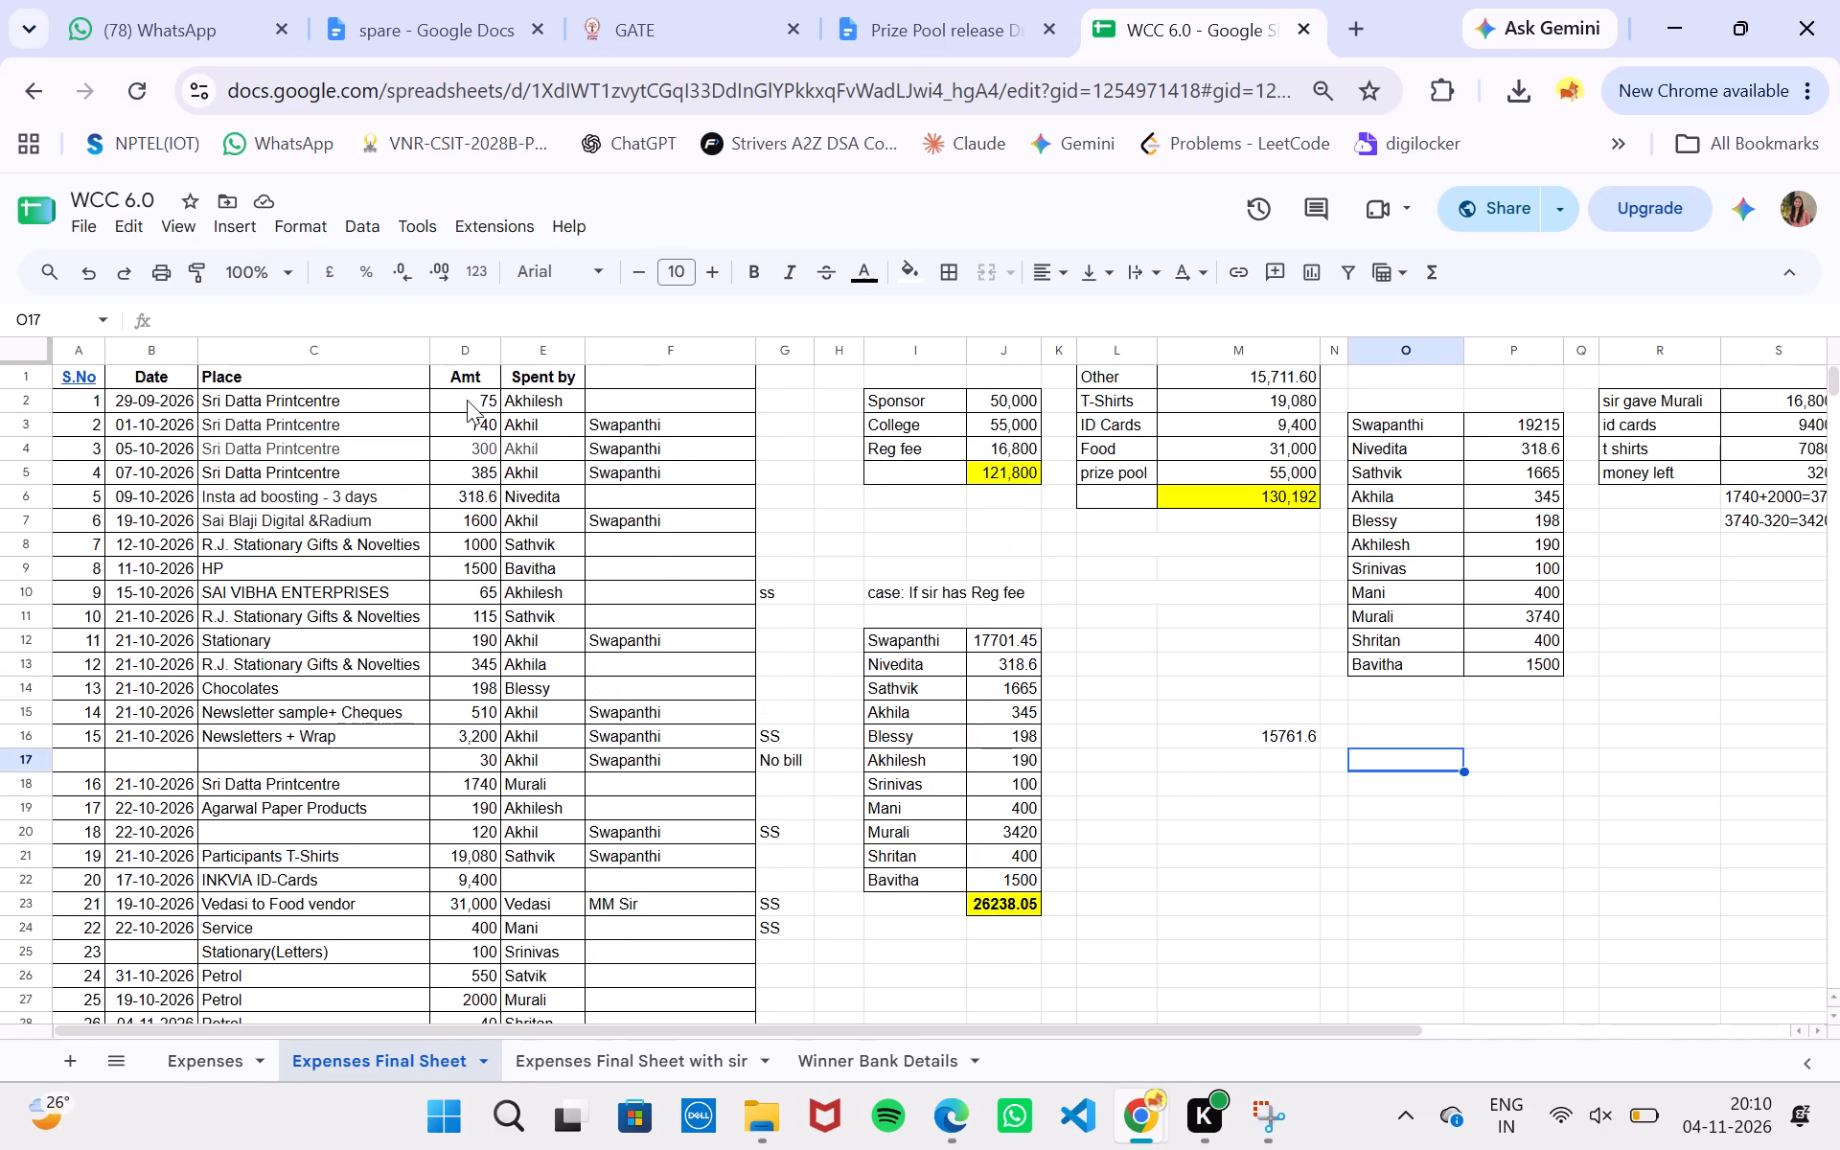
{"action": "left_click_drag", "start_coordinate": [467, 400], "coordinate": [465, 722]}
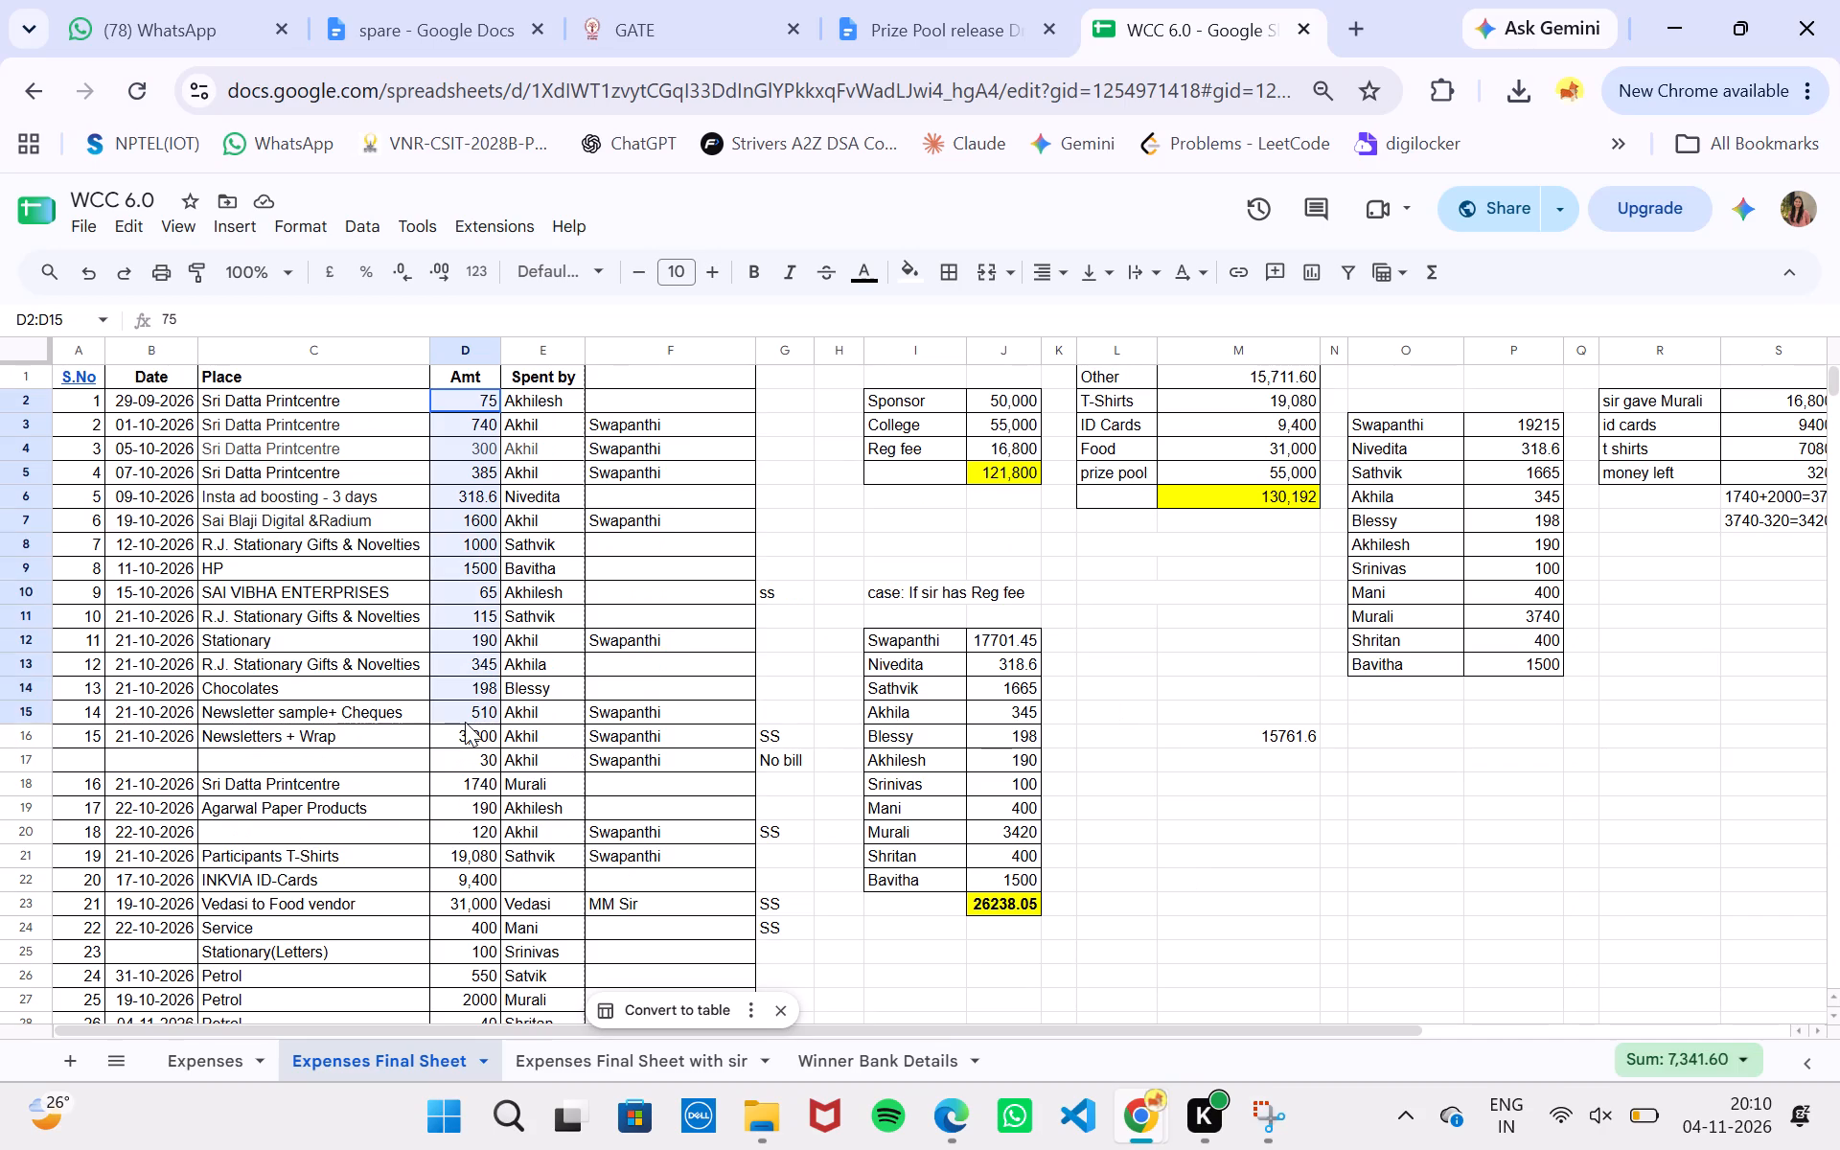
{"action": "left_click_drag", "start_coordinate": [465, 722], "coordinate": [488, 882]}
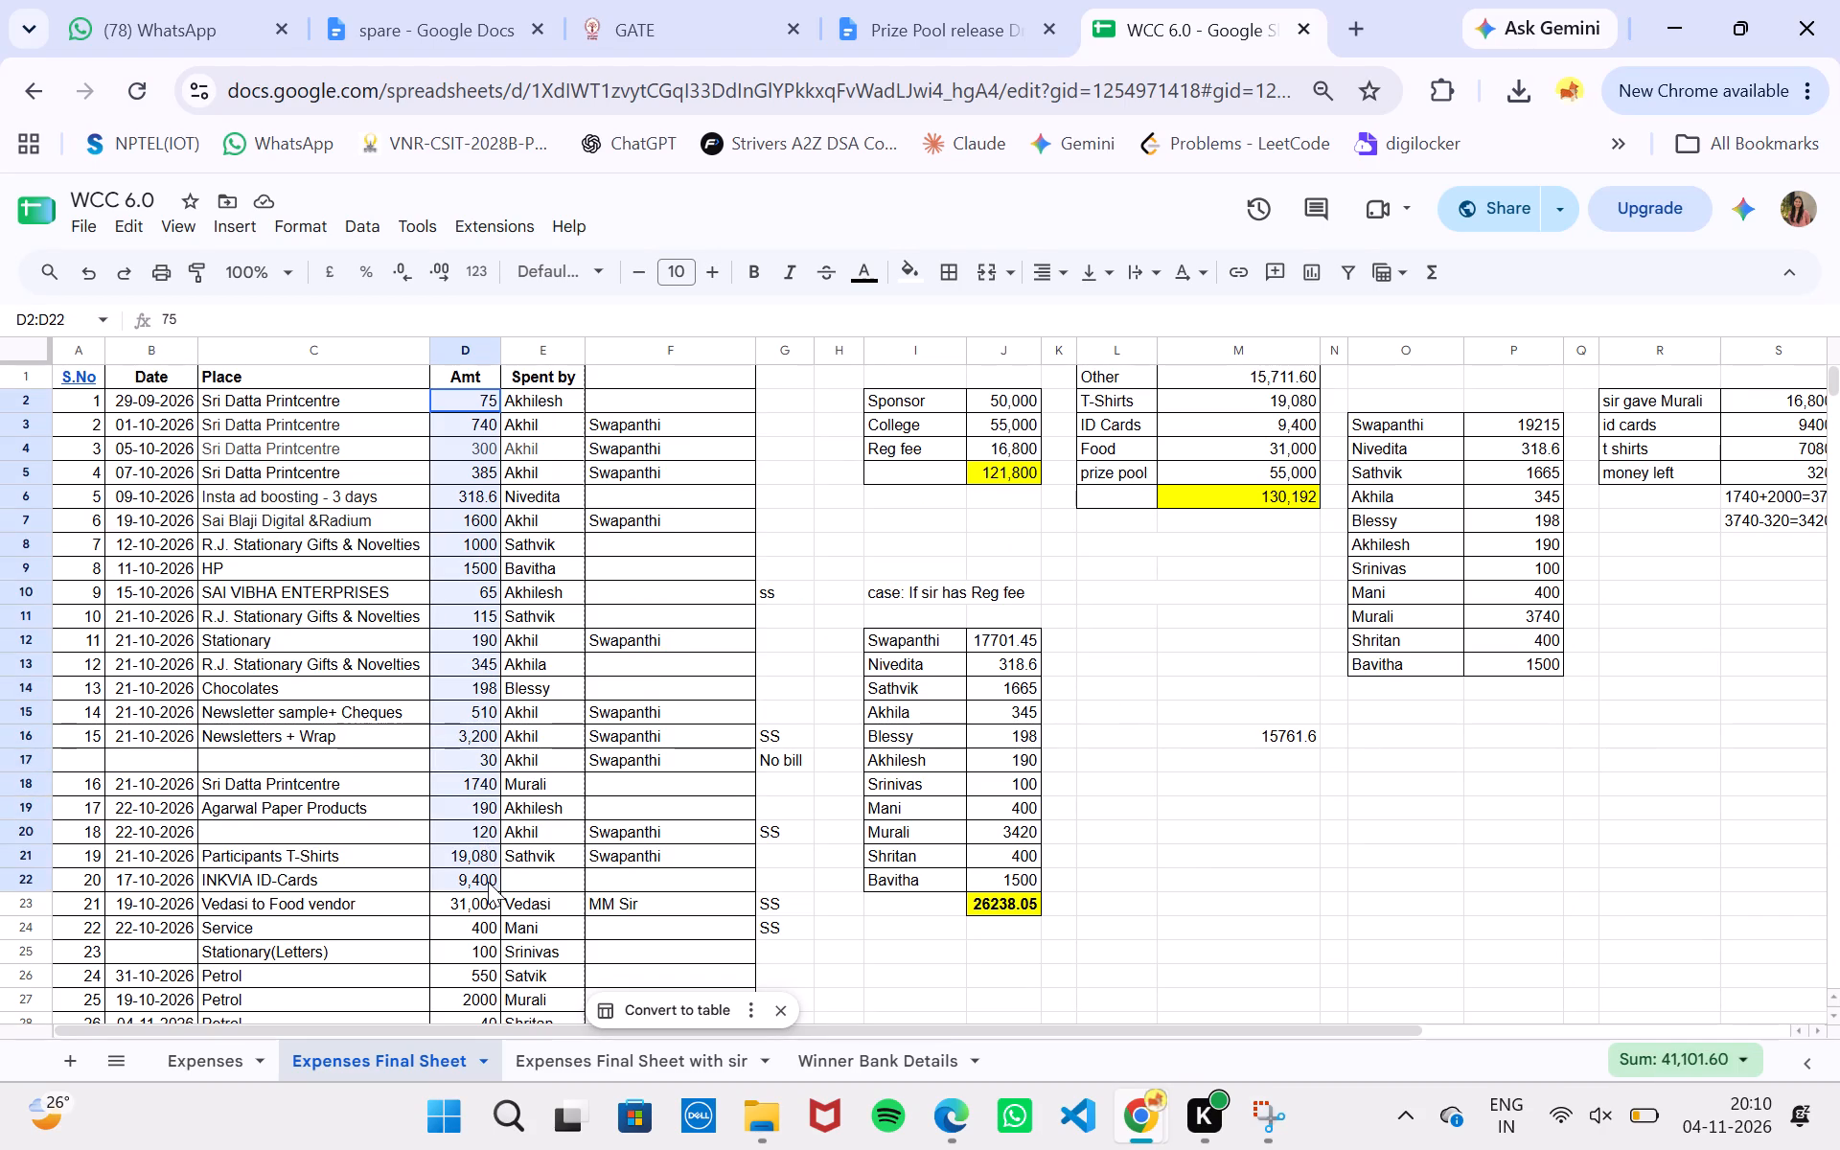
{"action": "left_click_drag", "start_coordinate": [488, 882], "coordinate": [499, 353]}
{"action": "left_click", "coordinate": [1058, 742]}
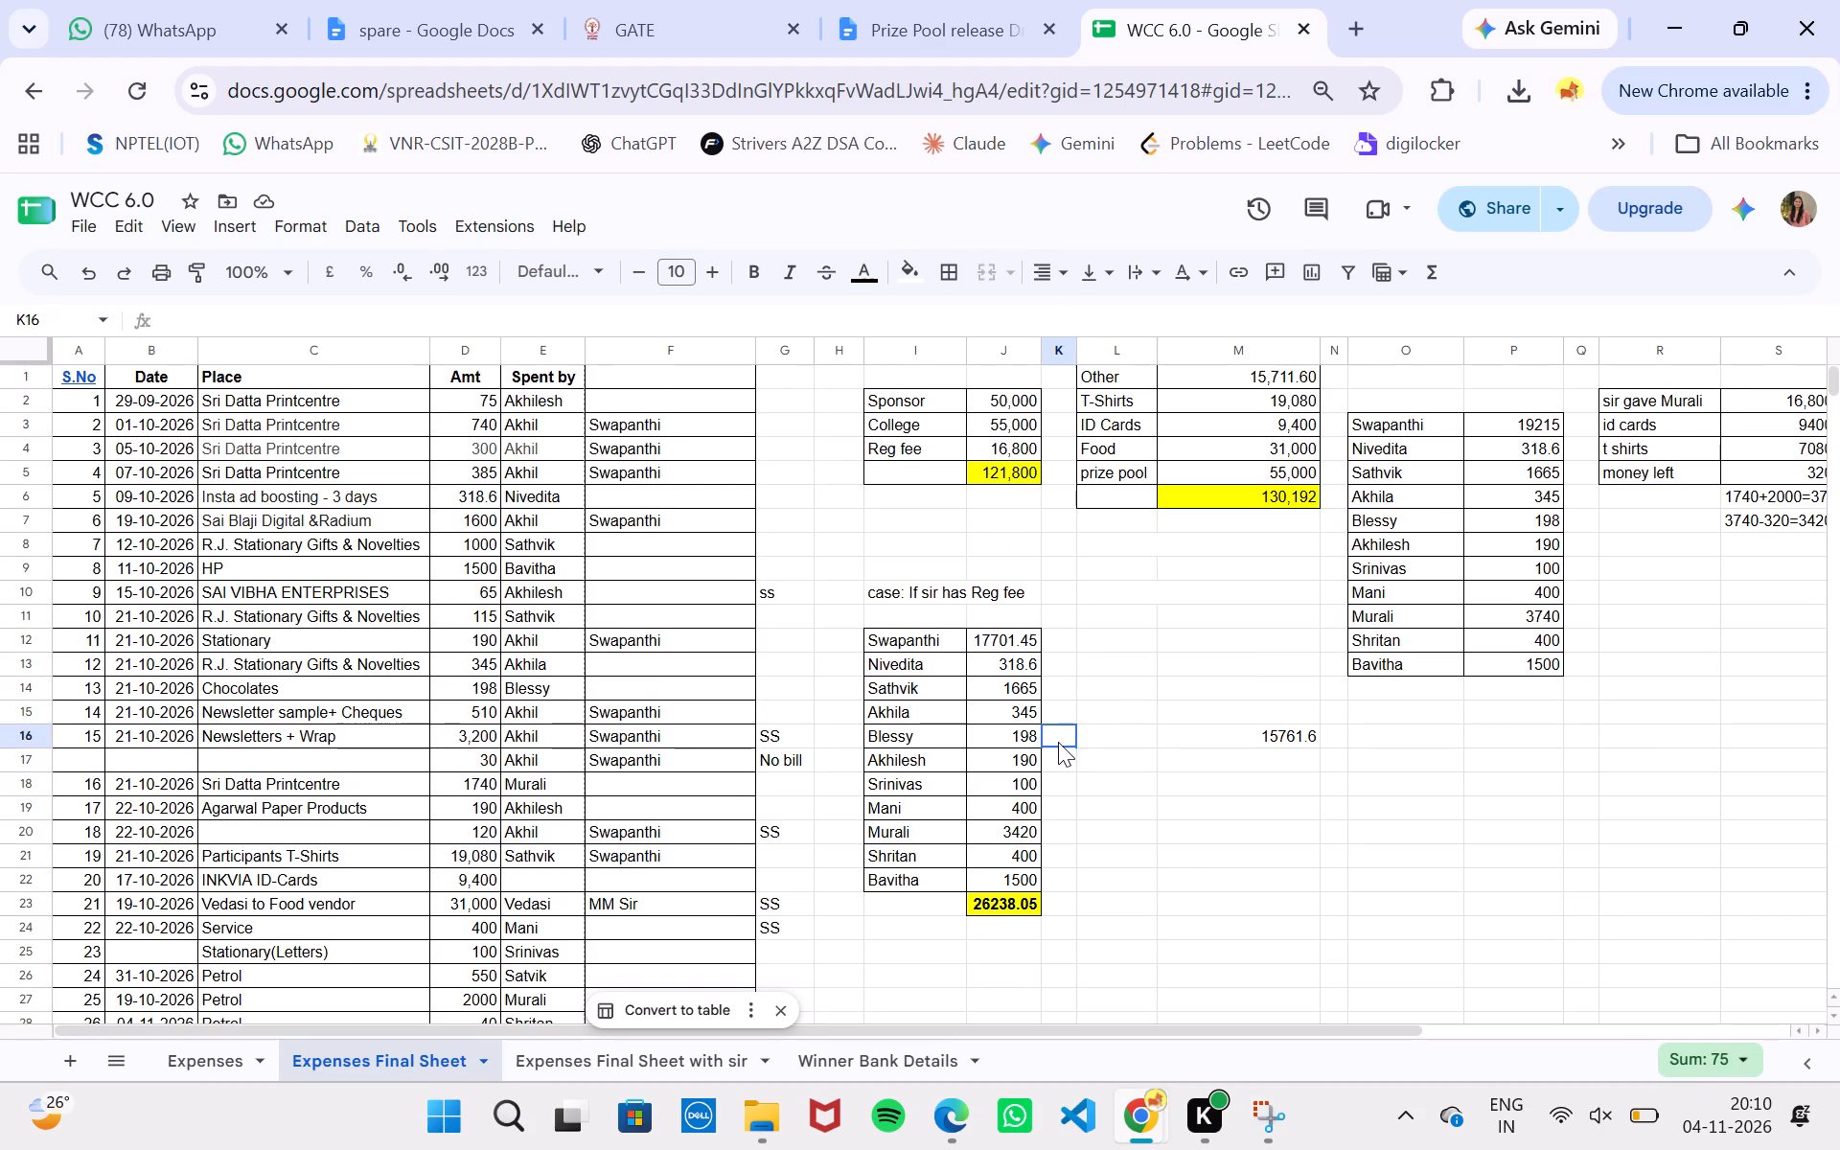
Inspect the range used by the total formula in D31 and compare the expense rows with the summary tables.
{"action": "scroll", "coordinate": [1058, 742], "scroll_direction": "down", "scroll_amount": 2}
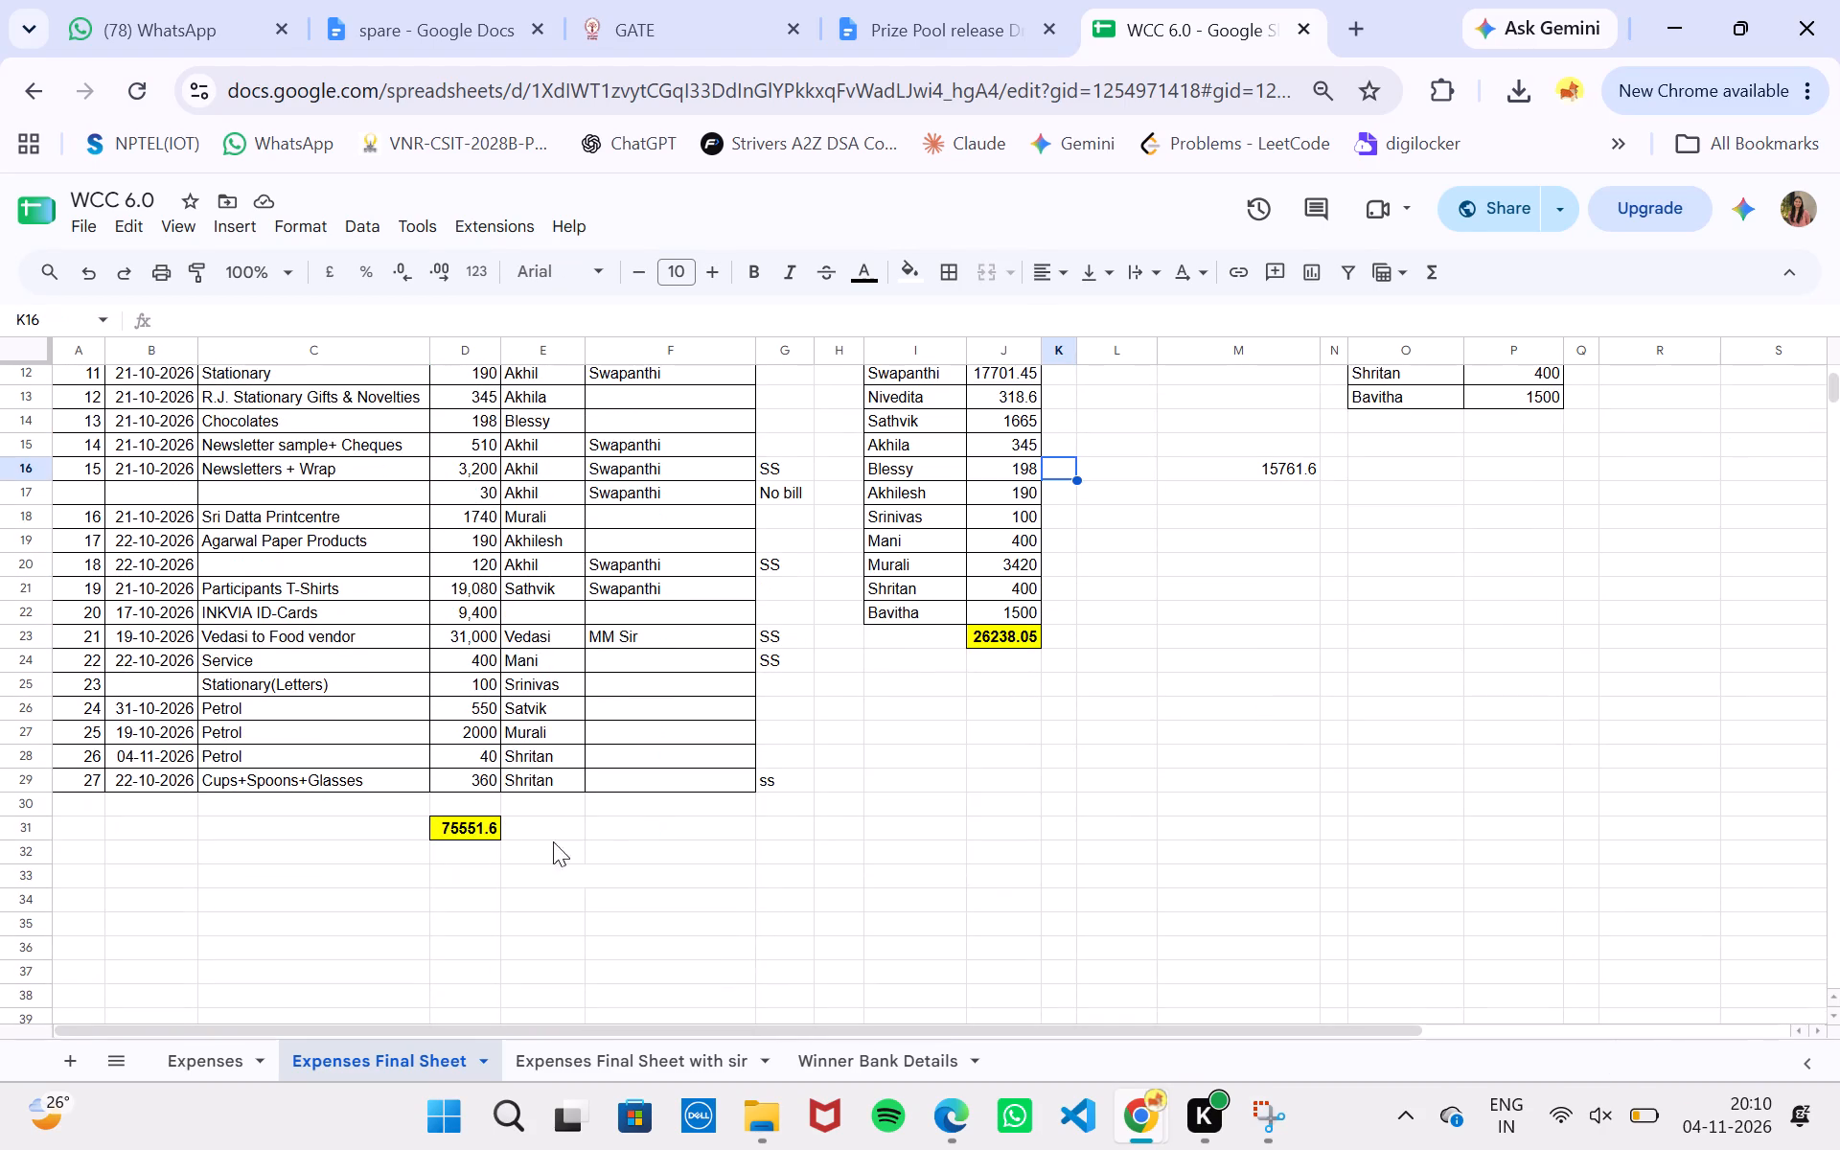
{"action": "left_click", "coordinate": [609, 847]}
{"action": "double_click", "coordinate": [459, 822]}
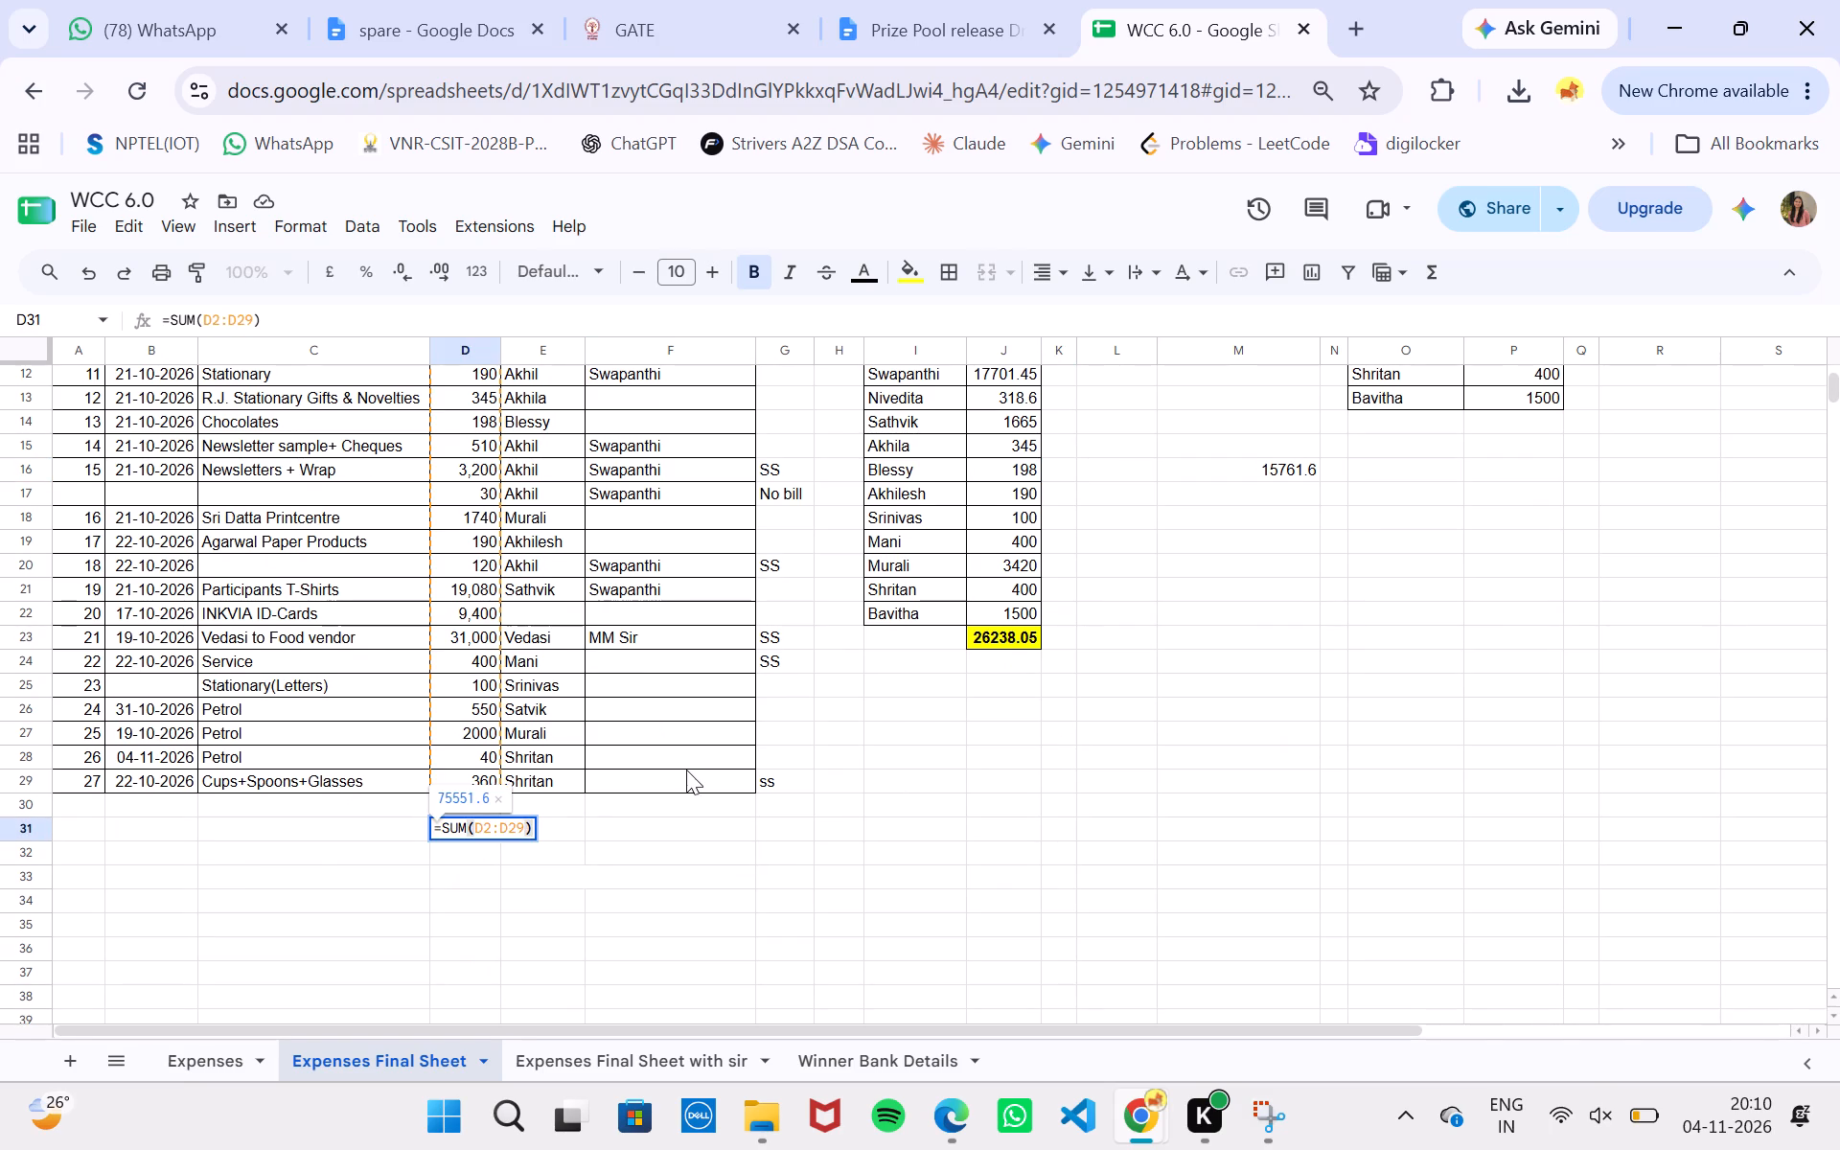
{"action": "scroll", "coordinate": [686, 770], "scroll_direction": "up", "scroll_amount": 5}
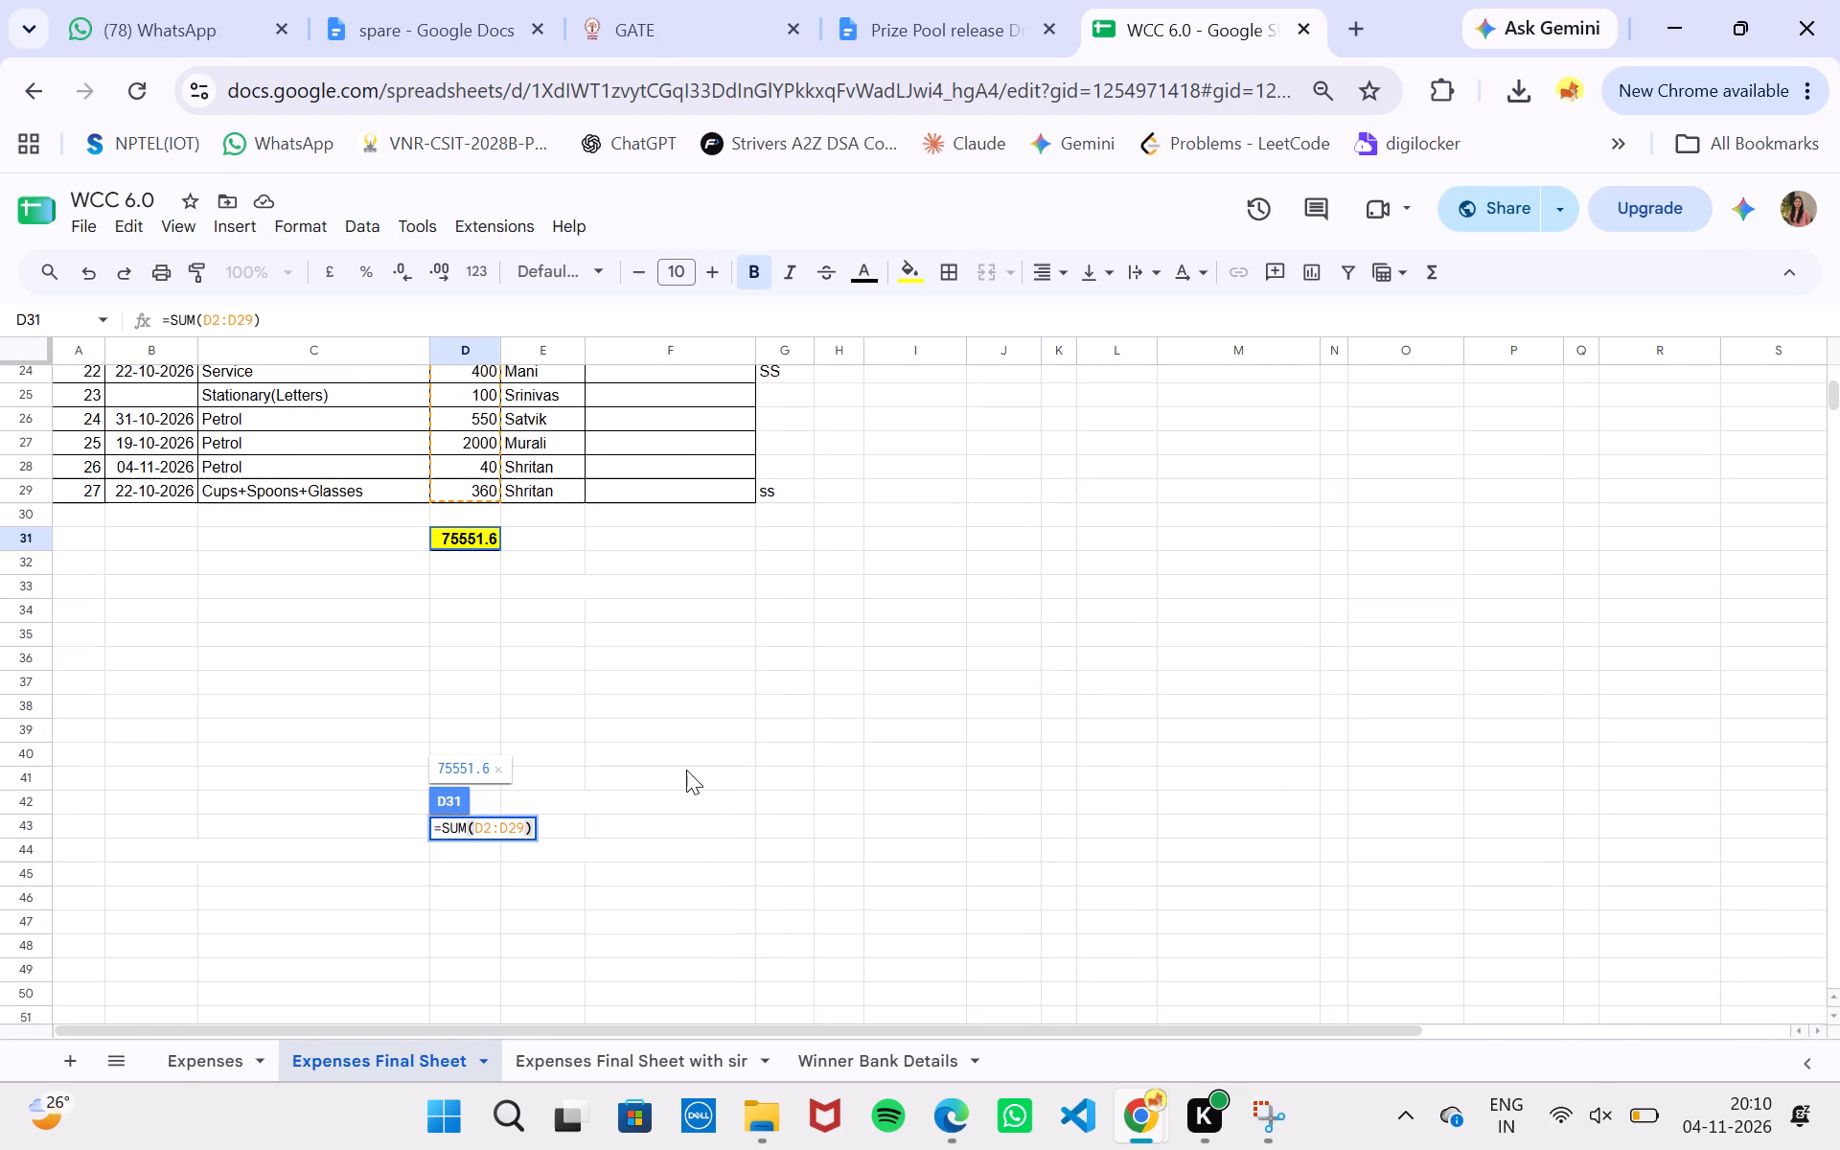
{"action": "left_click", "coordinate": [686, 770]}
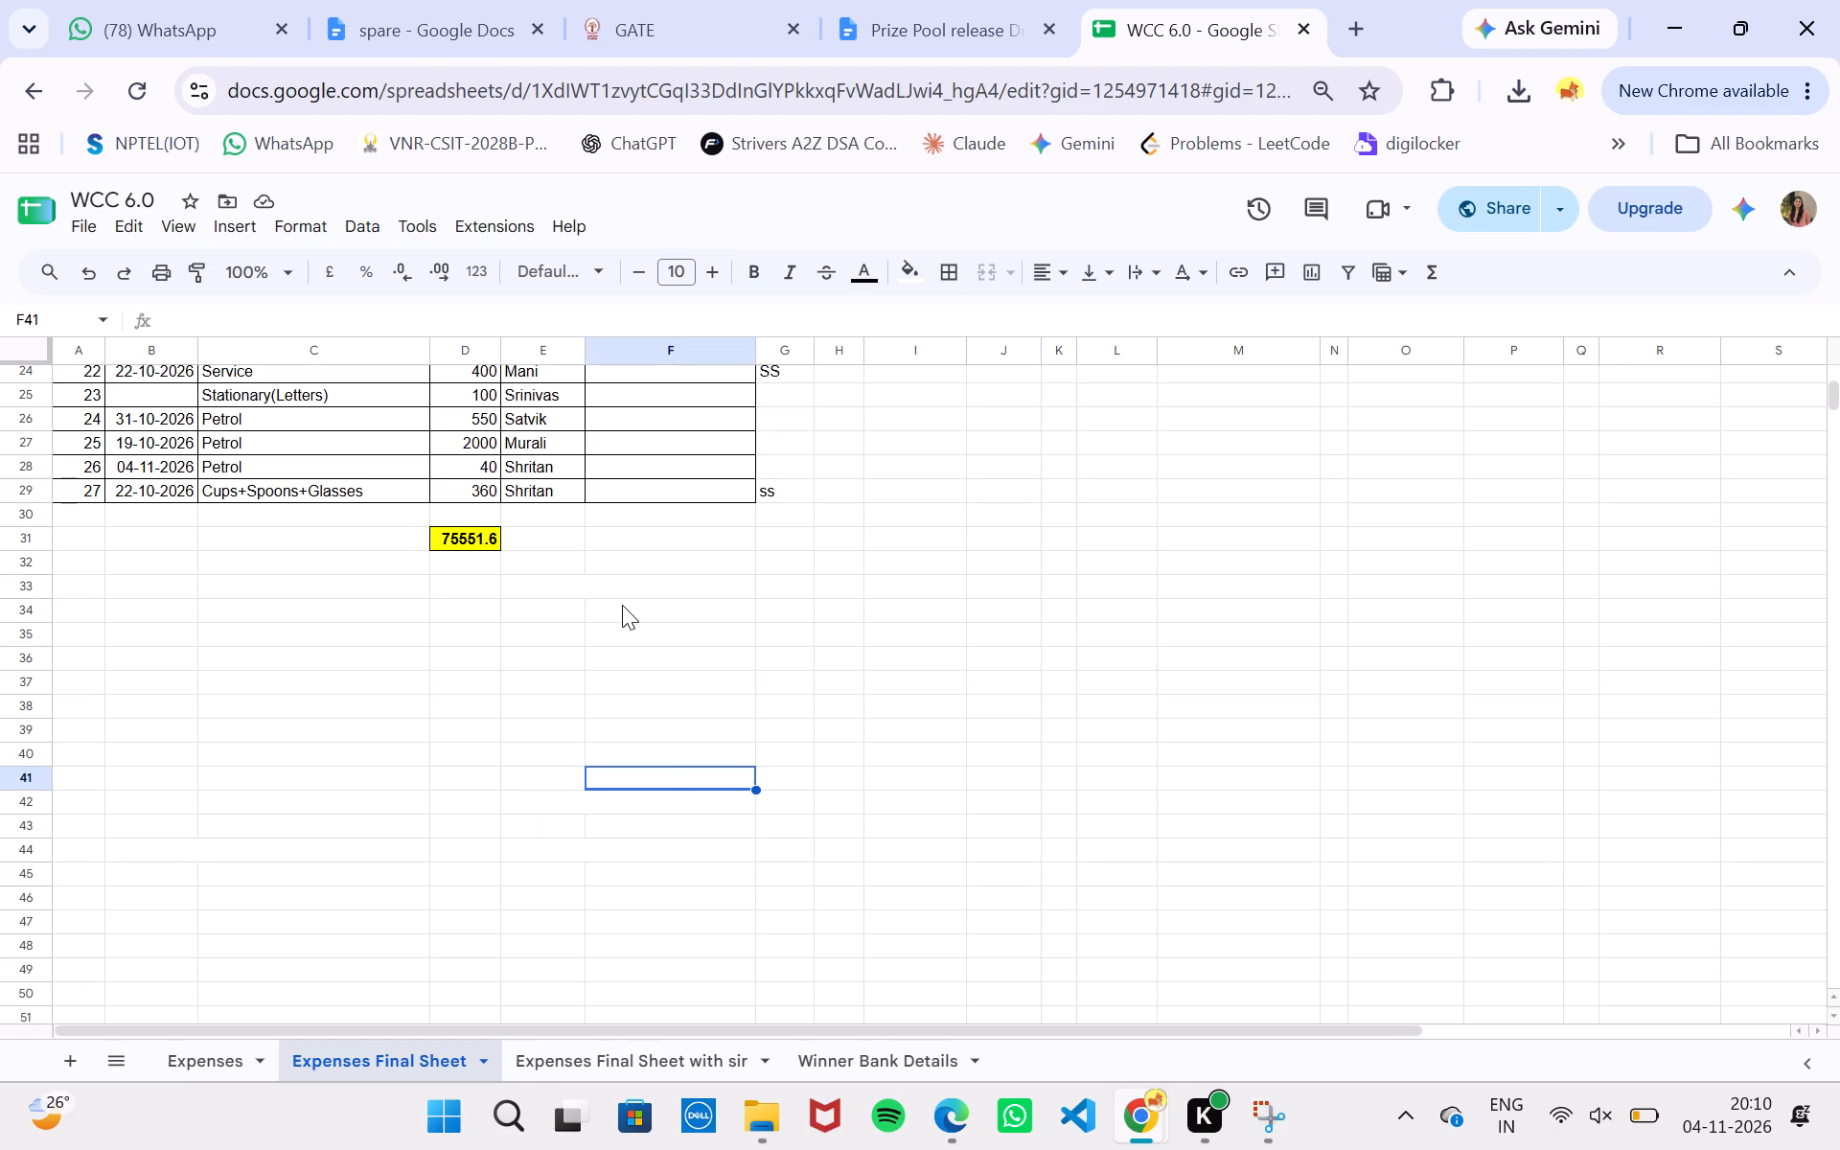
{"action": "double_click", "coordinate": [624, 568]}
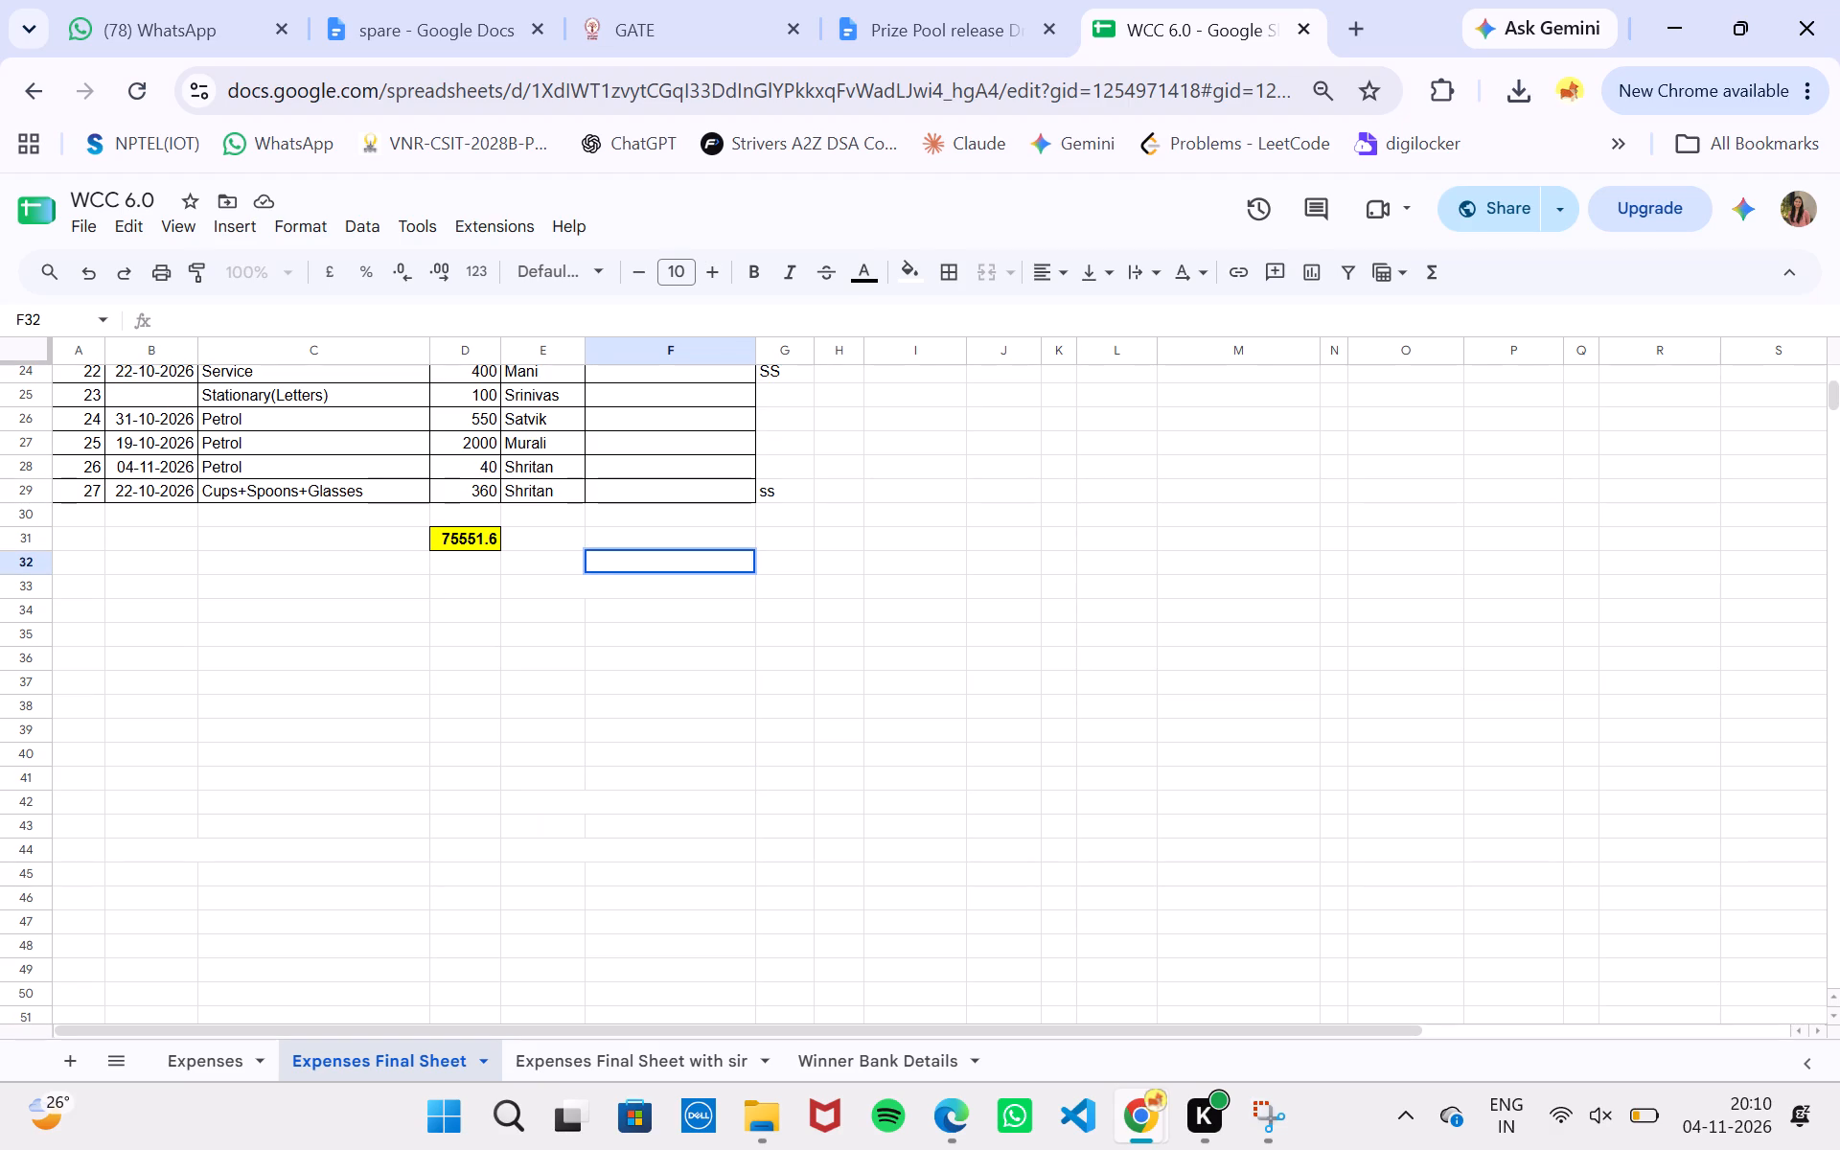
{"action": "left_click", "coordinate": [936, 550]}
{"action": "scroll", "coordinate": [936, 550], "scroll_direction": "up", "scroll_amount": 3}
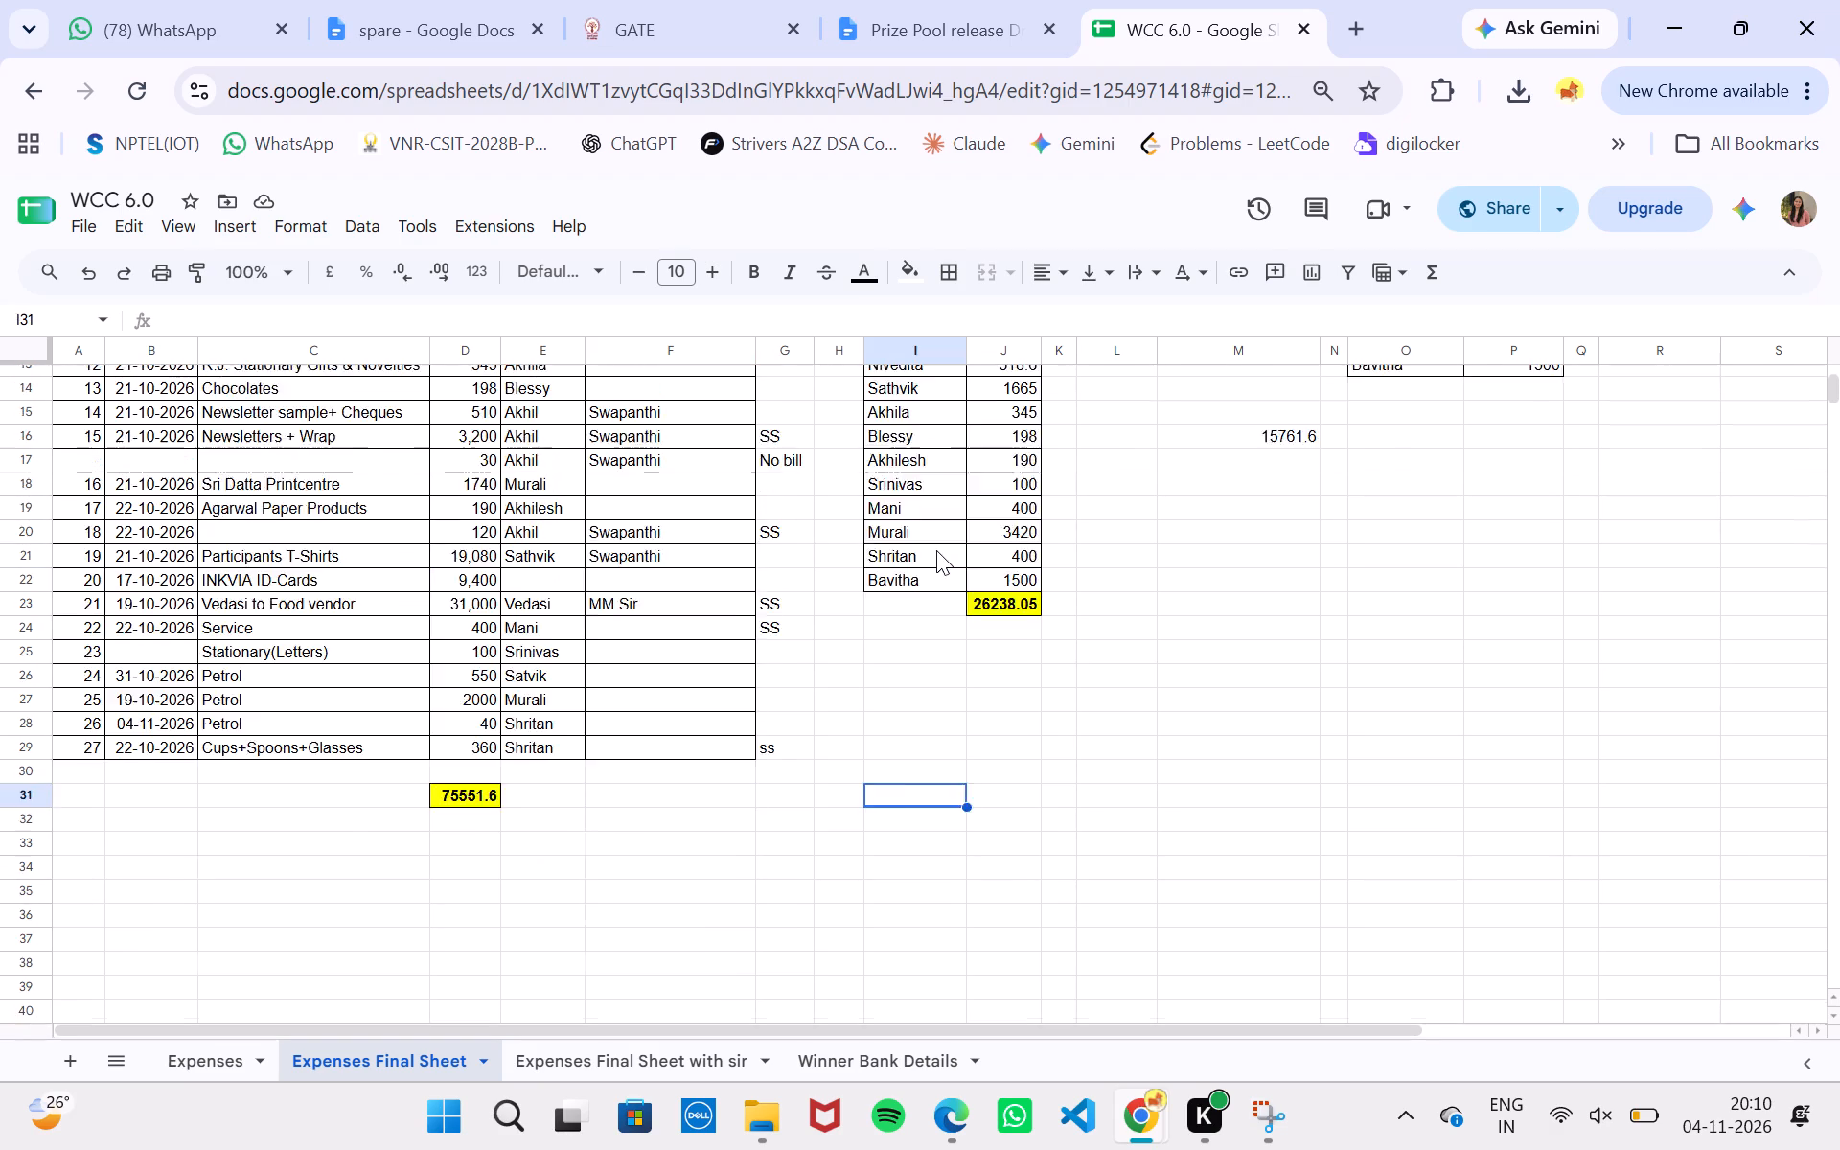
{"action": "scroll", "coordinate": [936, 550], "scroll_direction": "up", "scroll_amount": 4}
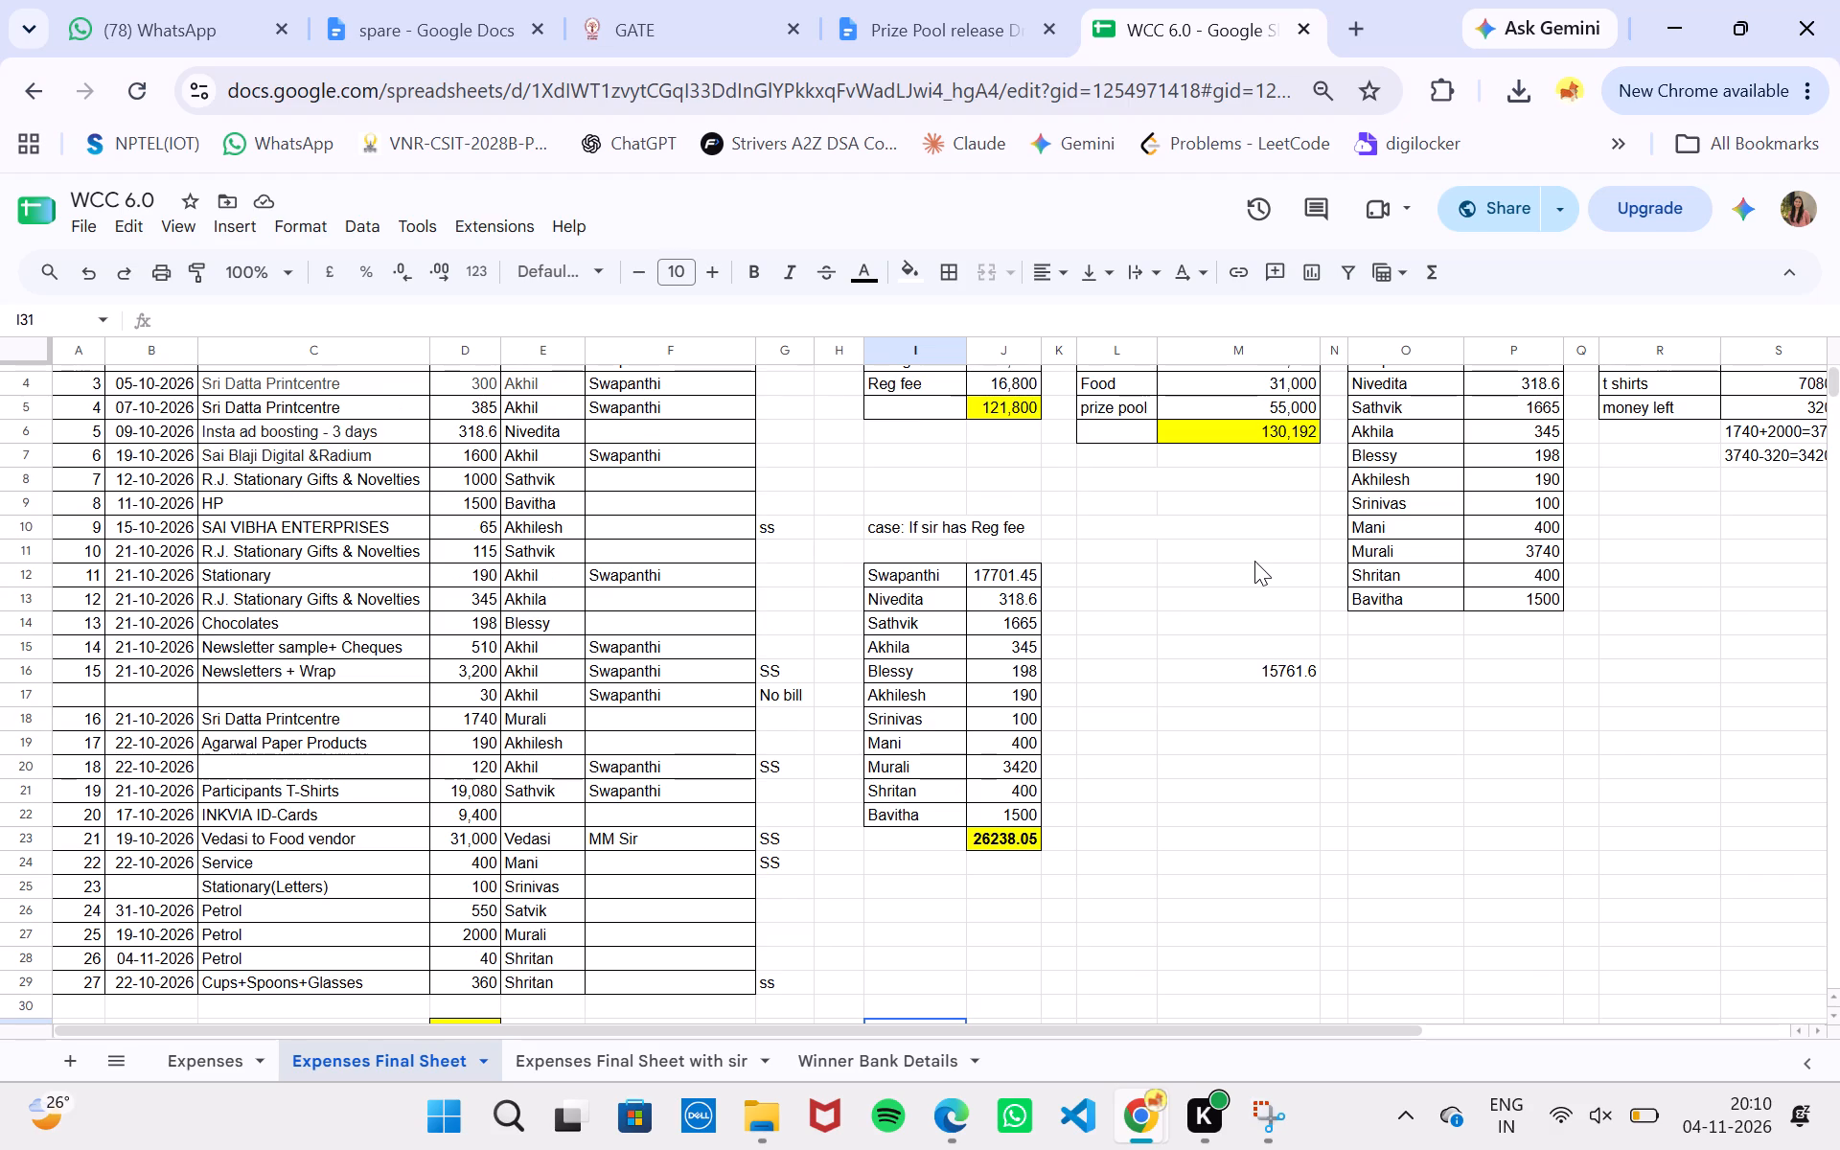
{"action": "scroll", "coordinate": [1254, 561], "scroll_direction": "down", "scroll_amount": 3}
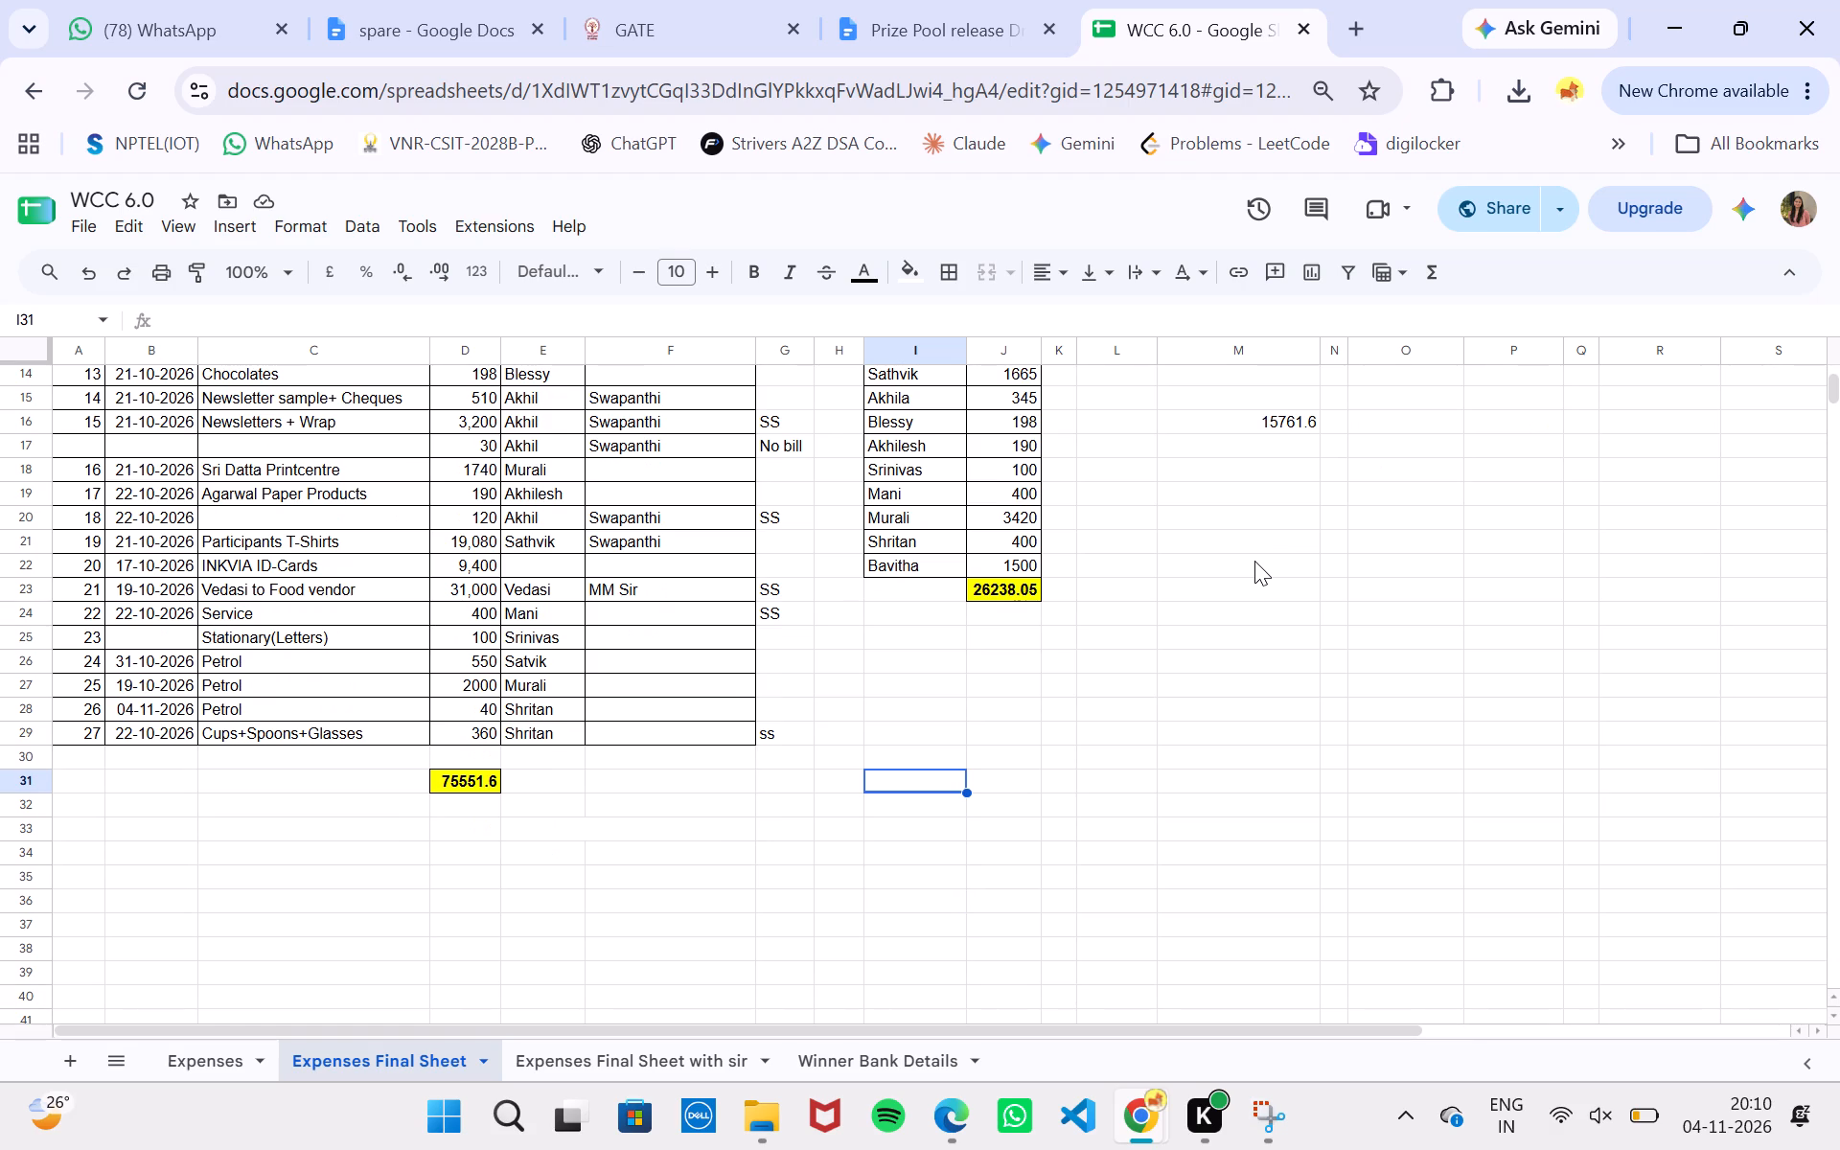
{"action": "scroll", "coordinate": [1254, 561], "scroll_direction": "up", "scroll_amount": 4}
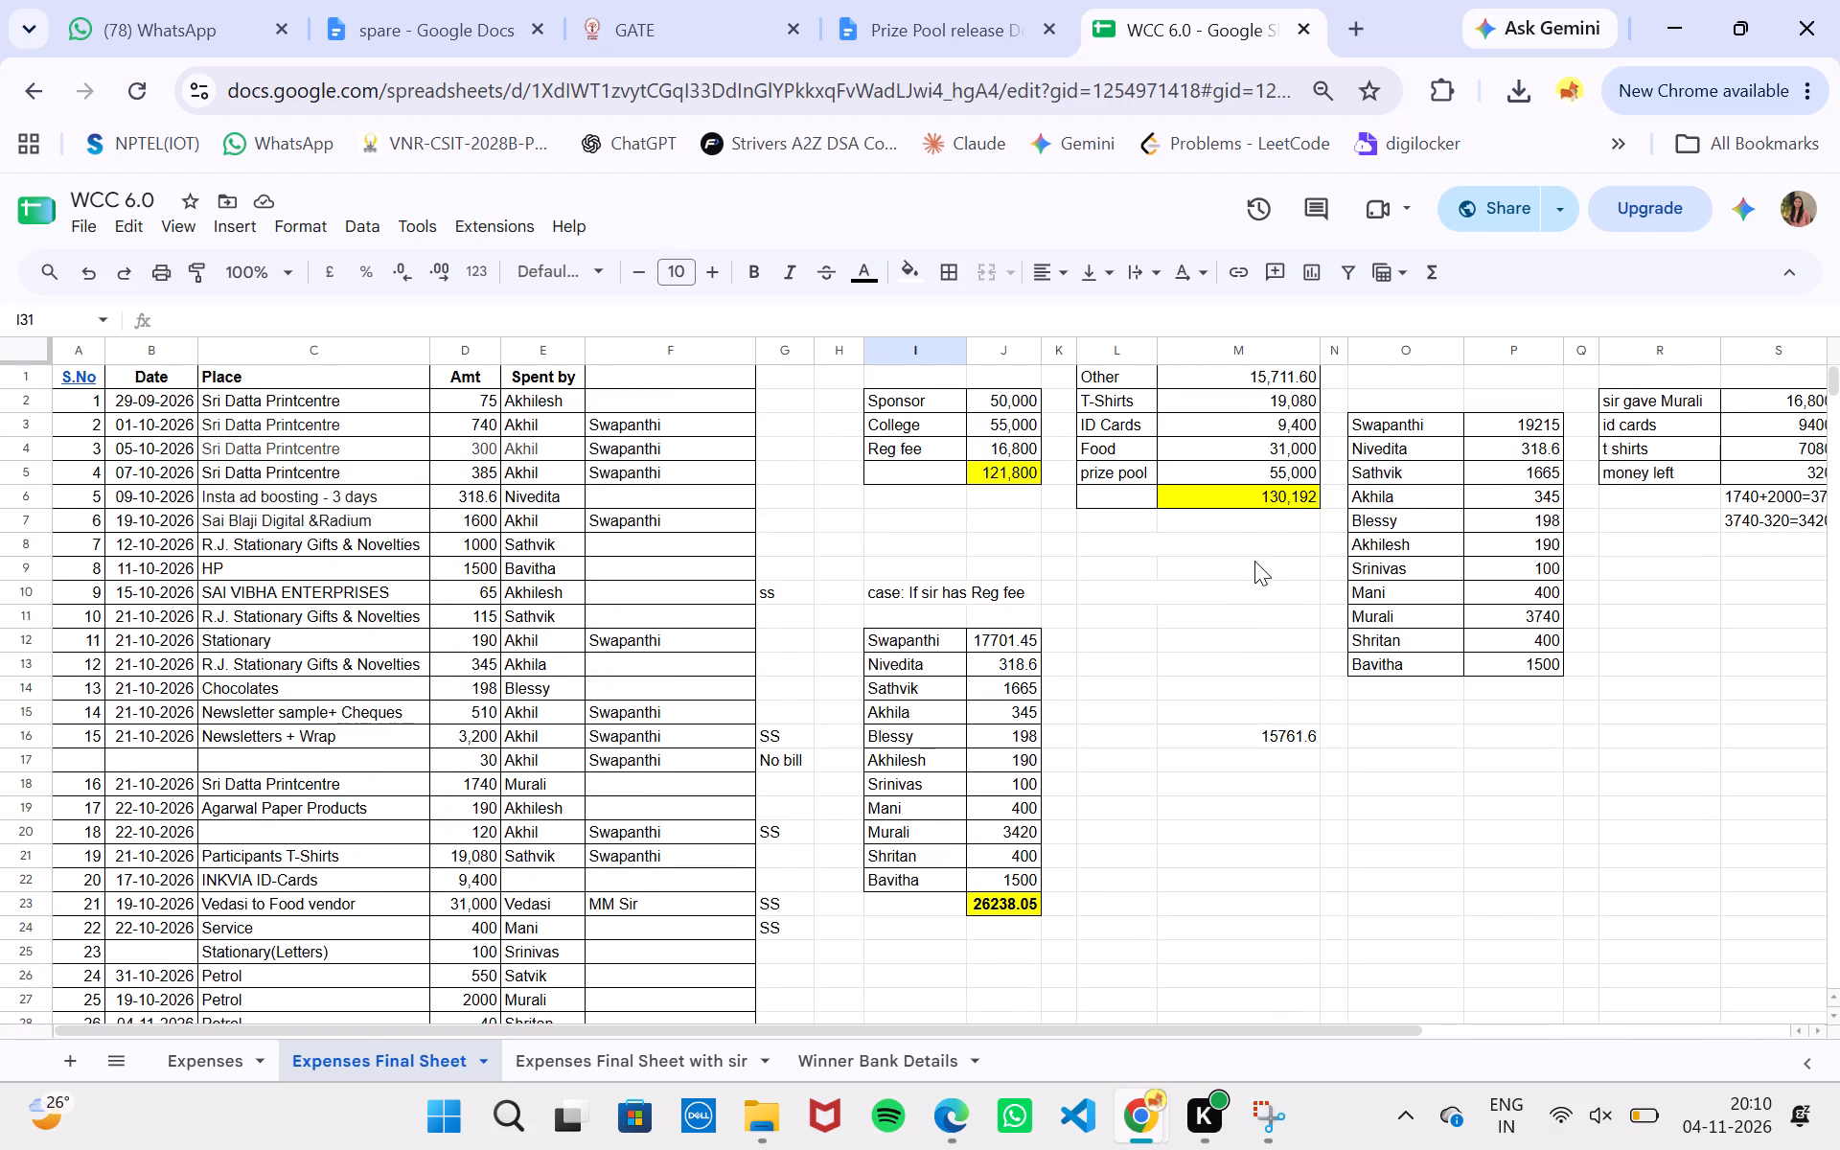
{"action": "scroll", "coordinate": [1225, 603], "scroll_direction": "up", "scroll_amount": 1}
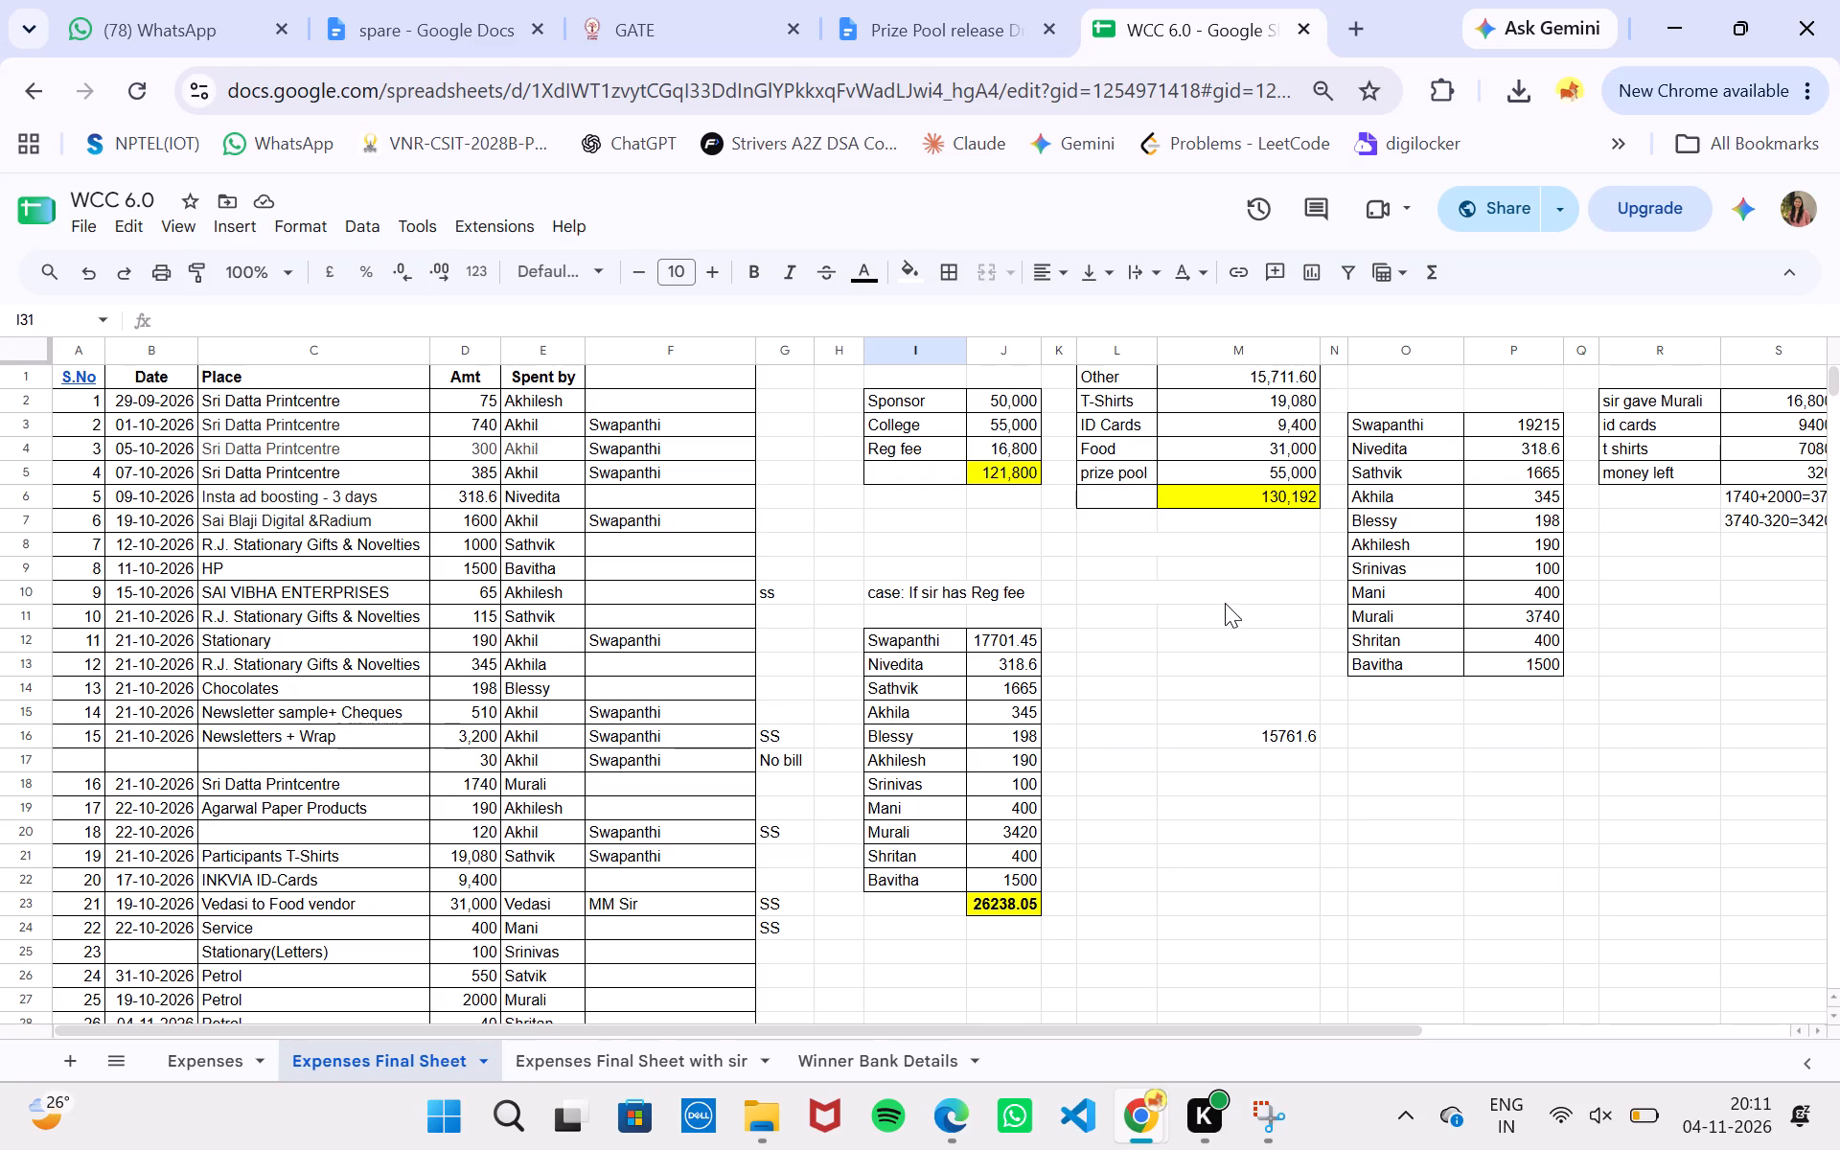
Make the food vendor, participants T-shirts and ID-cards amounts in D21:D23 bold.
{"action": "scroll", "coordinate": [1223, 676], "scroll_direction": "down", "scroll_amount": 1}
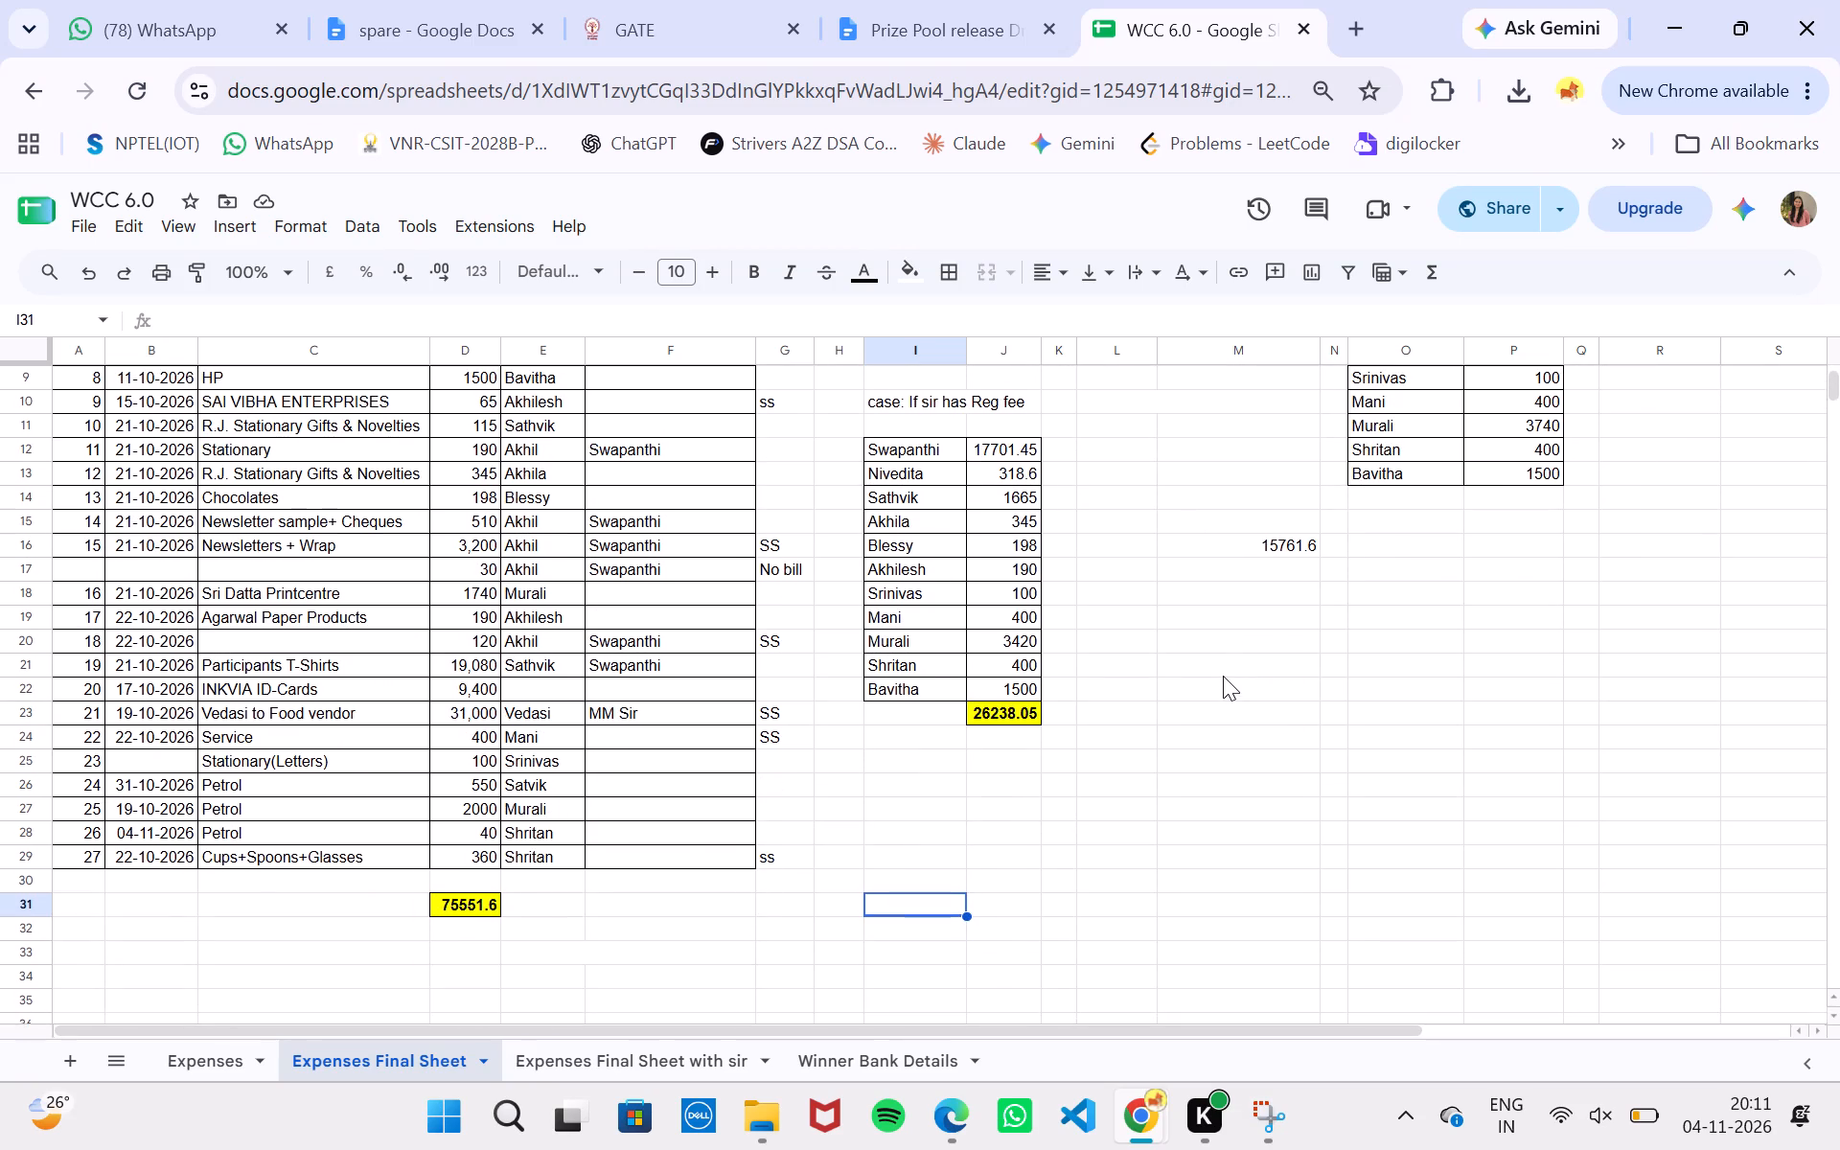
{"action": "left_click", "coordinate": [472, 715]}
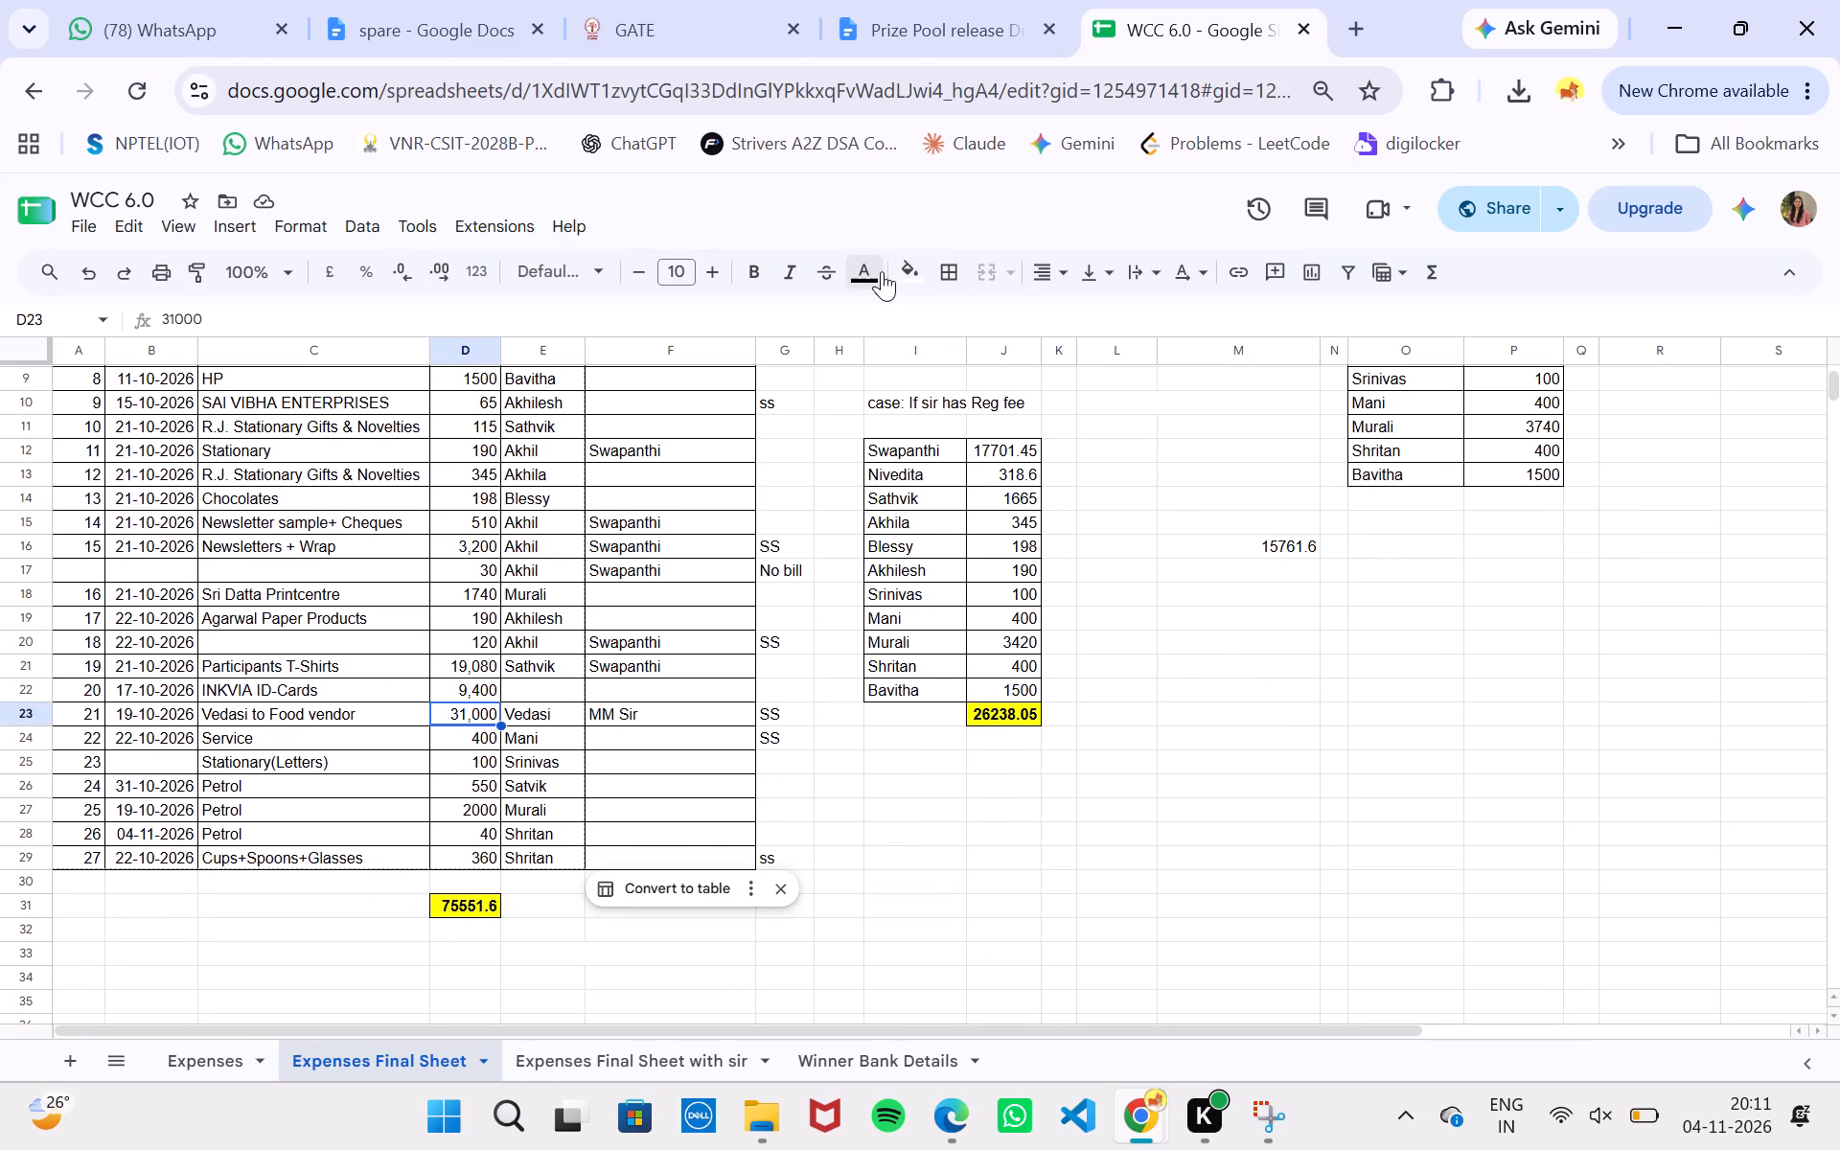
{"action": "left_click", "coordinate": [765, 263]}
{"action": "scroll", "coordinate": [691, 568], "scroll_direction": "up", "scroll_amount": 1}
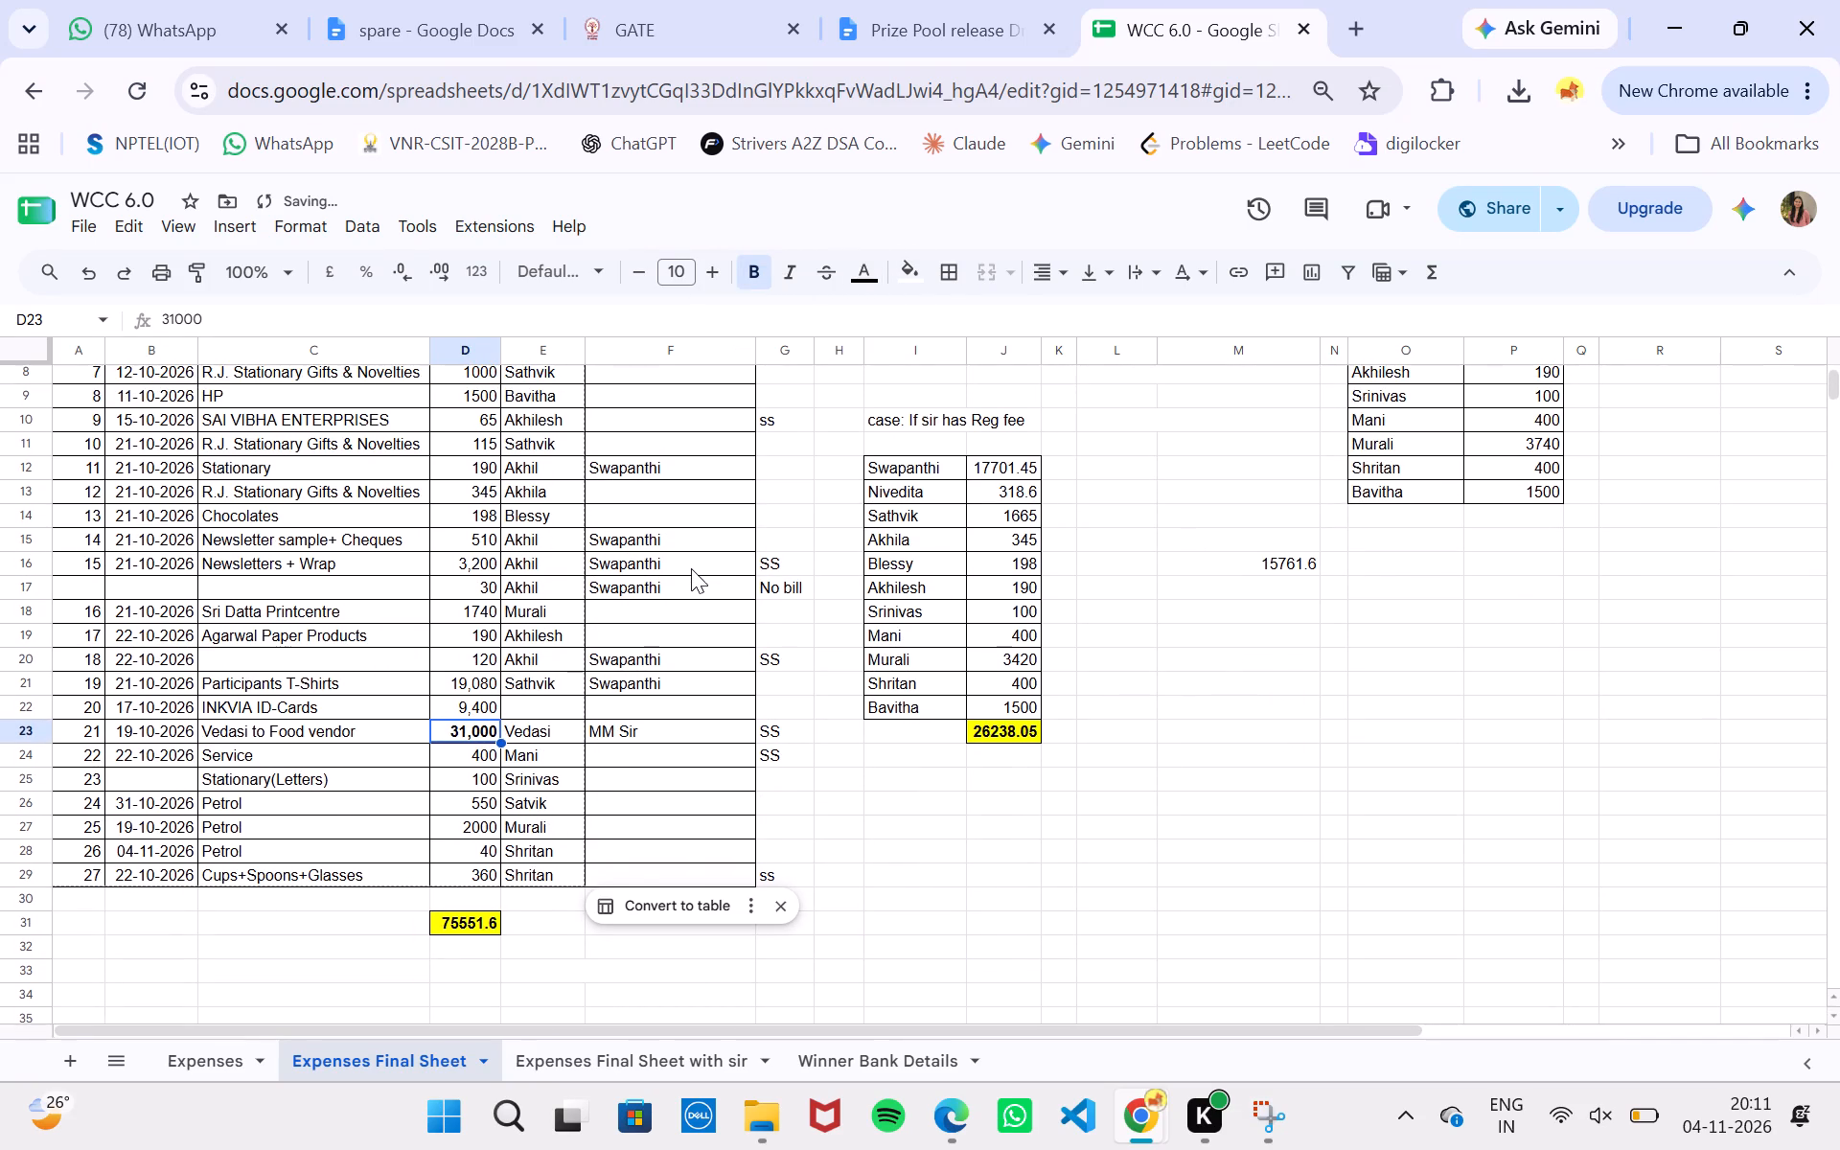
{"action": "left_click", "coordinate": [493, 680]}
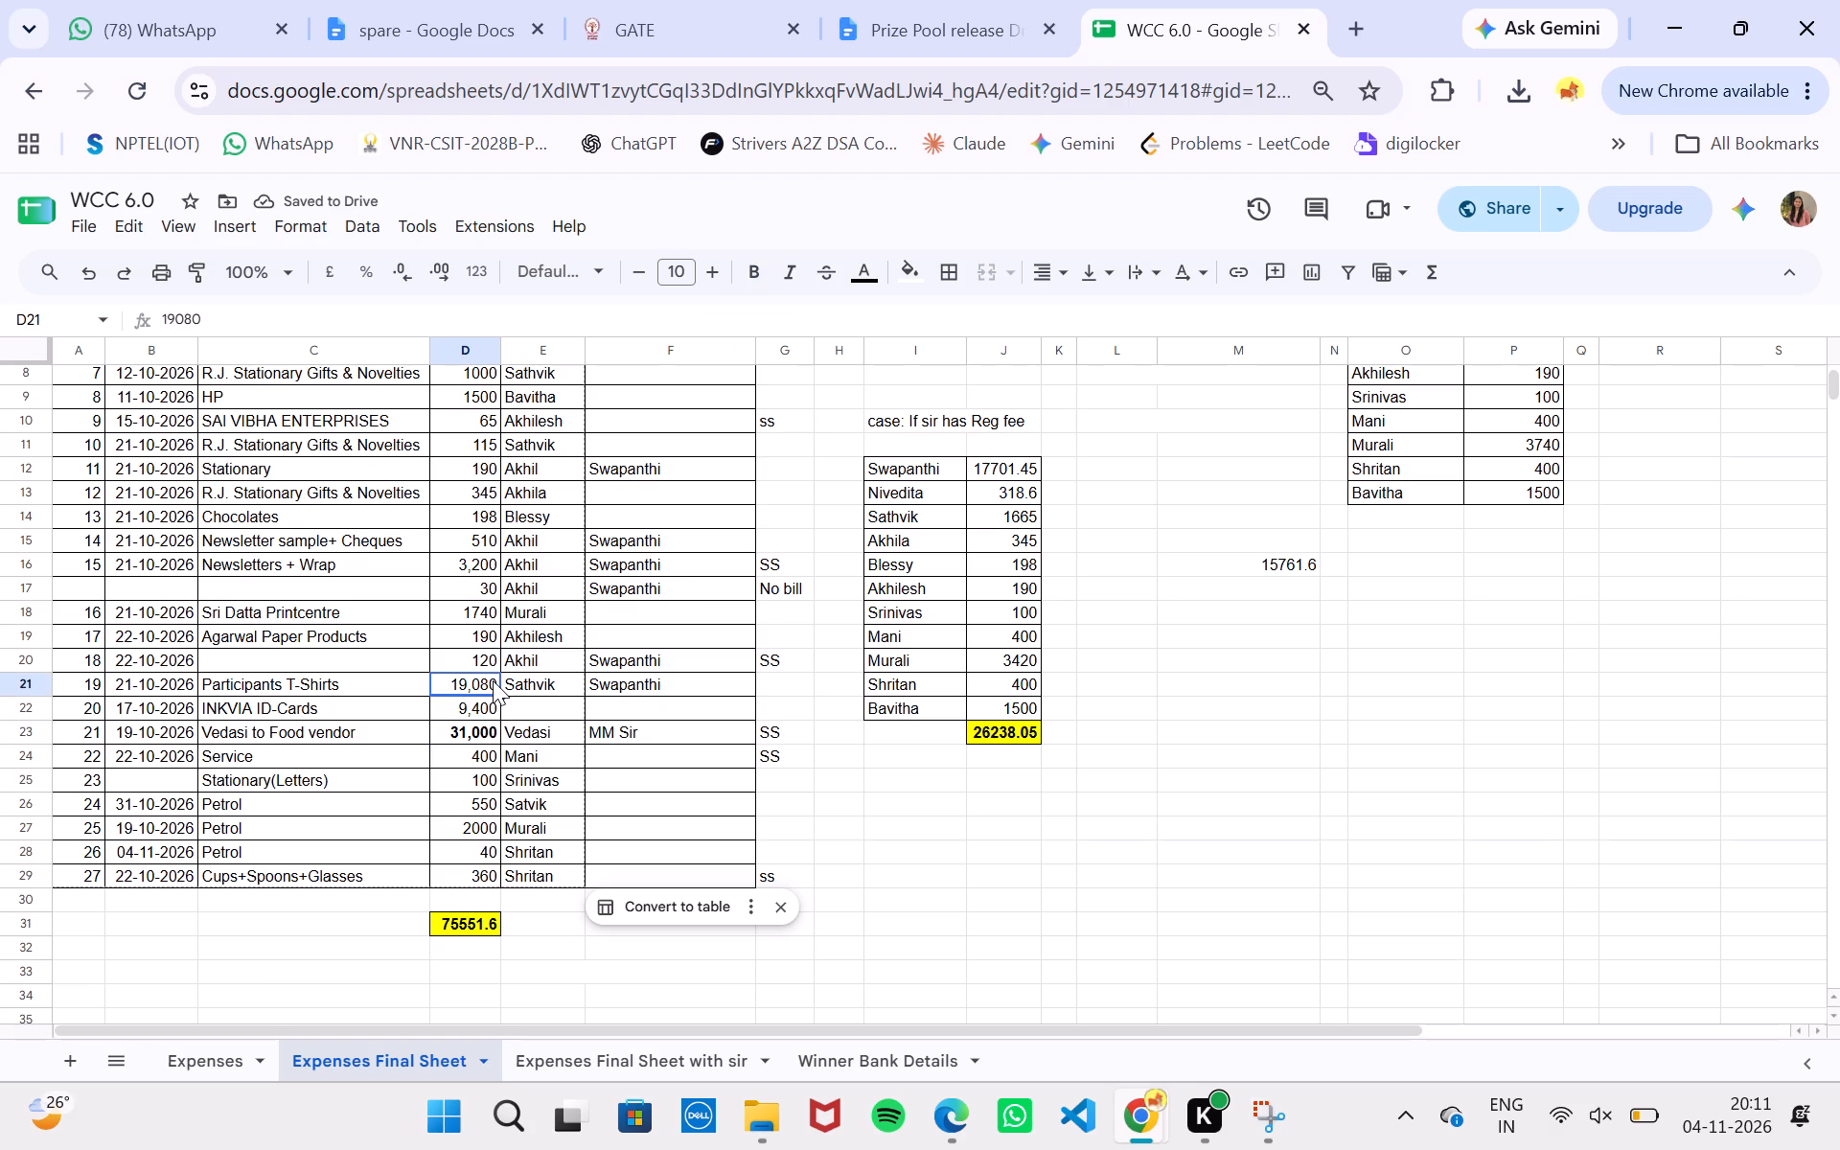
{"action": "key", "text": "ctrl+b"}
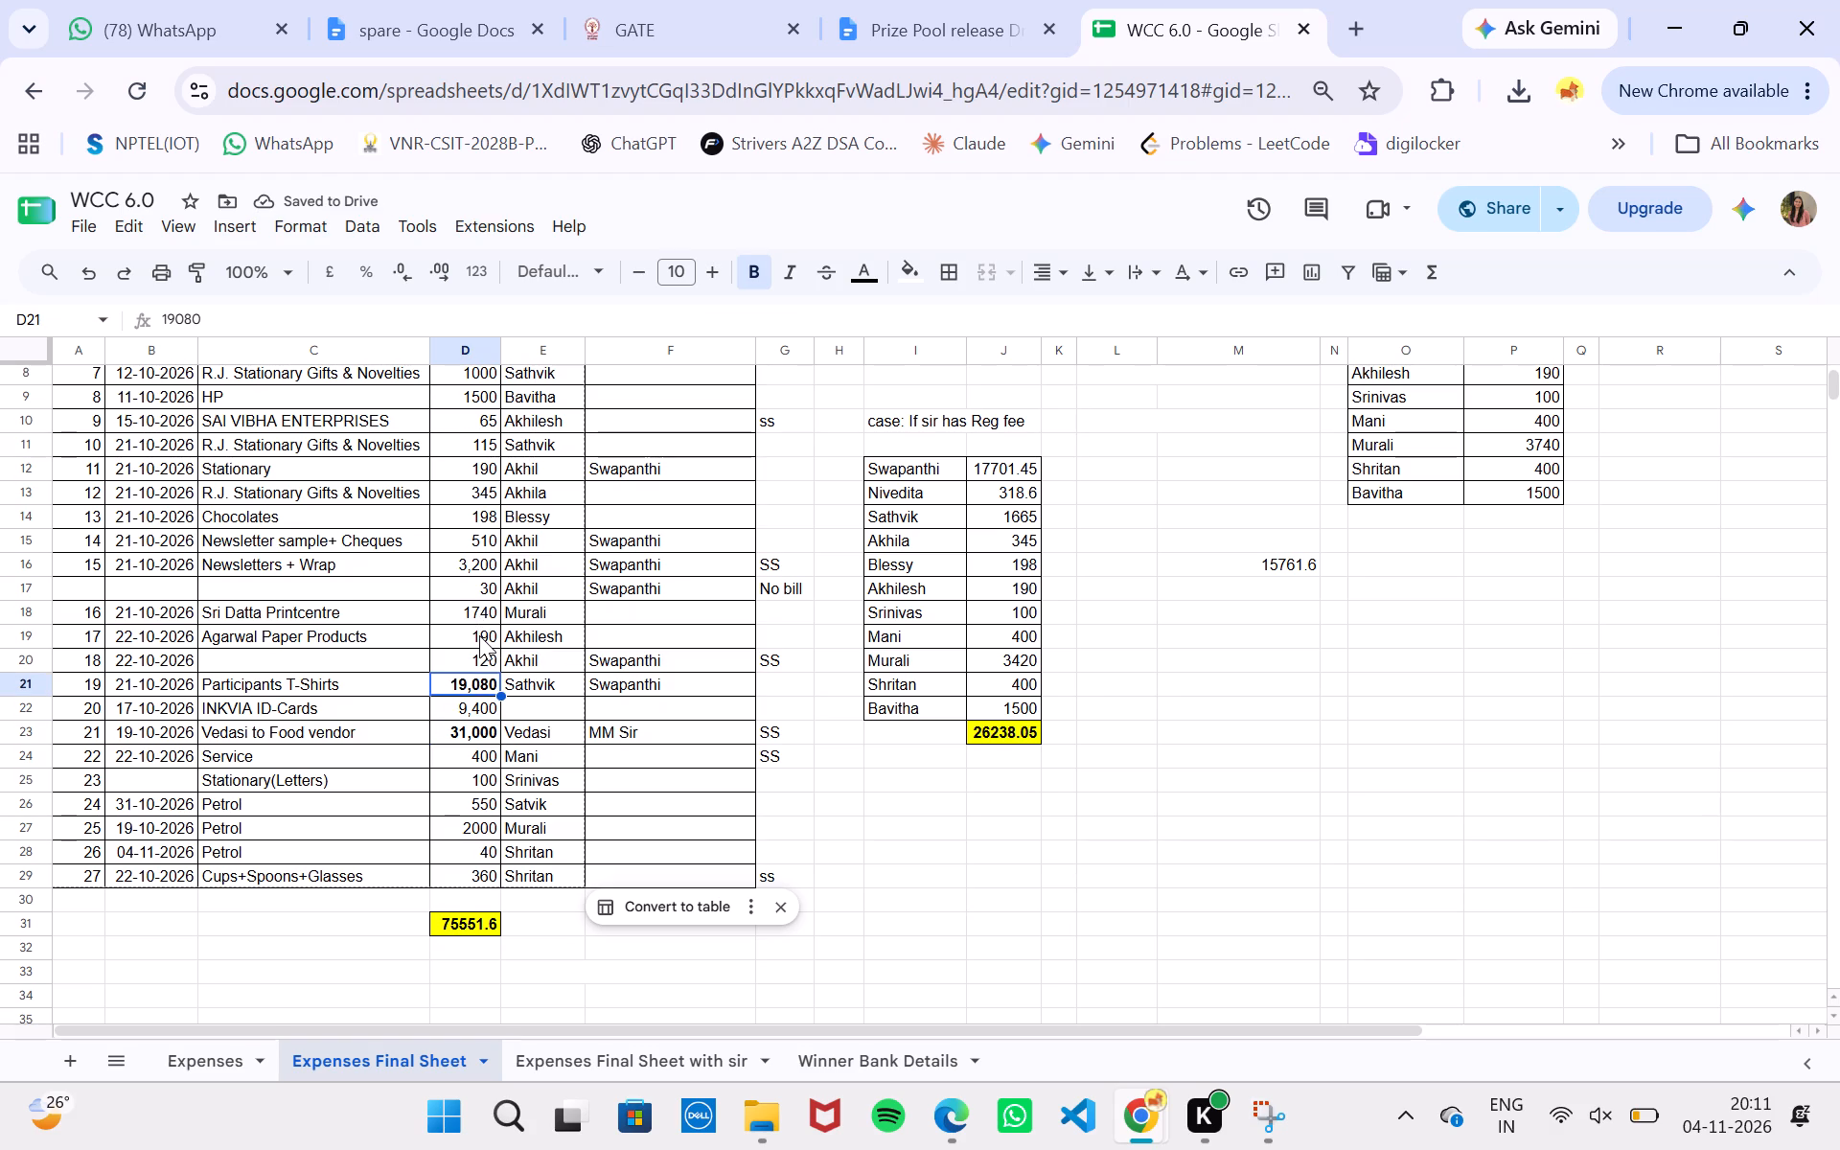
{"action": "double_click", "coordinate": [478, 711]}
{"action": "key", "text": "ctrl+a"}
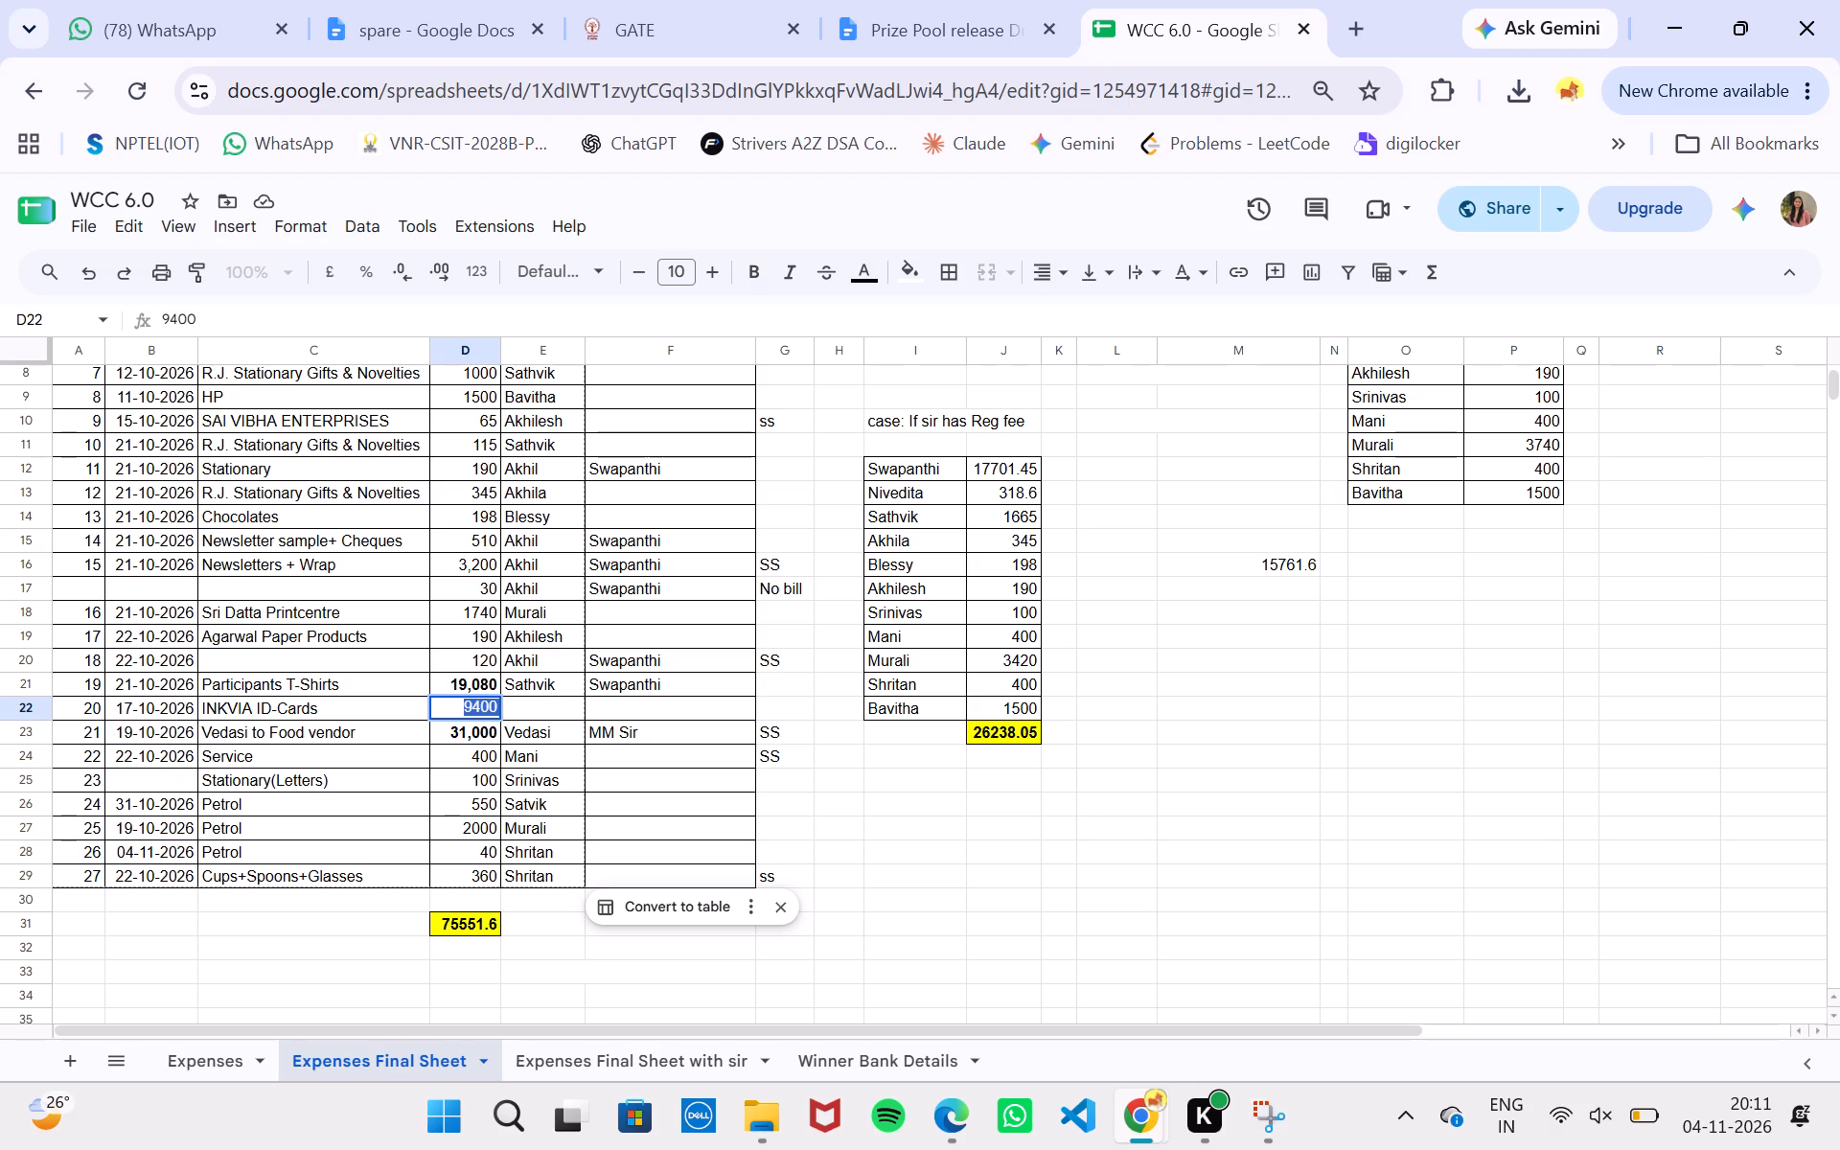
{"action": "key", "text": "ctrl+b"}
{"action": "left_click", "coordinate": [903, 819]}
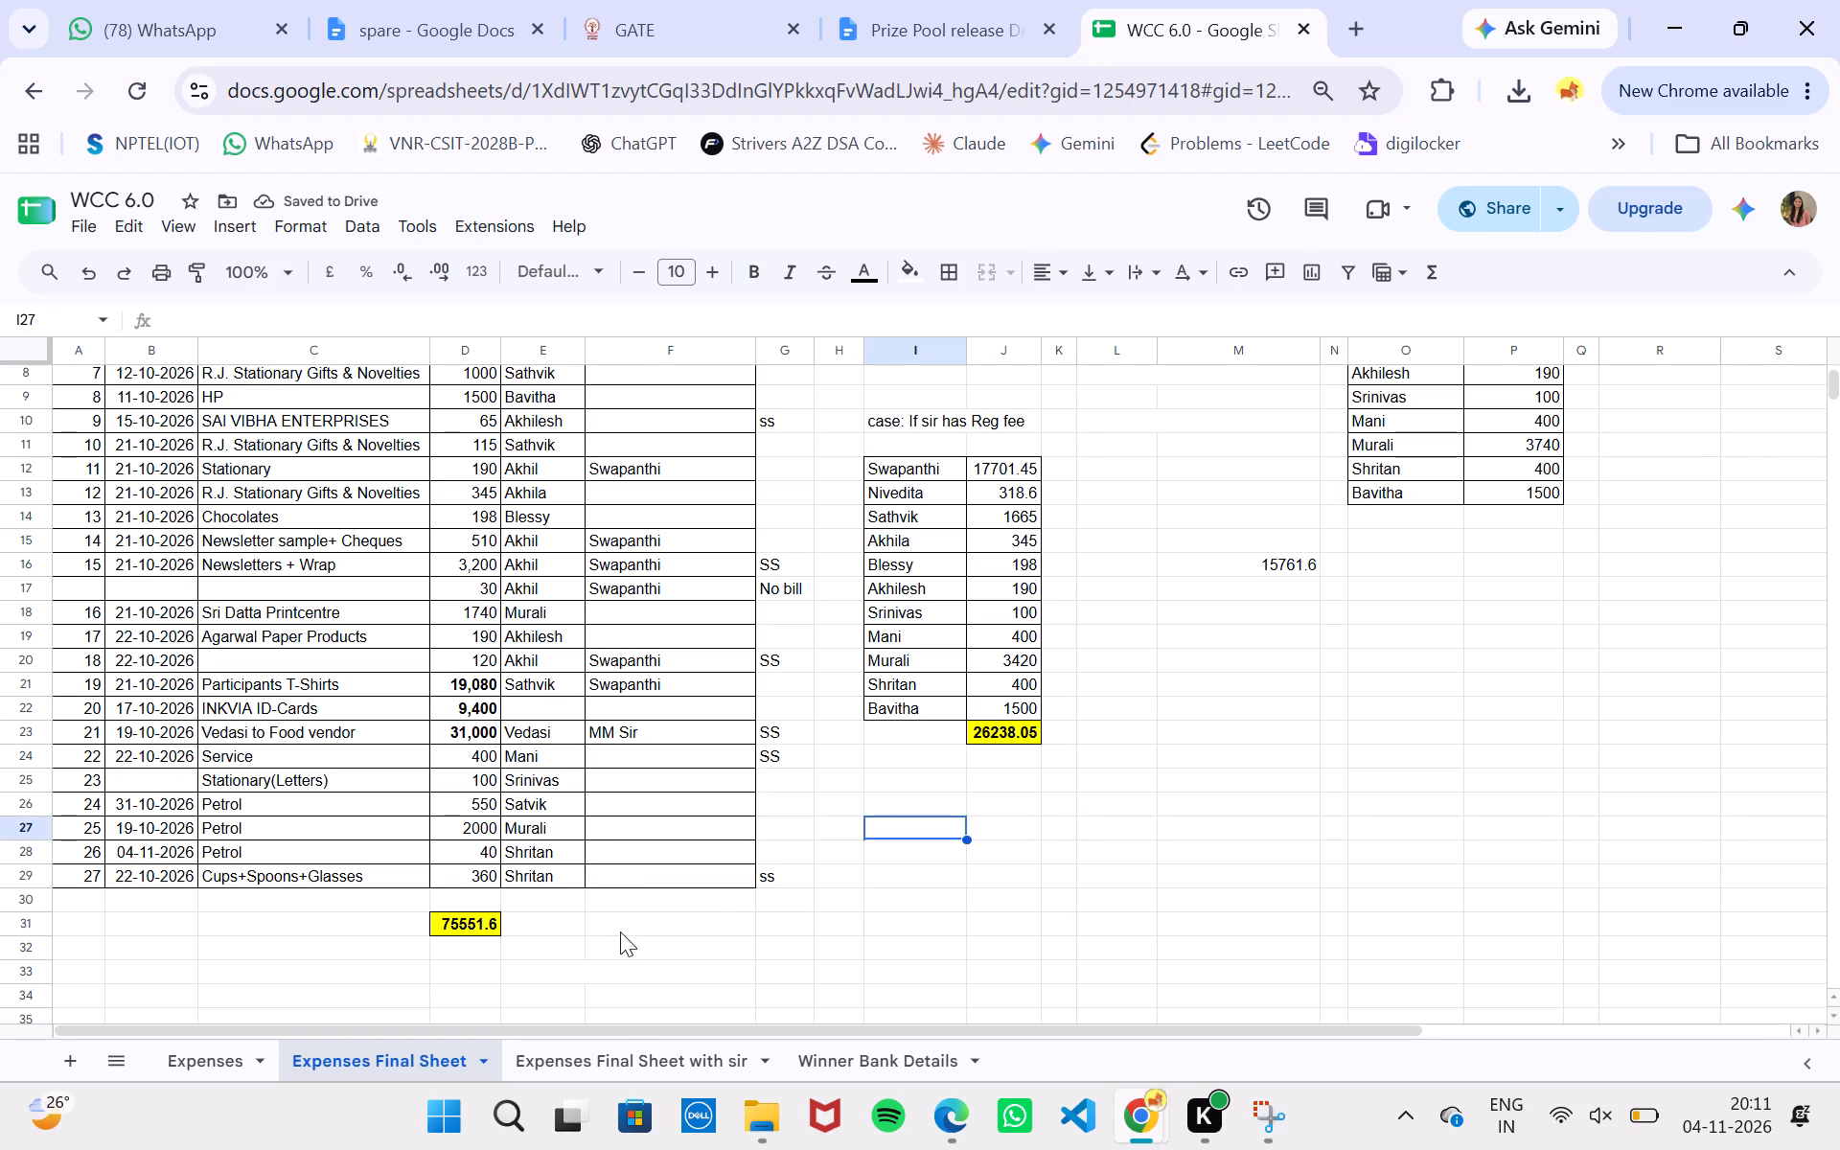
Enter a SUM formula in F31 that adds the bold amounts D21:D23.
{"action": "left_click", "coordinate": [640, 917]}
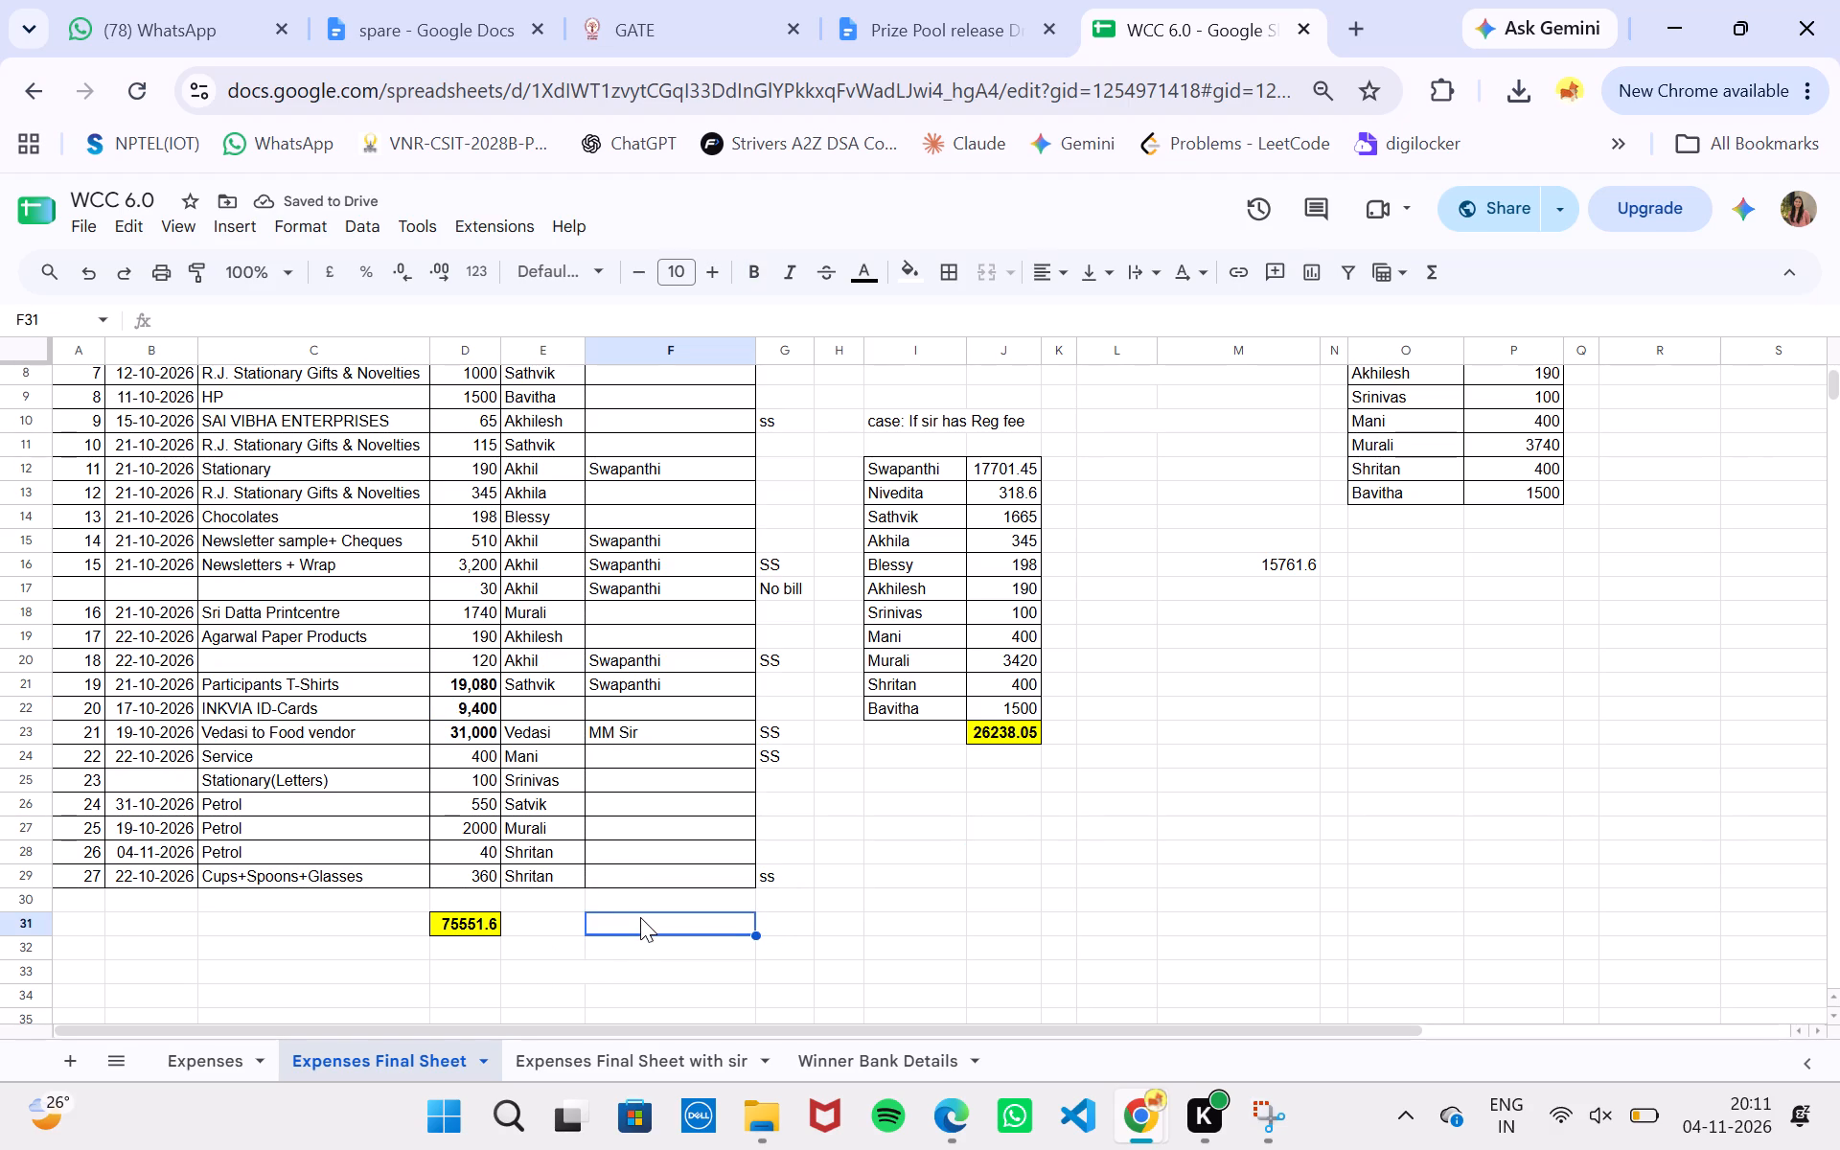
{"action": "type", "text": "=sum("}
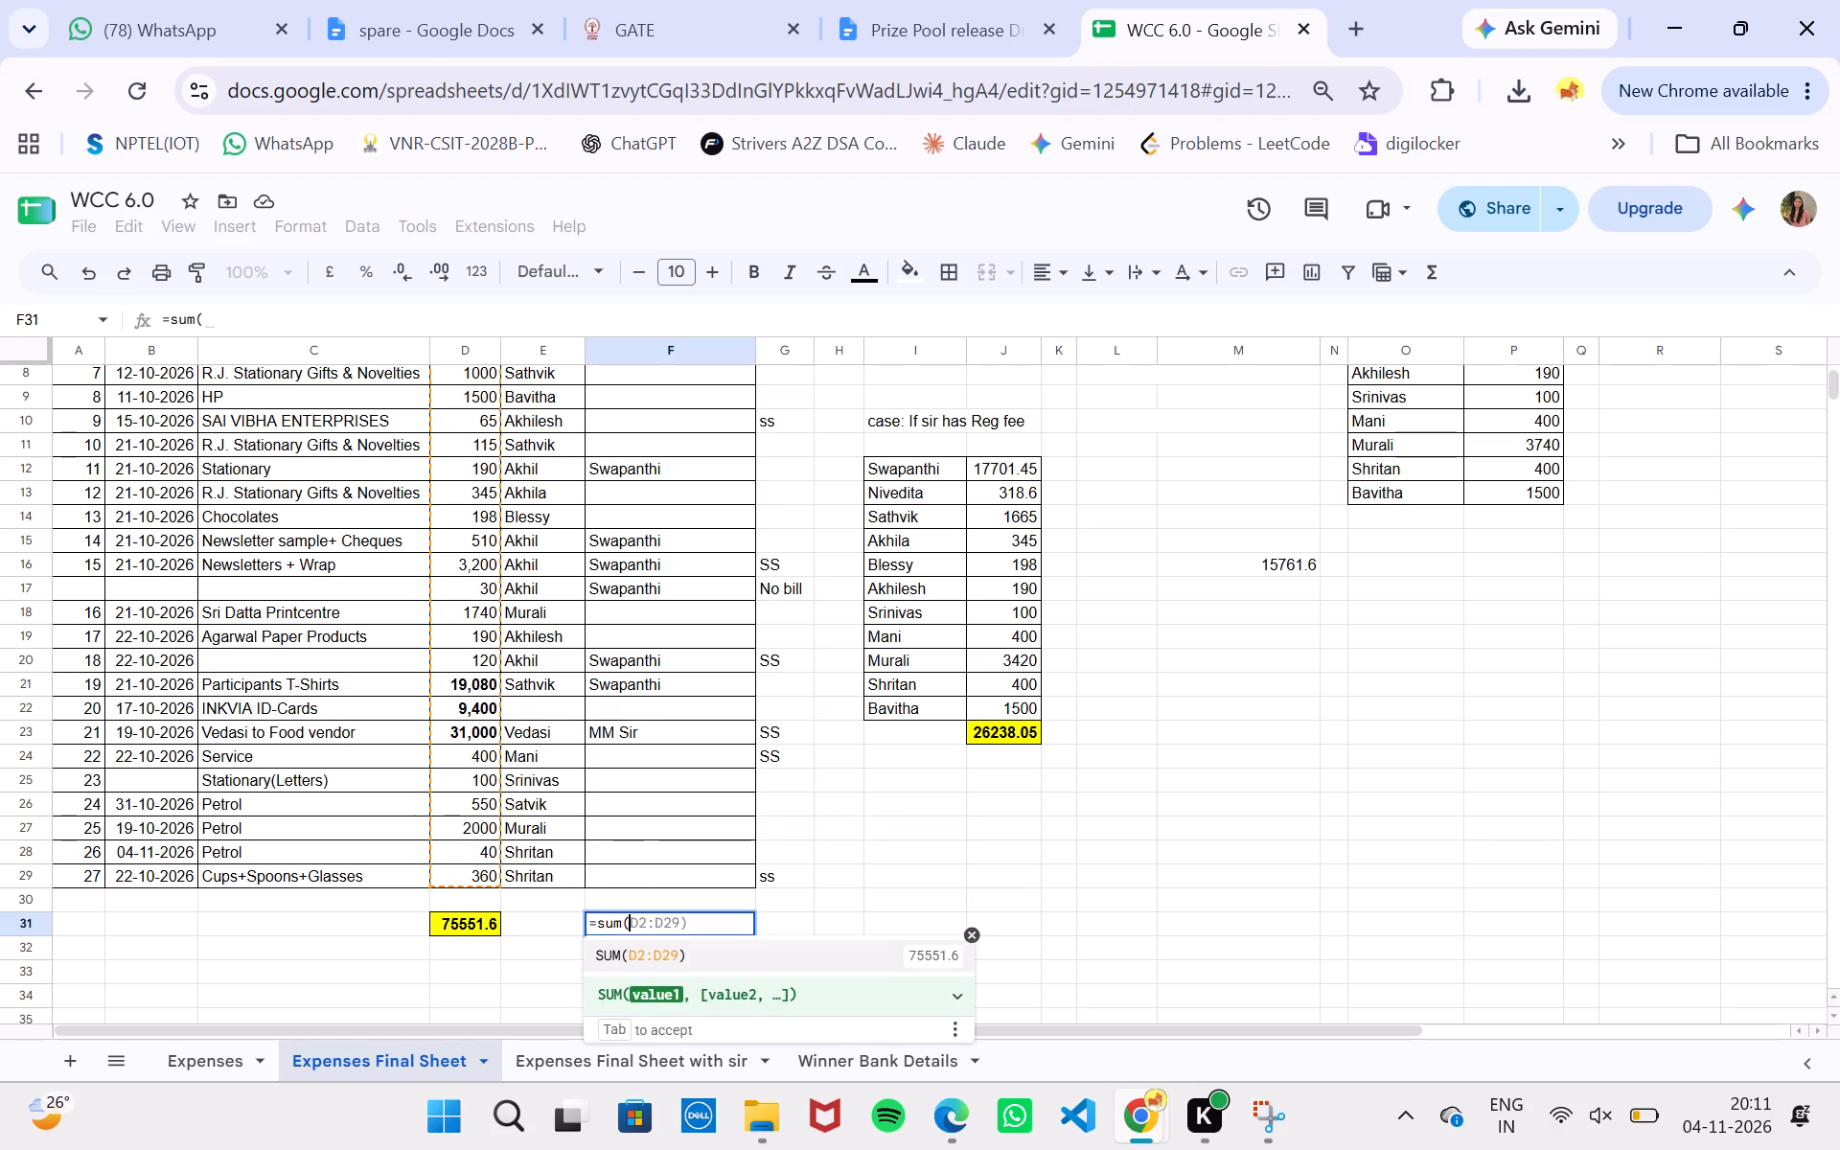
{"action": "left_click_drag", "start_coordinate": [479, 681], "coordinate": [487, 730]}
{"action": "key", "text": "shift+parenright"}
{"action": "key", "text": "Return"}
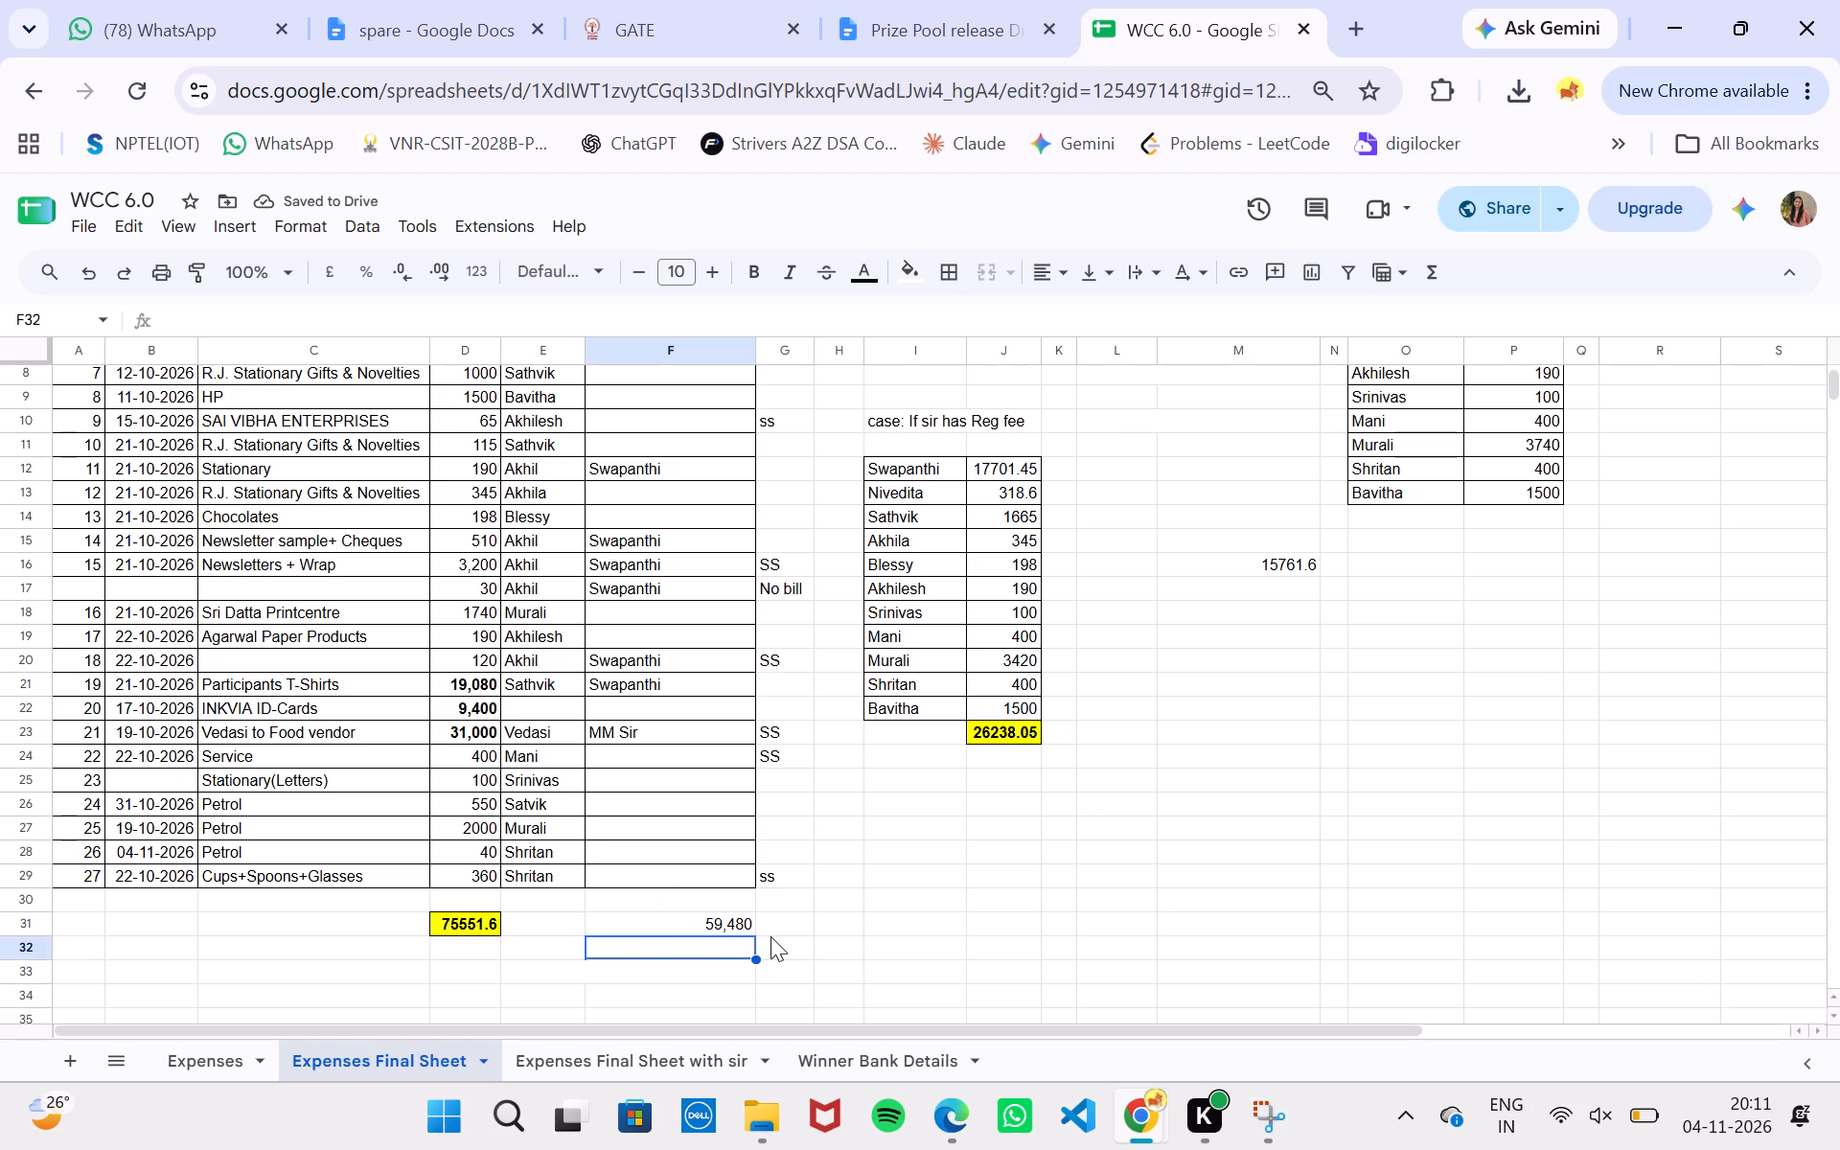
Rebuild the M16 sum formula as =sum(D2:D20,D24:D29), leaving out the three bold amounts.
{"action": "scroll", "coordinate": [1050, 834], "scroll_direction": "up", "scroll_amount": 3}
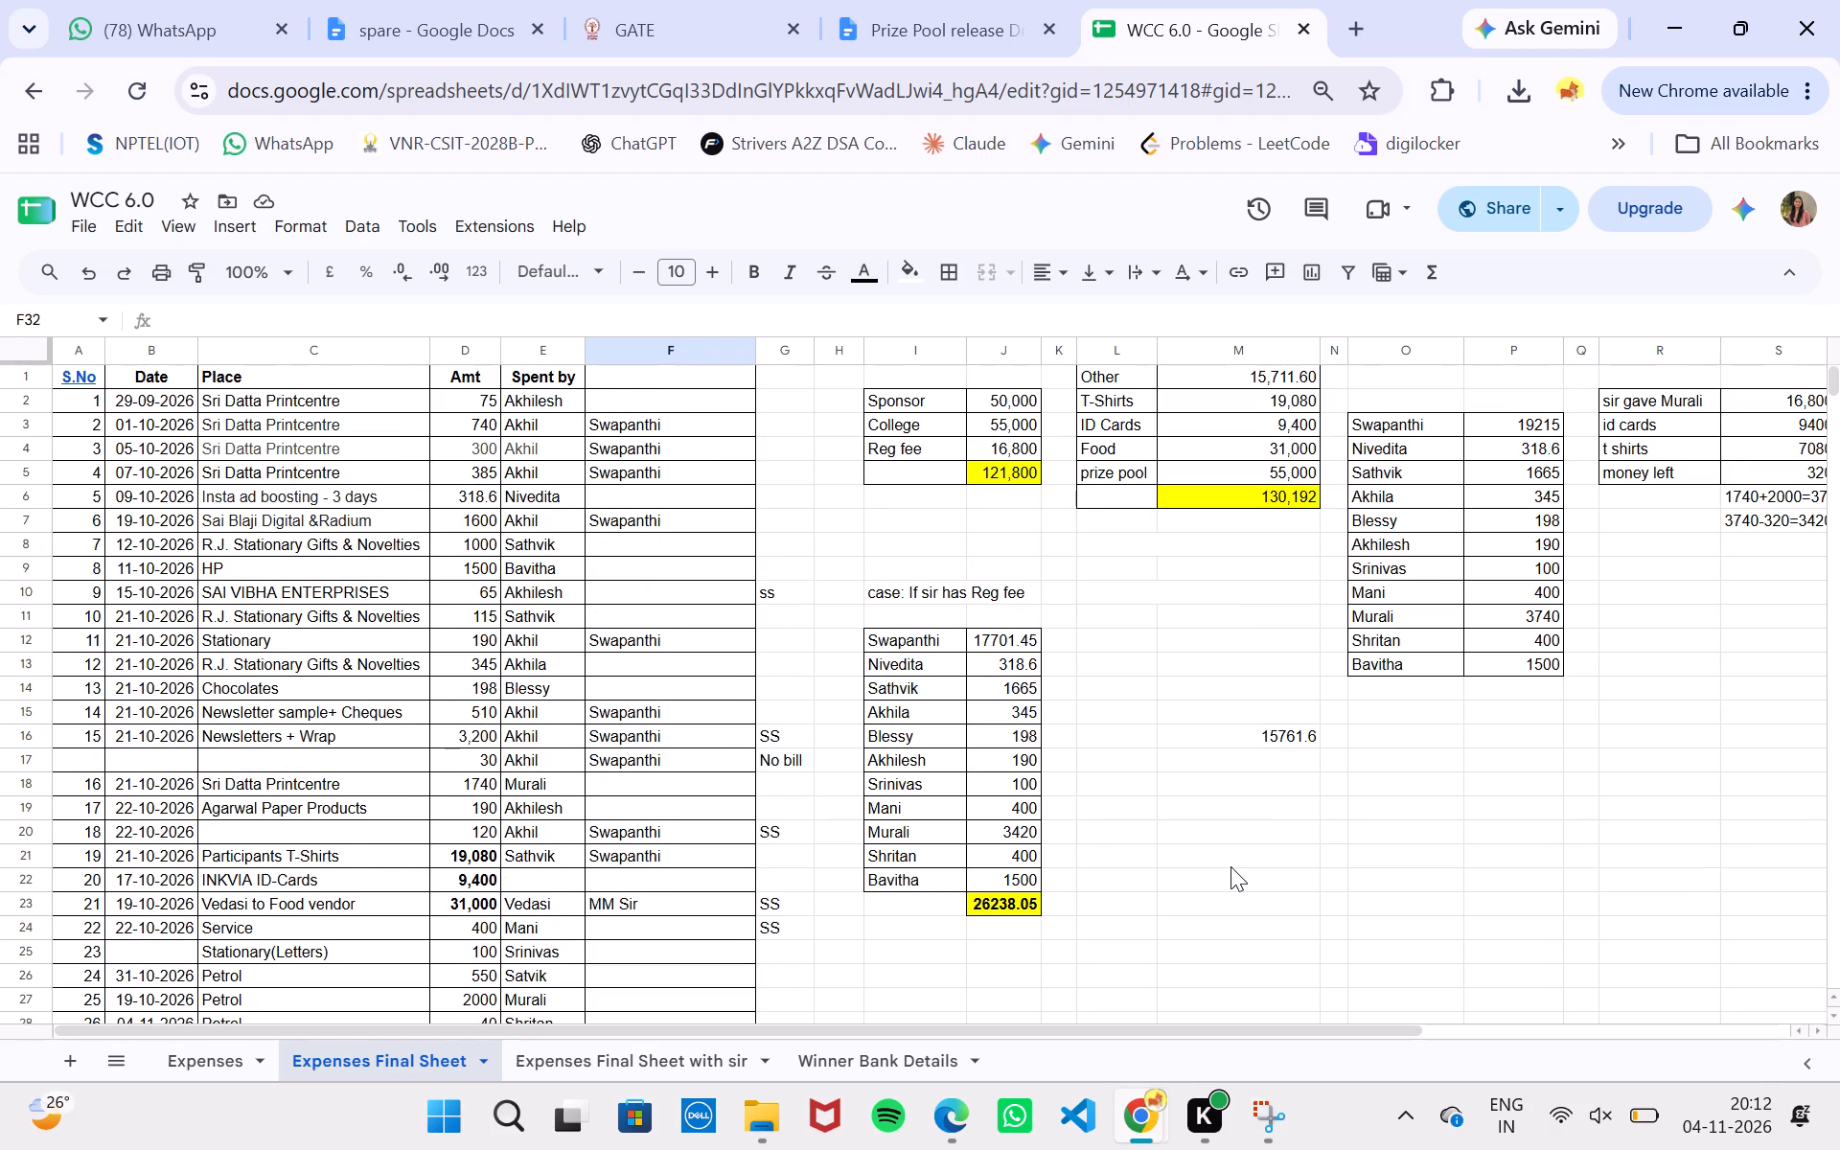
{"action": "scroll", "coordinate": [1230, 866], "scroll_direction": "down", "scroll_amount": 1}
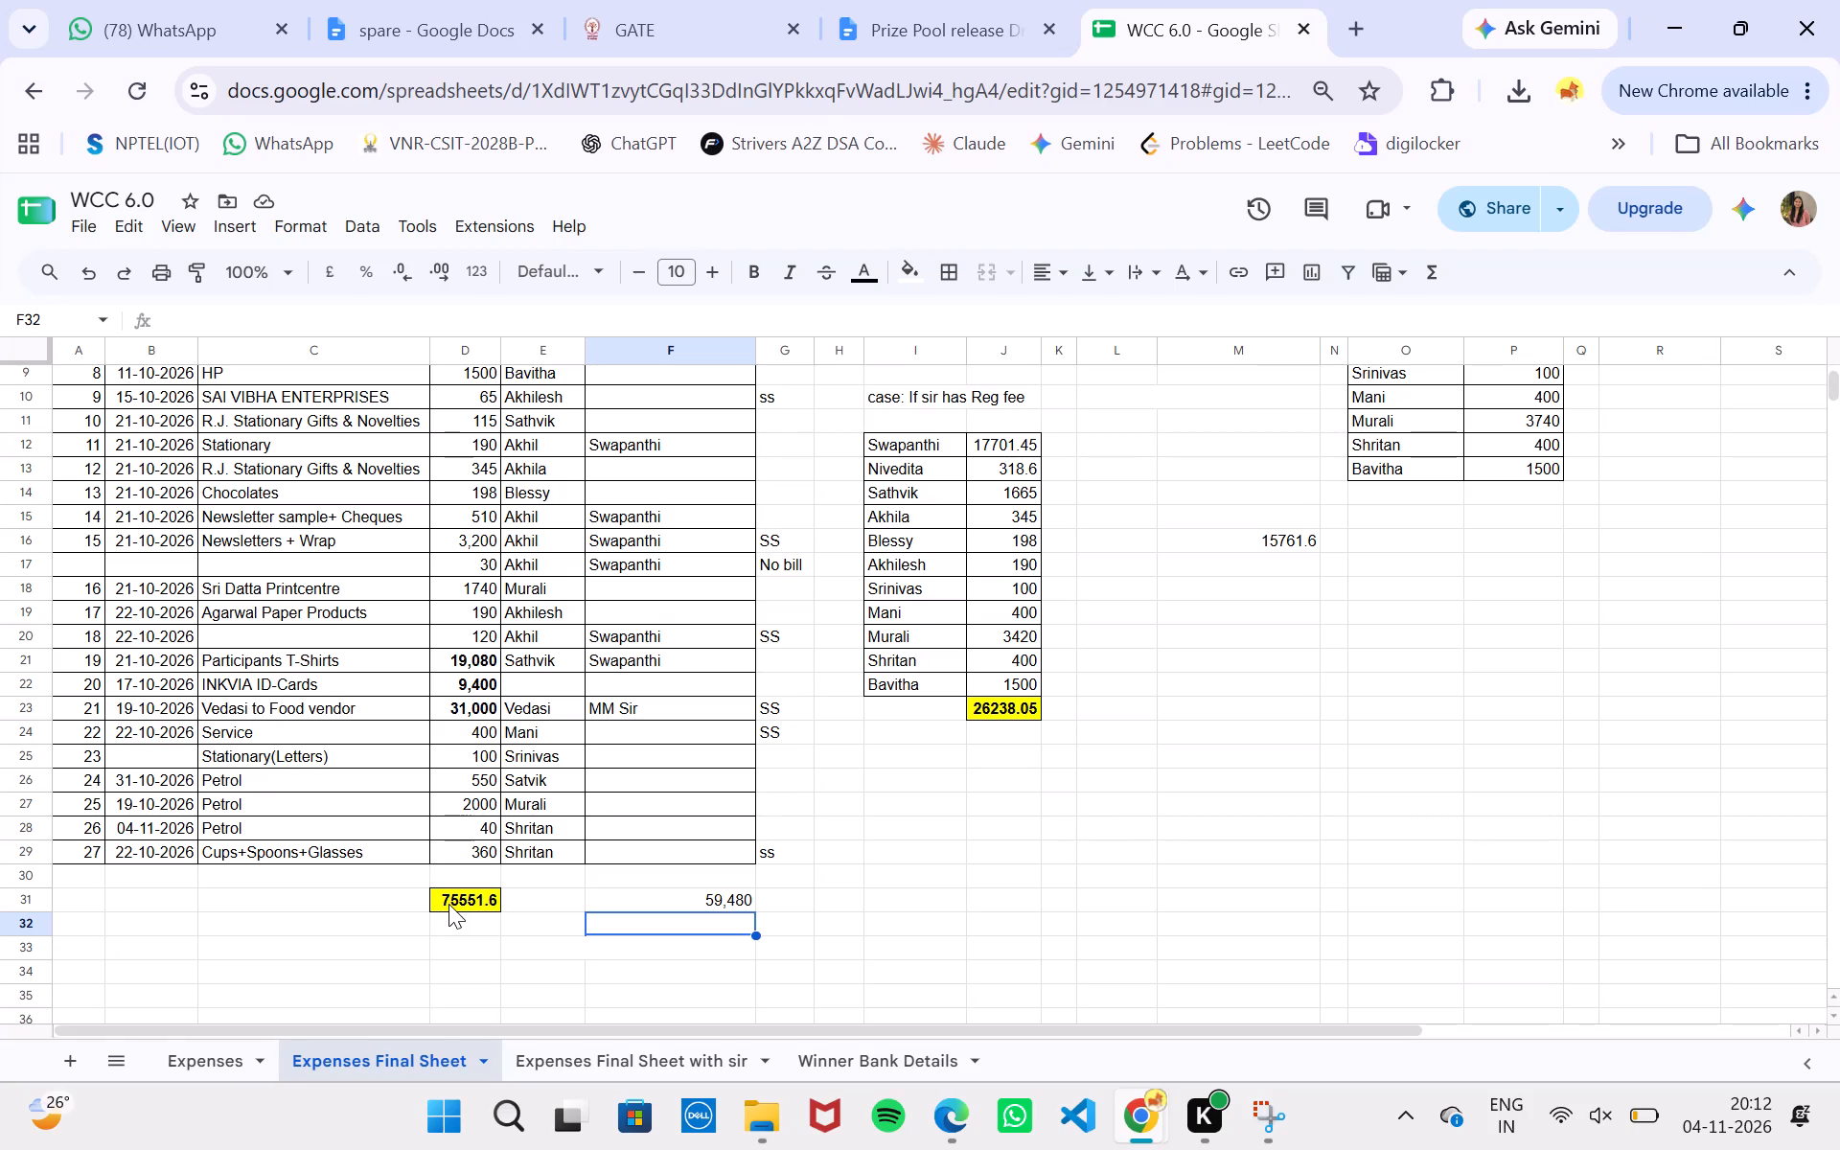
{"action": "scroll", "coordinate": [448, 904], "scroll_direction": "up", "scroll_amount": 4}
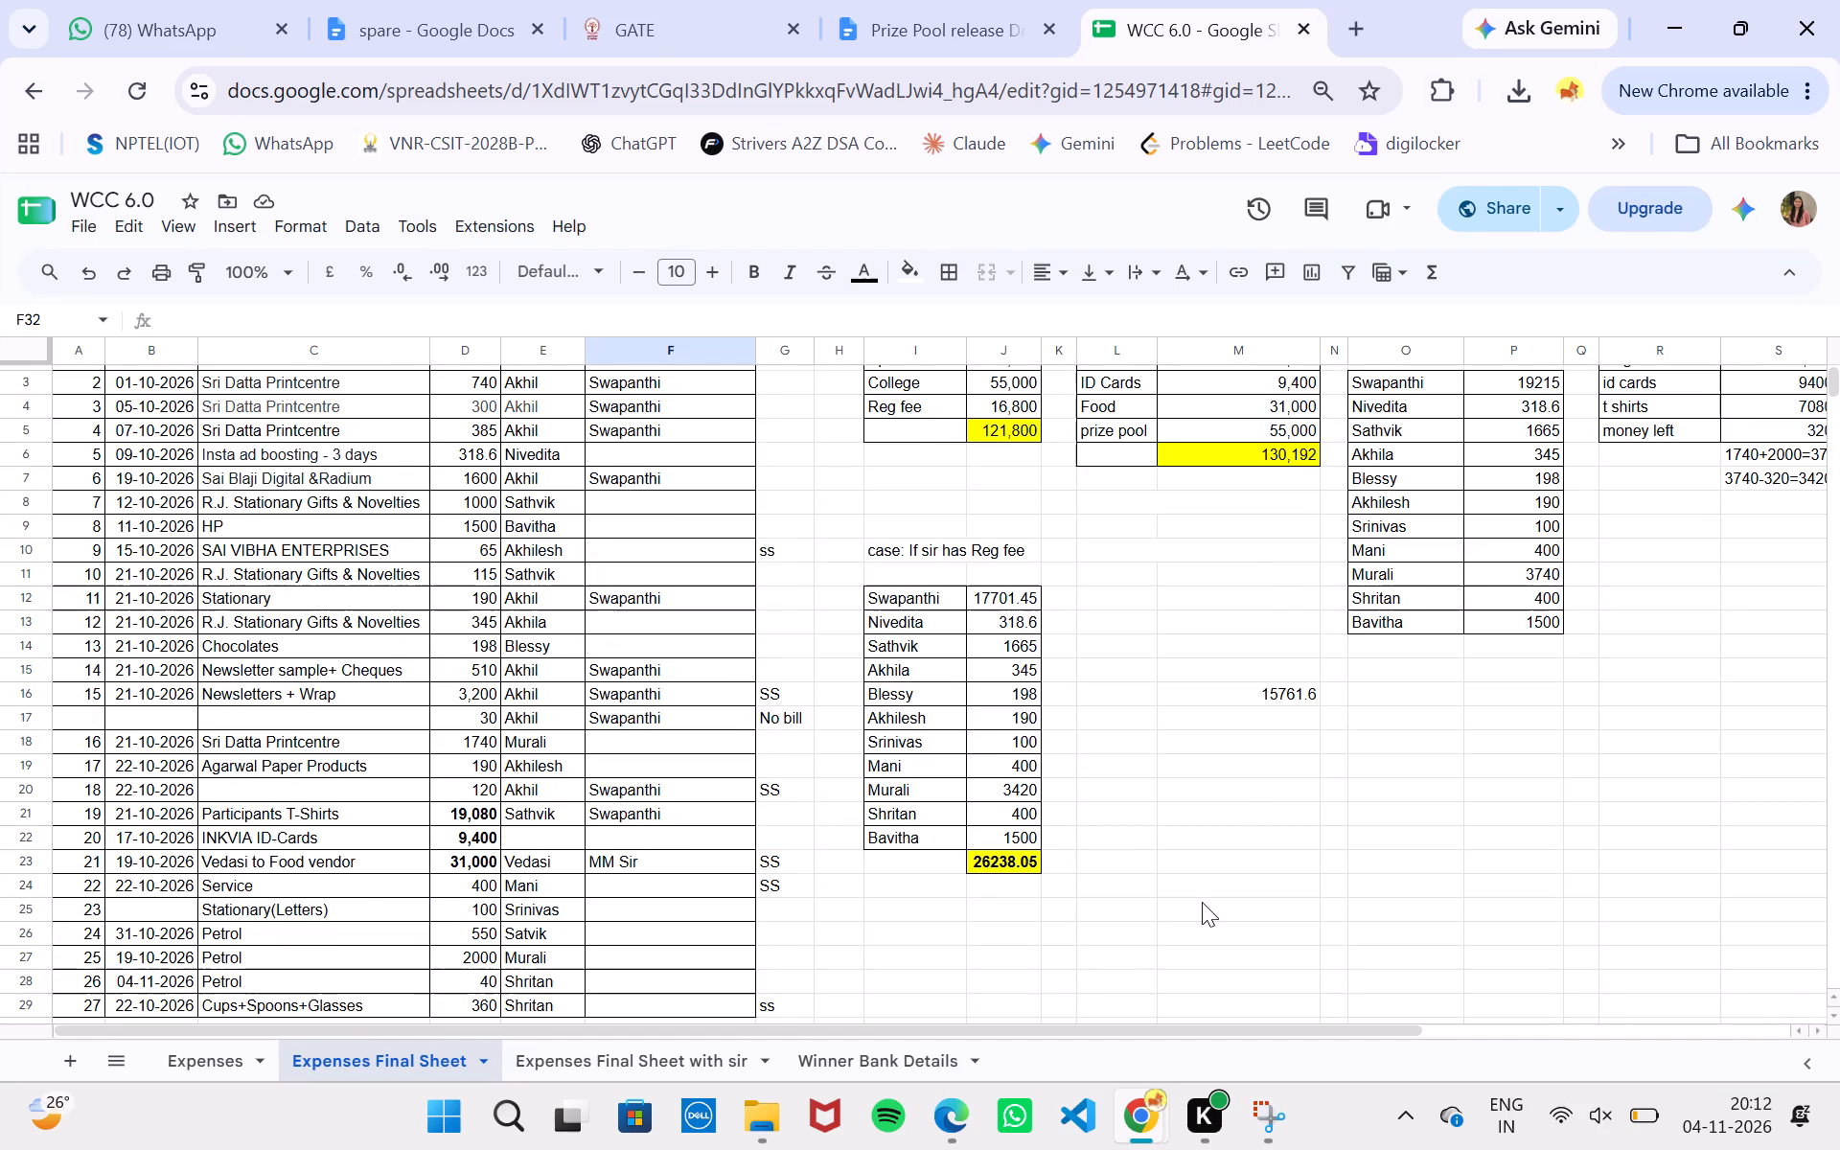
{"action": "scroll", "coordinate": [1106, 935], "scroll_direction": "up", "scroll_amount": 1}
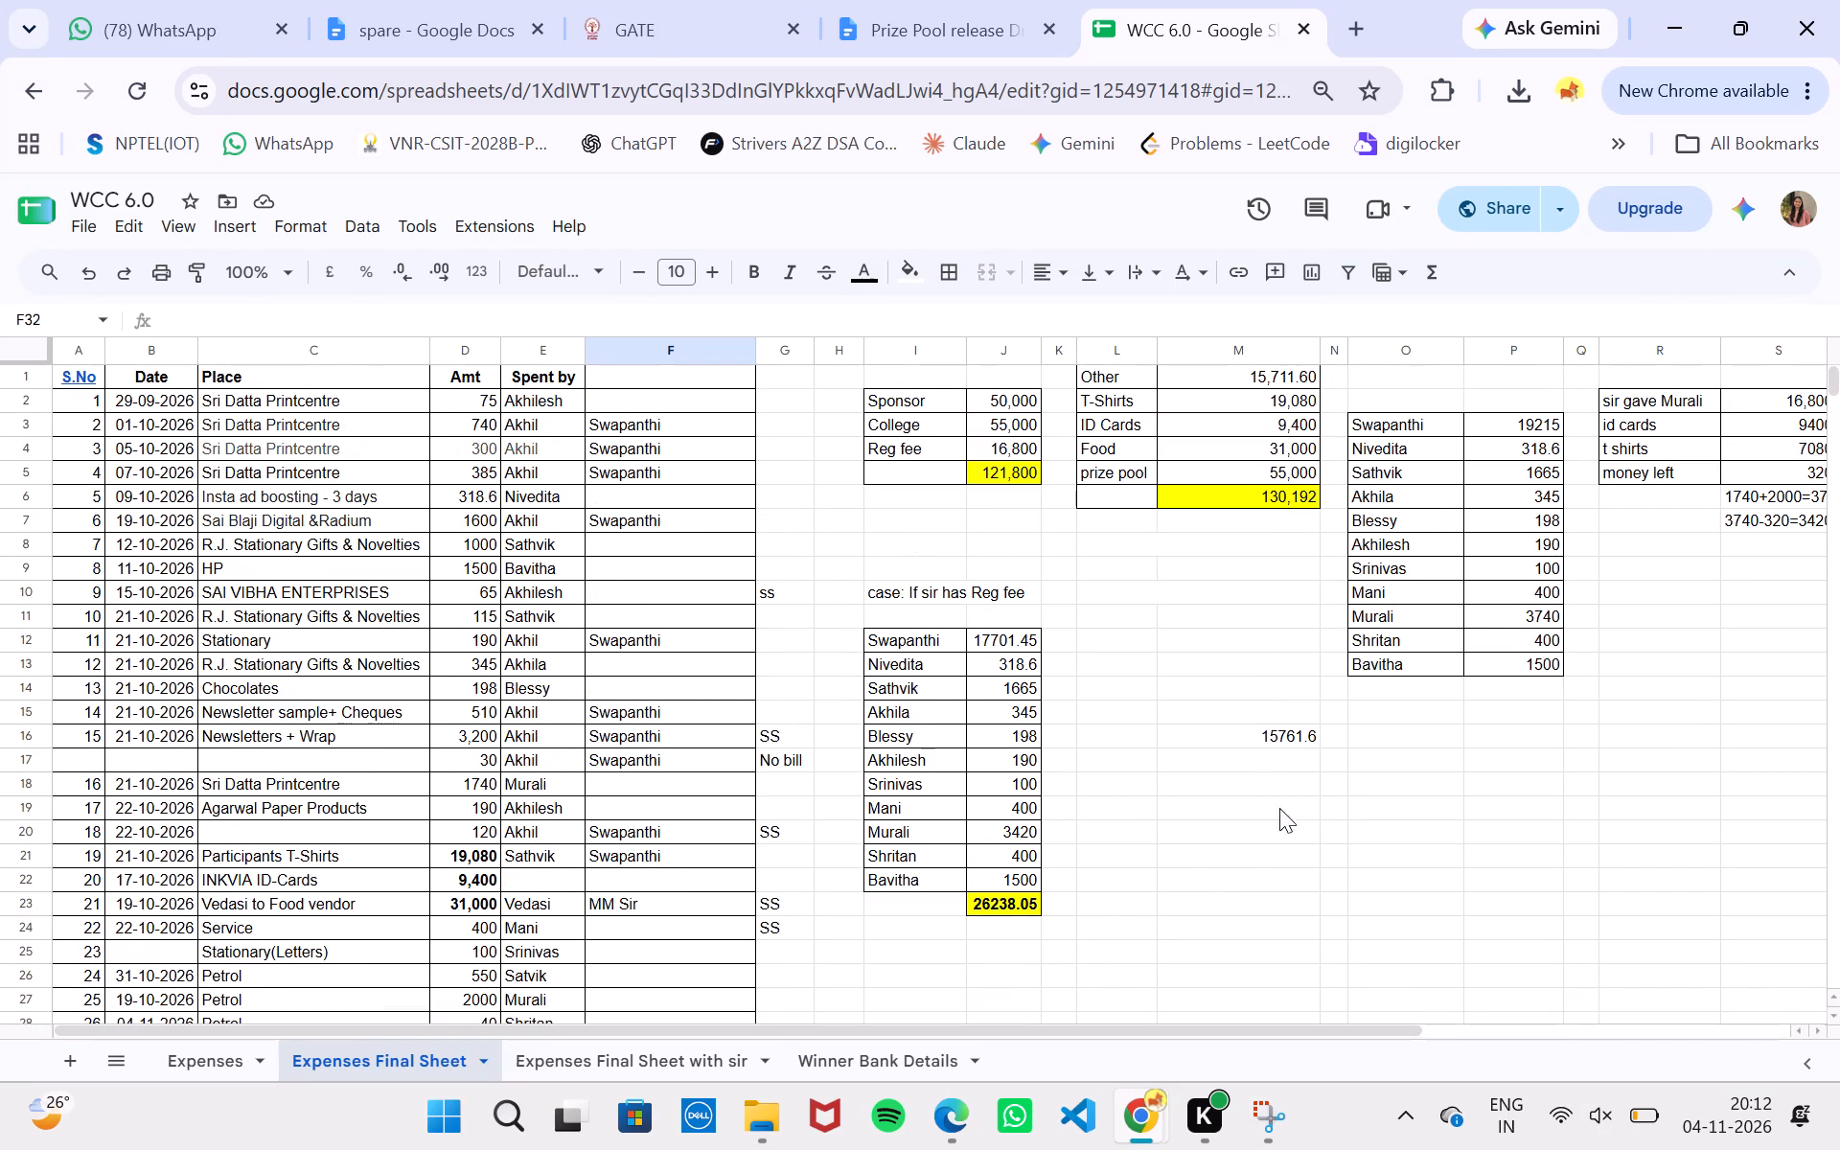
{"action": "double_click", "coordinate": [1264, 745]}
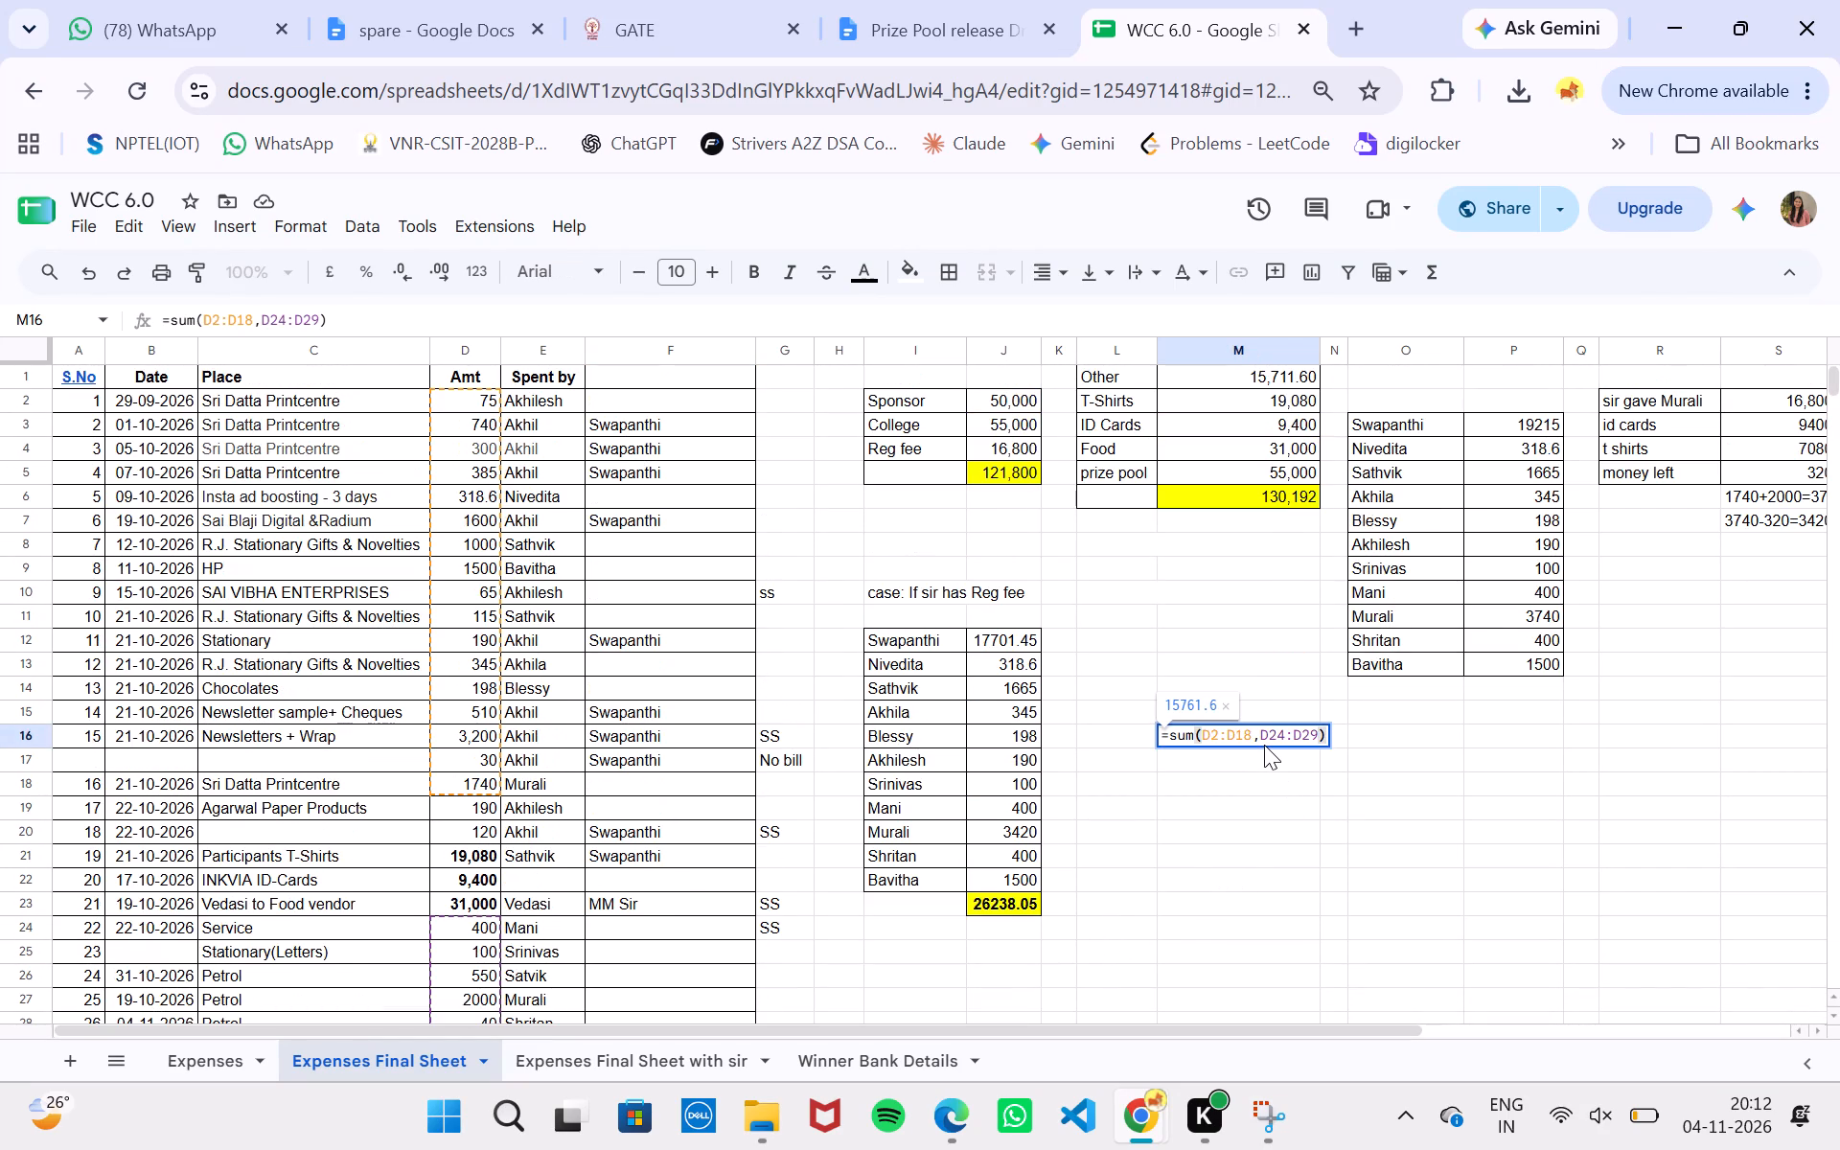
{"action": "key", "text": "Left"}
{"action": "key", "text": "BackSpace"}
{"action": "key", "text": "BackSpace"}
{"action": "key", "text": "BackSpace"}
{"action": "key", "text": "BackSpace"}
{"action": "key", "text": "BackSpace"}
{"action": "key", "text": "BackSpace"}
{"action": "key", "text": "BackSpace"}
{"action": "key", "text": "BackSpace"}
{"action": "key", "text": "BackSpace"}
{"action": "key", "text": "BackSpace"}
{"action": "key", "text": "BackSpace"}
{"action": "key", "text": "BackSpace"}
{"action": "key", "text": "BackSpace"}
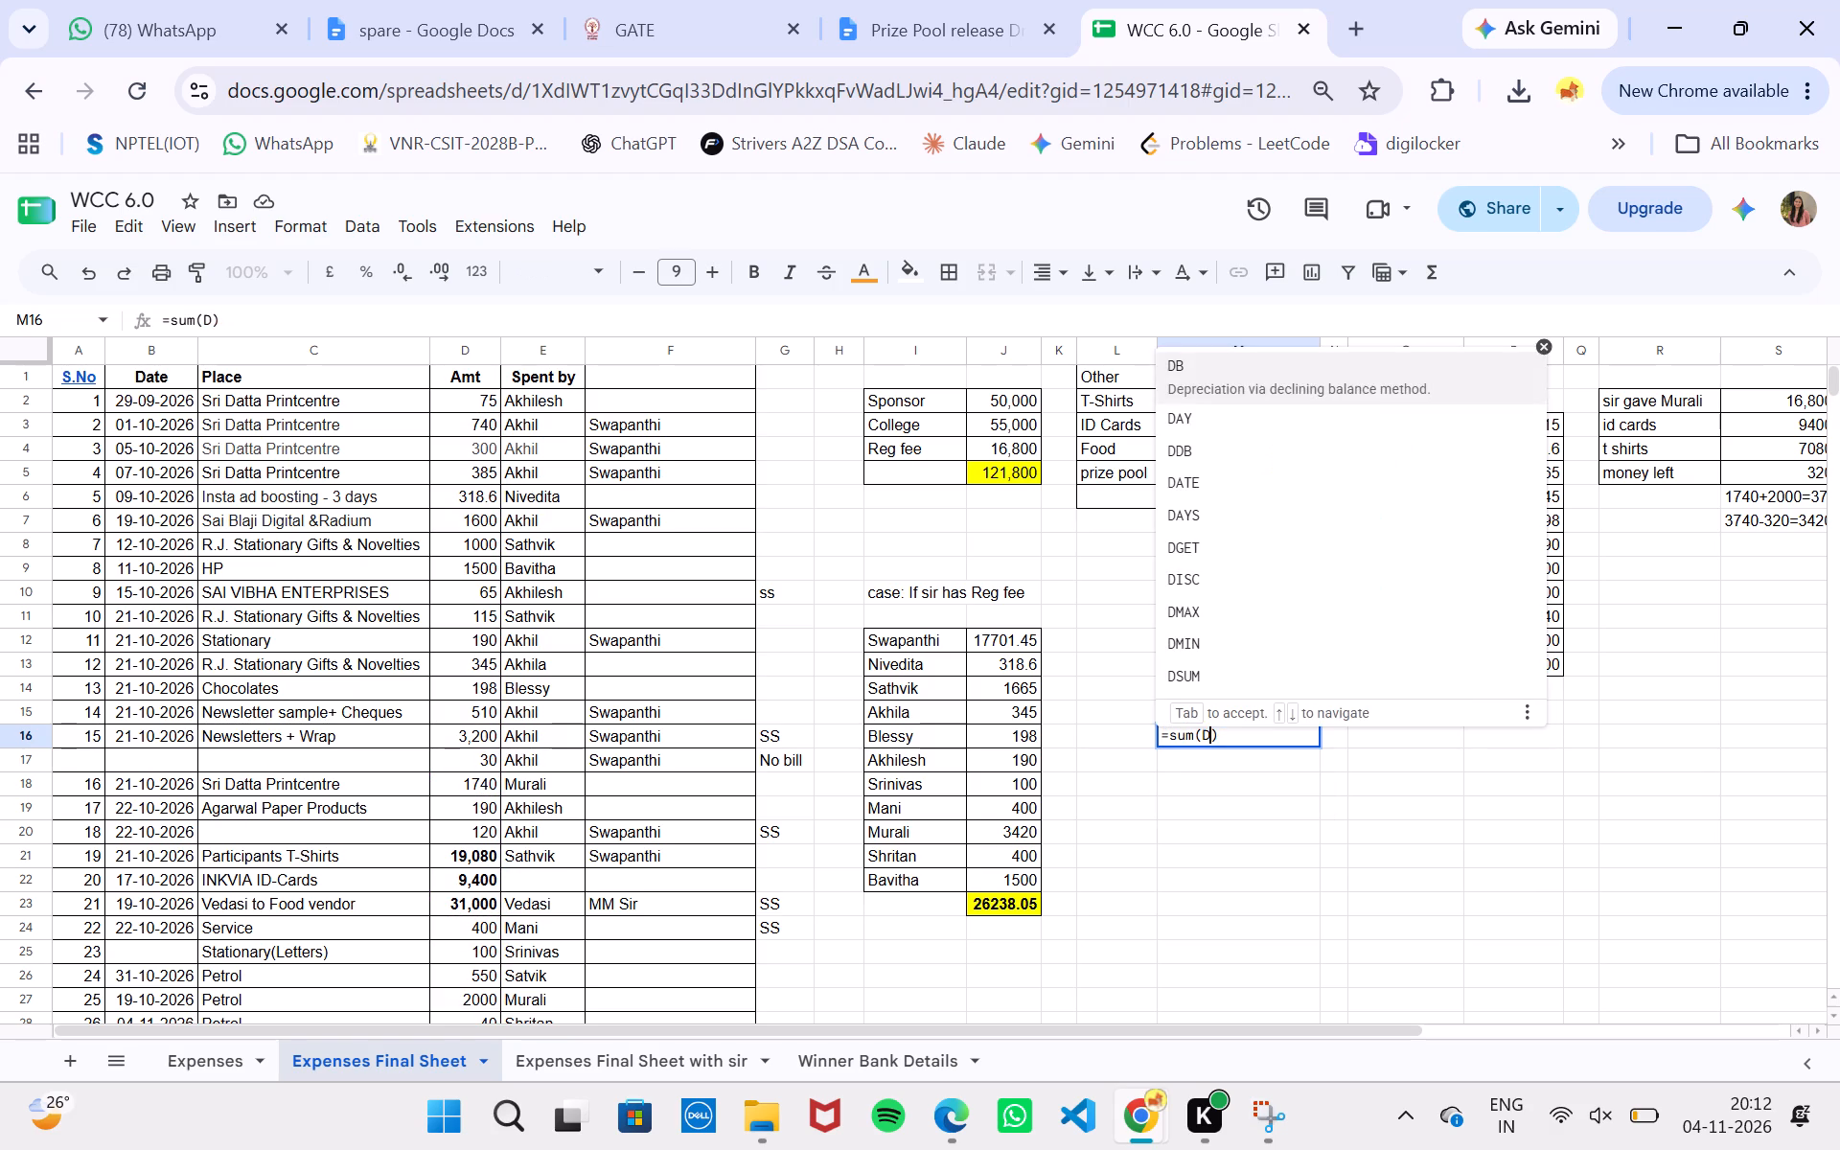
{"action": "key", "text": "BackSpace"}
{"action": "left_click_drag", "start_coordinate": [461, 398], "coordinate": [488, 651]}
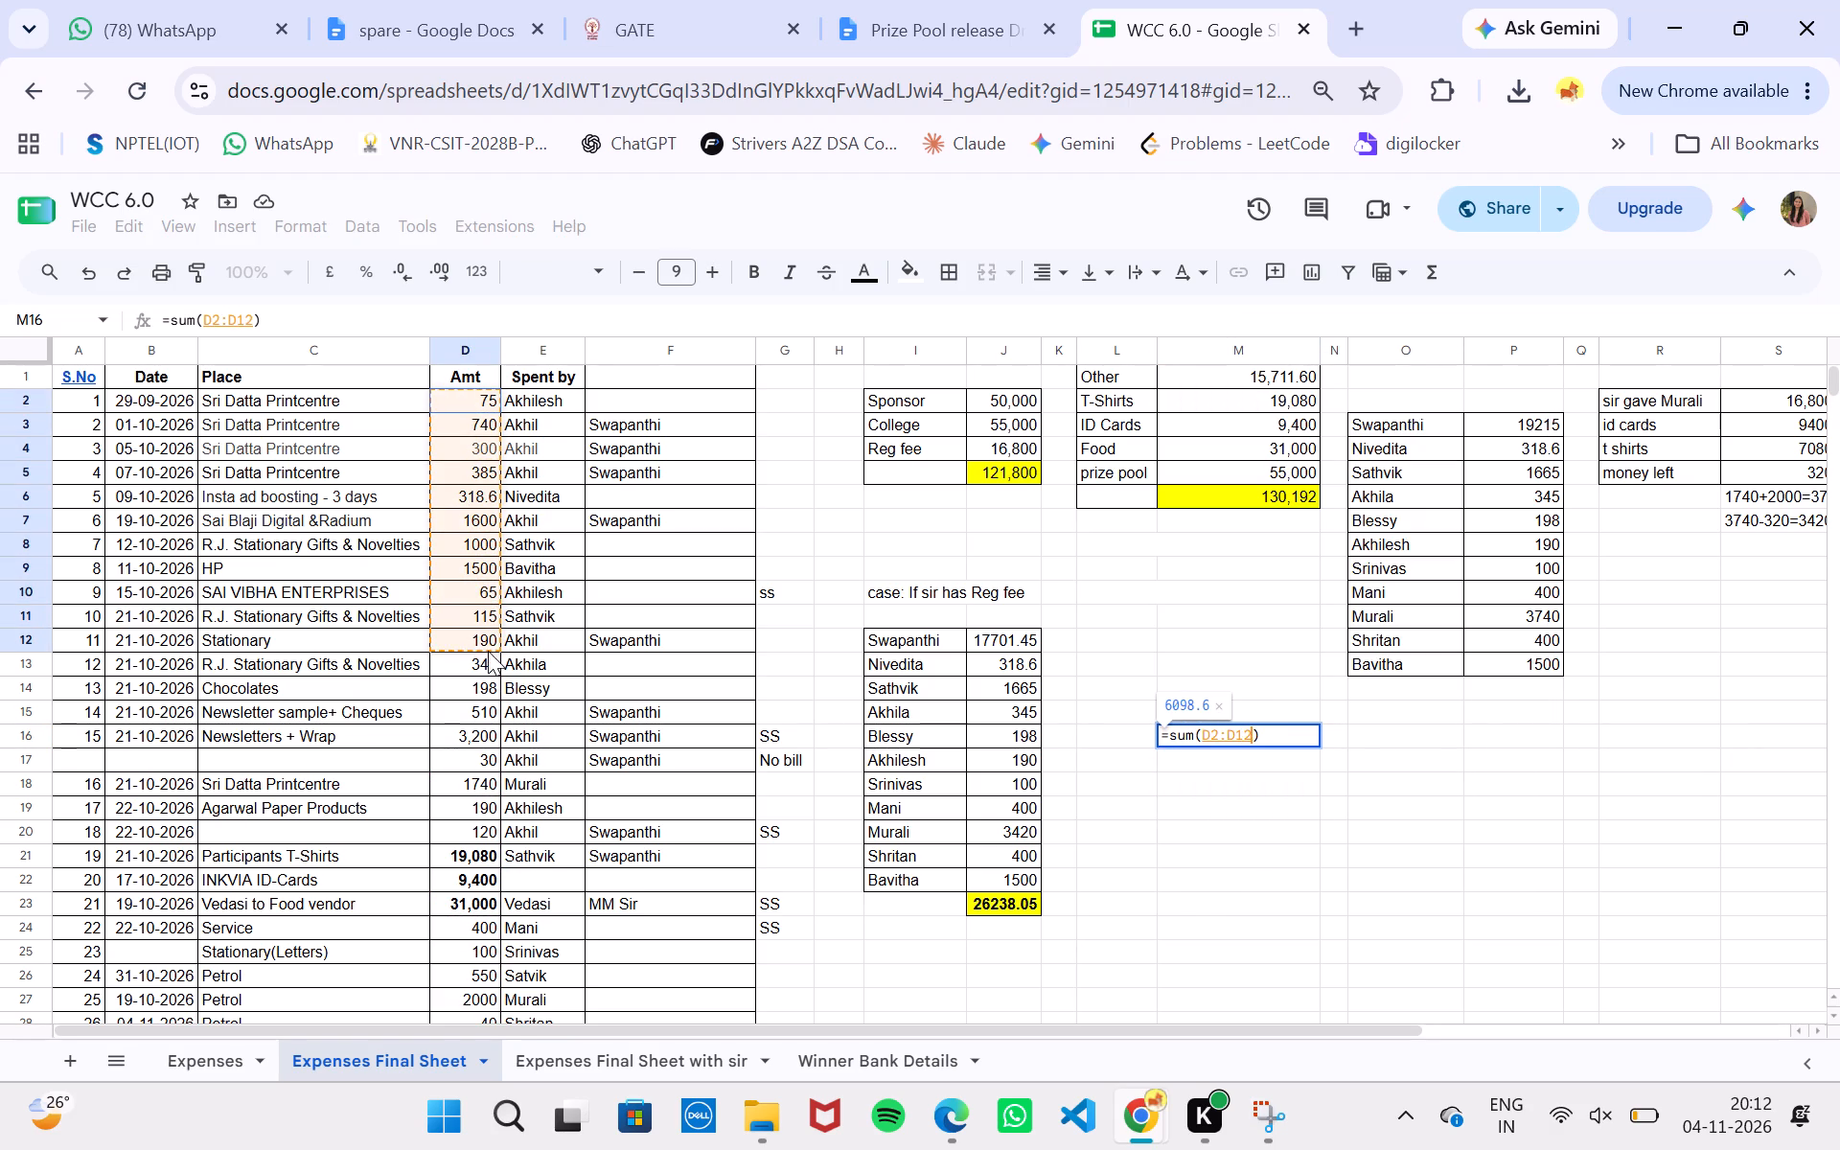
{"action": "left_click_drag", "start_coordinate": [488, 651], "coordinate": [488, 837]}
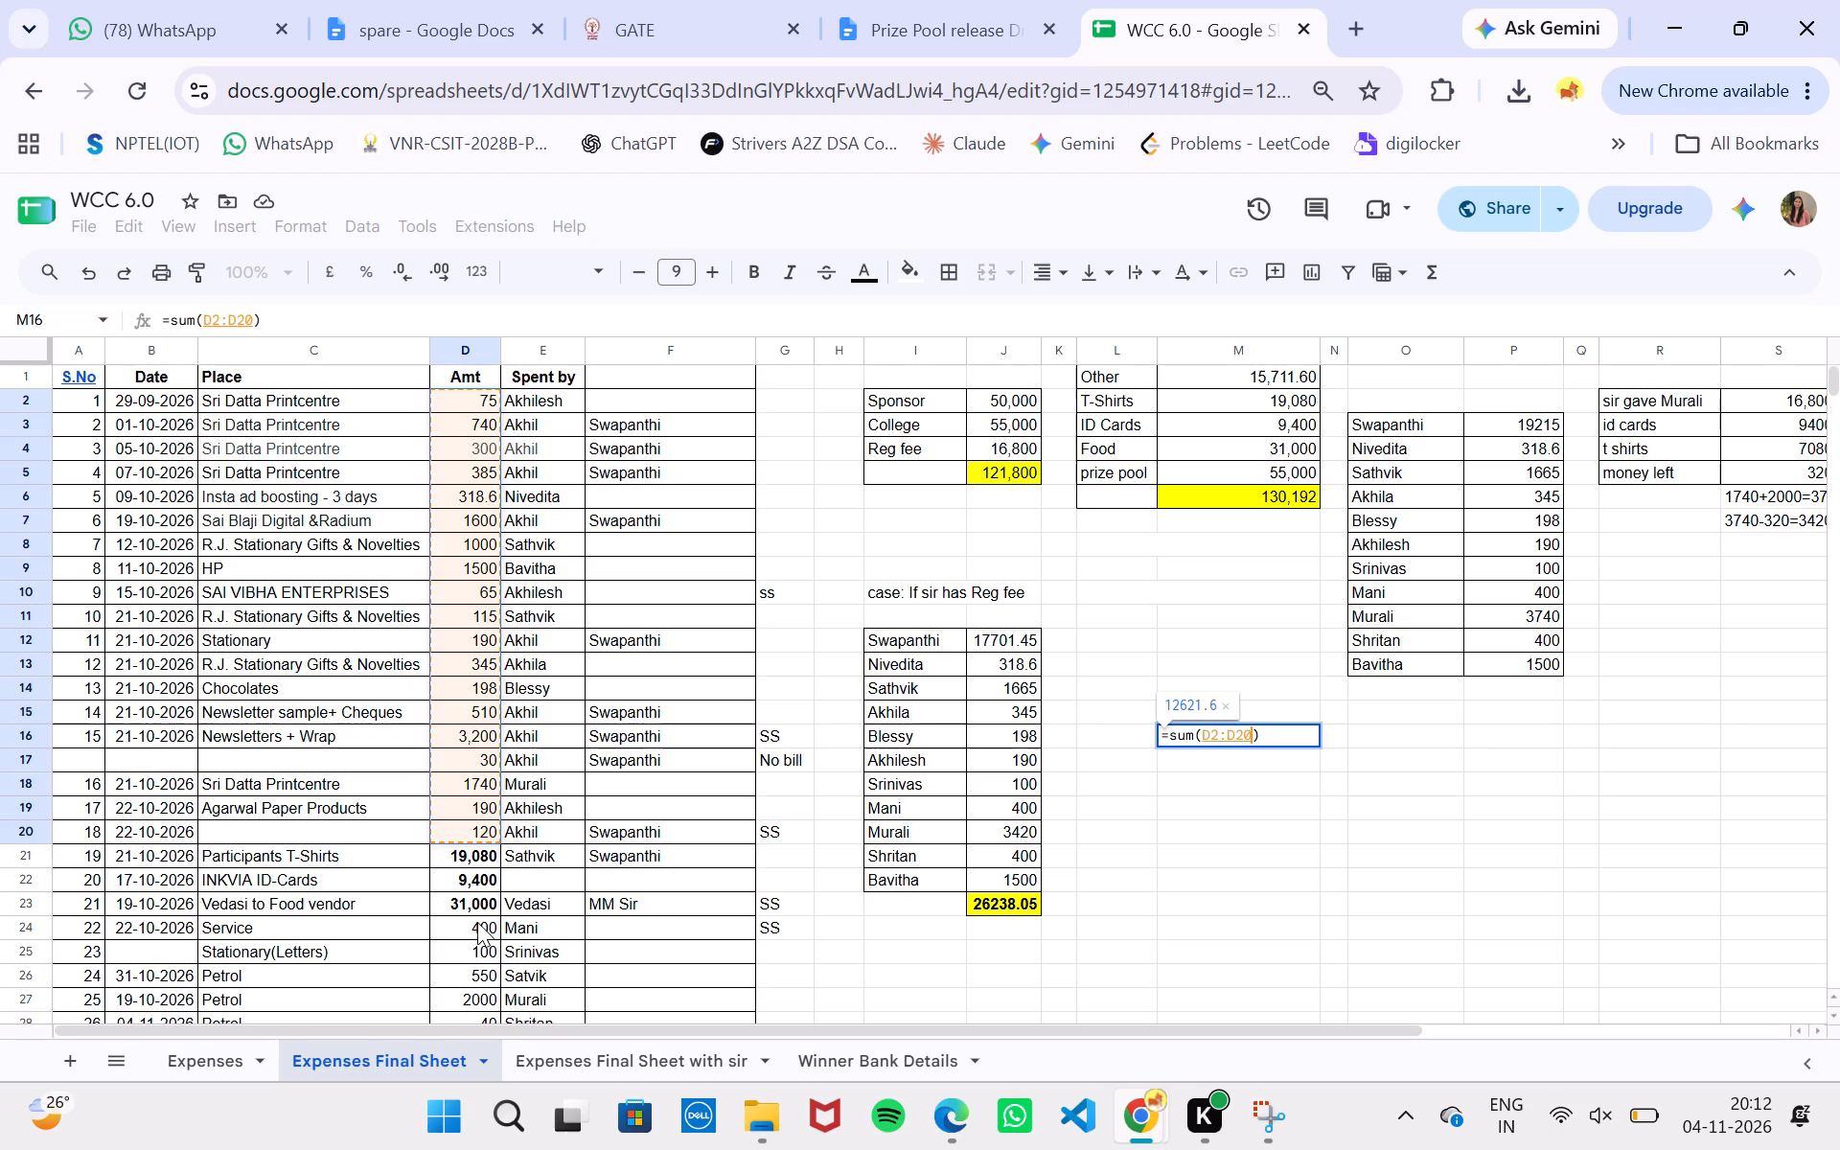
{"action": "scroll", "coordinate": [477, 922], "scroll_direction": "down", "scroll_amount": 1}
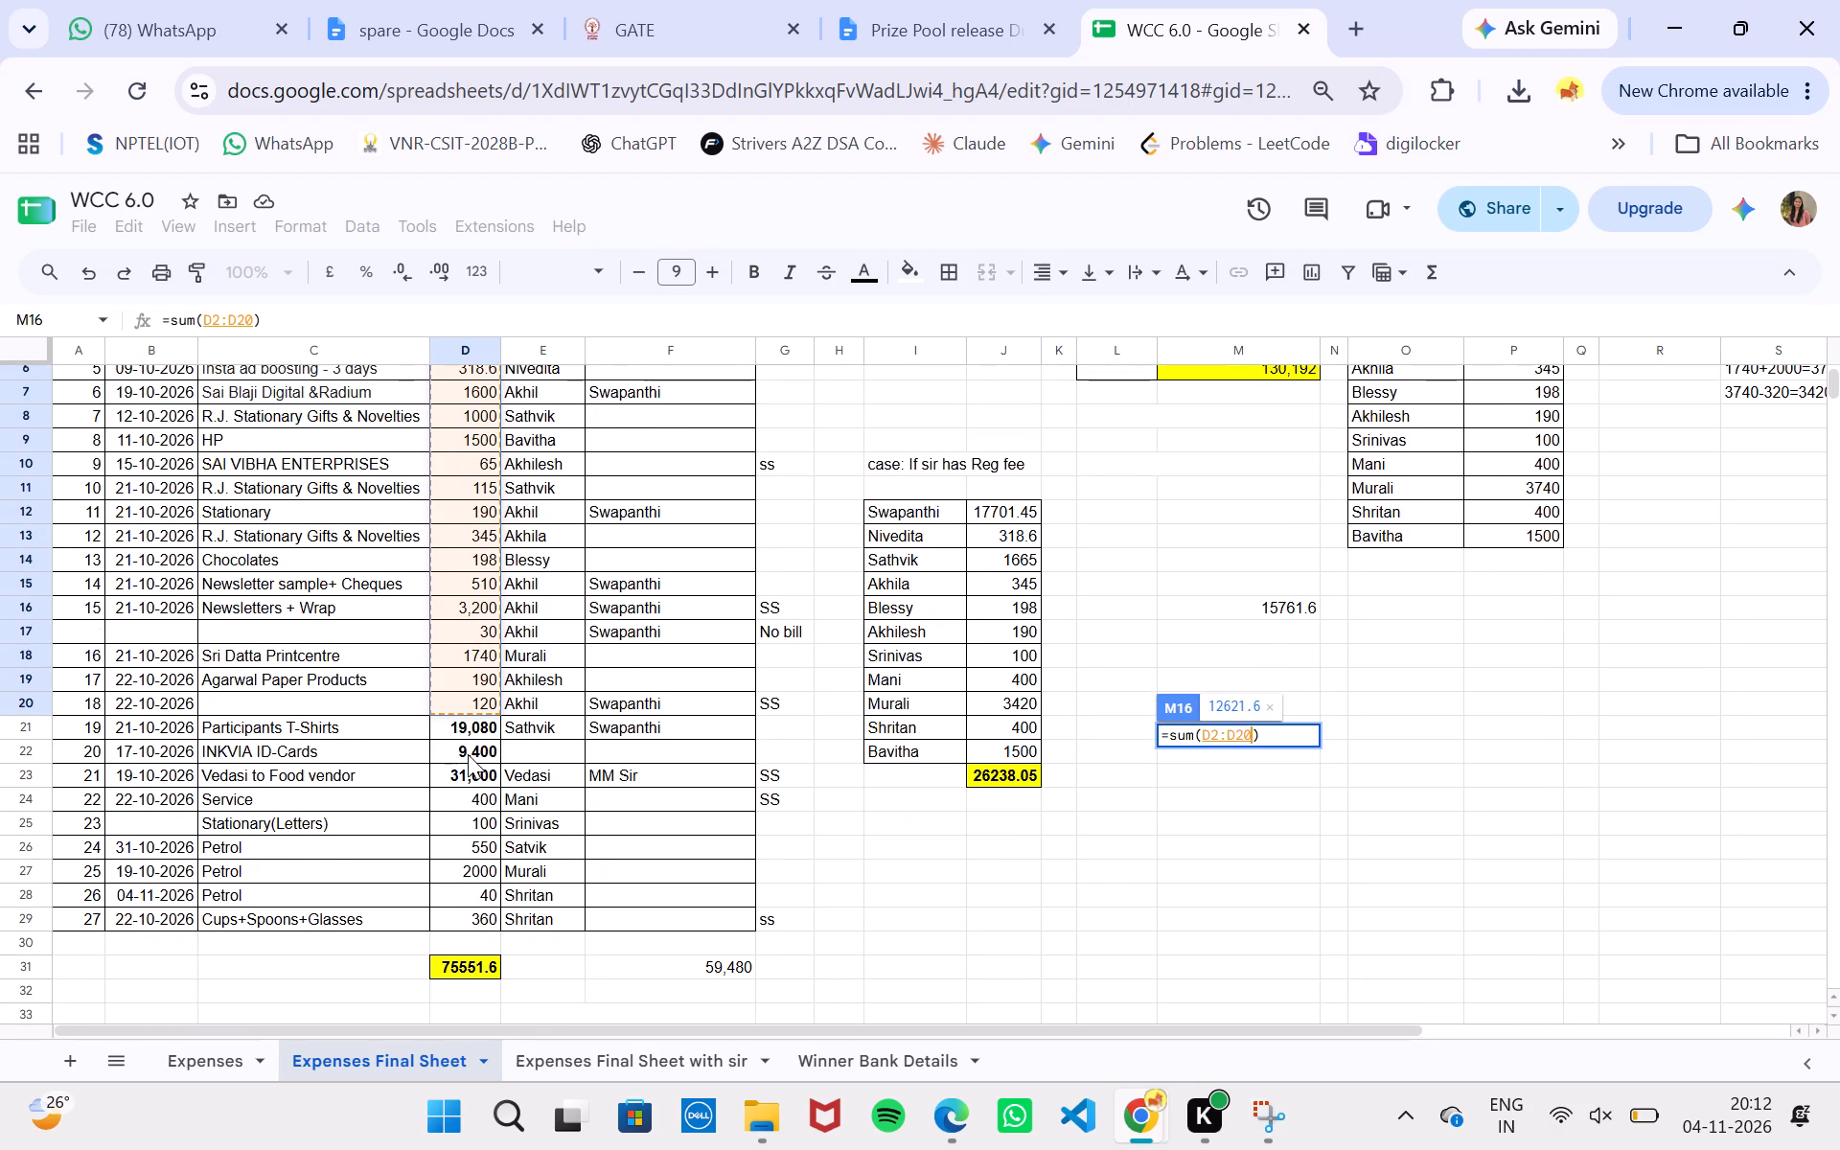
{"action": "key", "text": "shift+colon"}
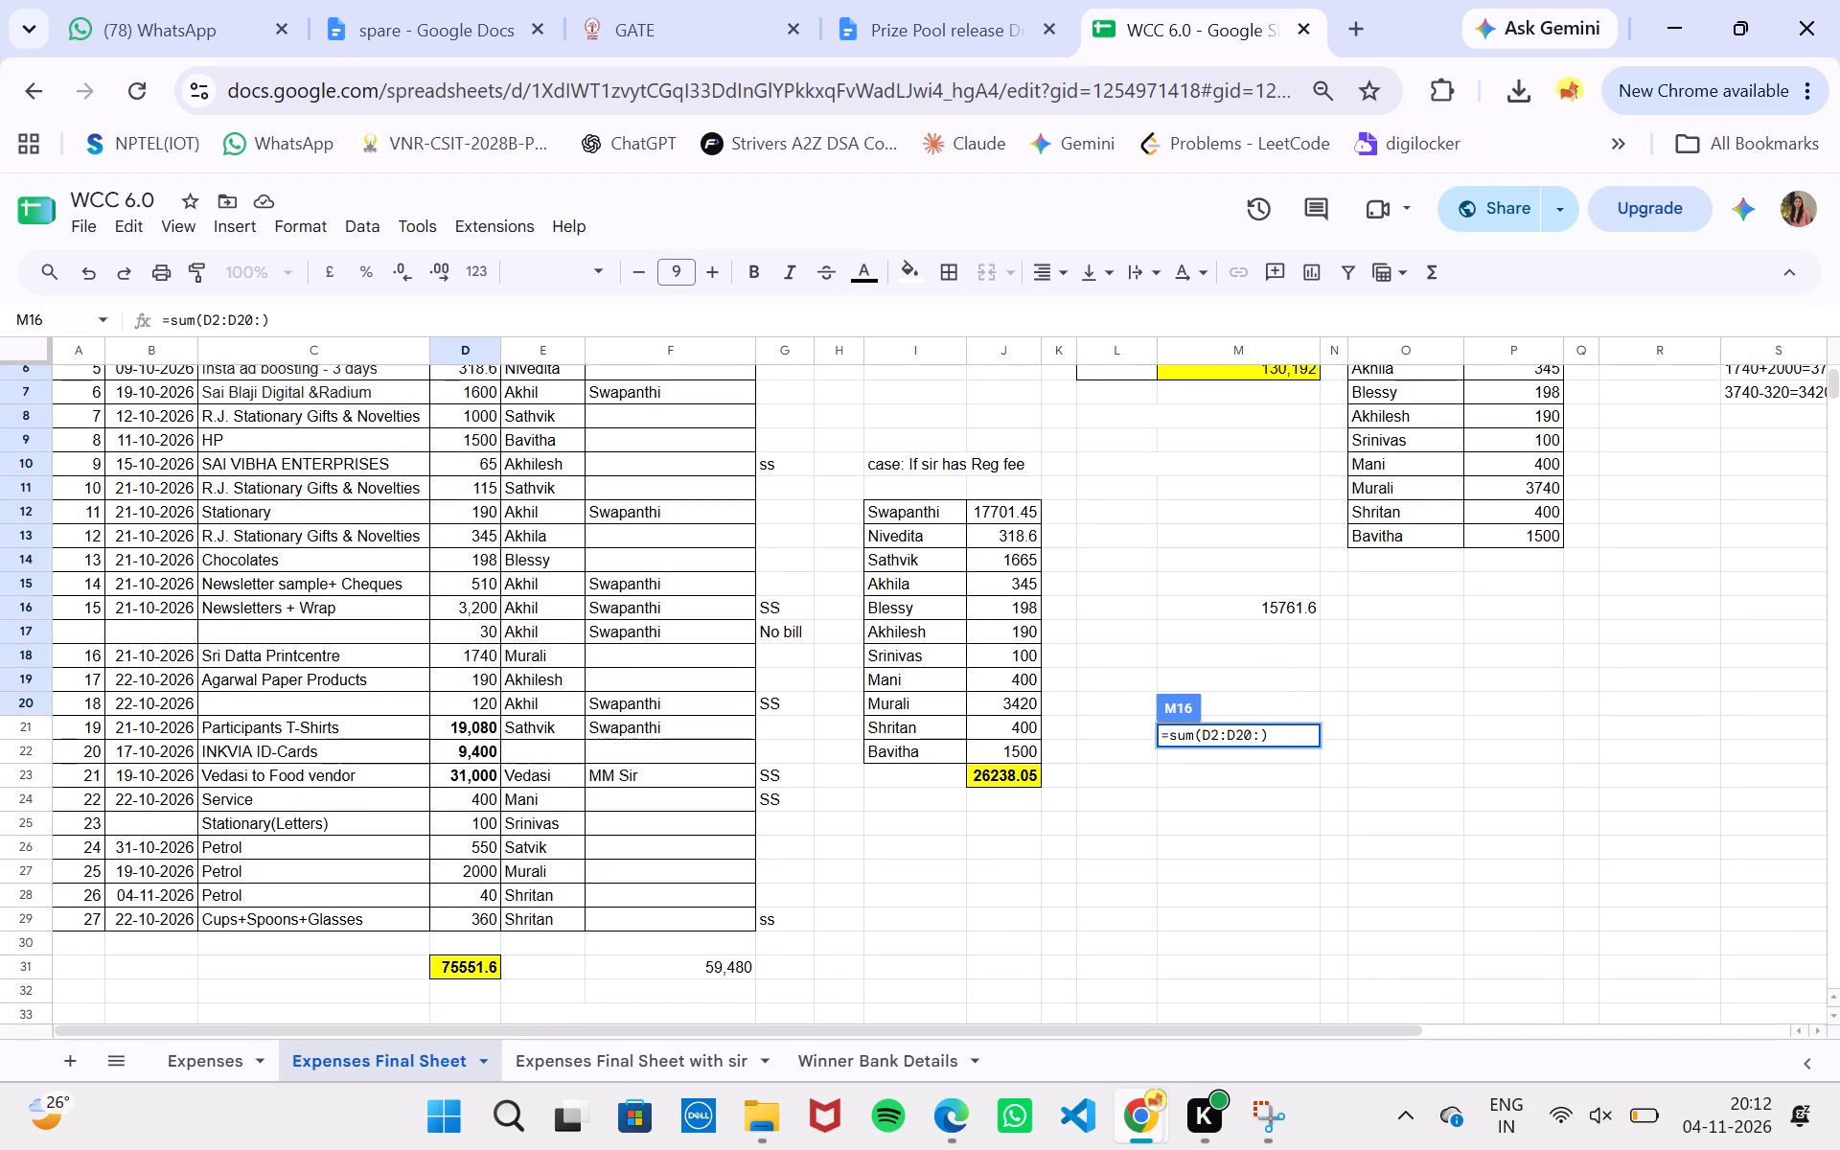
{"action": "key", "text": "BackSpace"}
{"action": "key", "text": "comma"}
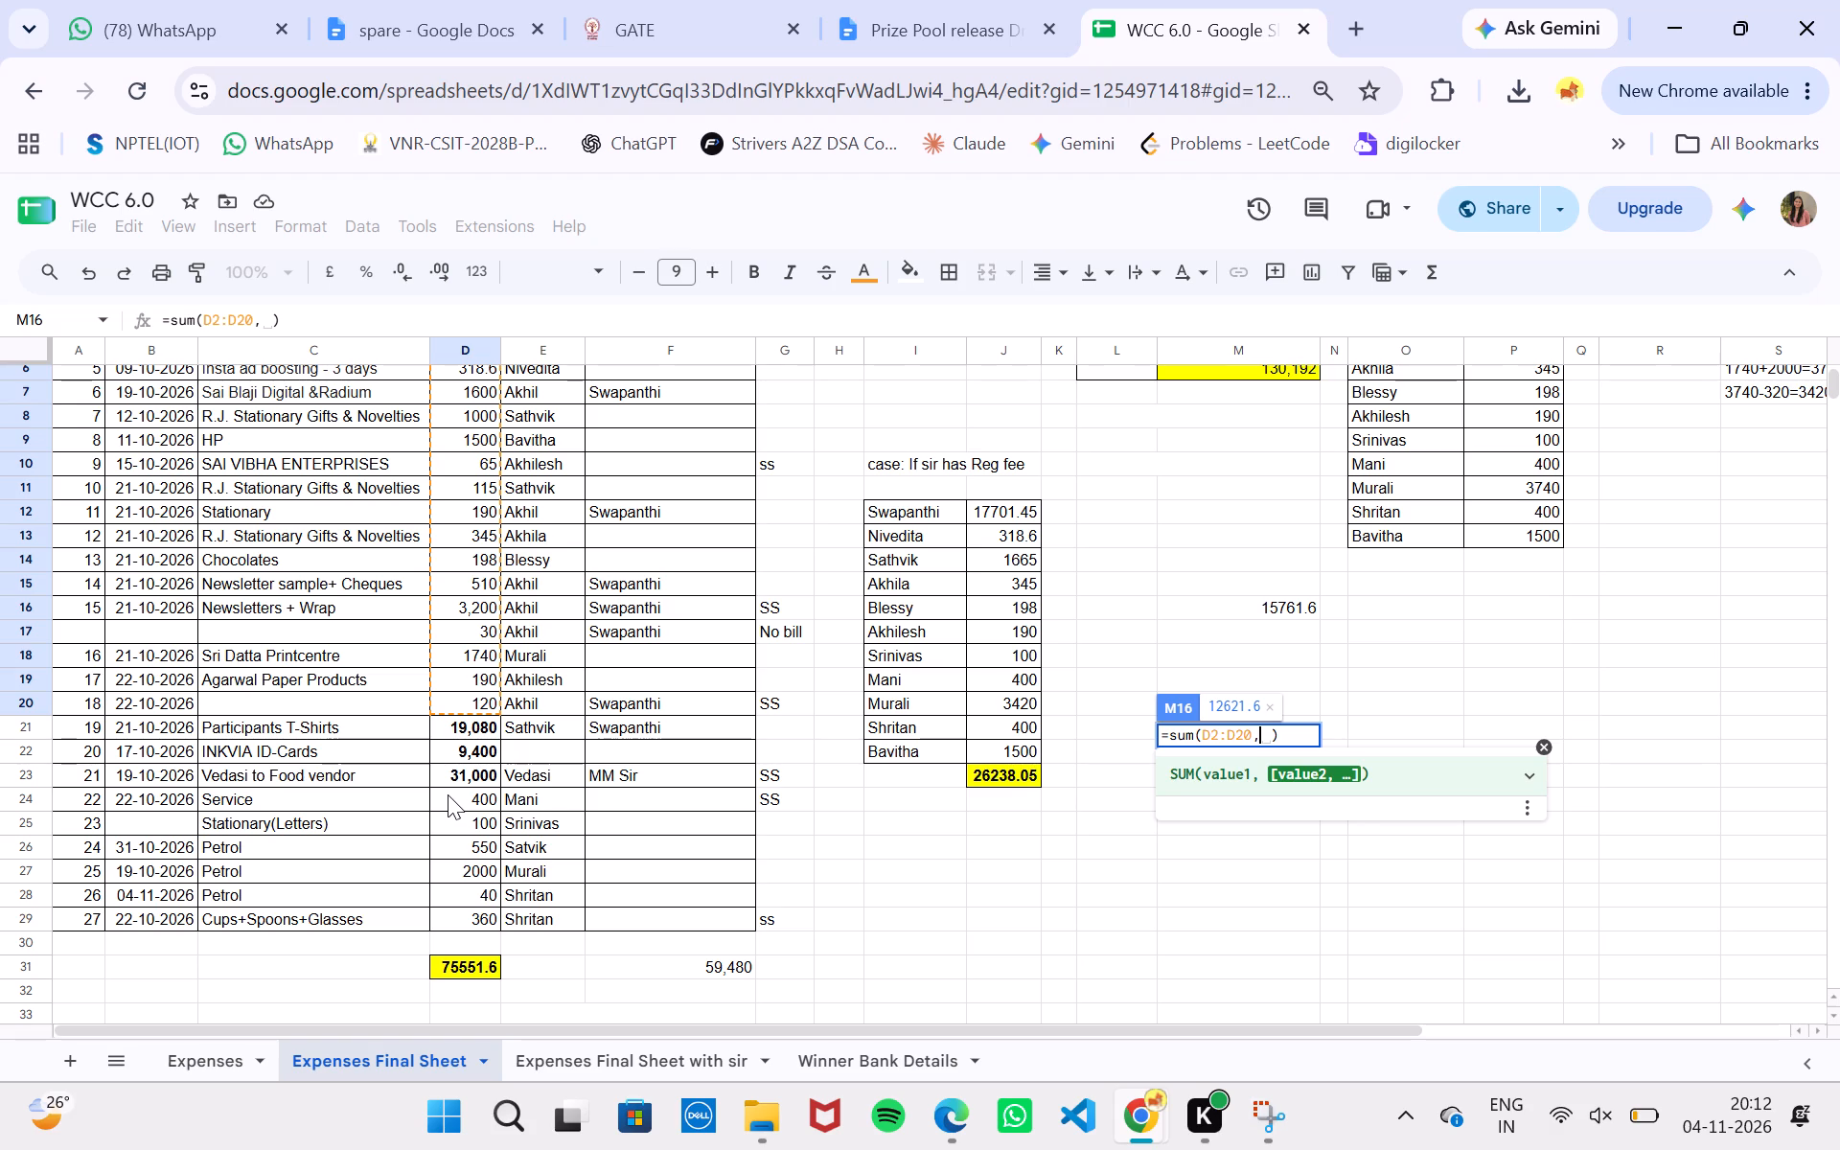
{"action": "left_click_drag", "start_coordinate": [448, 794], "coordinate": [477, 913]}
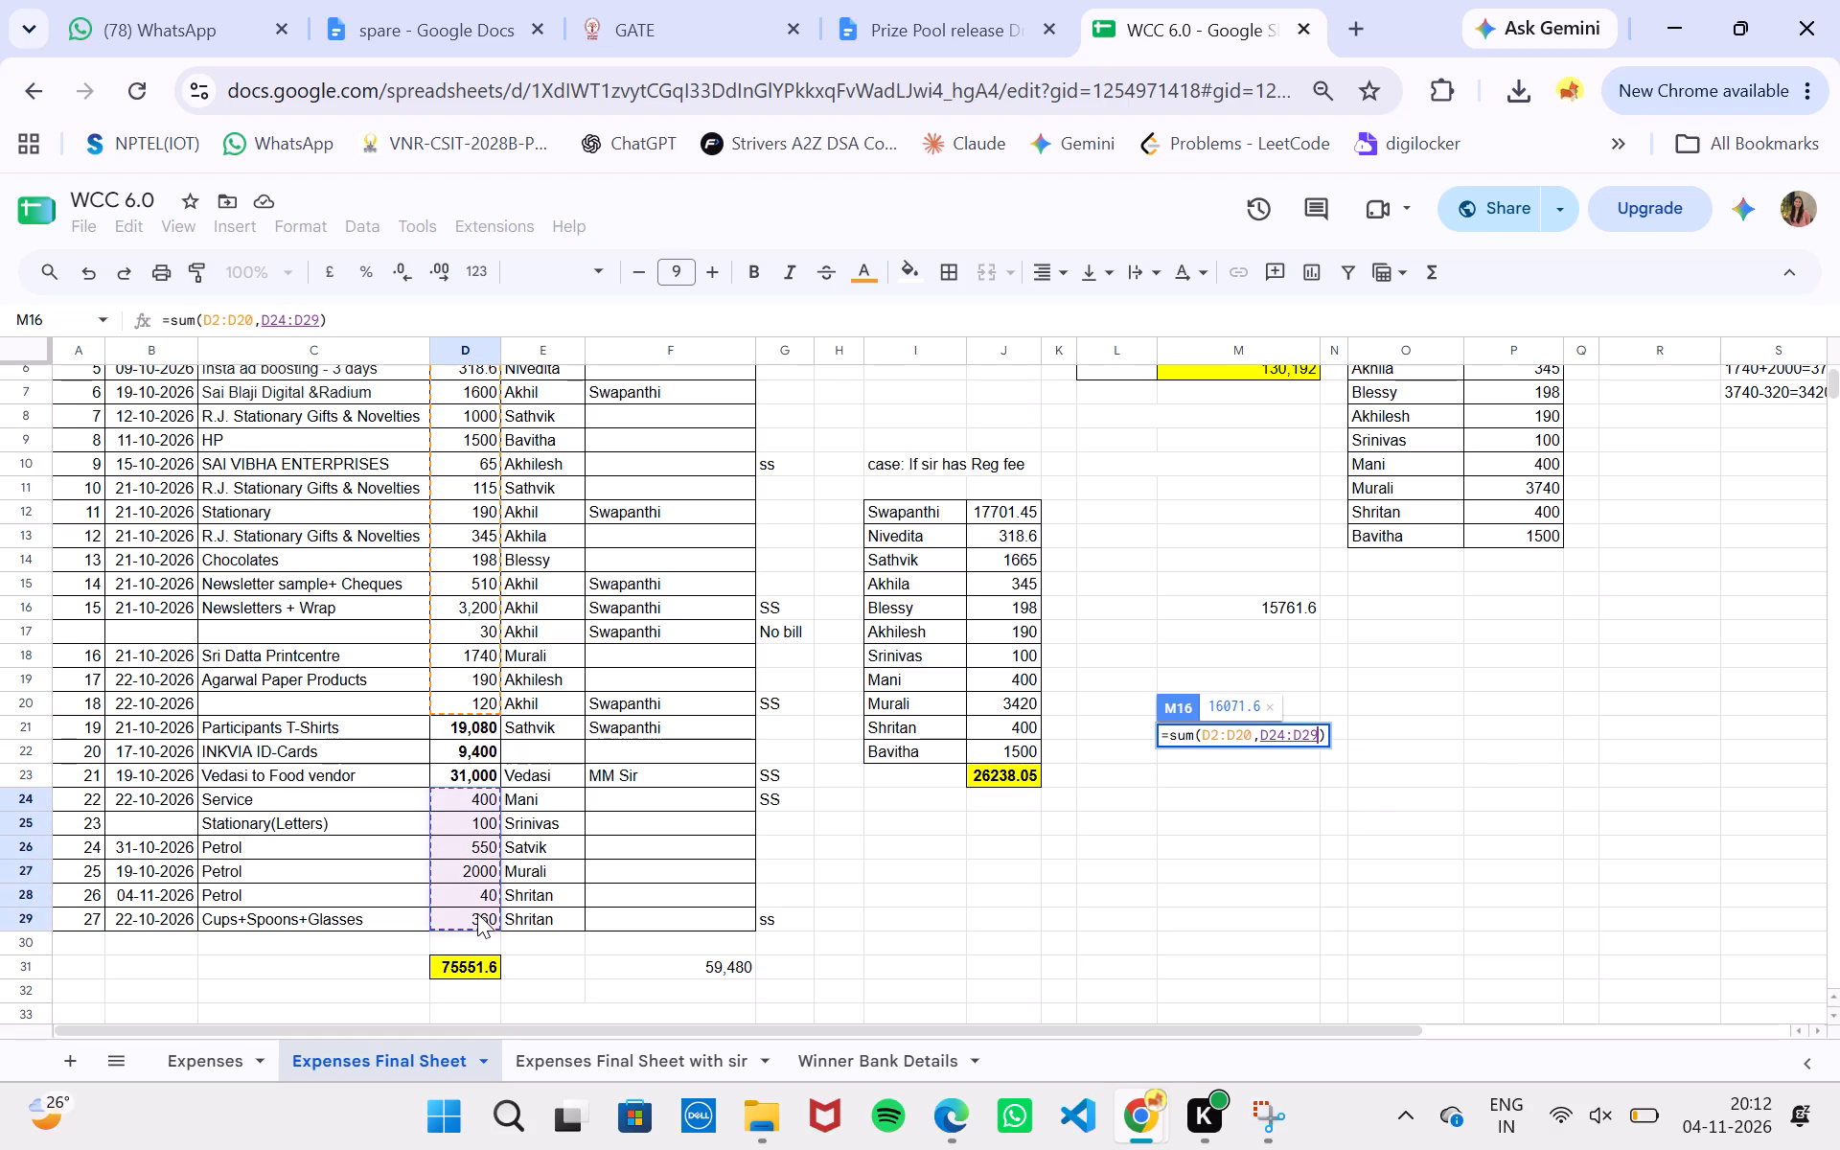
{"action": "key", "text": "Right"}
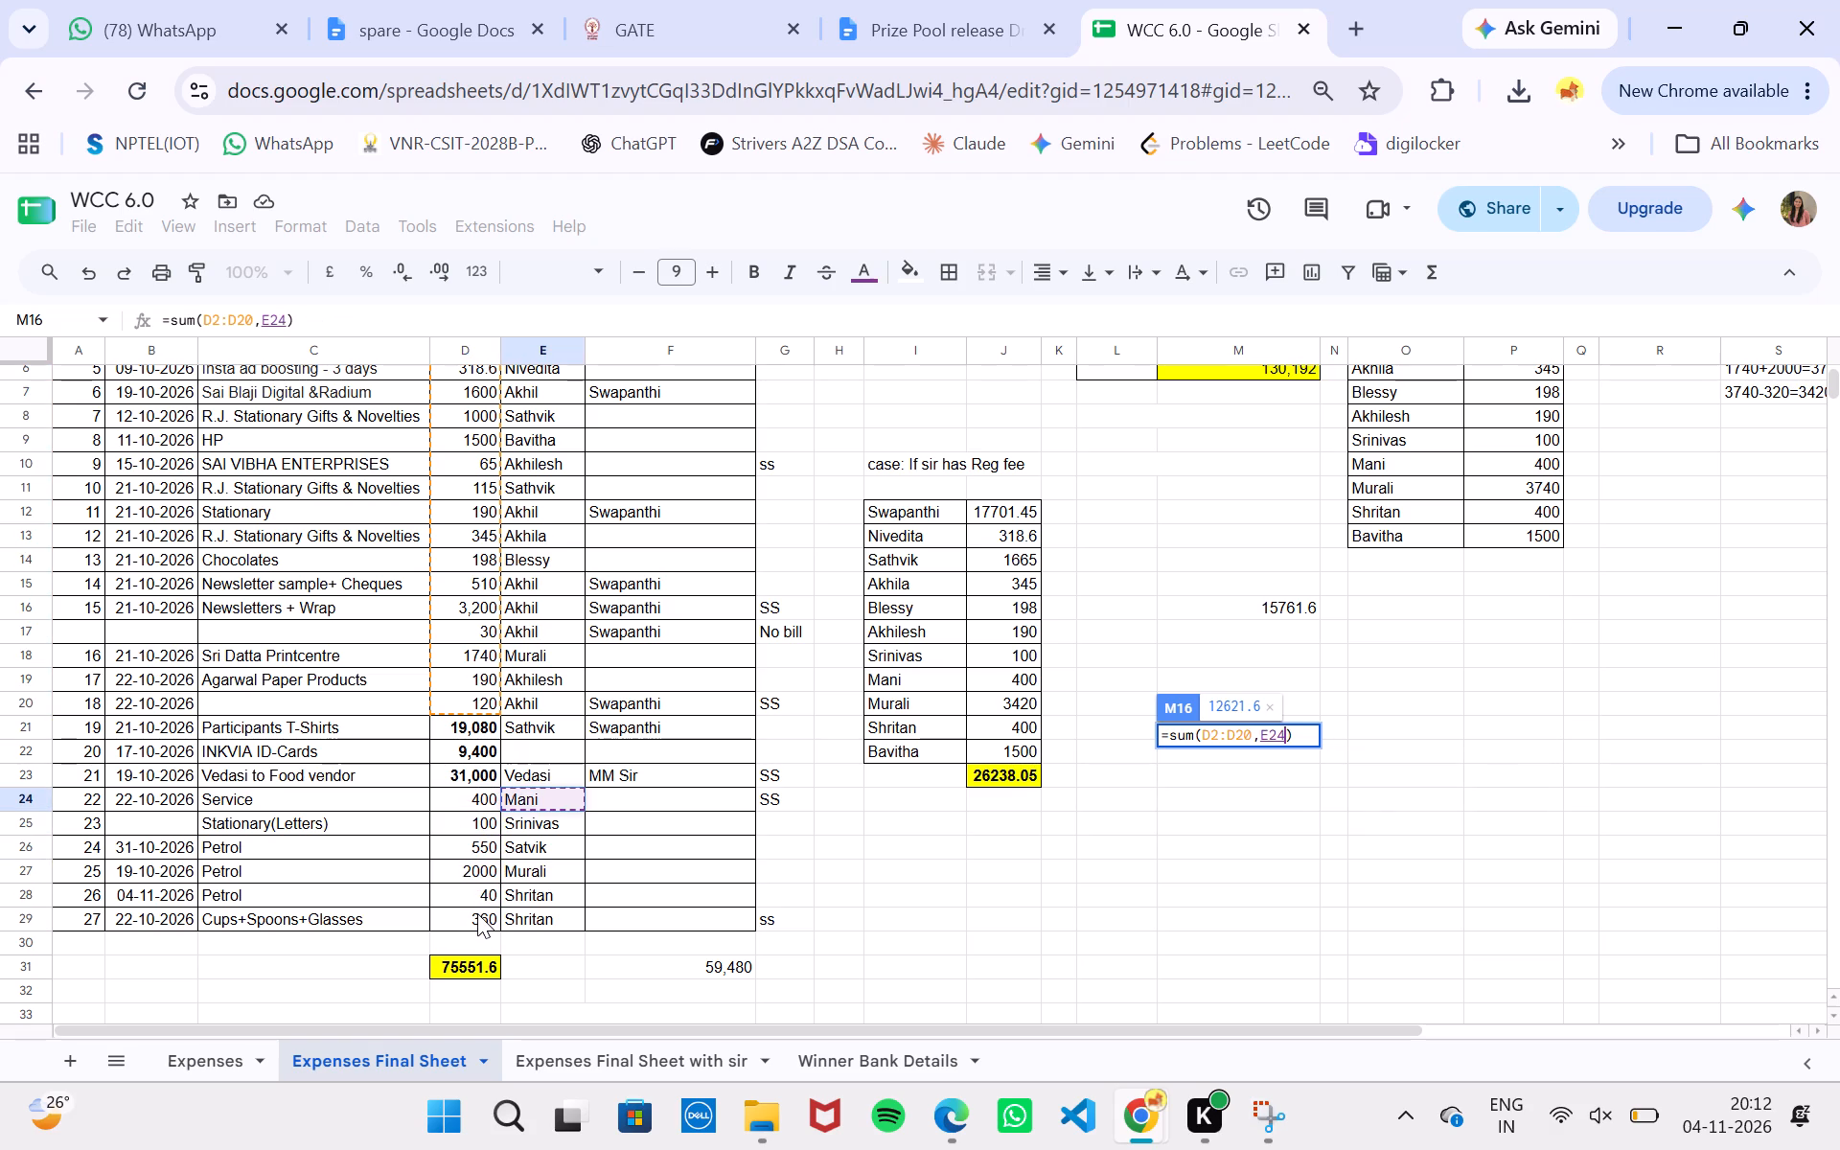
{"action": "key", "text": "ctrl+z"}
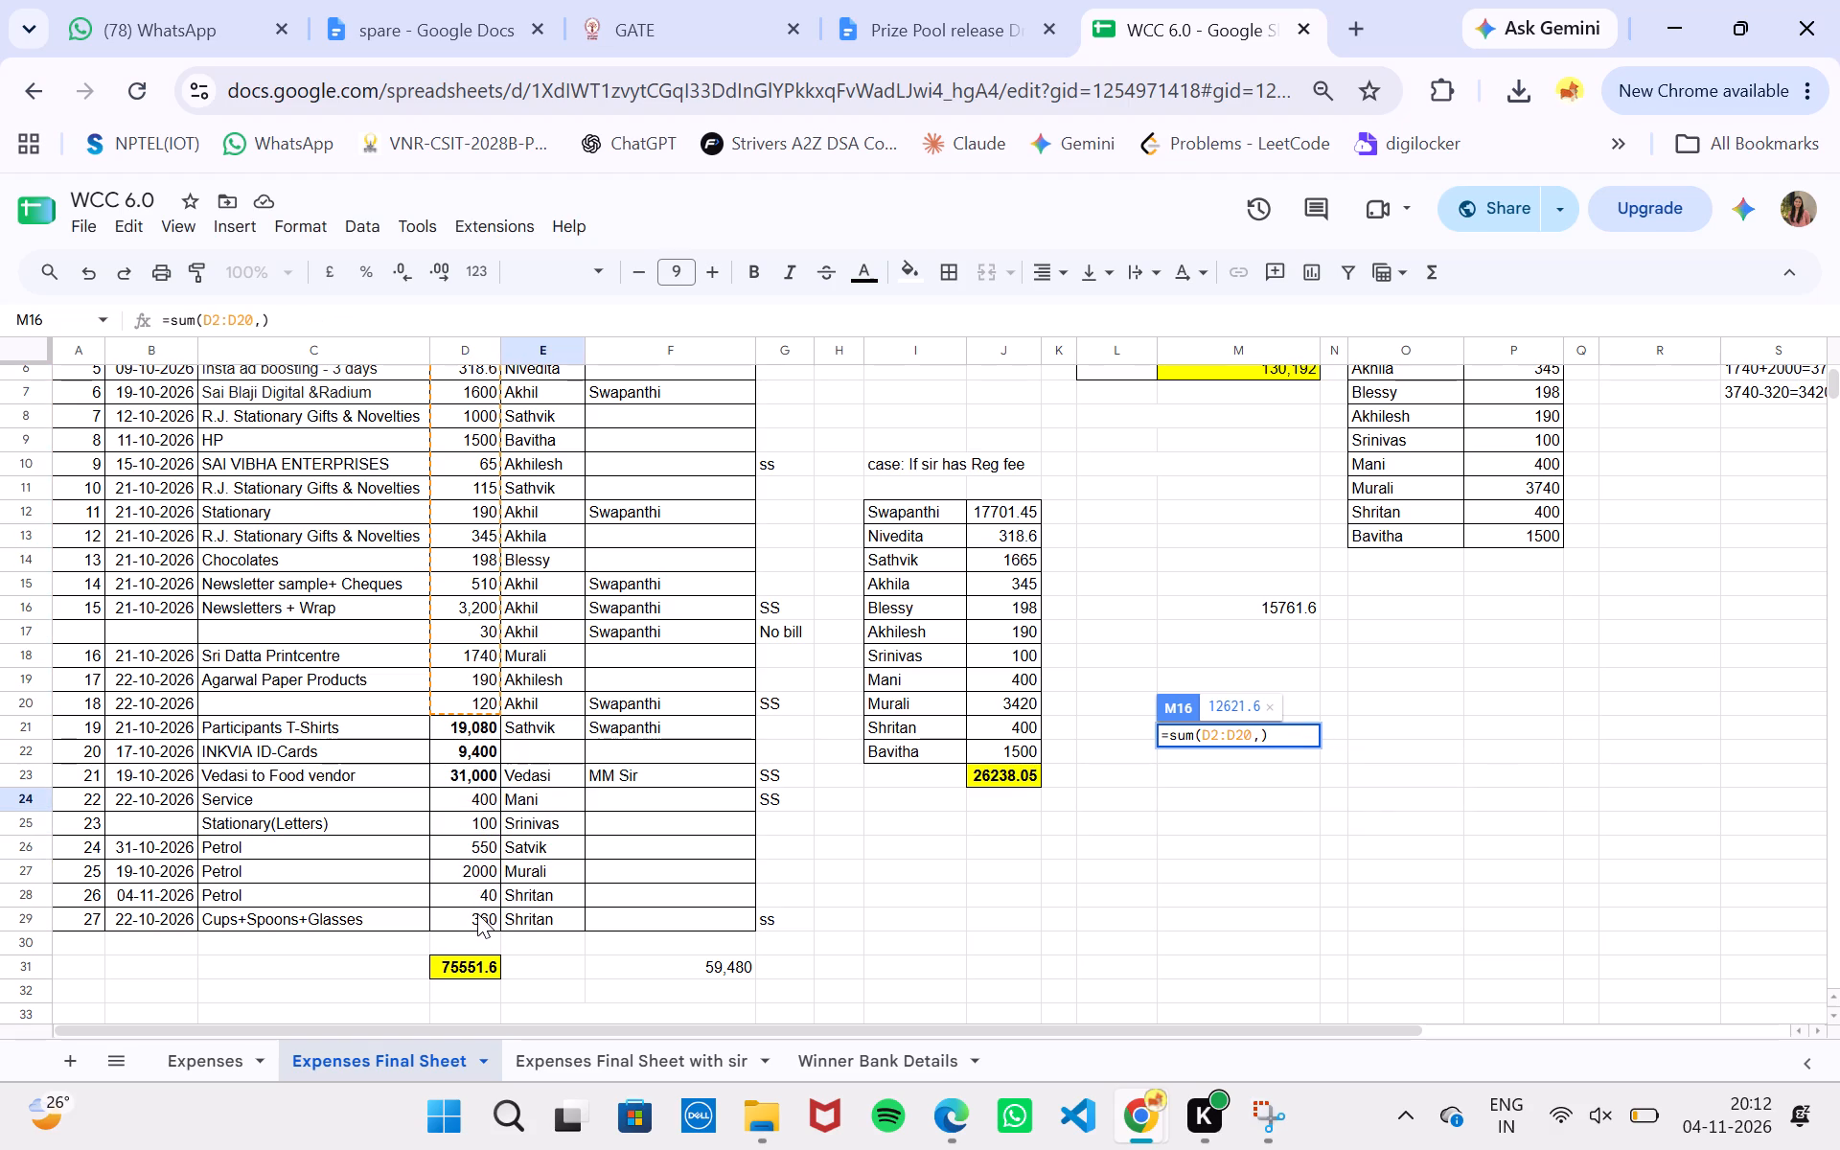
{"action": "left_click_drag", "start_coordinate": [466, 800], "coordinate": [470, 911]}
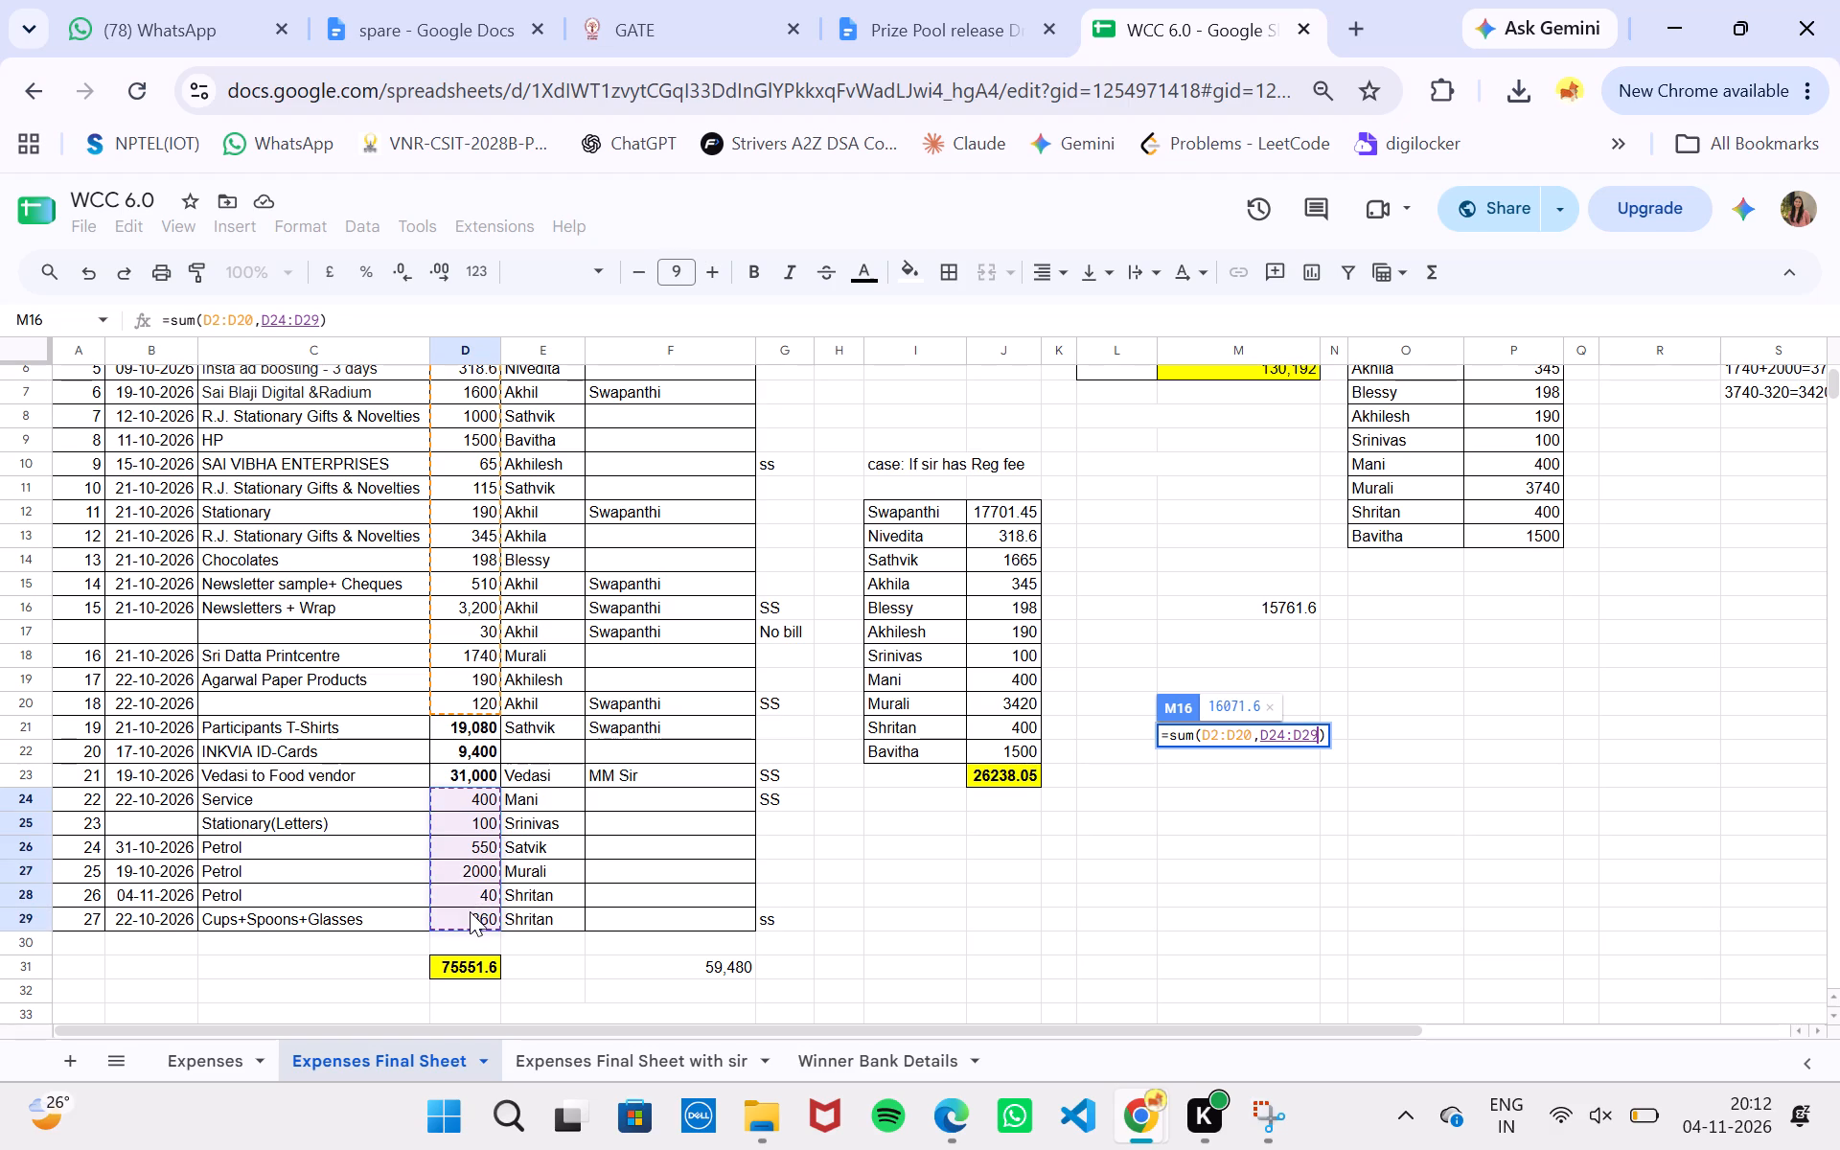
{"action": "key", "text": "Return"}
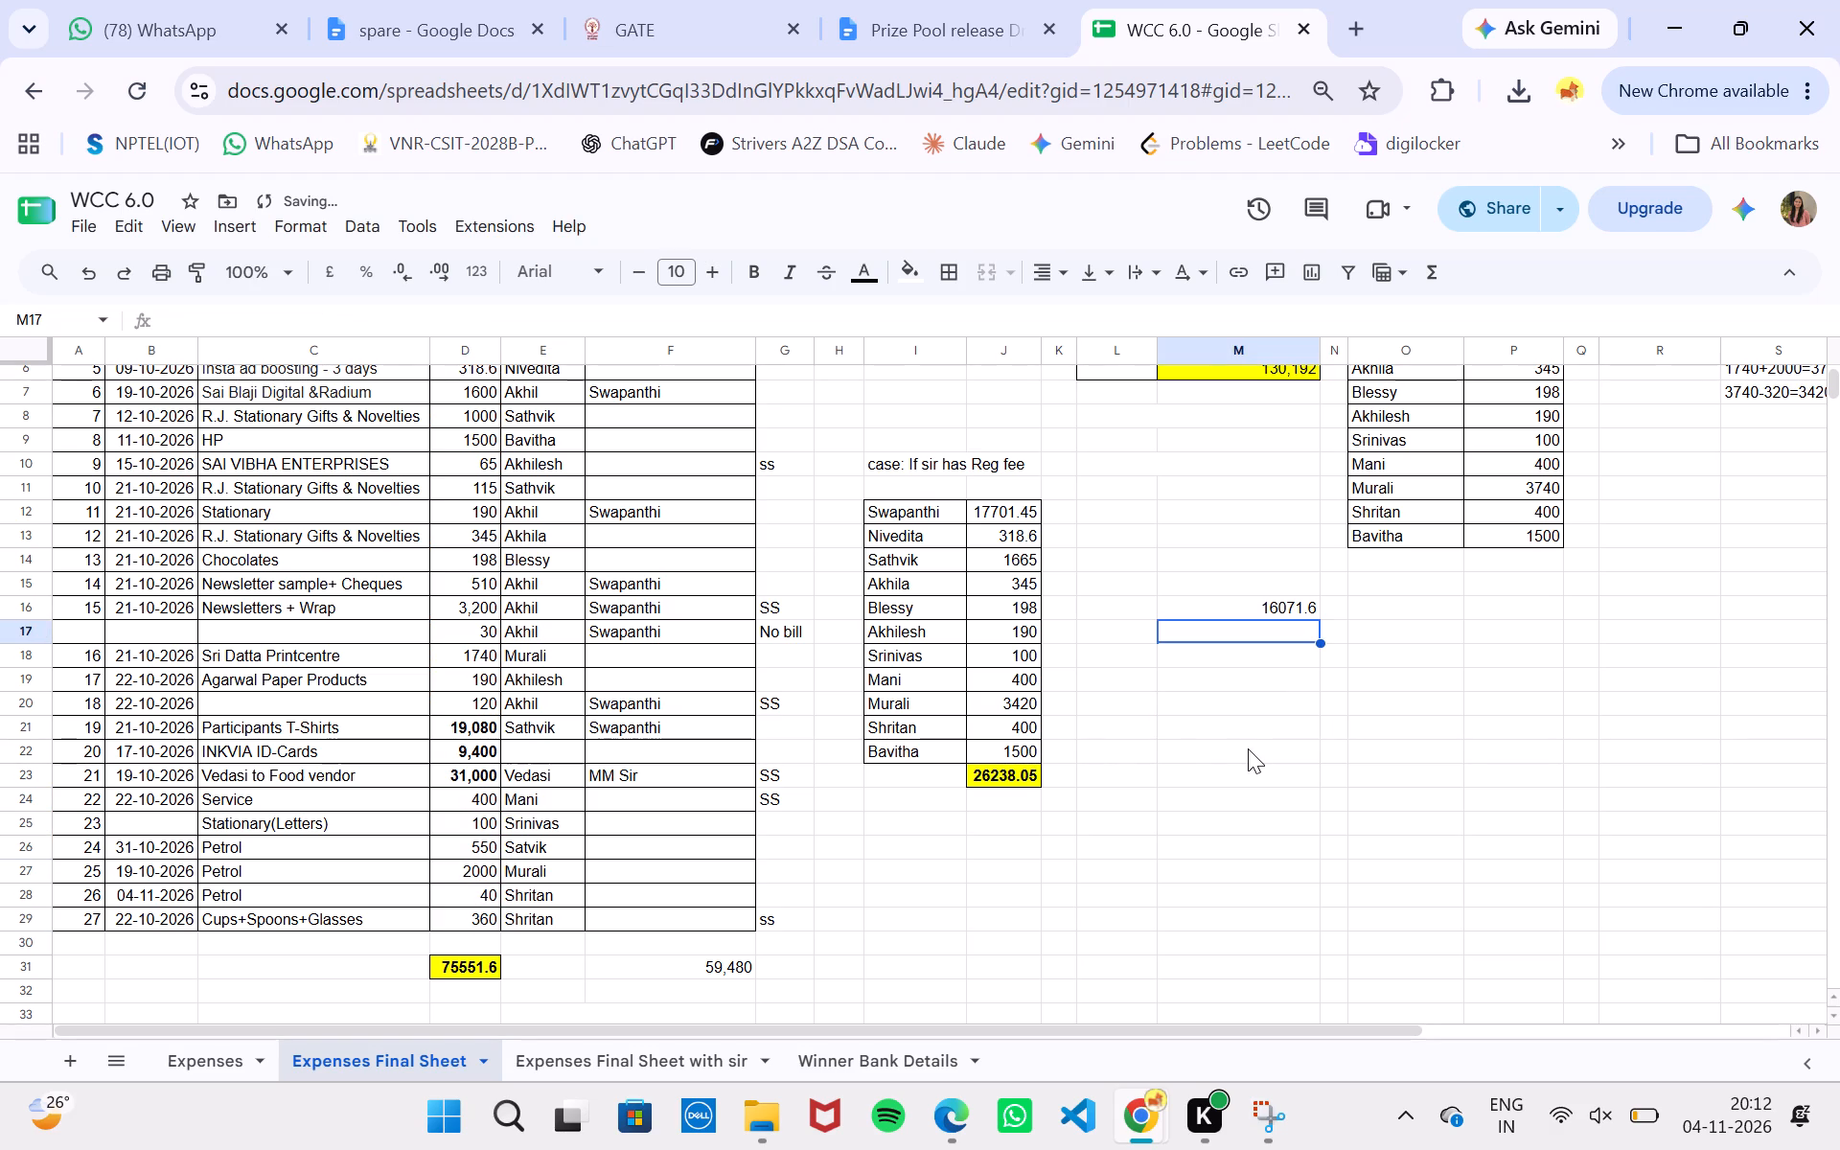
Move the formula =sum(D2:D20,D24:D29) out of M16 into the Other amount in M1, replacing the fixed value.
{"action": "scroll", "coordinate": [1248, 748], "scroll_direction": "up", "scroll_amount": 1}
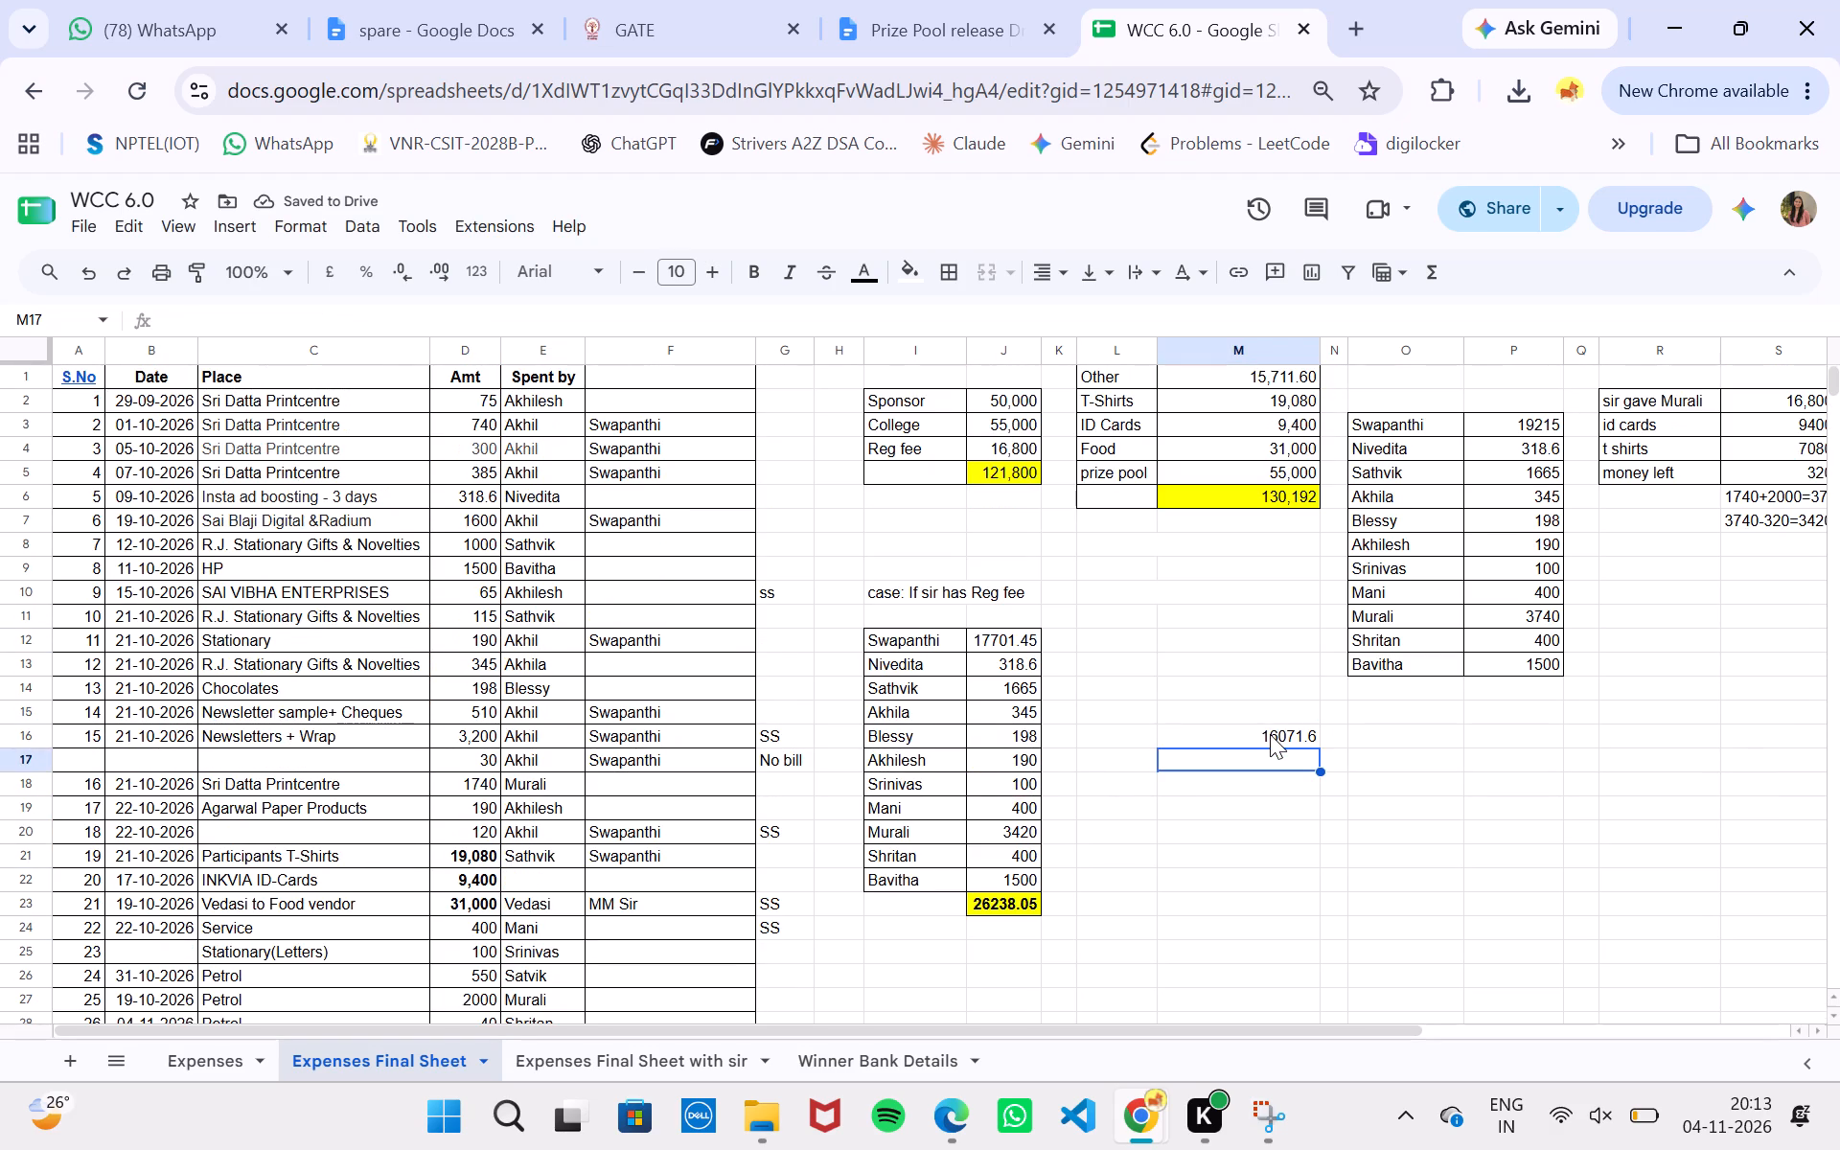
{"action": "double_click", "coordinate": [1270, 734]}
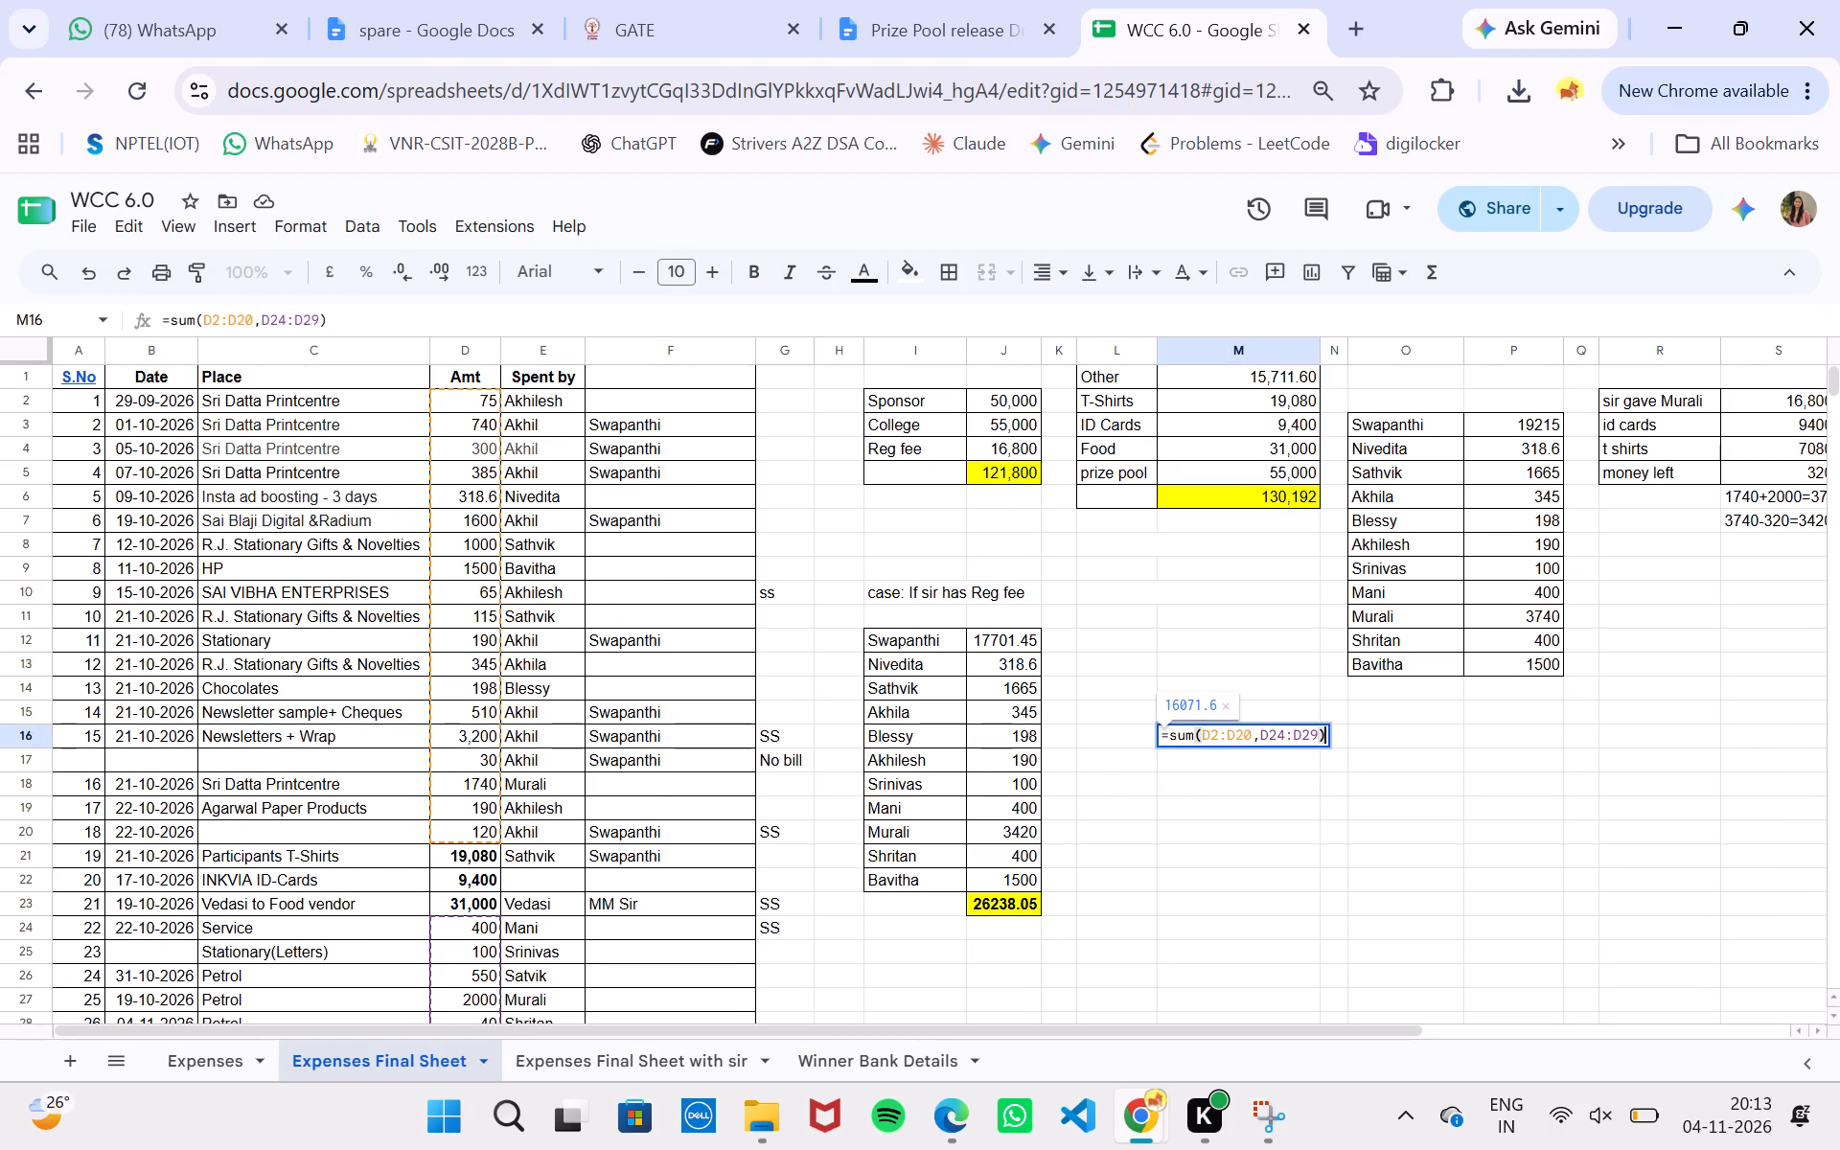
{"action": "key", "text": "ctrl+a"}
{"action": "key", "text": "ctrl+c"}
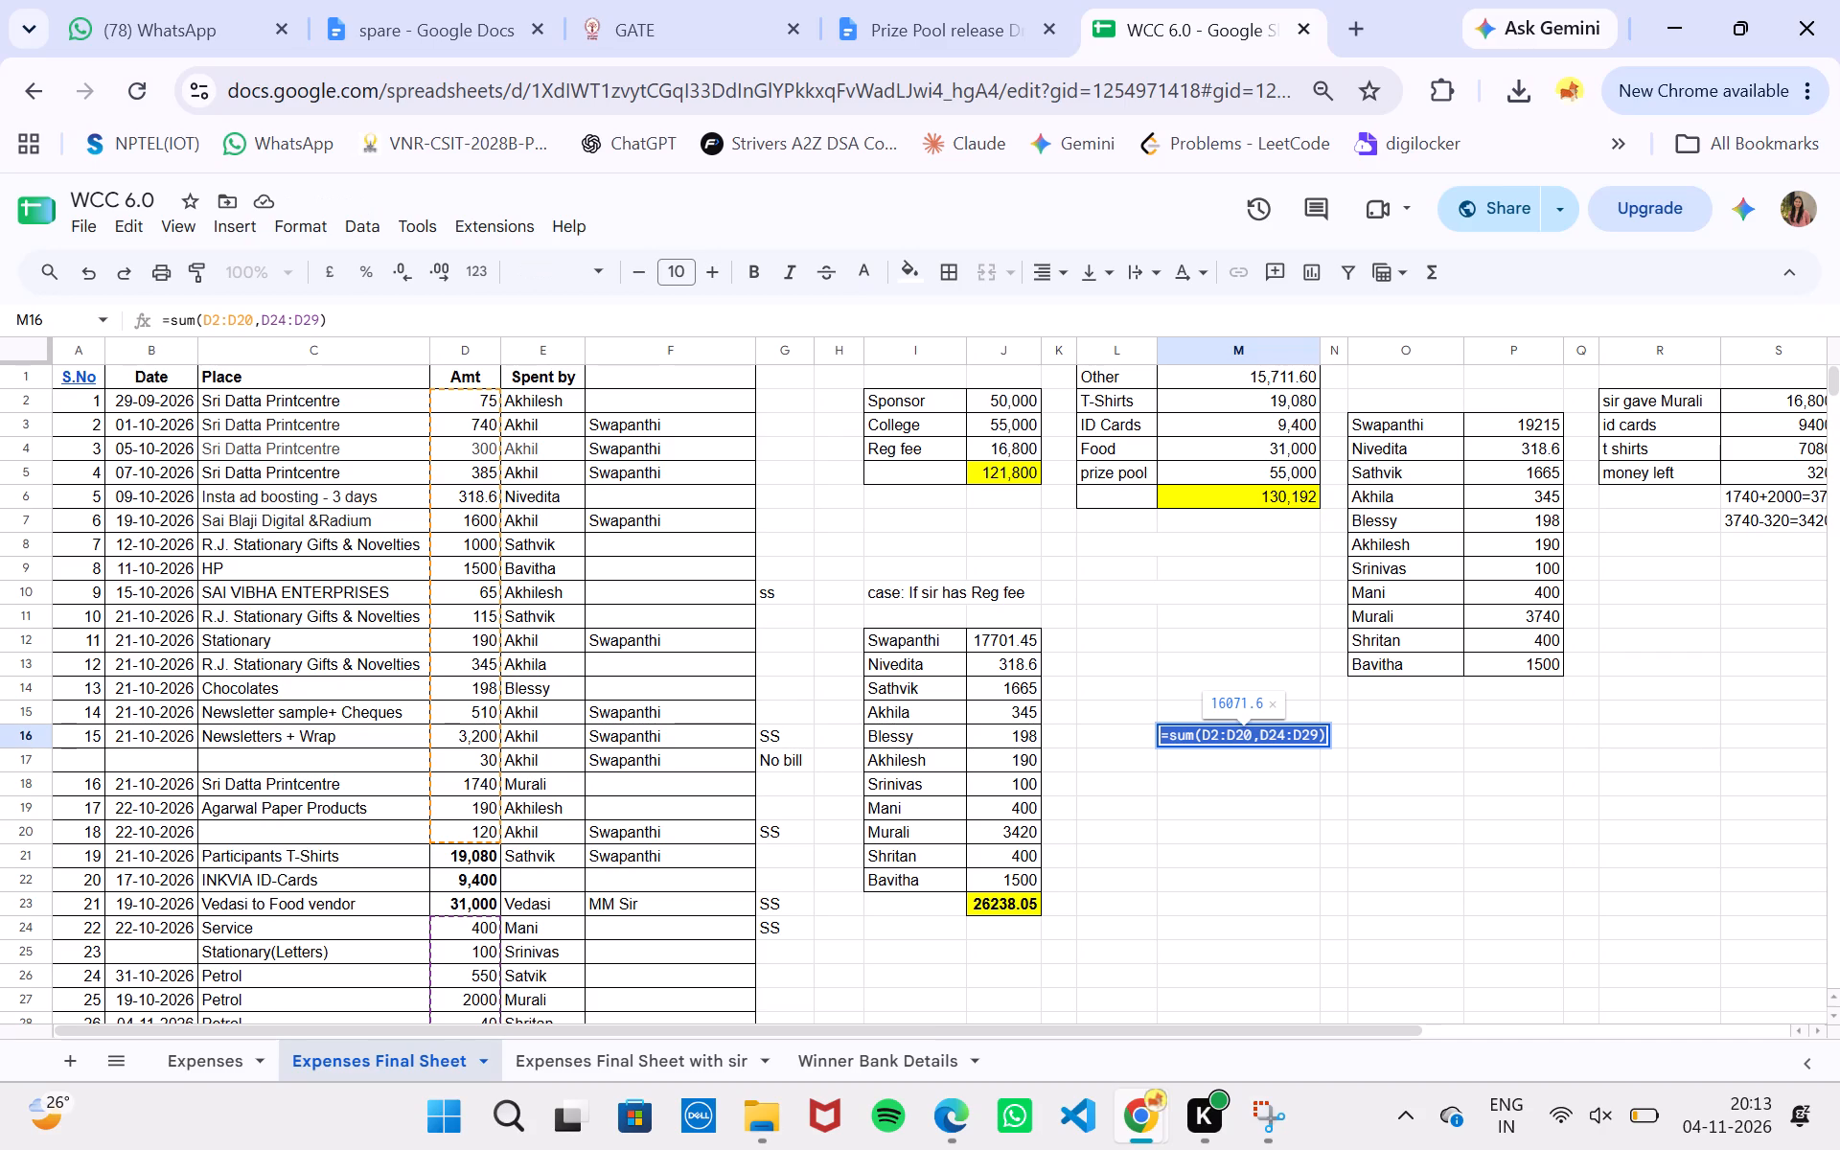
{"action": "key", "text": "Delete"}
{"action": "scroll", "coordinate": [1382, 693], "scroll_direction": "up", "scroll_amount": 3}
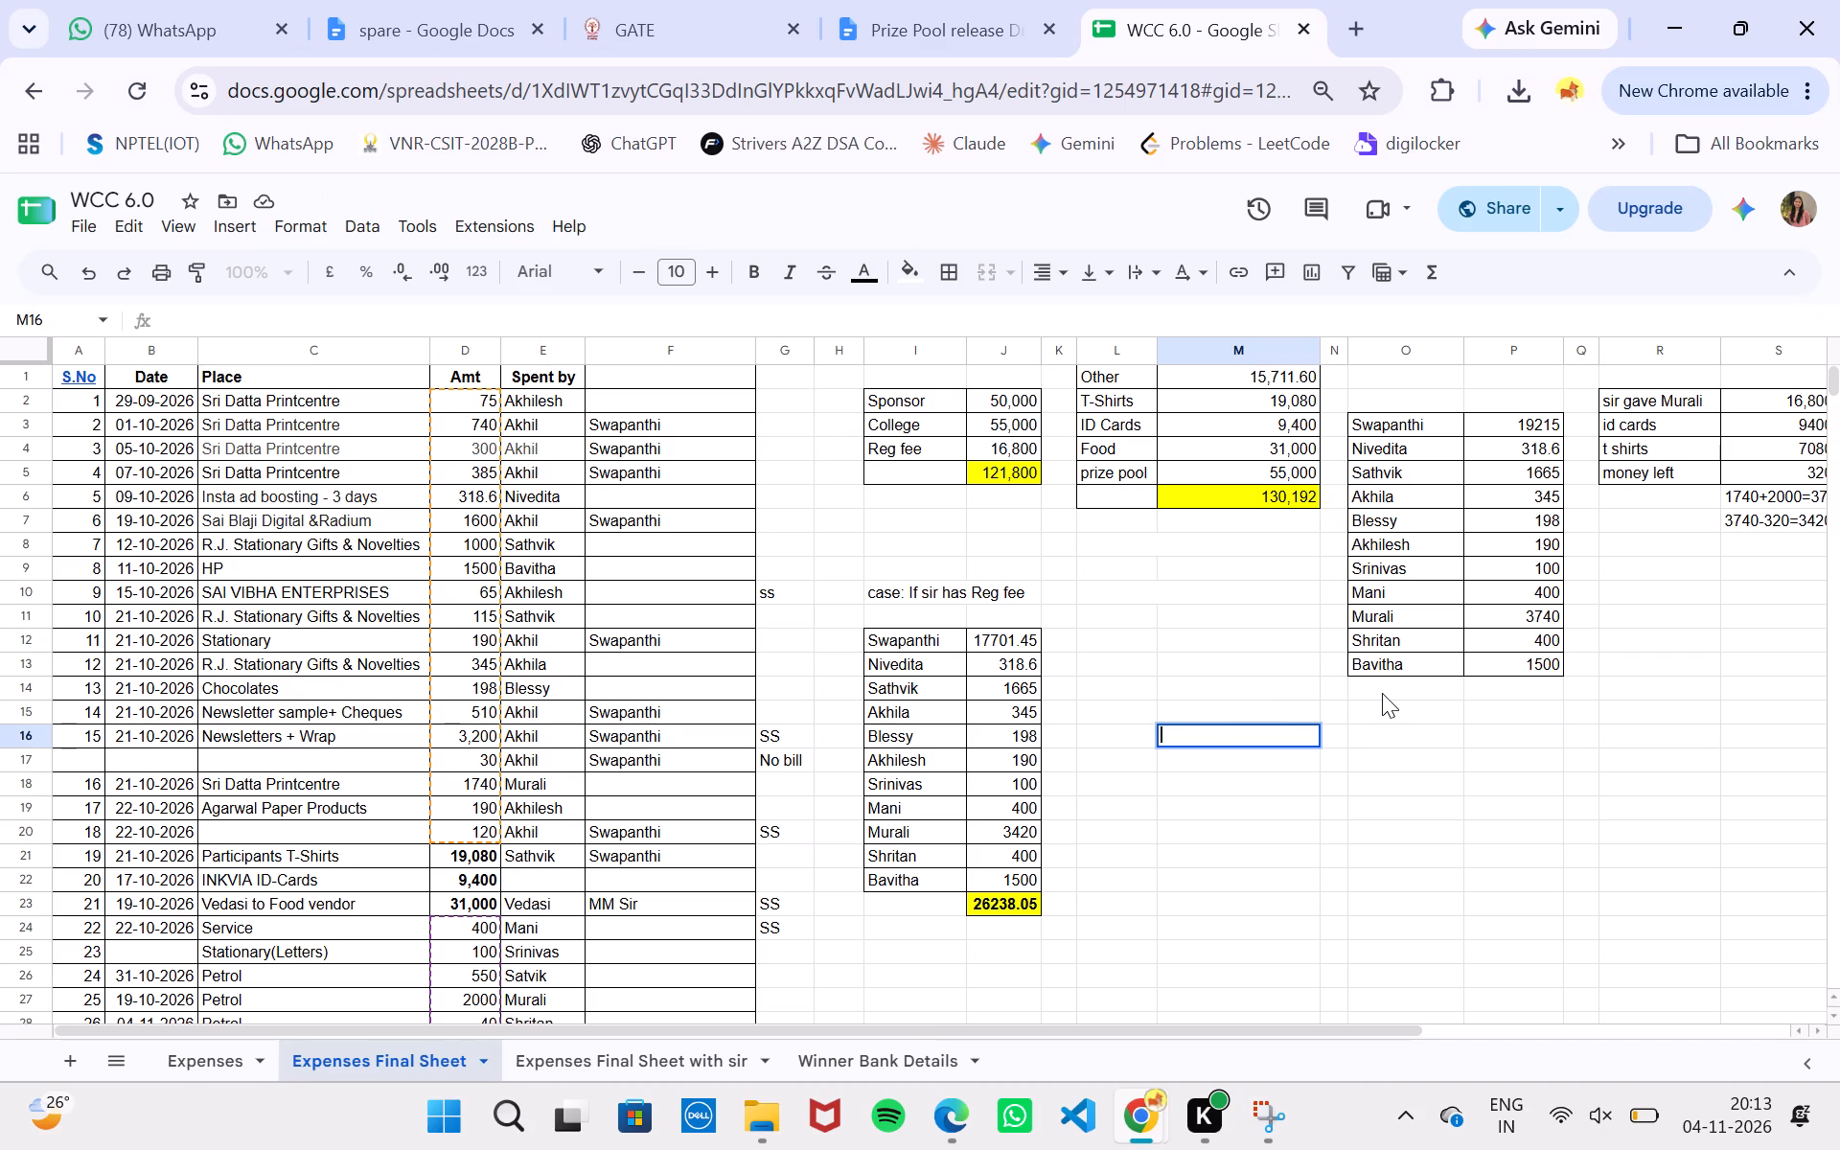
{"action": "scroll", "coordinate": [1382, 693], "scroll_direction": "up", "scroll_amount": 2}
{"action": "double_click", "coordinate": [1260, 370]}
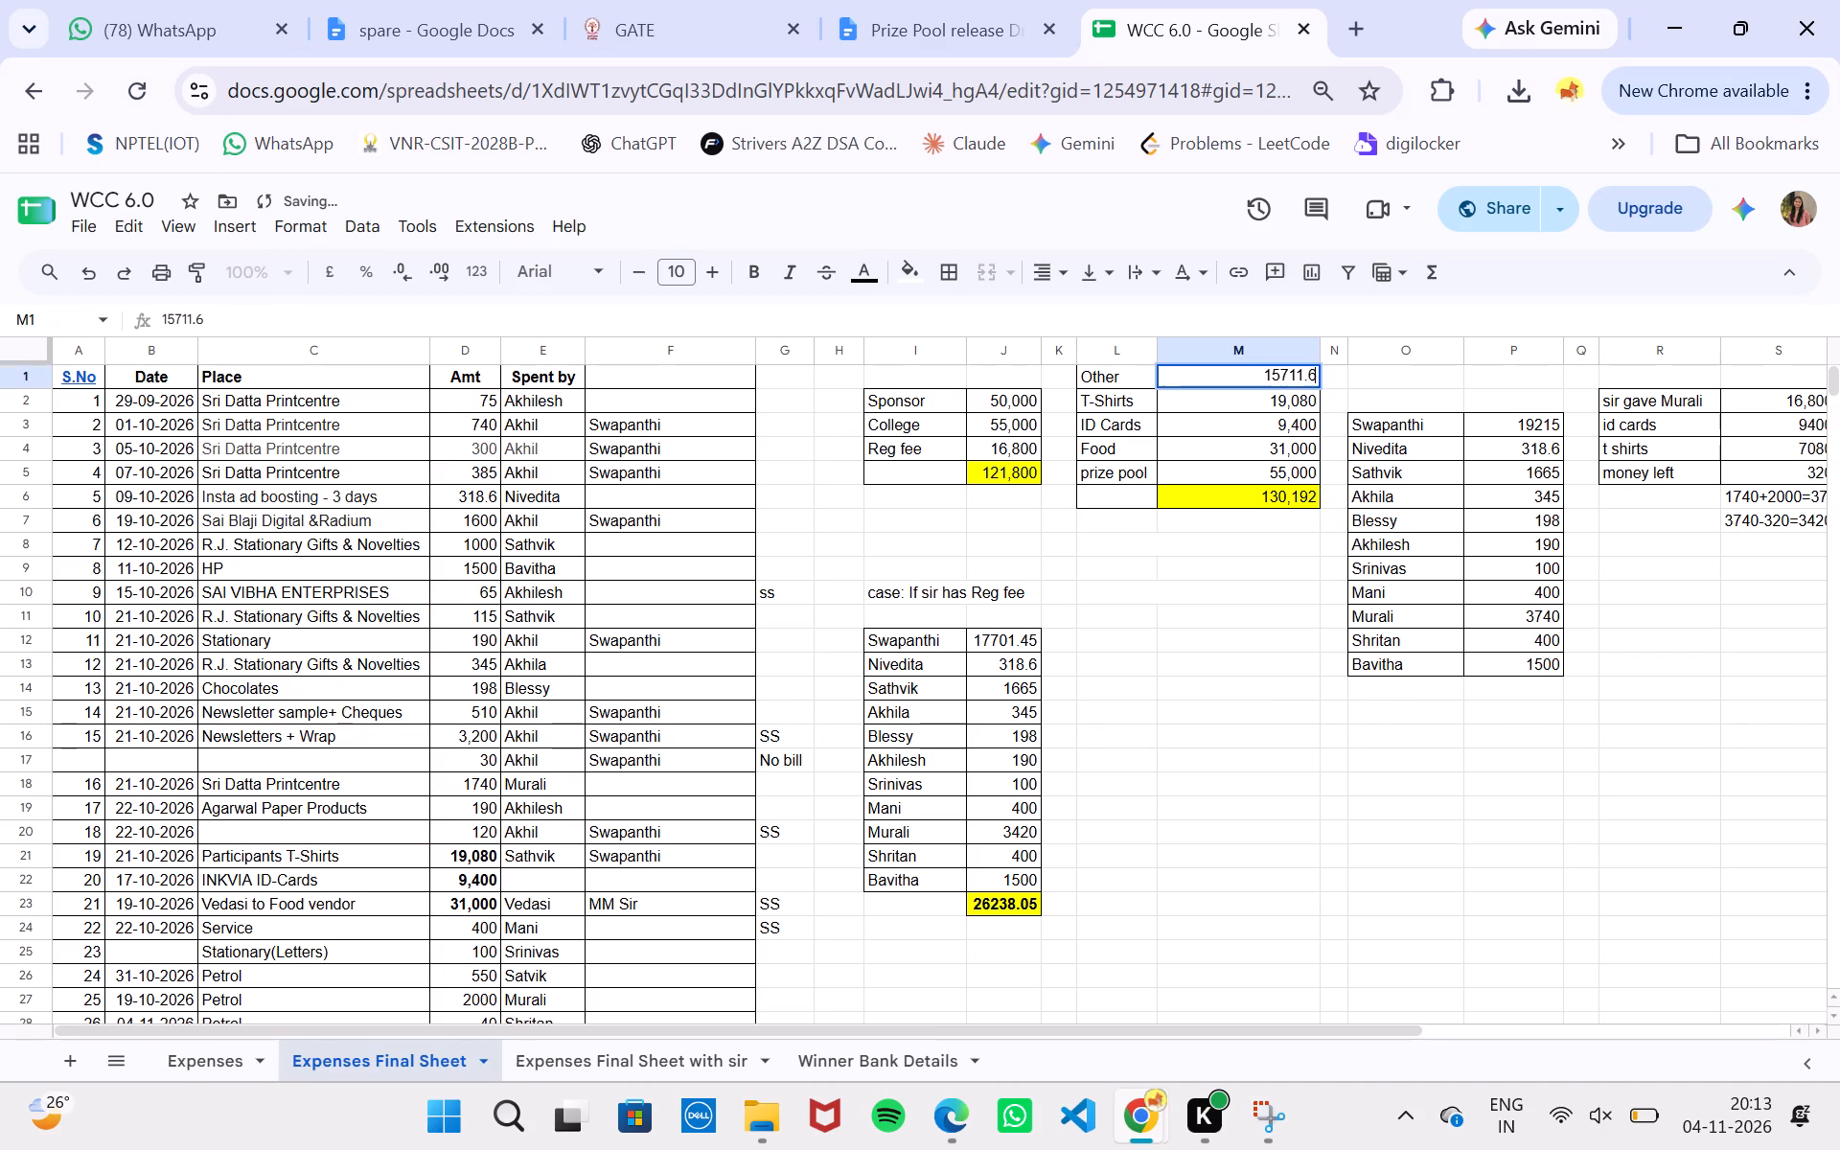
{"action": "key", "text": "ctrl+BackSpace"}
{"action": "key", "text": "ctrl+v"}
{"action": "key", "text": "Return"}
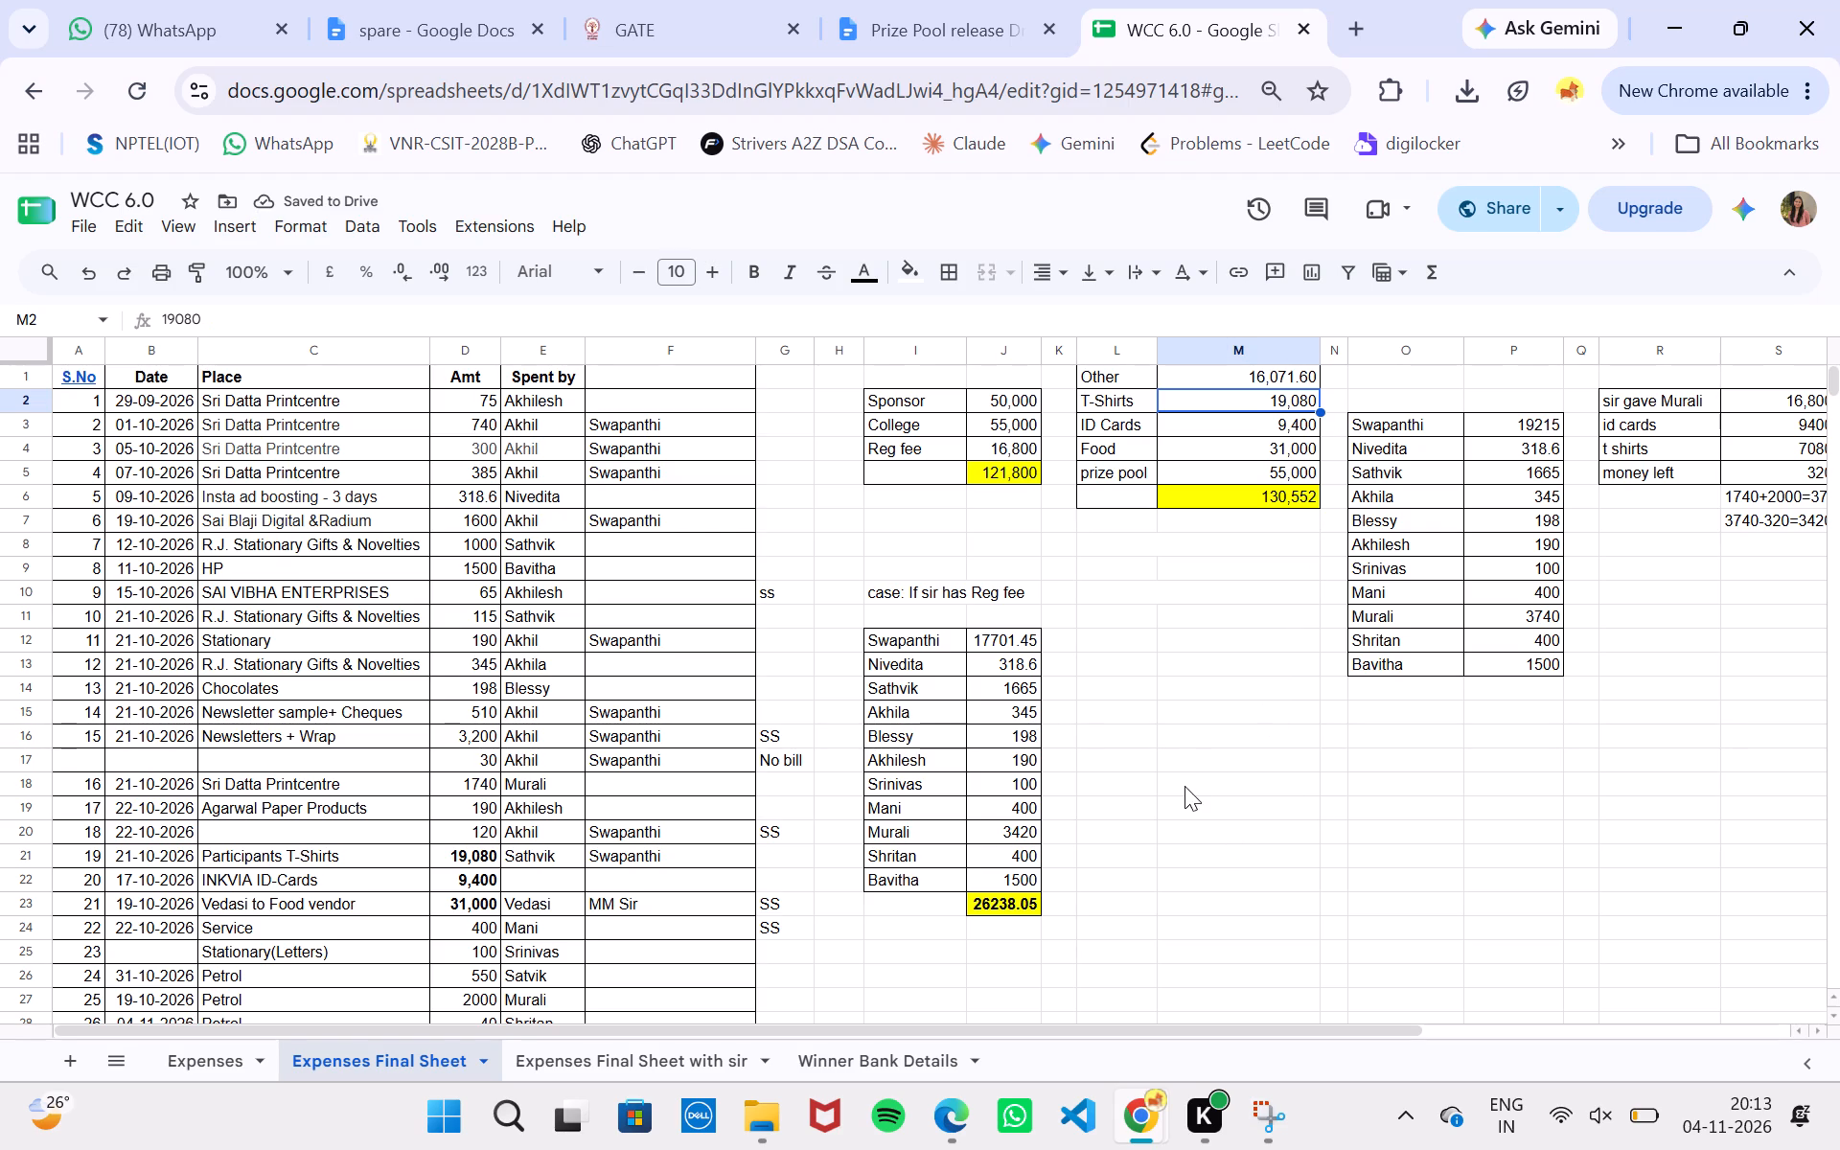
Add the label Others in L18 and paste the copied formula =sum(D2:D20,D24:D29) into M18.
{"action": "double_click", "coordinate": [1127, 781]}
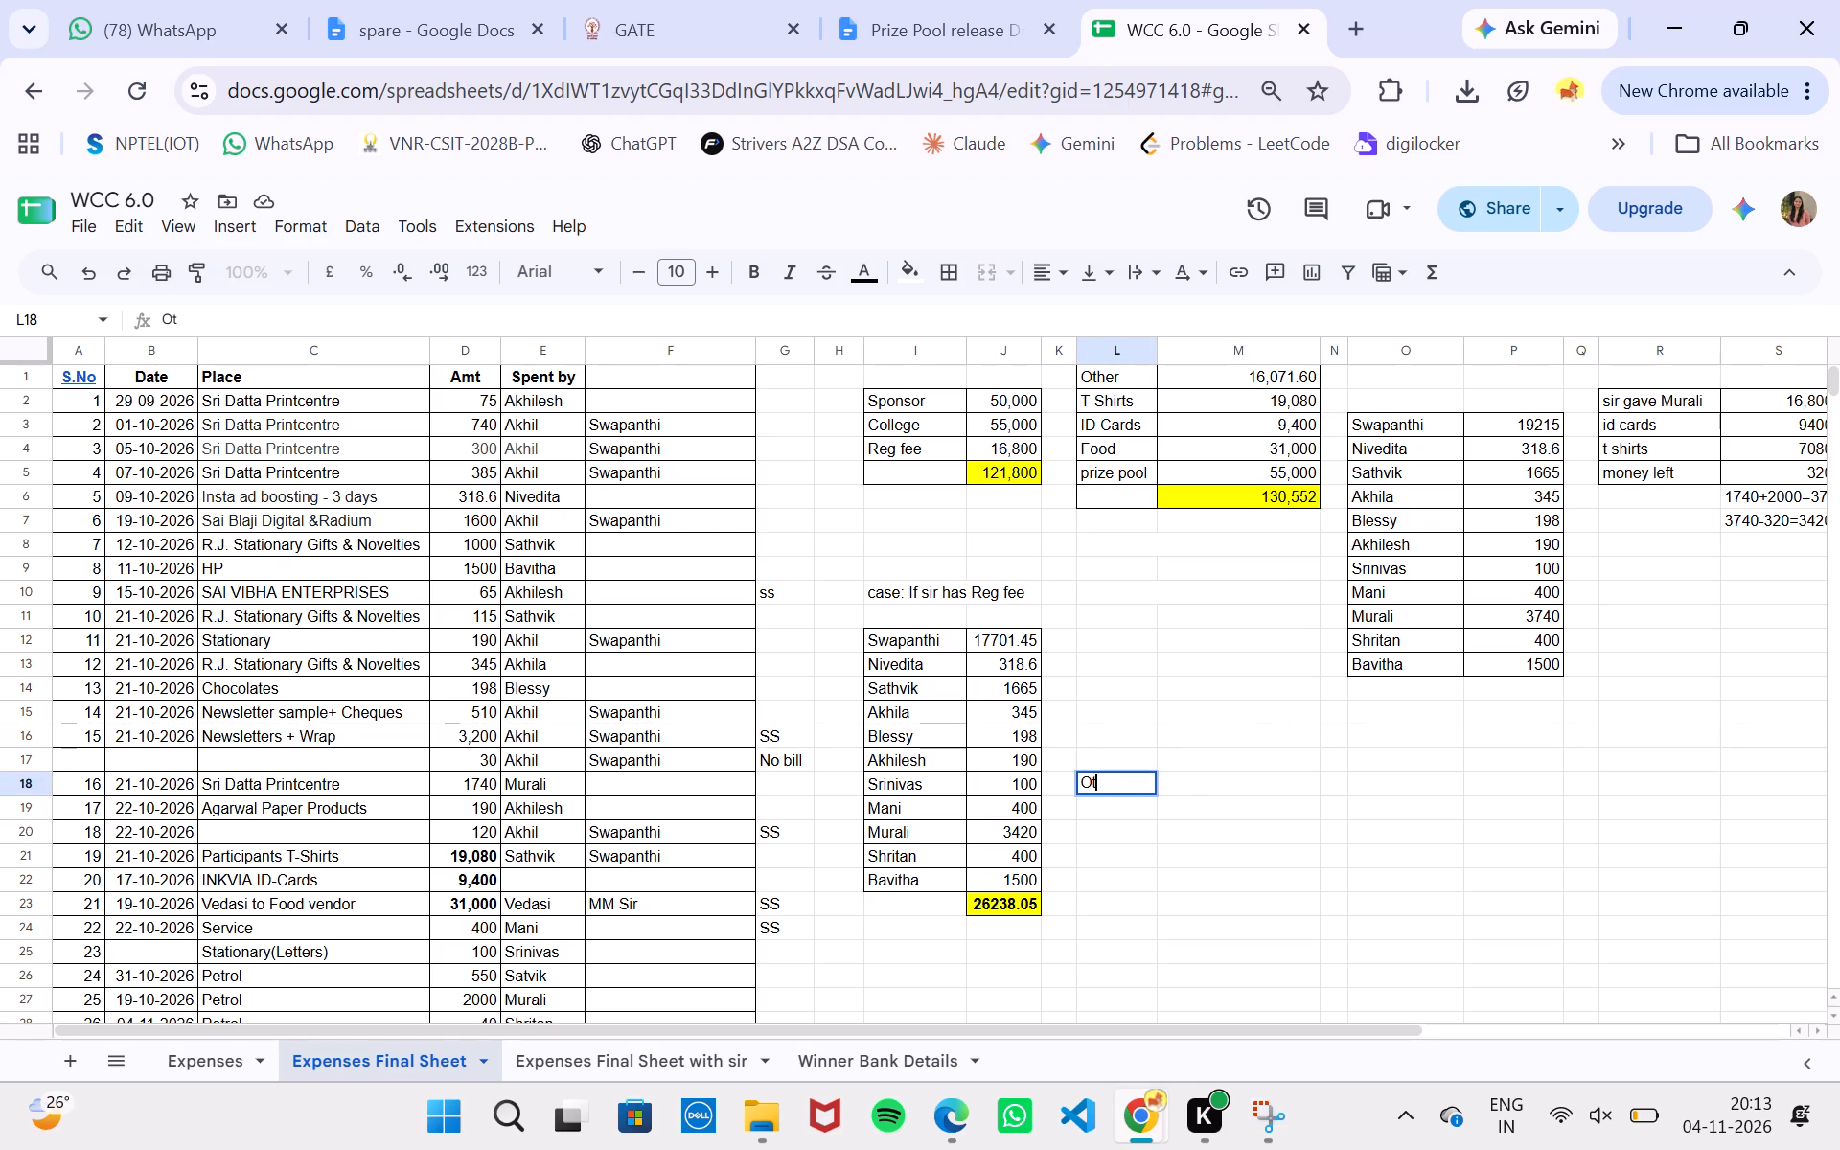
{"action": "double_click", "coordinate": [1200, 790]}
{"action": "key", "text": "ctrl+v"}
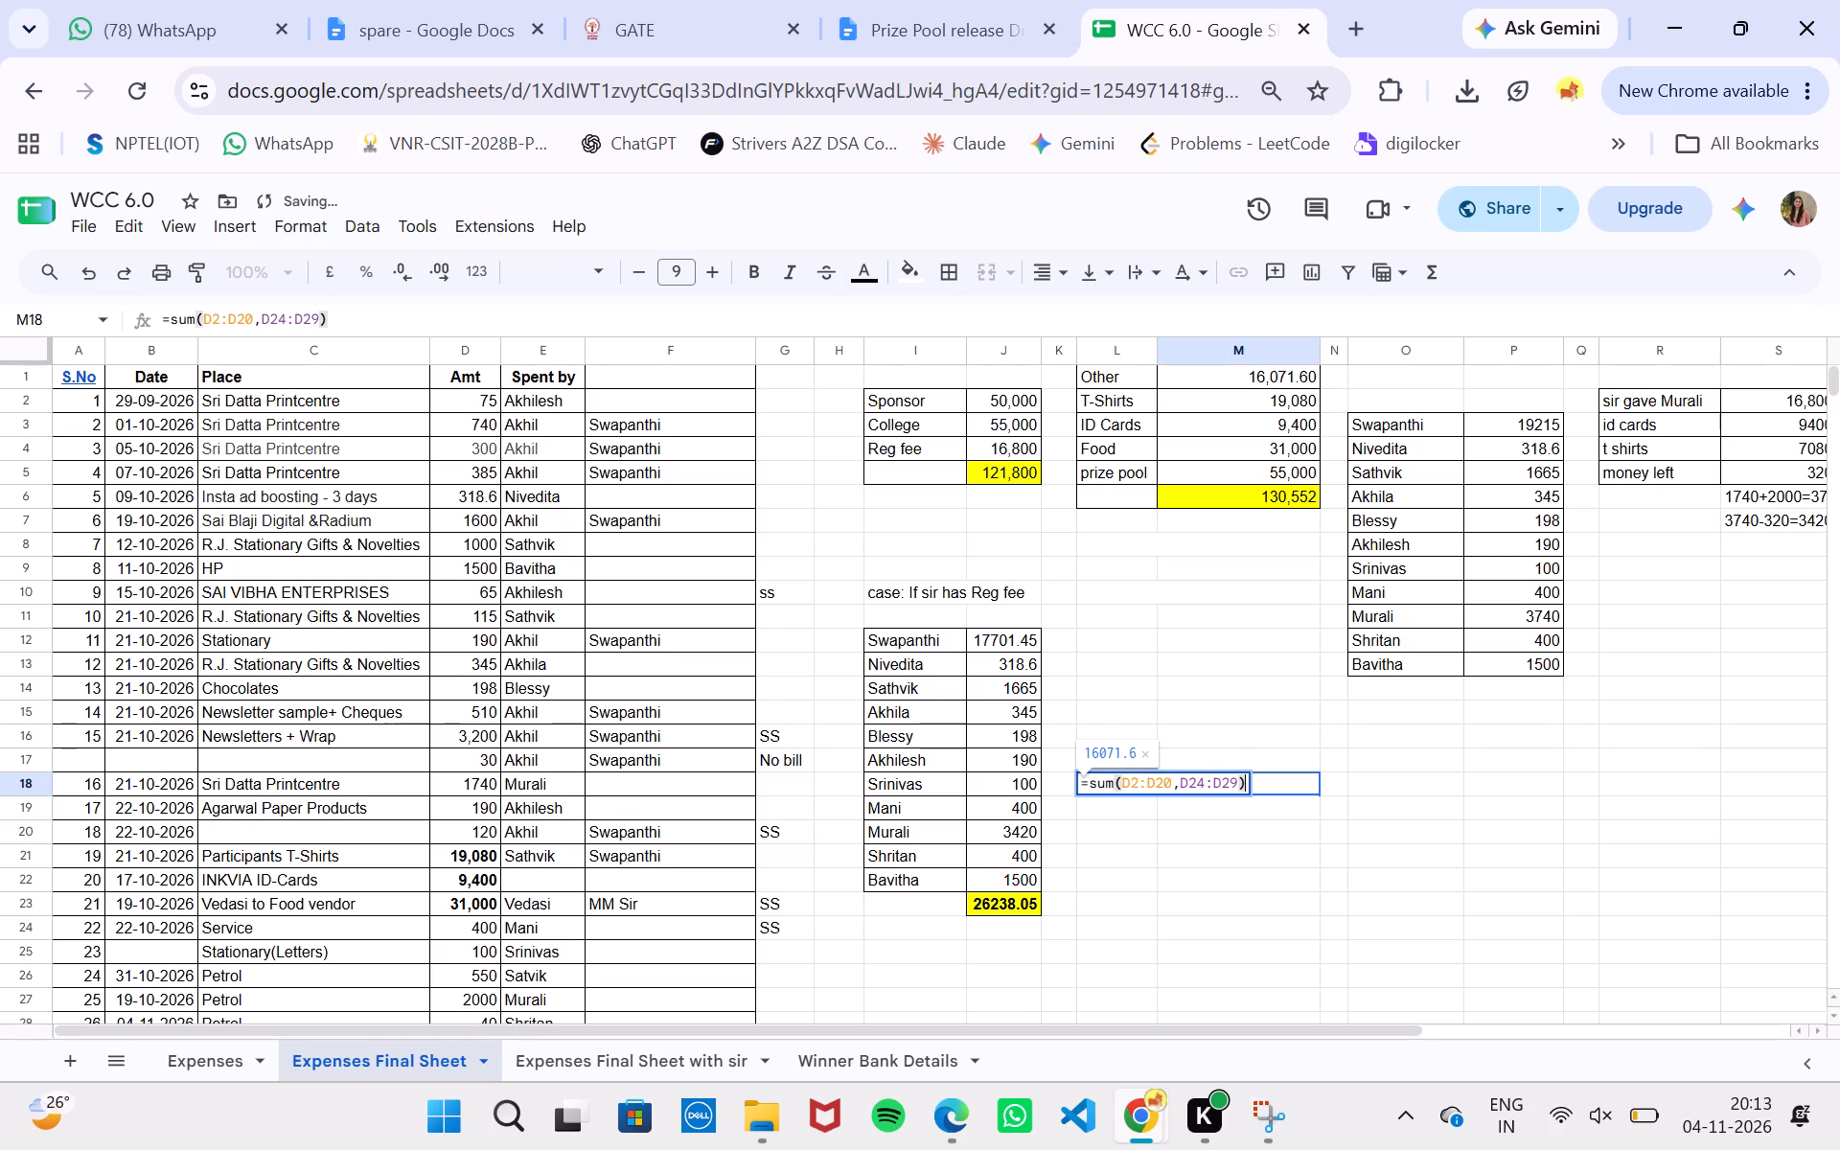
{"action": "key", "text": "Return"}
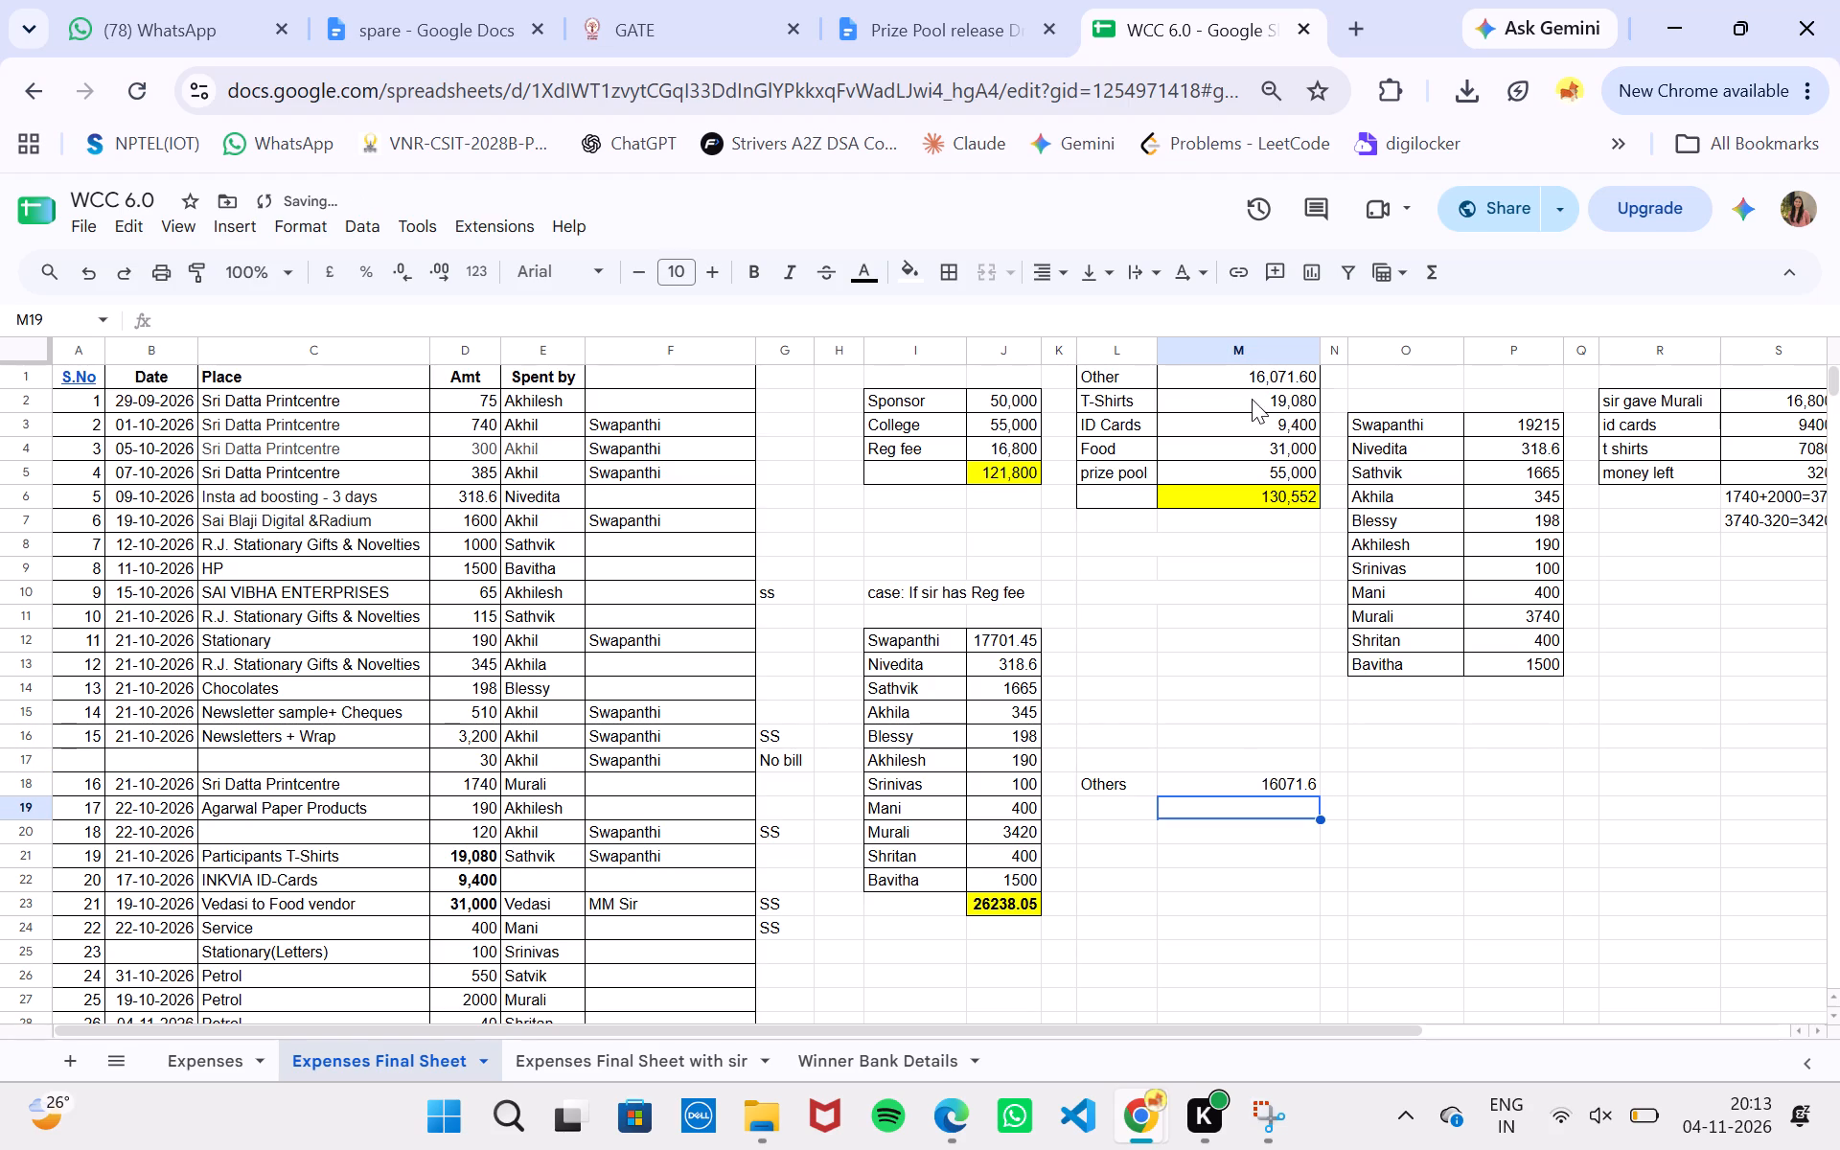
Replace the formula in the Other amount cell M1 with the fixed value 16,071.6.
{"action": "double_click", "coordinate": [1282, 377]}
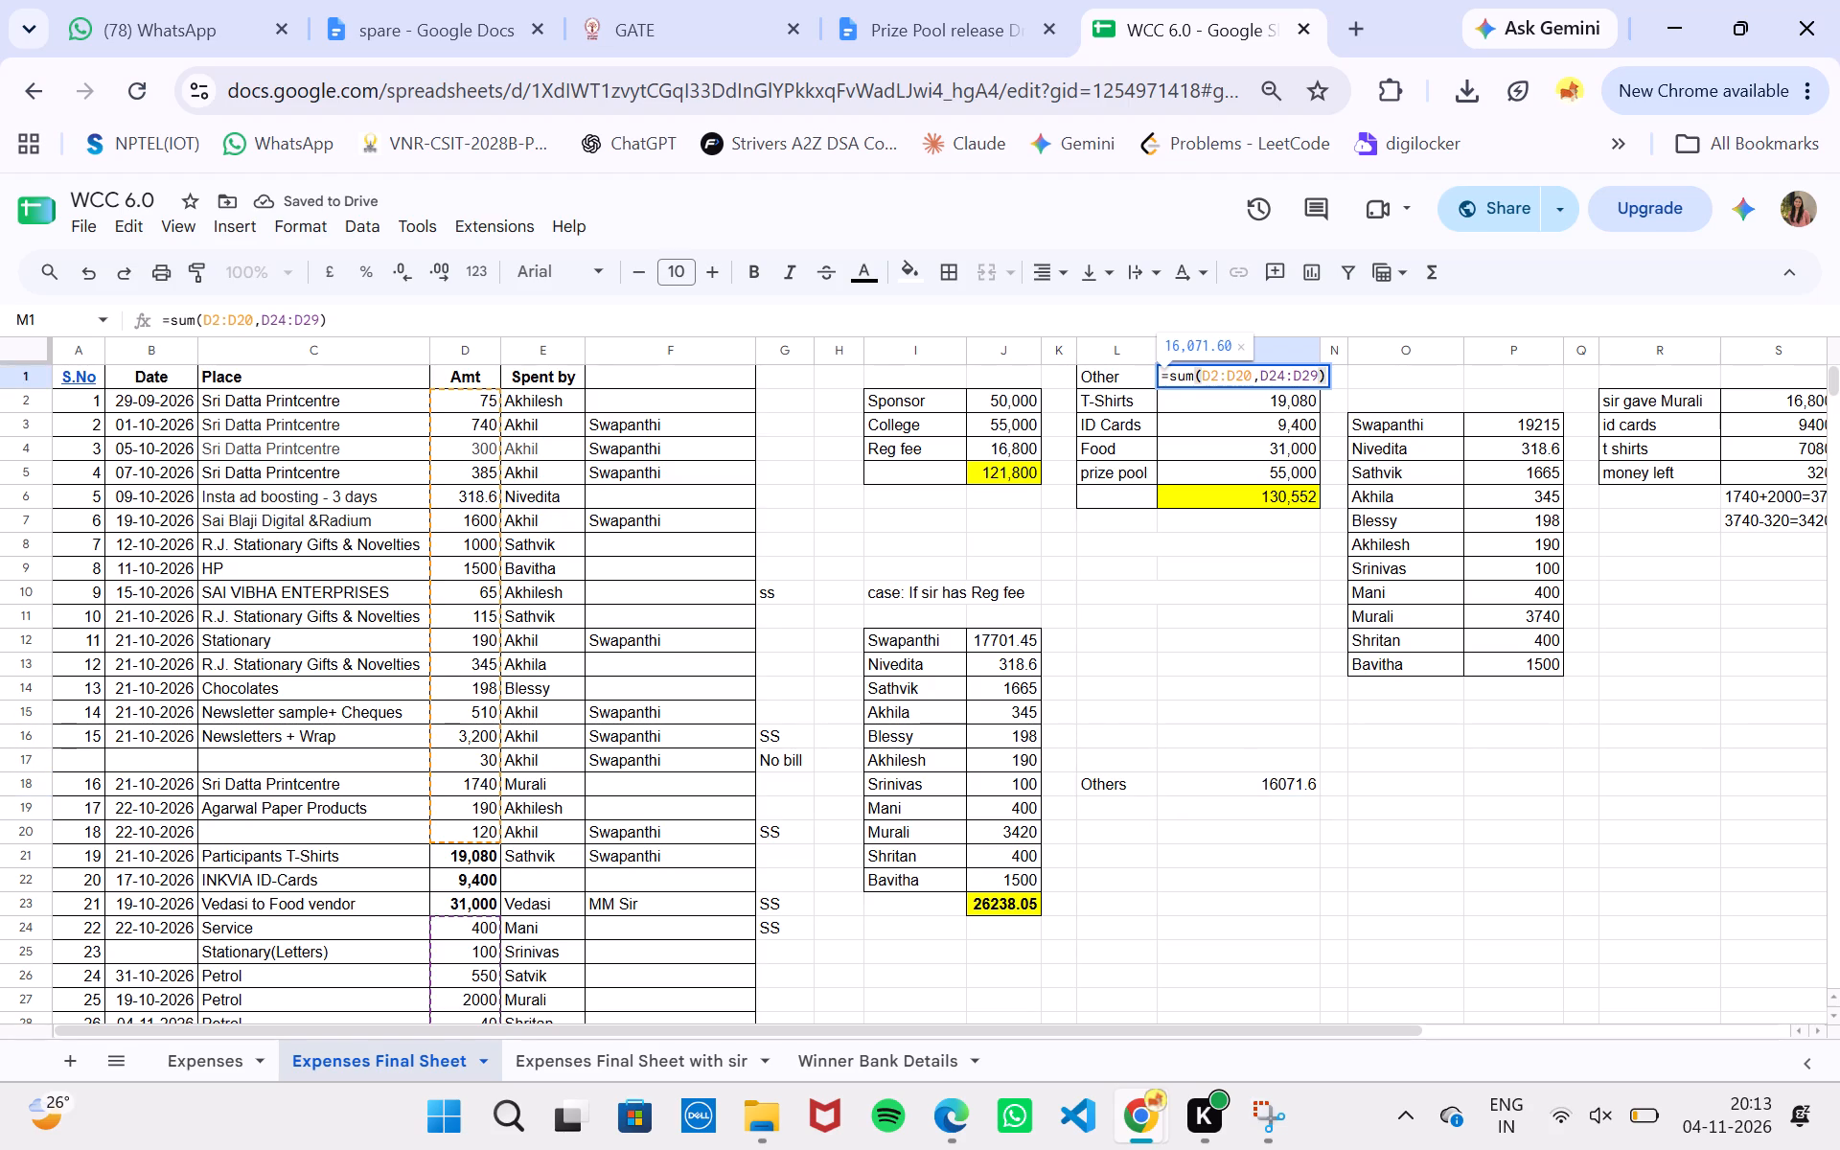
{"action": "key", "text": "ctrl+a"}
{"action": "key", "text": "BackSpace"}
{"action": "type", "text": "16"}
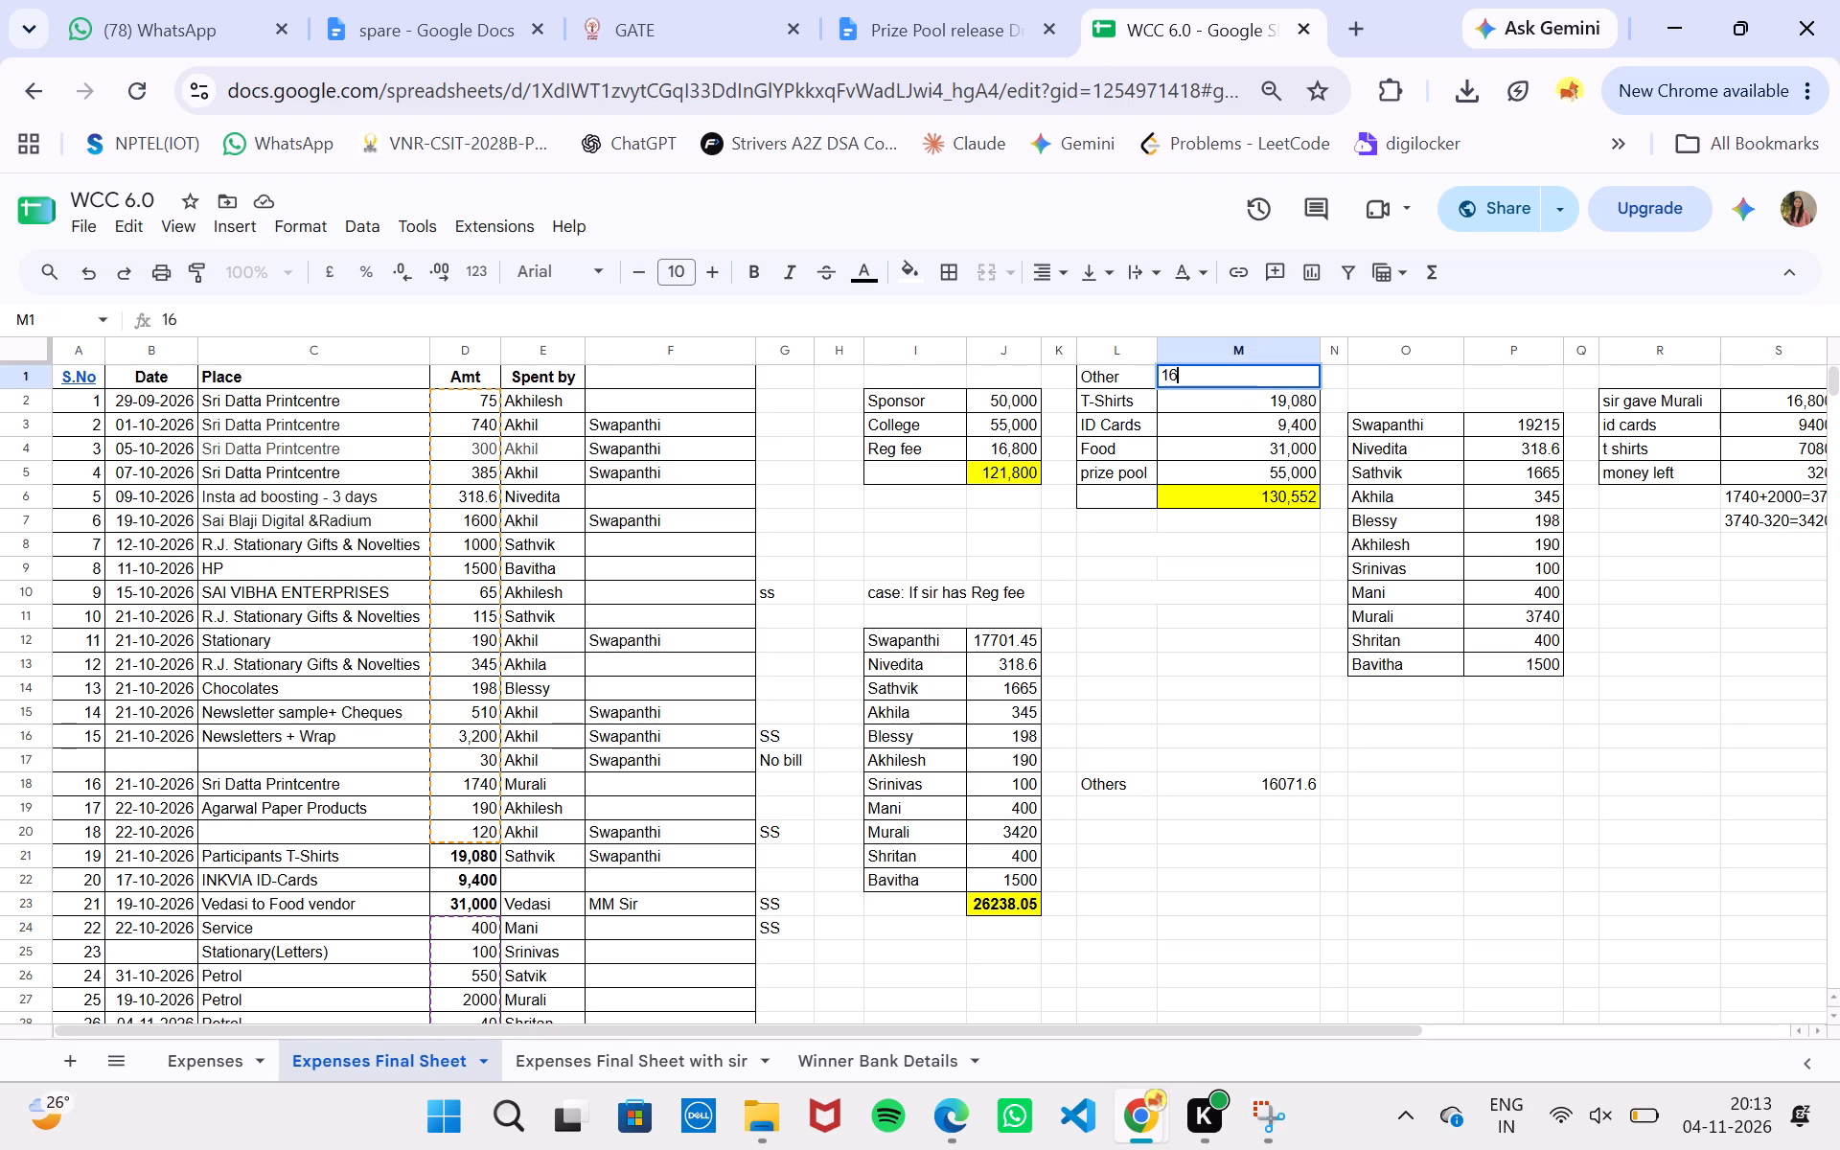
{"action": "key", "text": "comma"}
{"action": "type", "text": "071.6"}
{"action": "key", "text": "Return"}
Copy the Other amount 16071.6 from M1 of Expenses Final Sheet into Other amount M15 on Expenses Final Sheet with sir.
{"action": "scroll", "coordinate": [1418, 810], "scroll_direction": "up", "scroll_amount": 1}
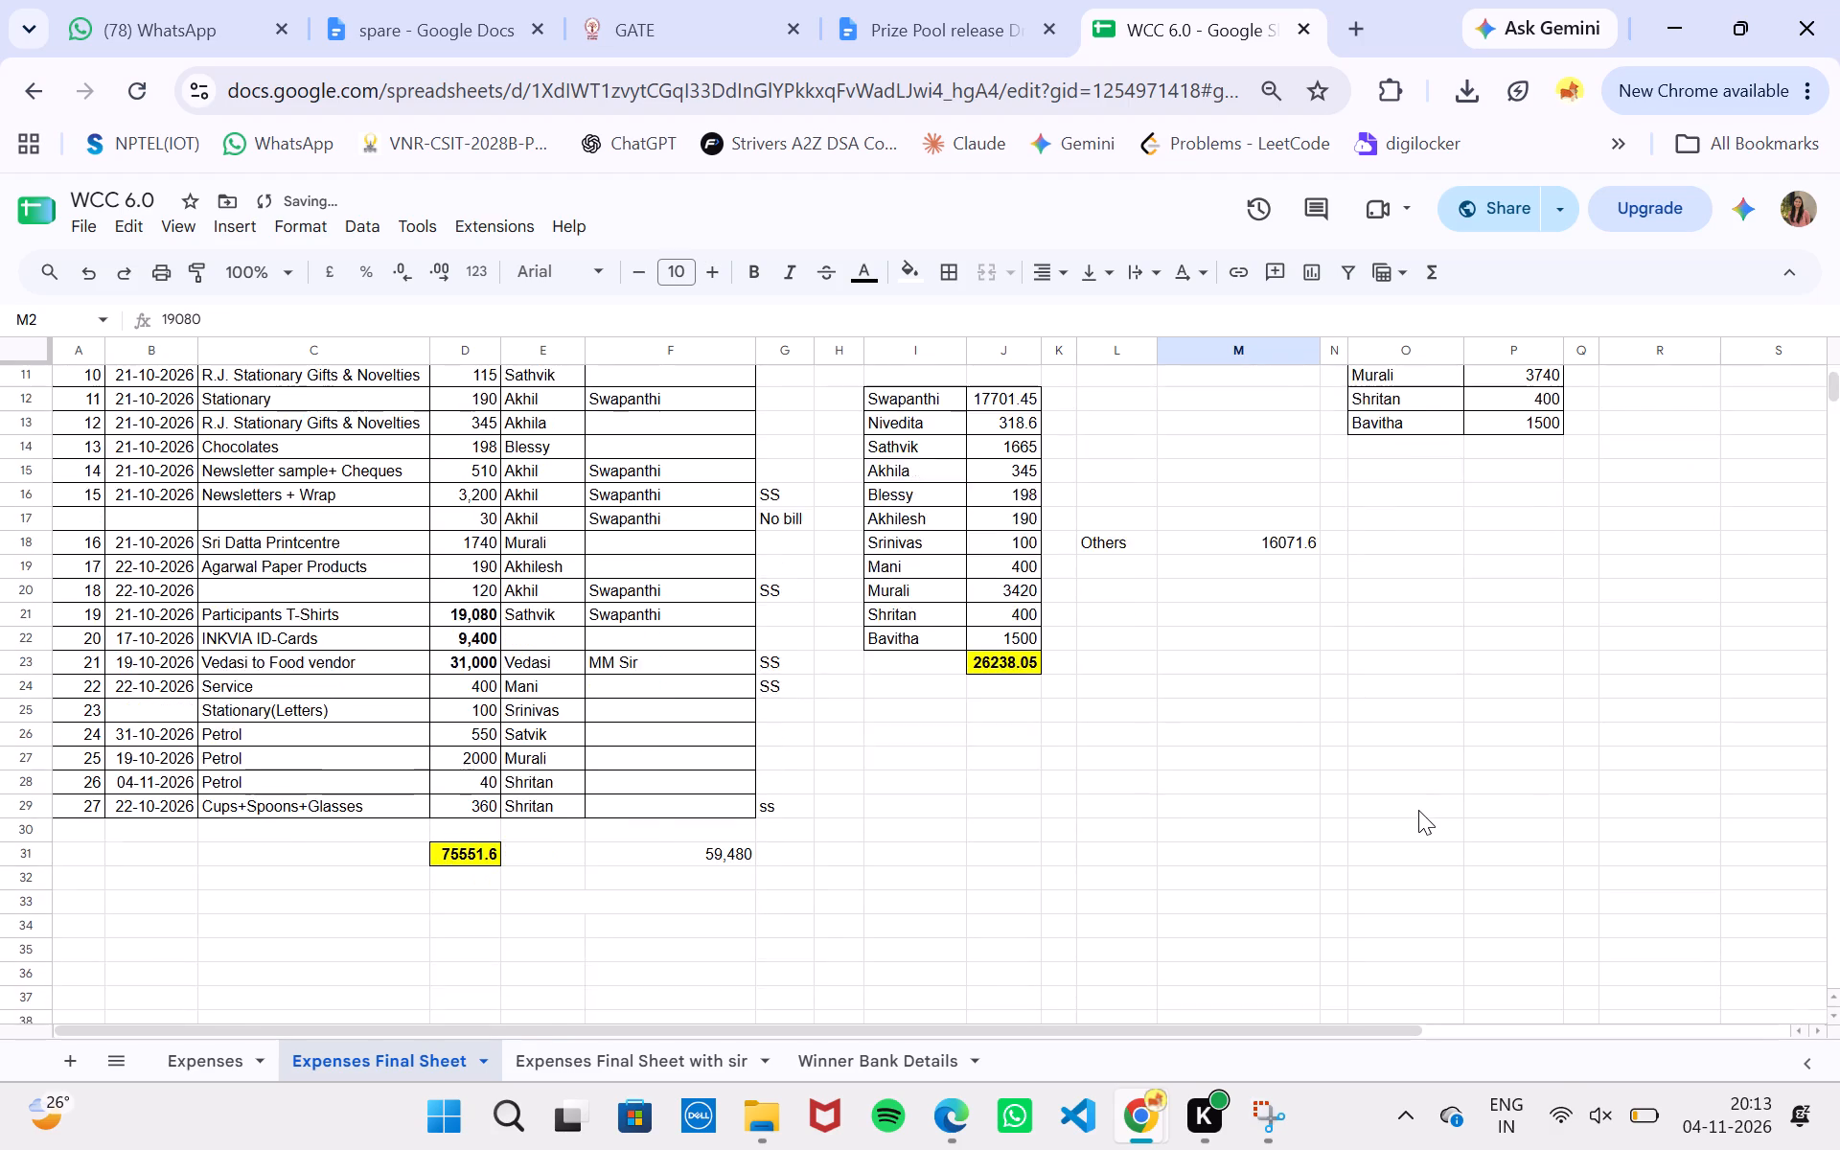
{"action": "scroll", "coordinate": [1418, 810], "scroll_direction": "up", "scroll_amount": 1}
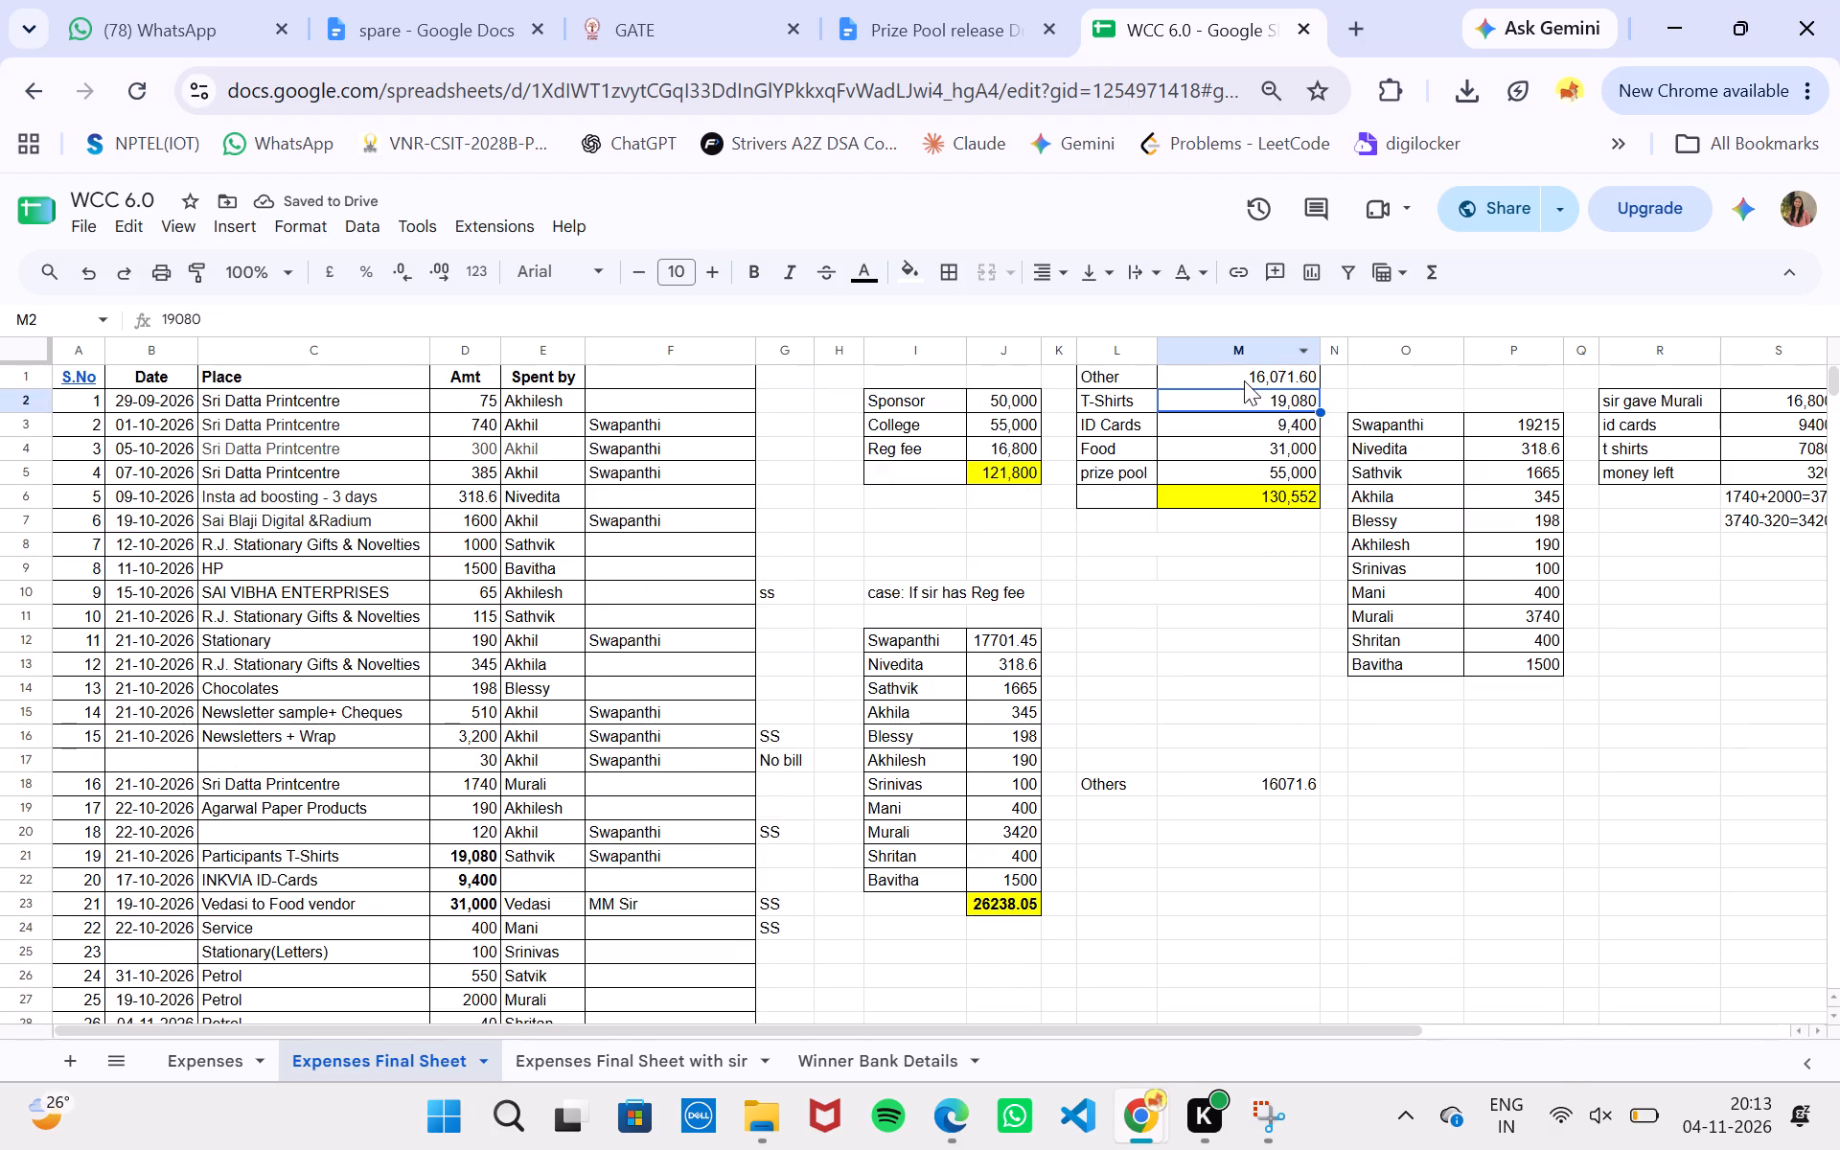
{"action": "double_click", "coordinate": [1244, 380]}
{"action": "key", "text": "ctrl+a"}
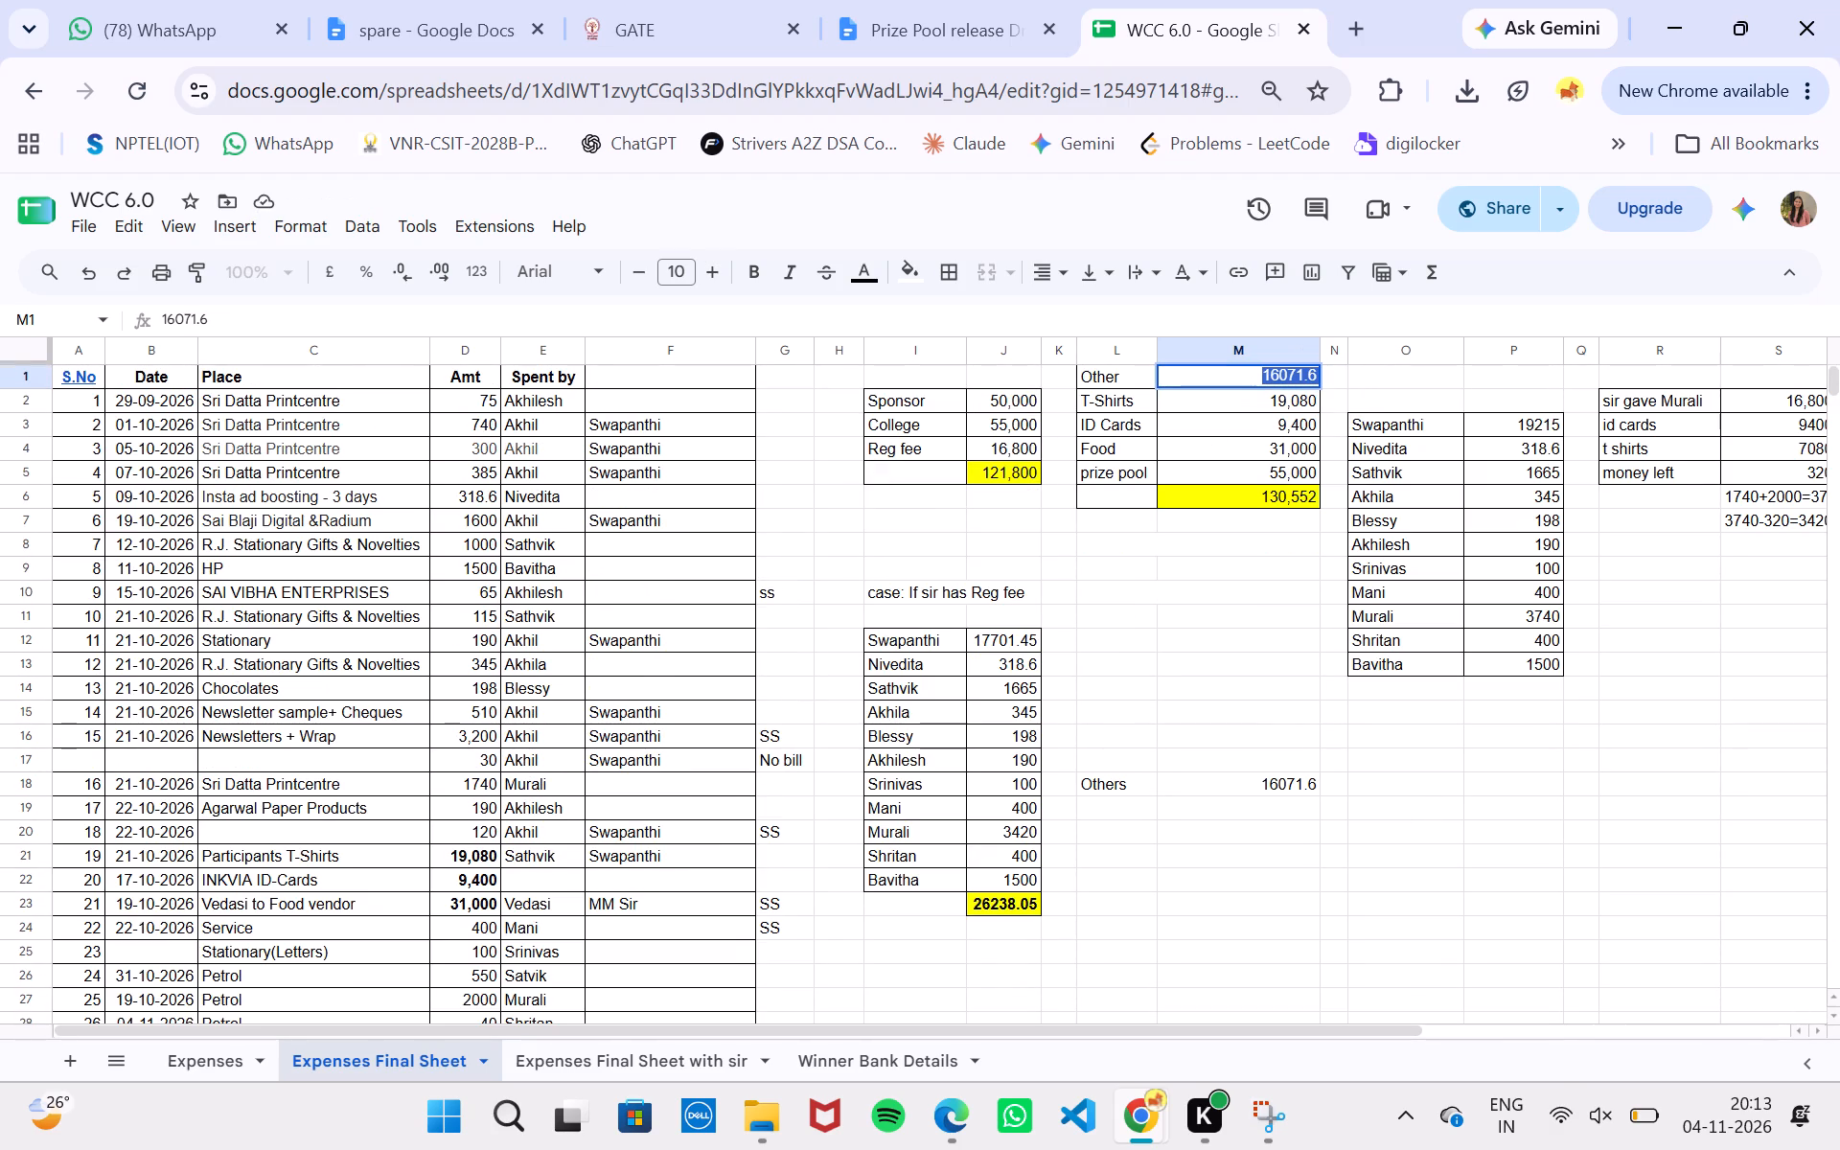
{"action": "key", "text": "ctrl+c"}
{"action": "left_click", "coordinate": [1435, 770]}
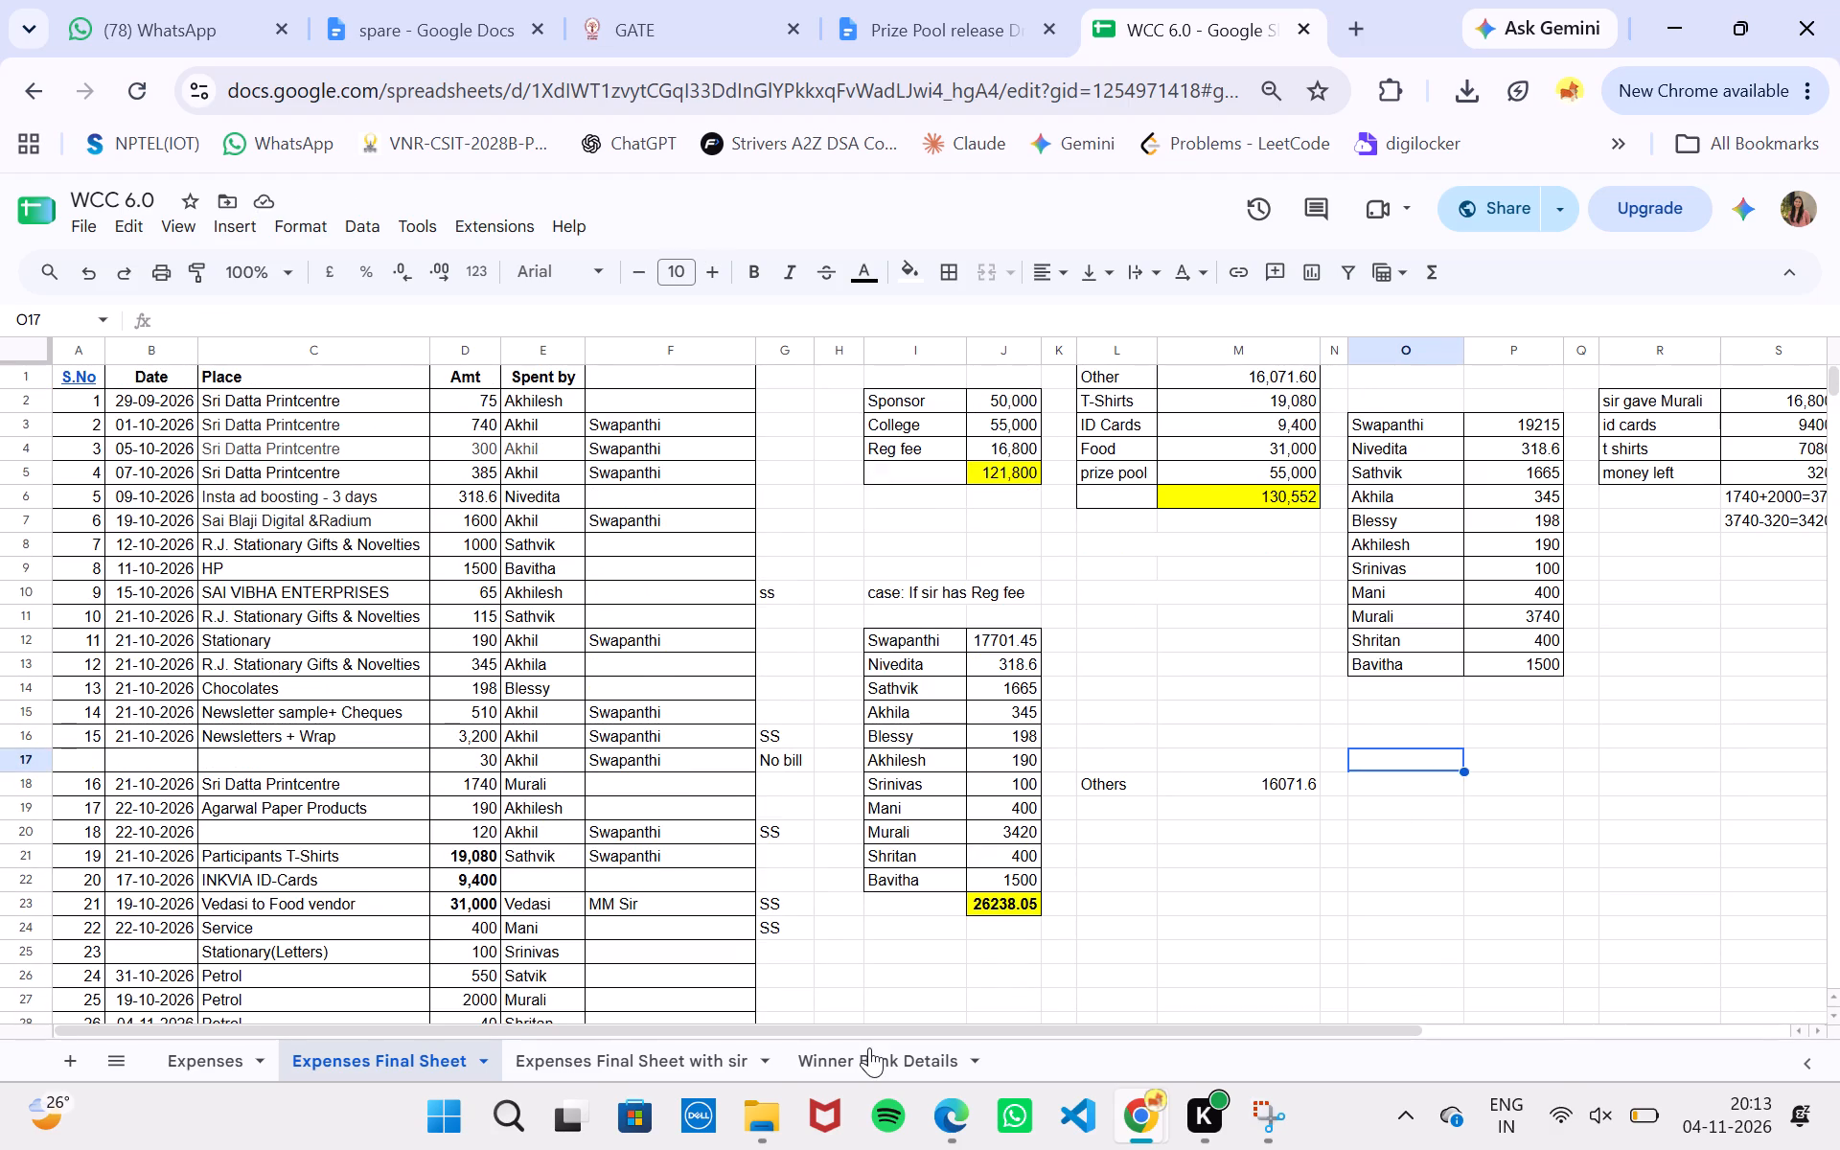
{"action": "left_click", "coordinate": [594, 1069]}
{"action": "scroll", "coordinate": [1317, 548], "scroll_direction": "up", "scroll_amount": 1}
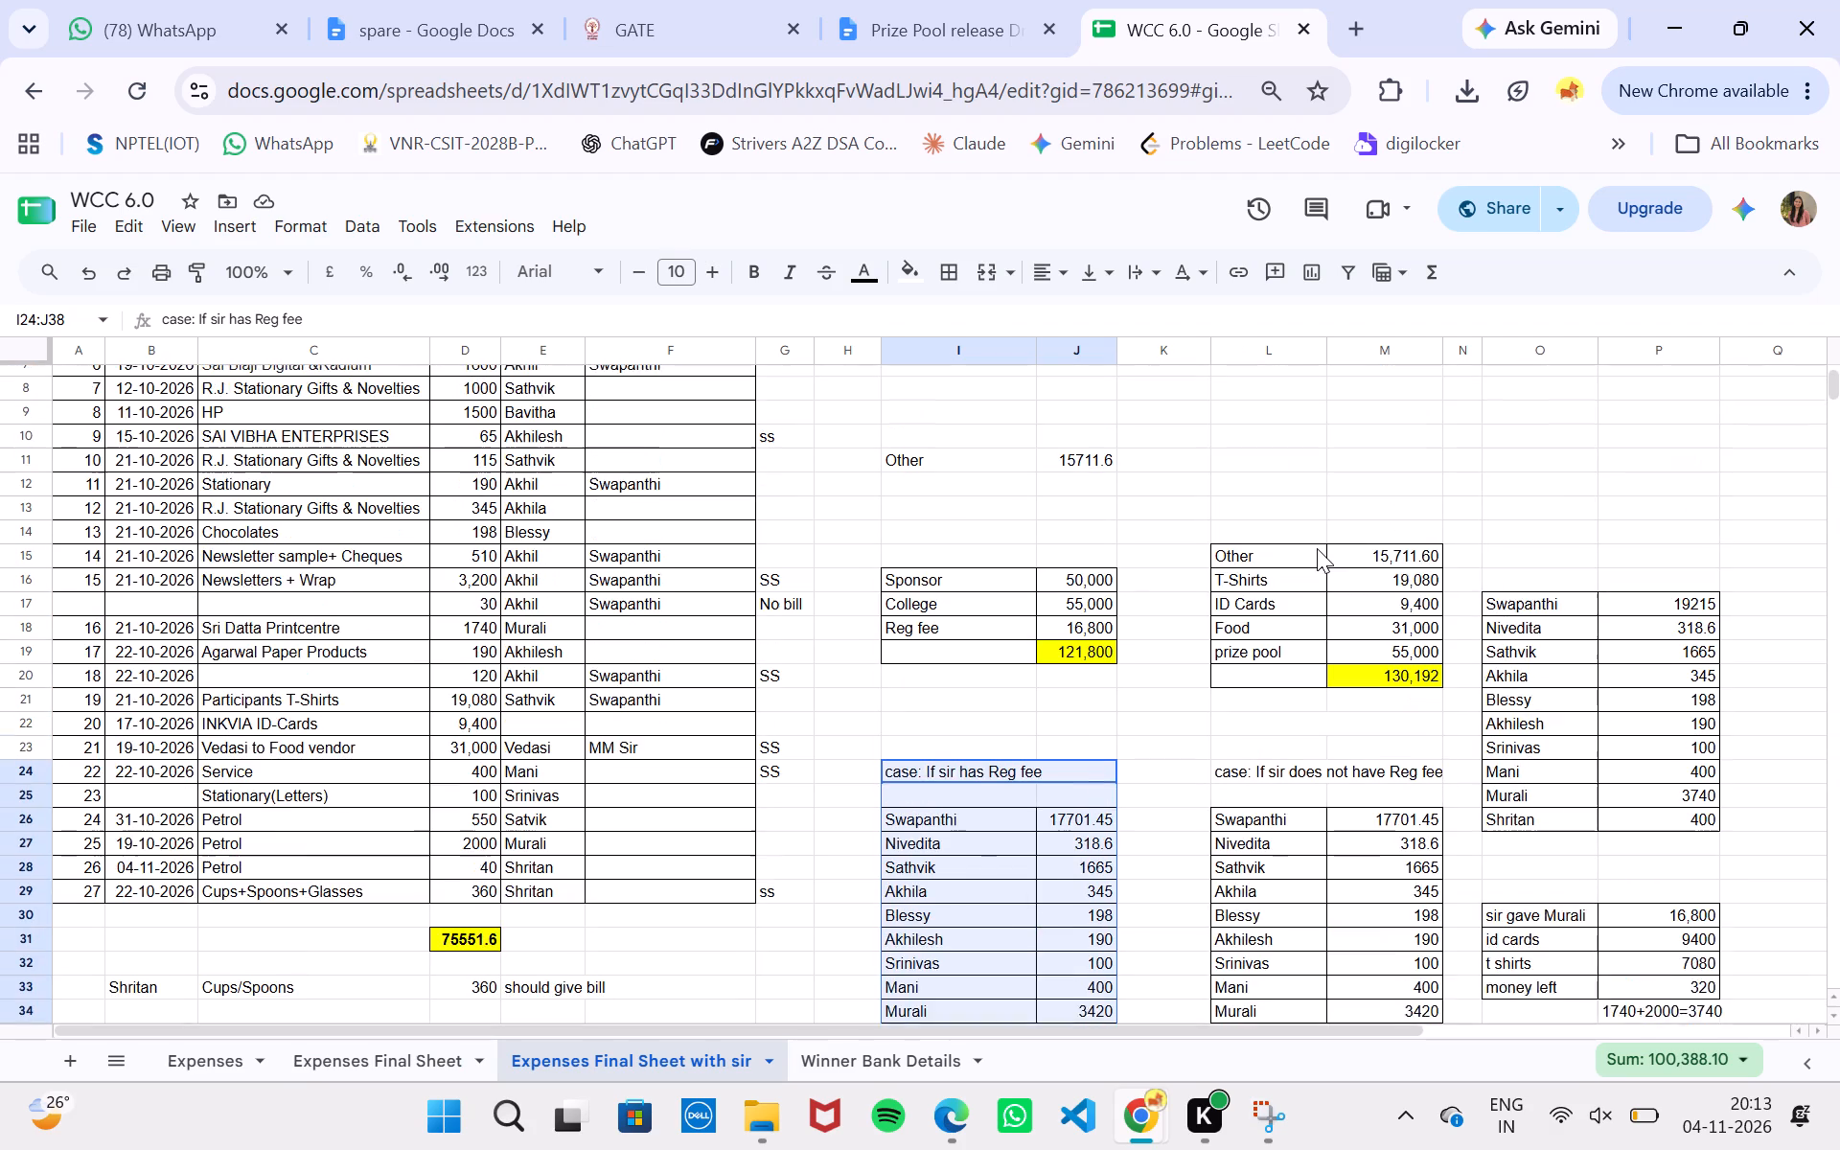
{"action": "double_click", "coordinate": [1395, 571]}
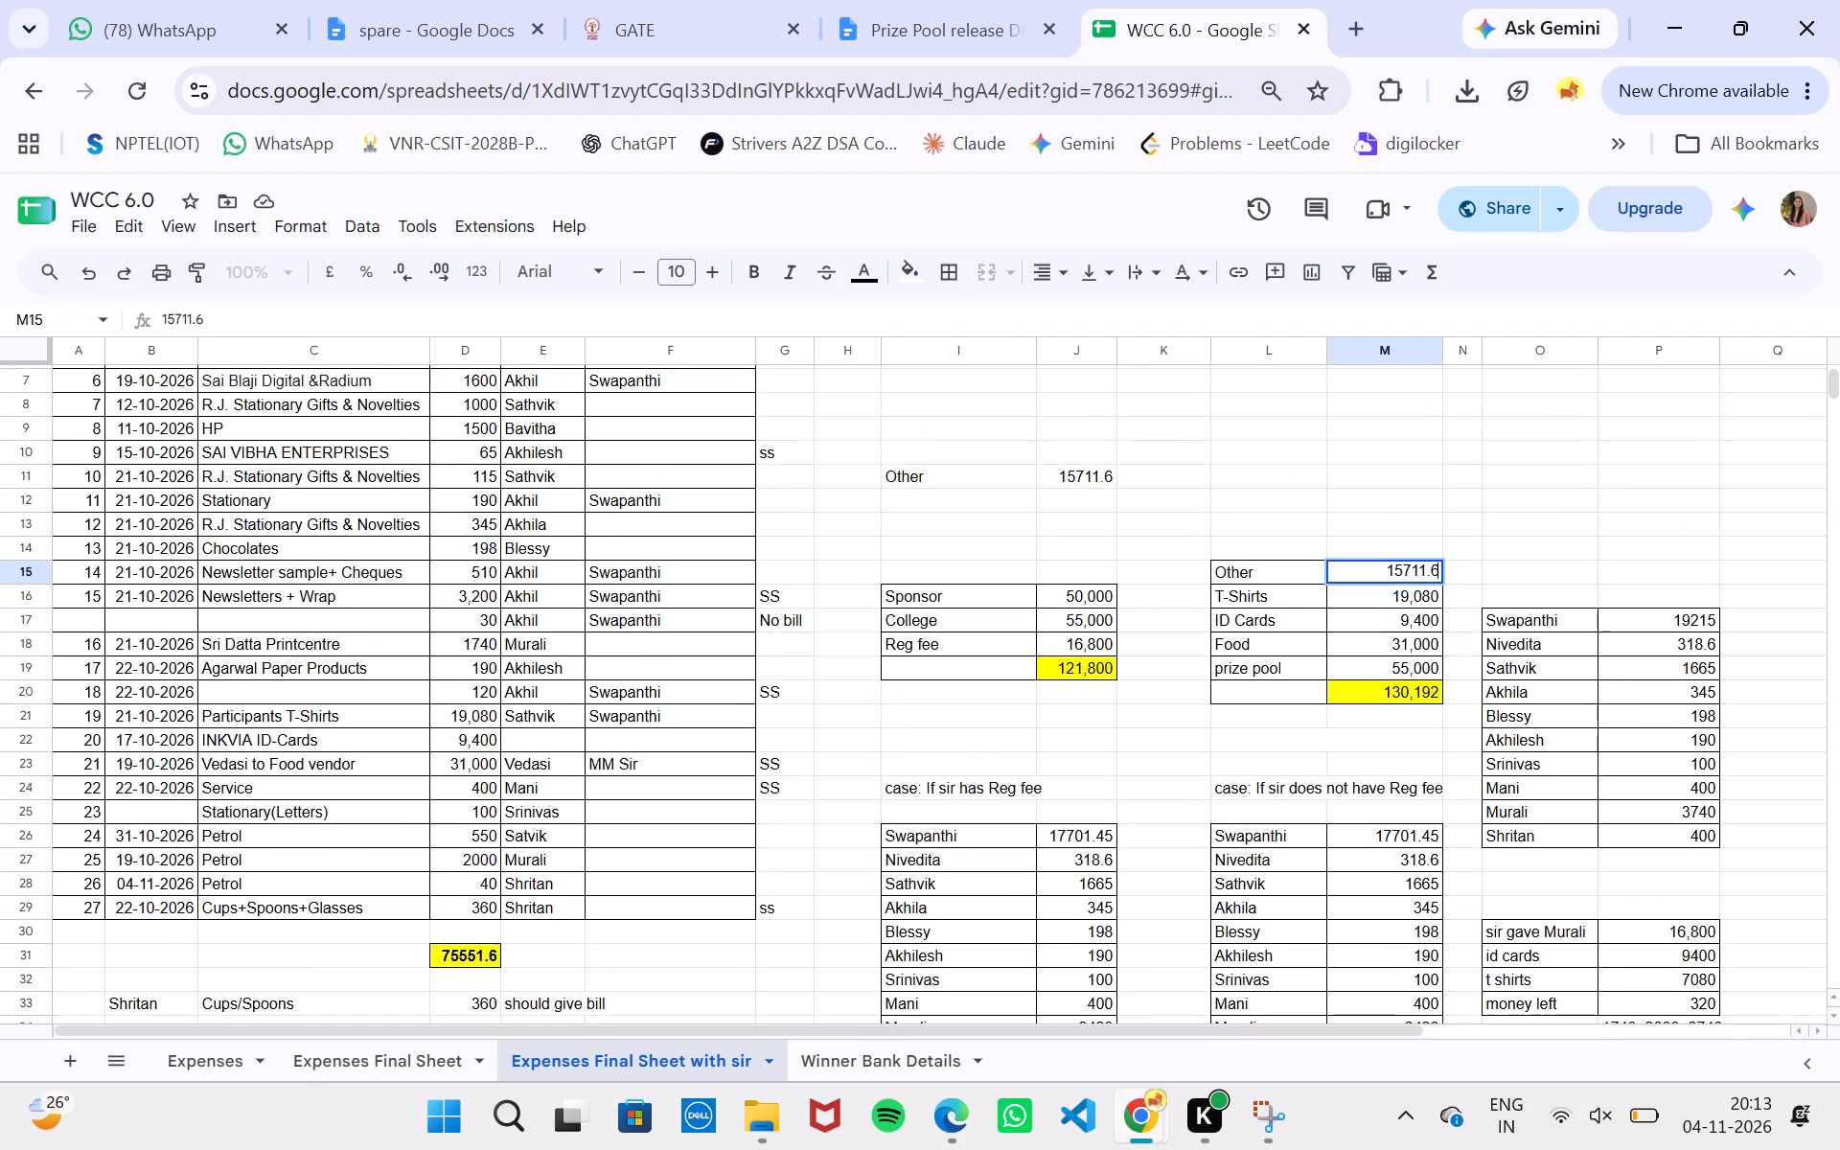
{"action": "key", "text": "ctrl+a"}
{"action": "key", "text": "ctrl+BackSpace"}
{"action": "key", "text": "ctrl+v"}
{"action": "left_click", "coordinate": [1107, 743]}
Clear the Shritan Cups/Spoons "should give bill" note in B33:F33 below the expense total.
{"action": "scroll", "coordinate": [1107, 743], "scroll_direction": "down", "scroll_amount": 1}
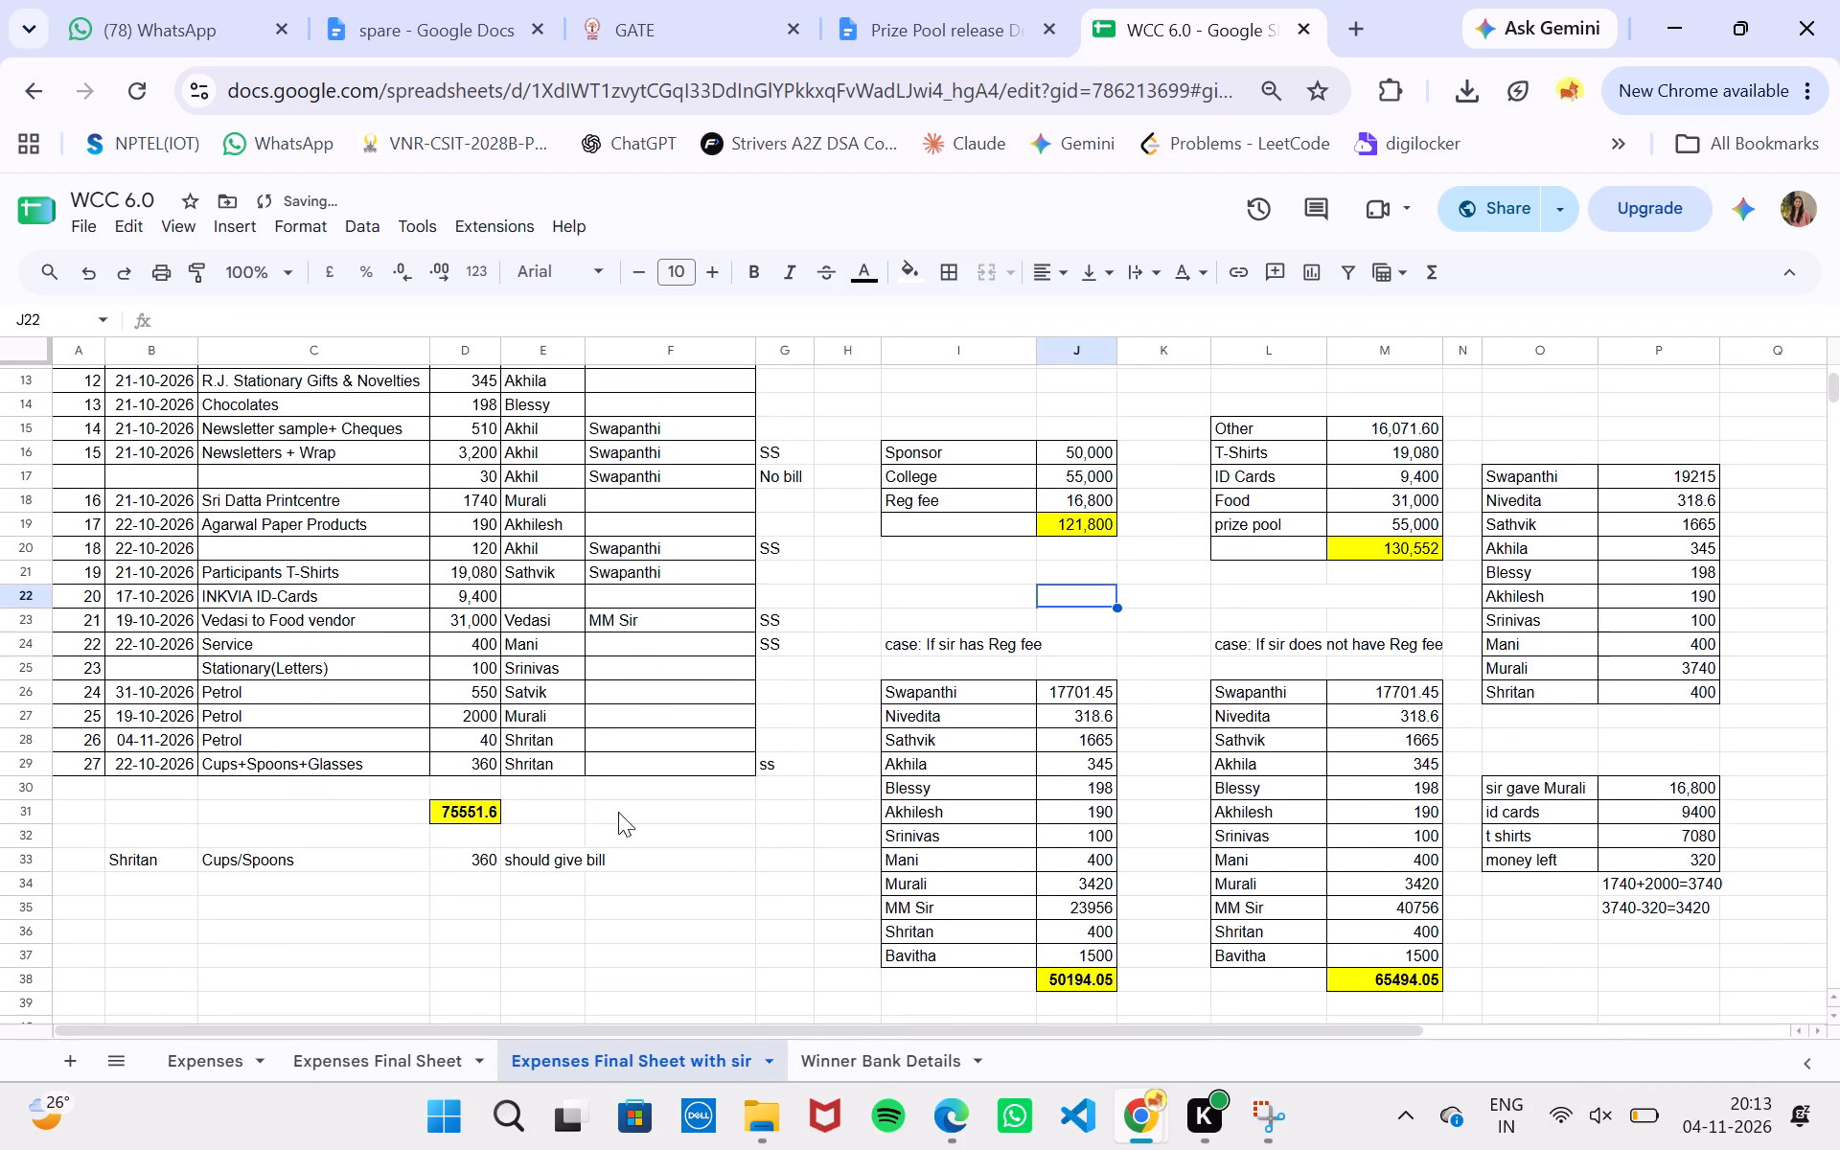
{"action": "left_click_drag", "start_coordinate": [126, 855], "coordinate": [527, 862]}
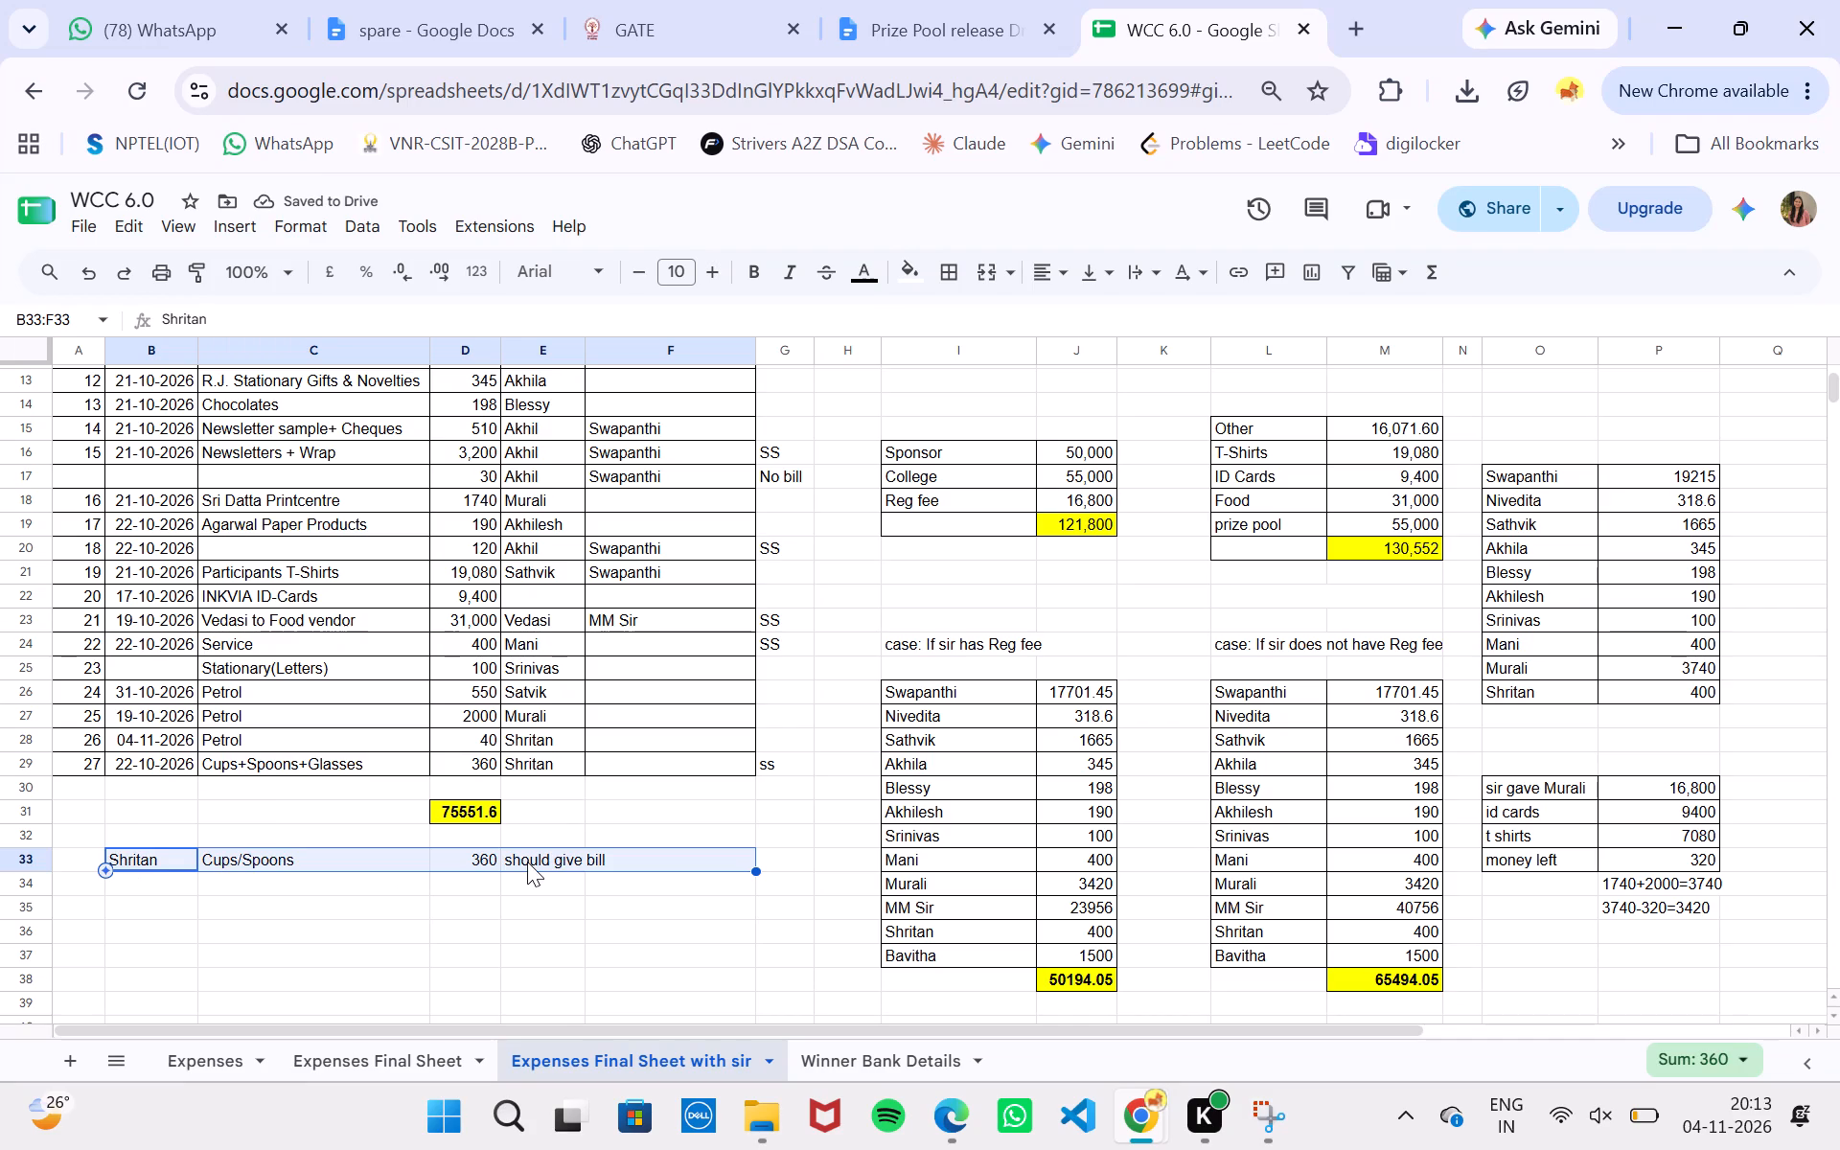
{"action": "key", "text": "Delete"}
{"action": "left_click", "coordinate": [851, 827]}
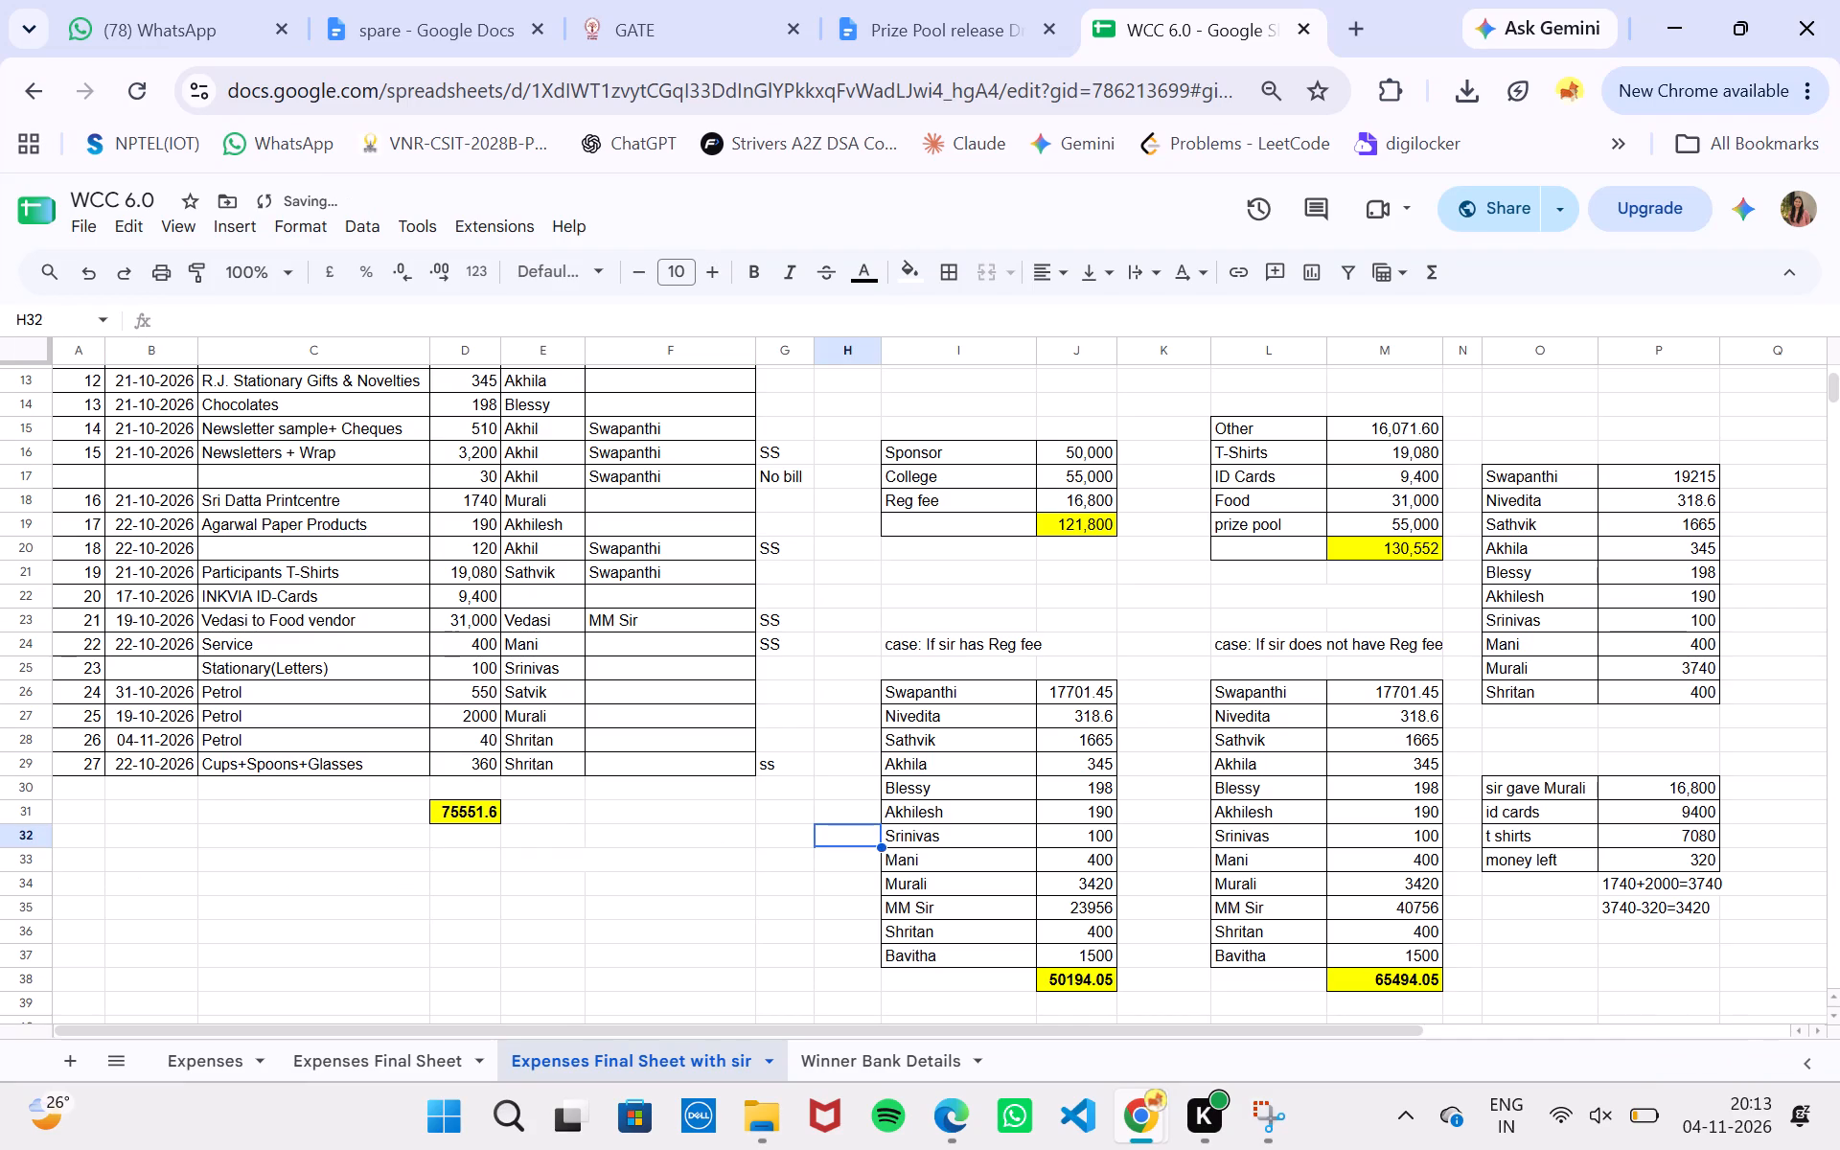
Copy the Bavitha 1500 row from I37:J37 to below Shritan in the per-person table in columns O and P.
{"action": "scroll", "coordinate": [851, 827], "scroll_direction": "down", "scroll_amount": 1}
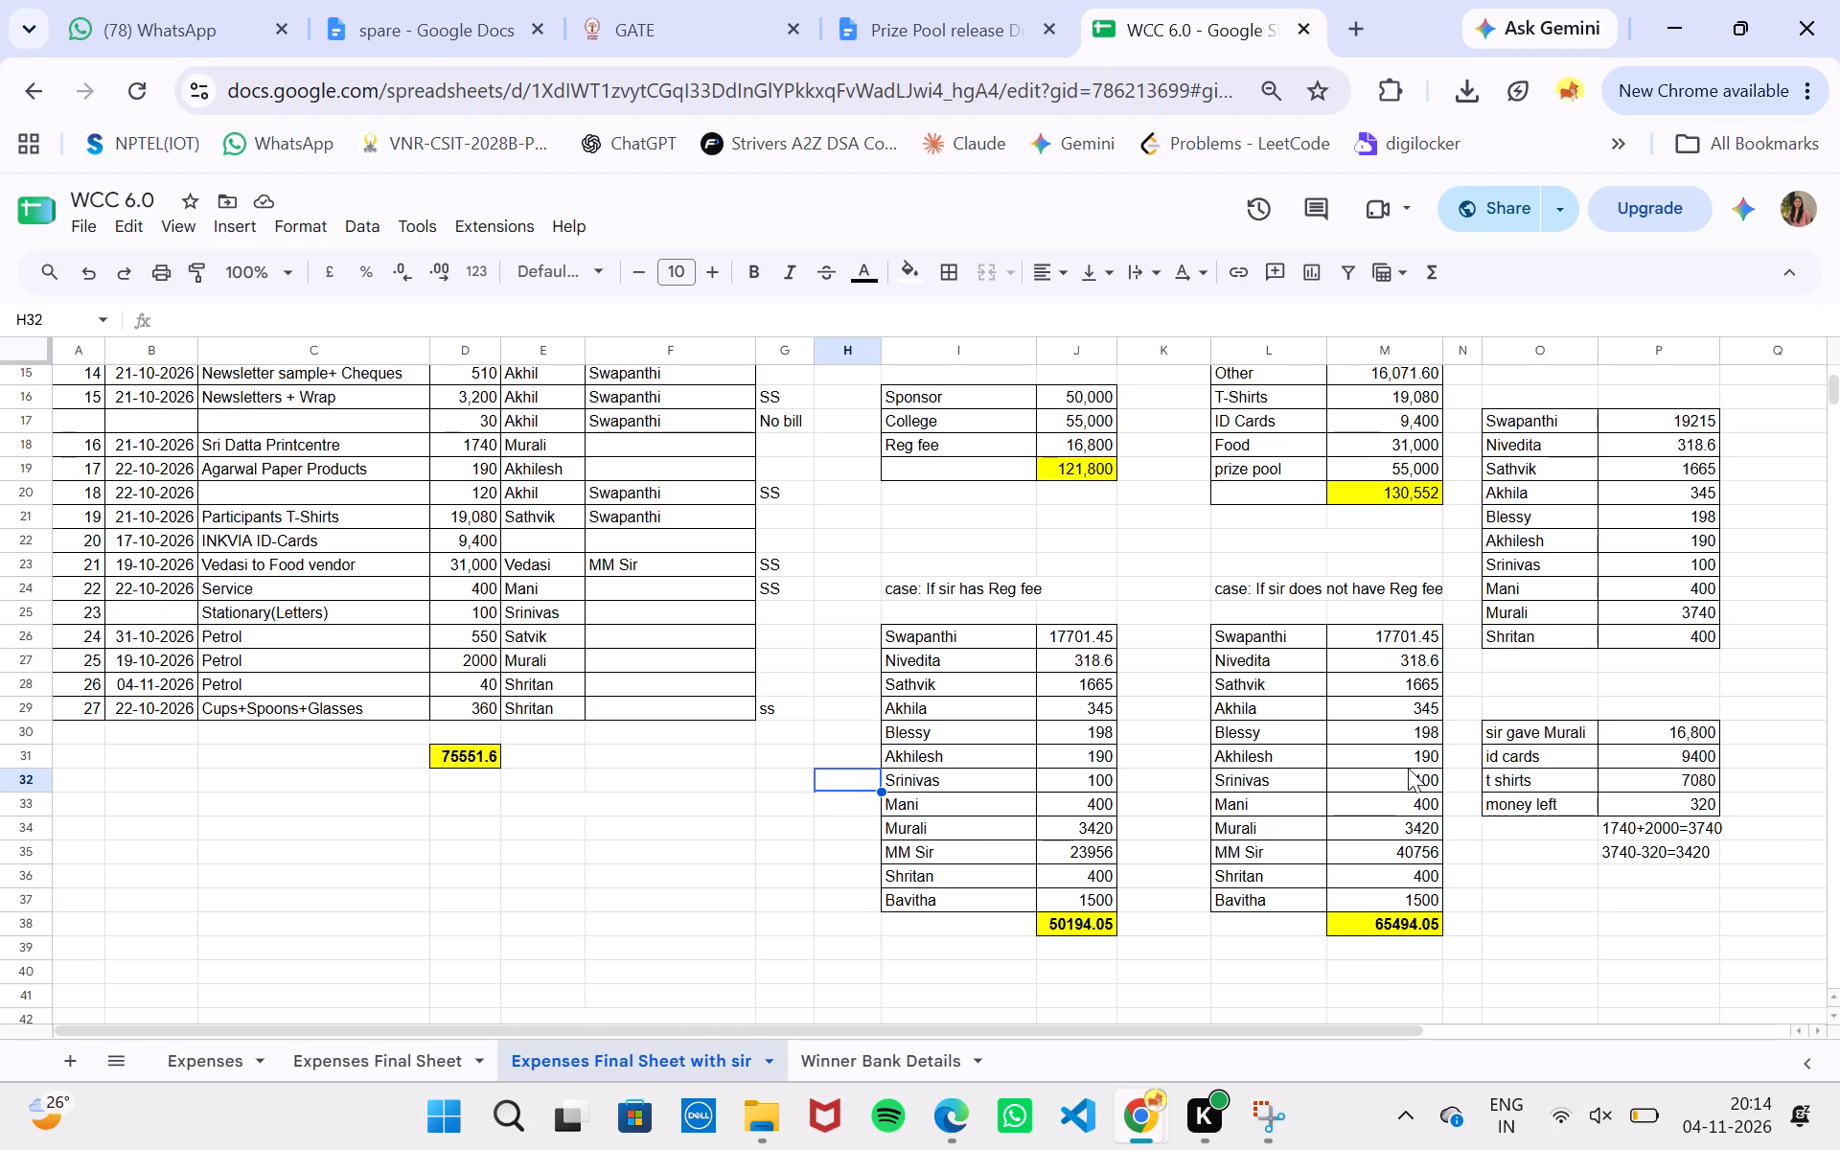
{"action": "left_click_drag", "start_coordinate": [962, 900], "coordinate": [1068, 897]}
{"action": "key", "text": "ctrl+c"}
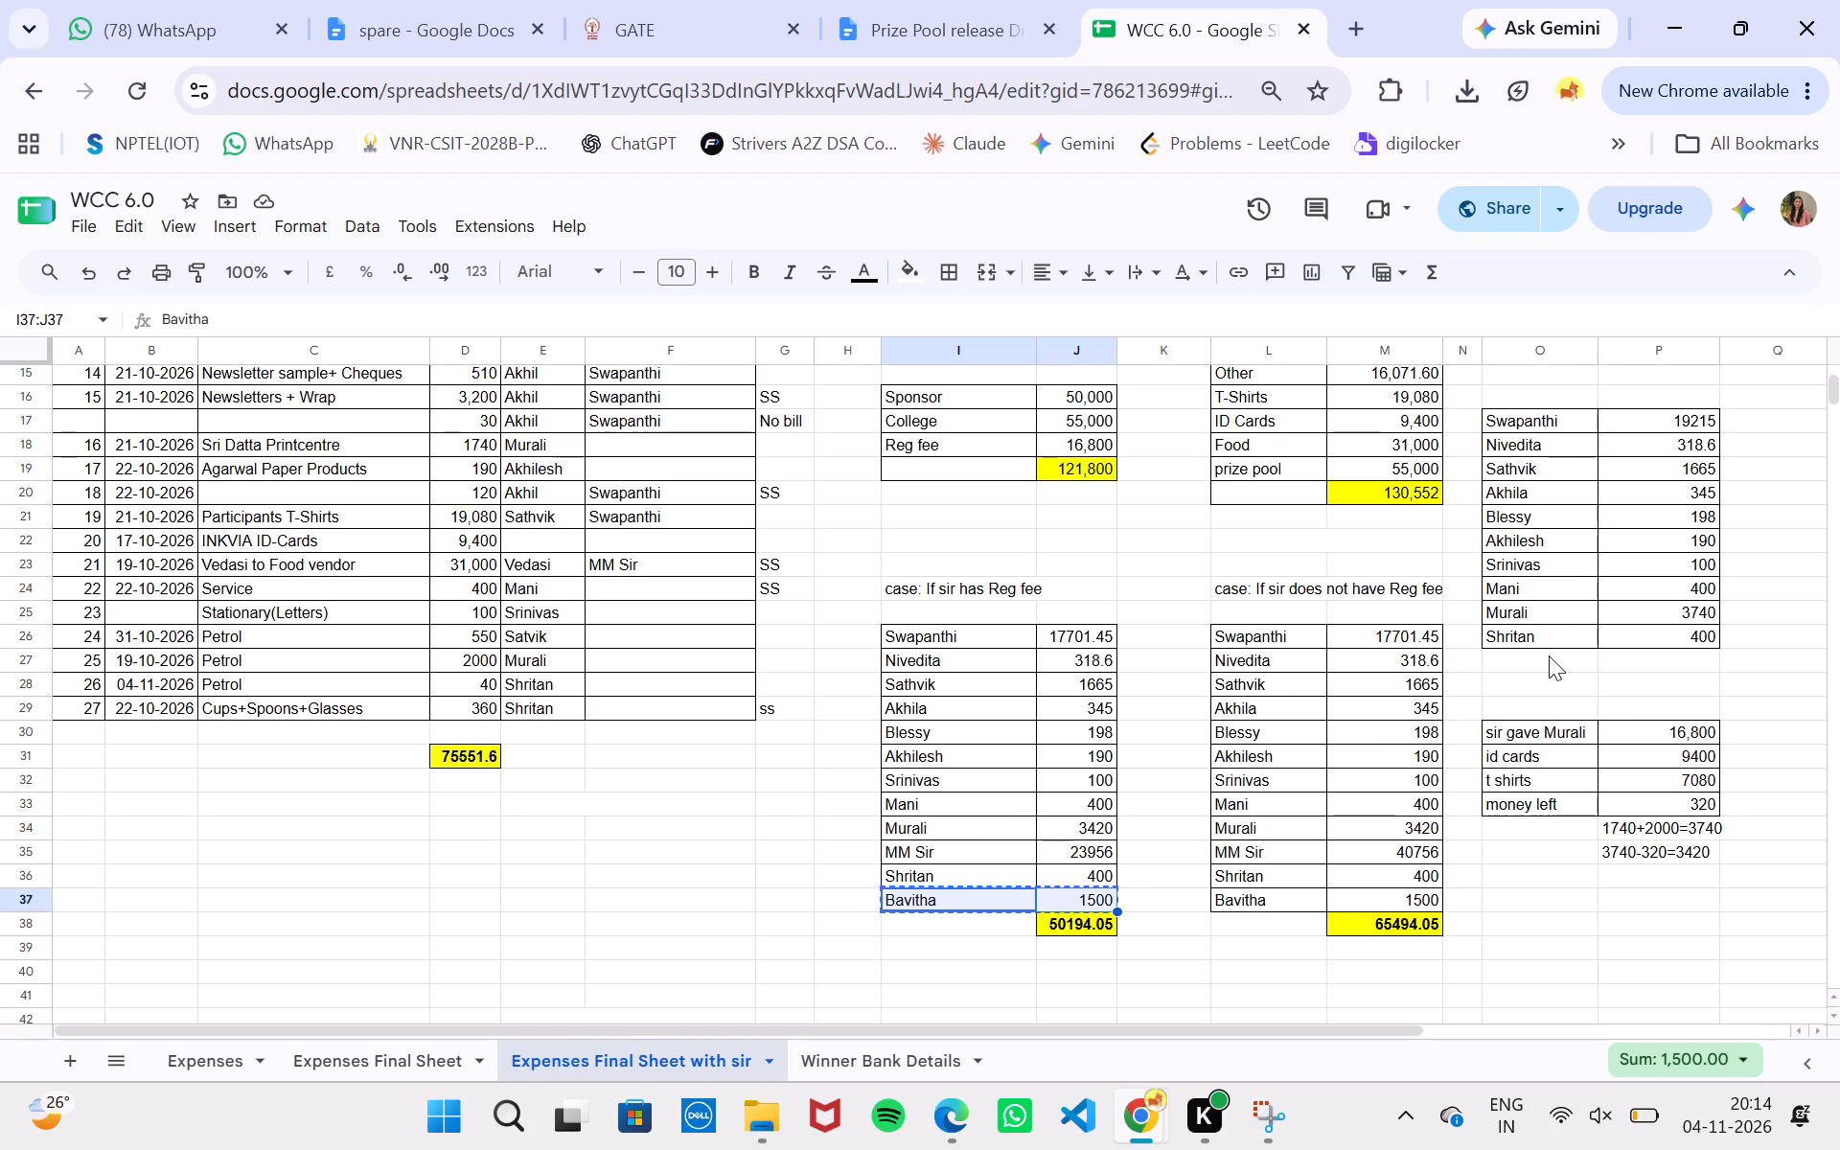
{"action": "left_click", "coordinate": [1549, 655]}
{"action": "key", "text": "ctrl+v"}
{"action": "left_click", "coordinate": [1516, 953]}
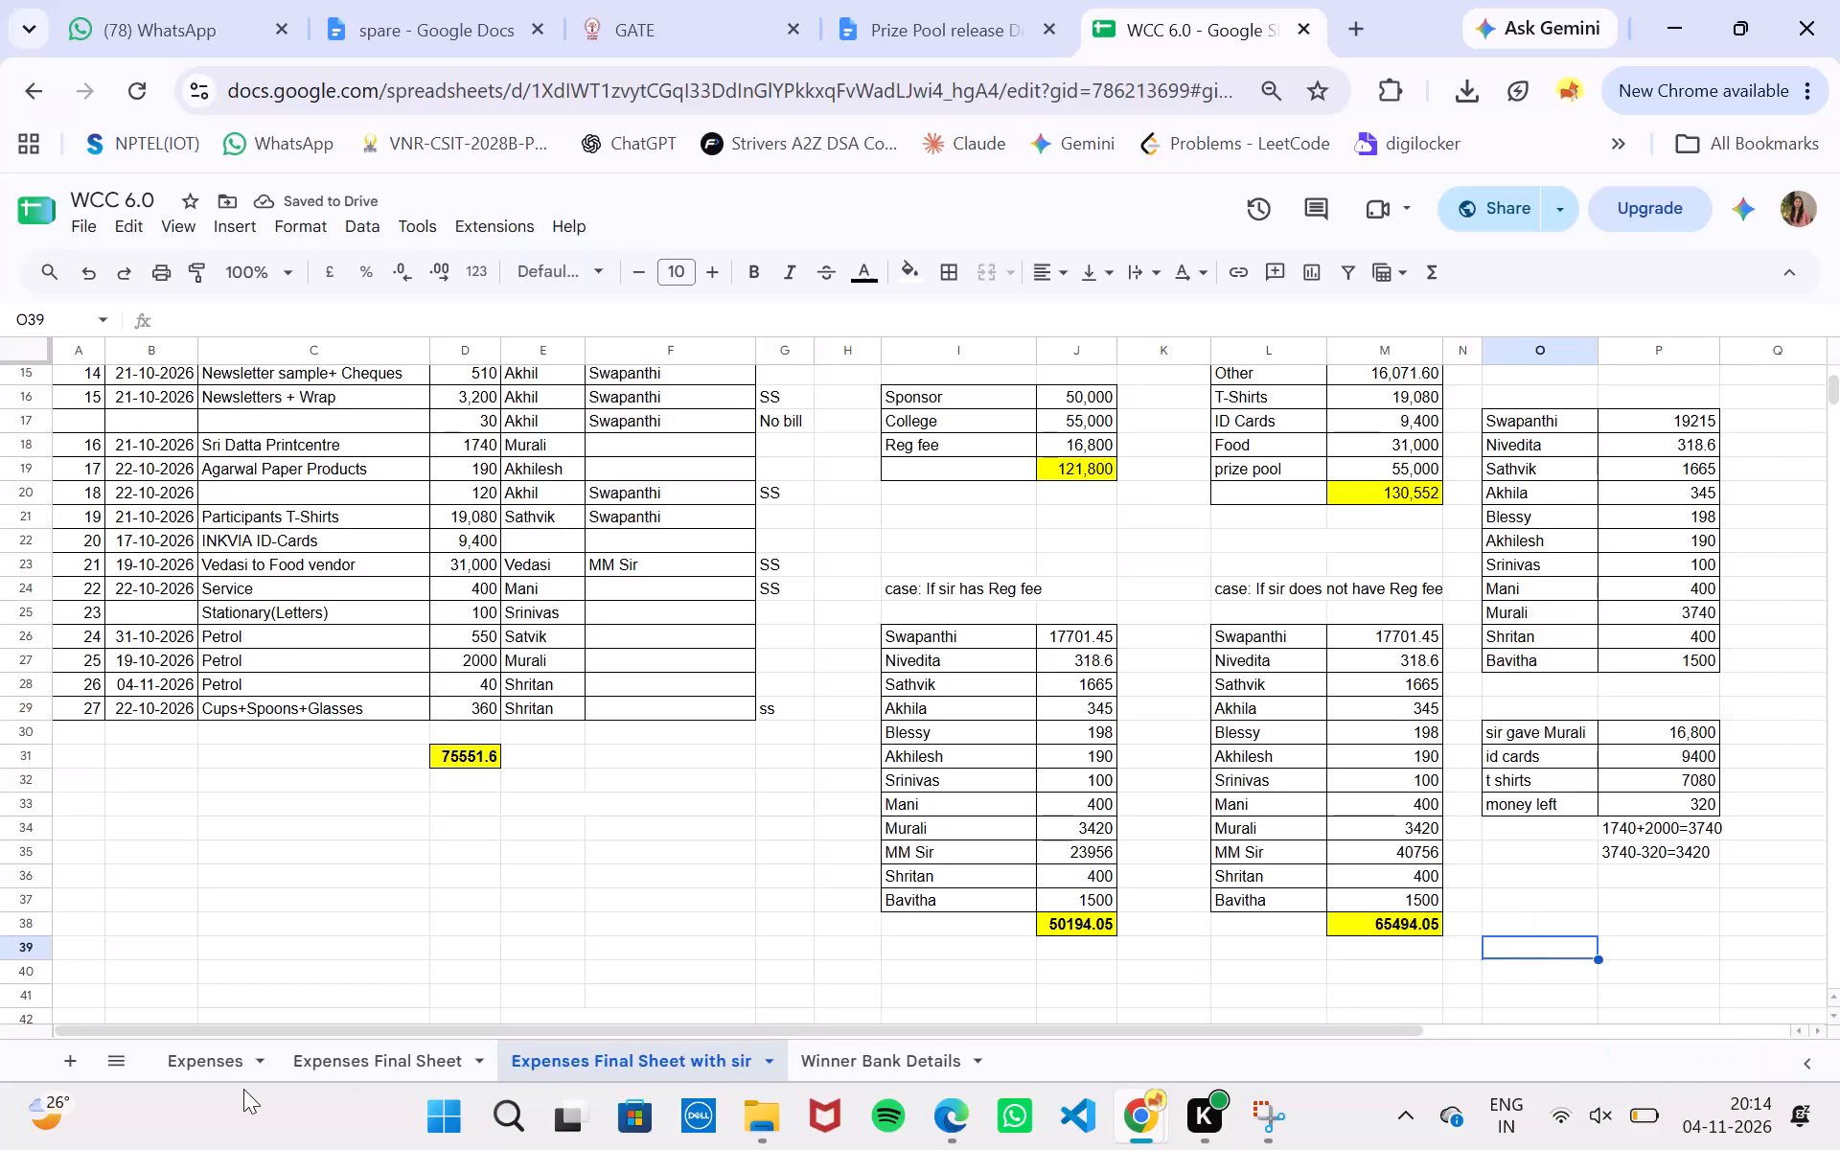
Compare the summary tables on the Expenses sheet with those on Expenses Final Sheet with sir.
{"action": "left_click", "coordinate": [216, 1069]}
{"action": "scroll", "coordinate": [1052, 846], "scroll_direction": "down", "scroll_amount": 1}
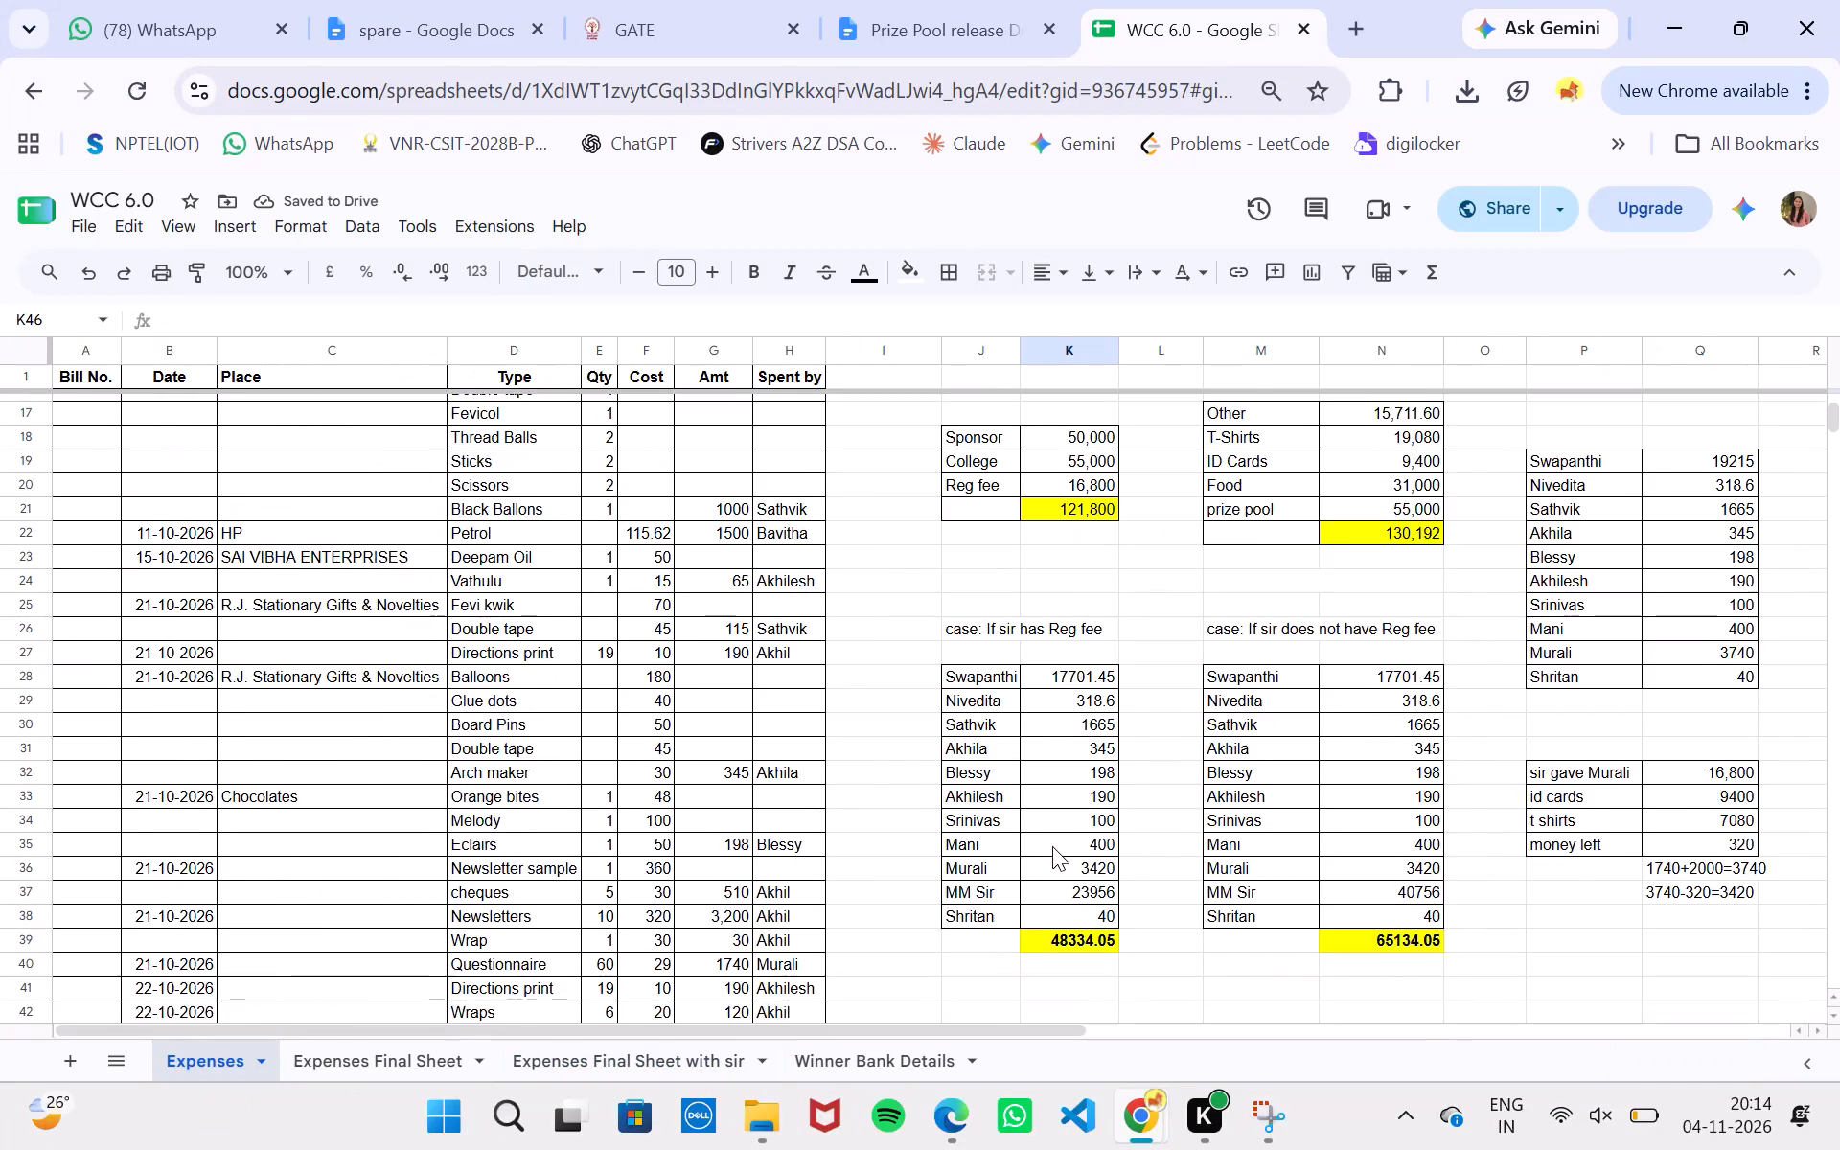
{"action": "scroll", "coordinate": [1052, 846], "scroll_direction": "down", "scroll_amount": 2}
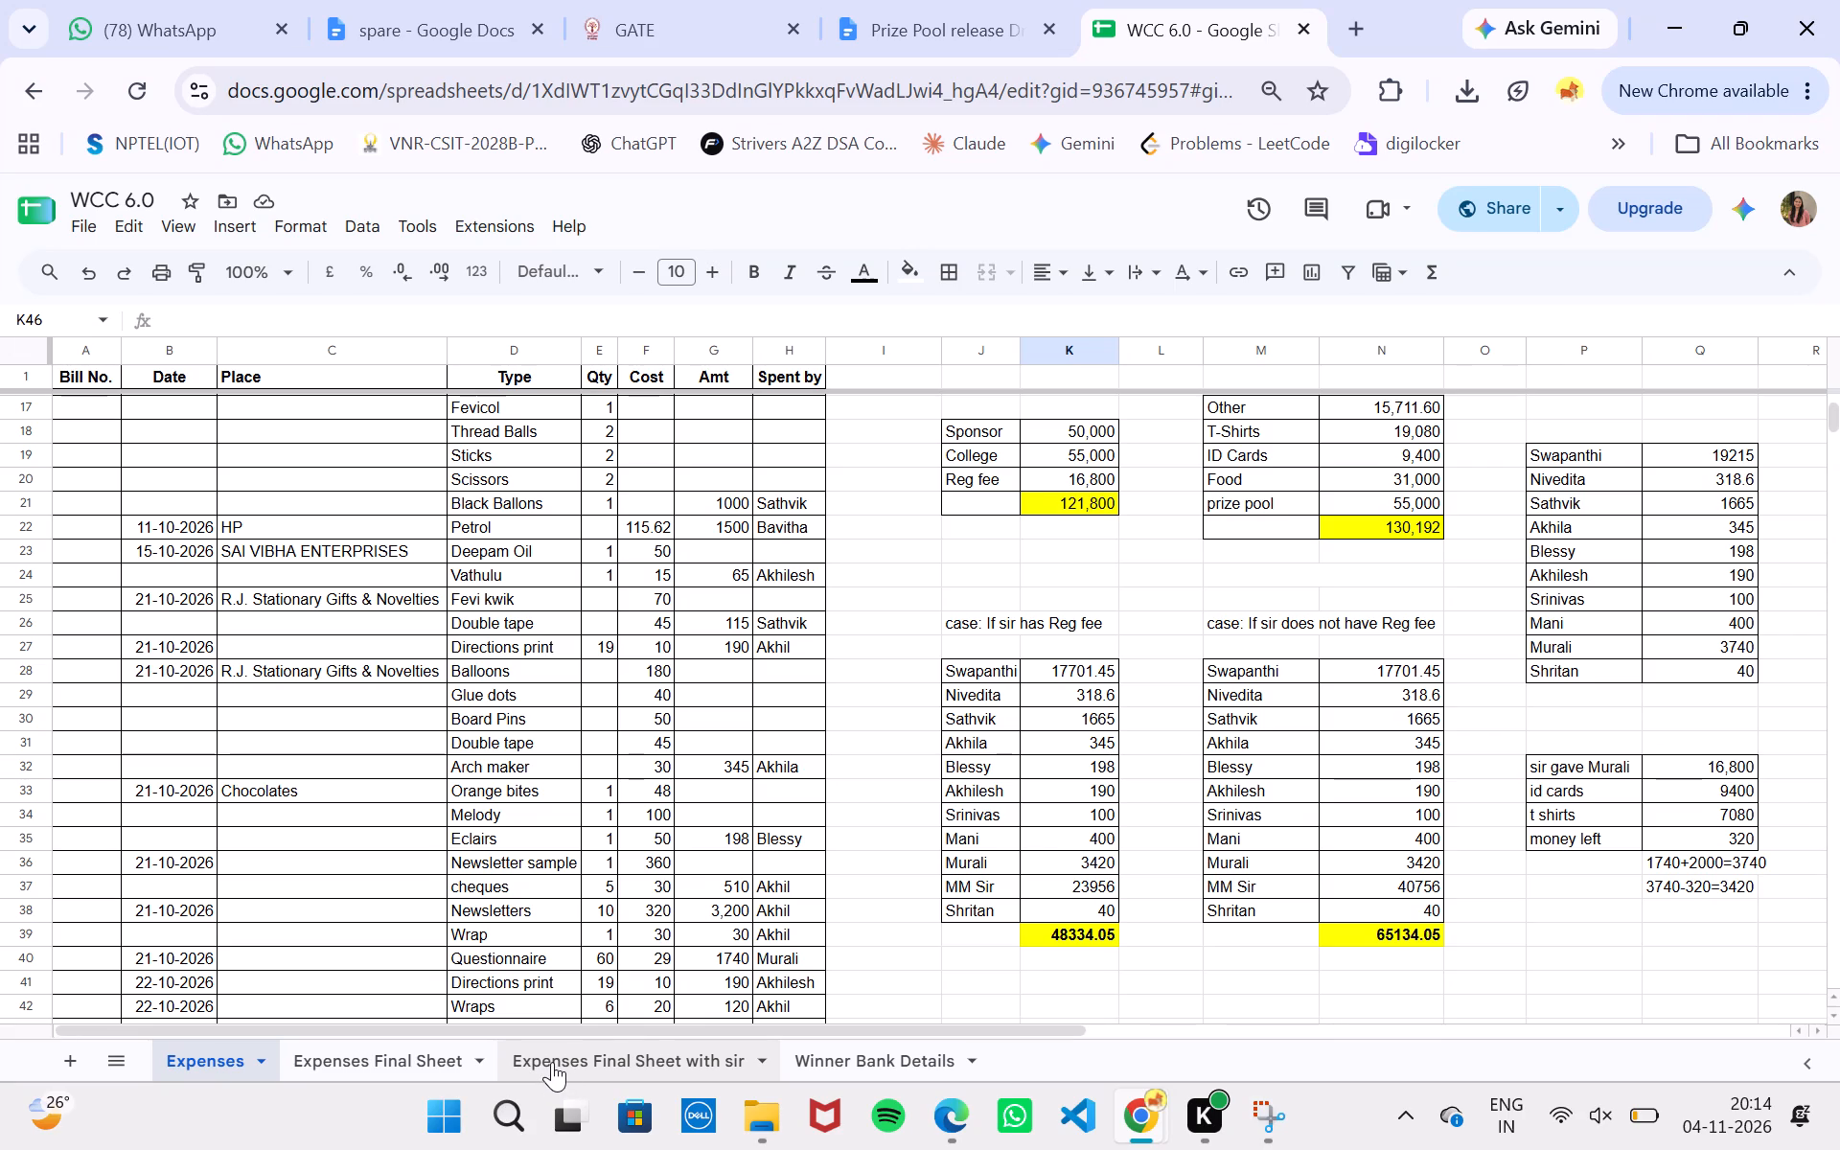
{"action": "left_click", "coordinate": [552, 1062]}
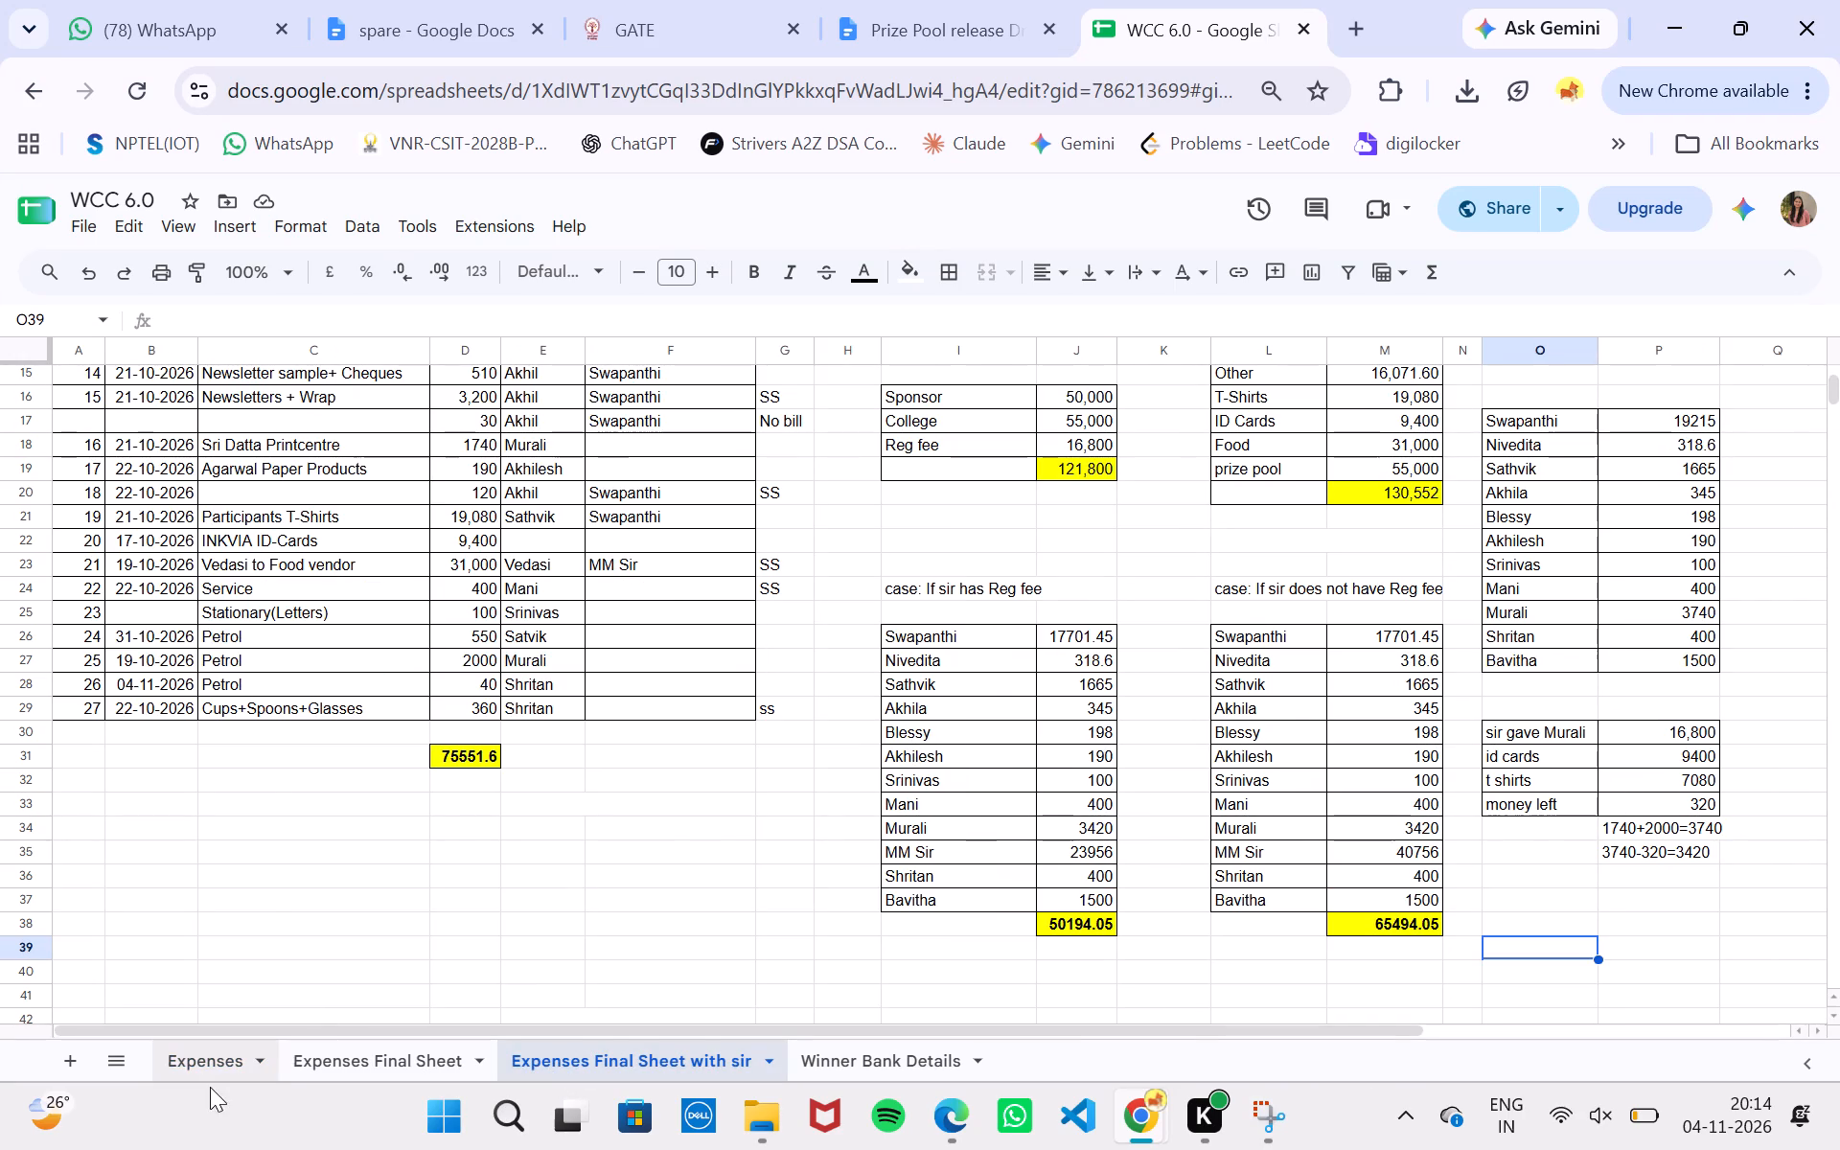
{"action": "left_click", "coordinate": [194, 1069]}
{"action": "scroll", "coordinate": [1078, 879], "scroll_direction": "up", "scroll_amount": 4}
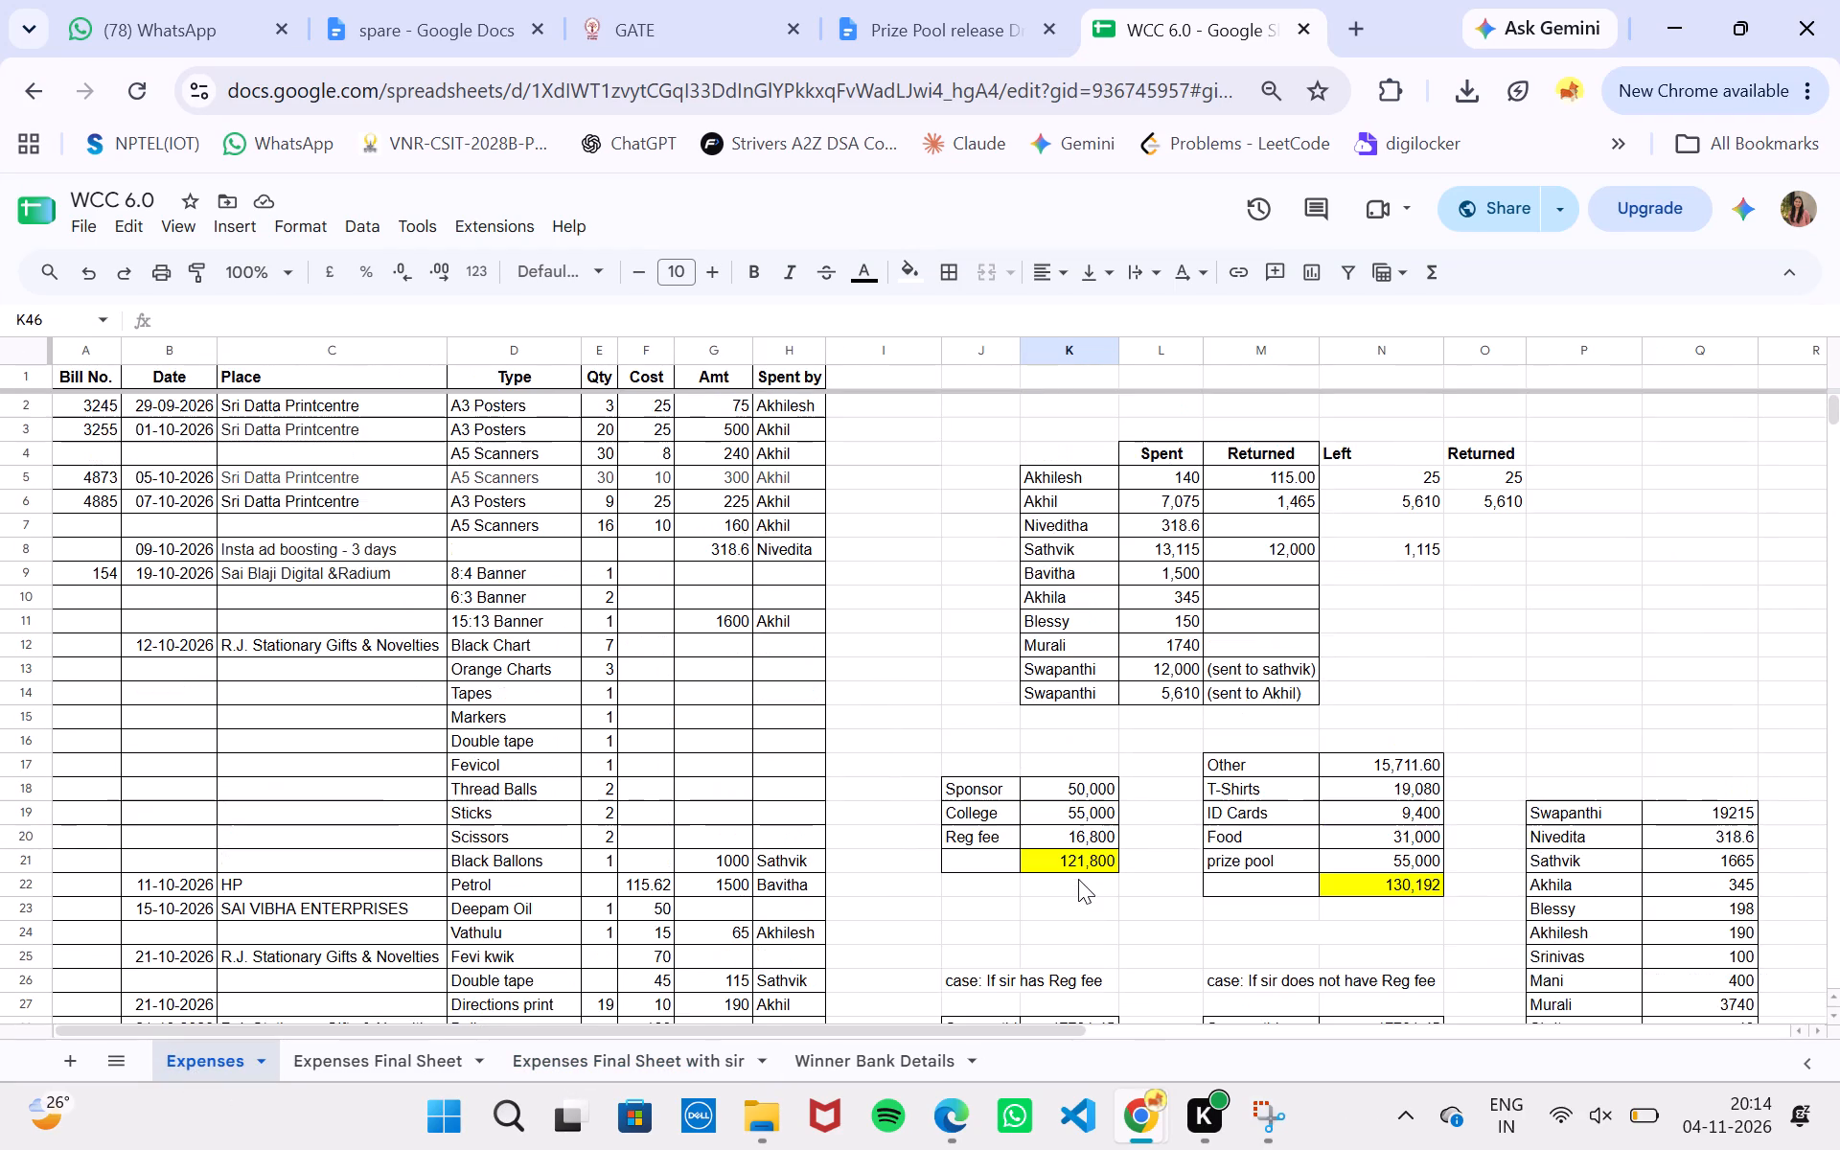
{"action": "scroll", "coordinate": [1078, 879], "scroll_direction": "up", "scroll_amount": 3}
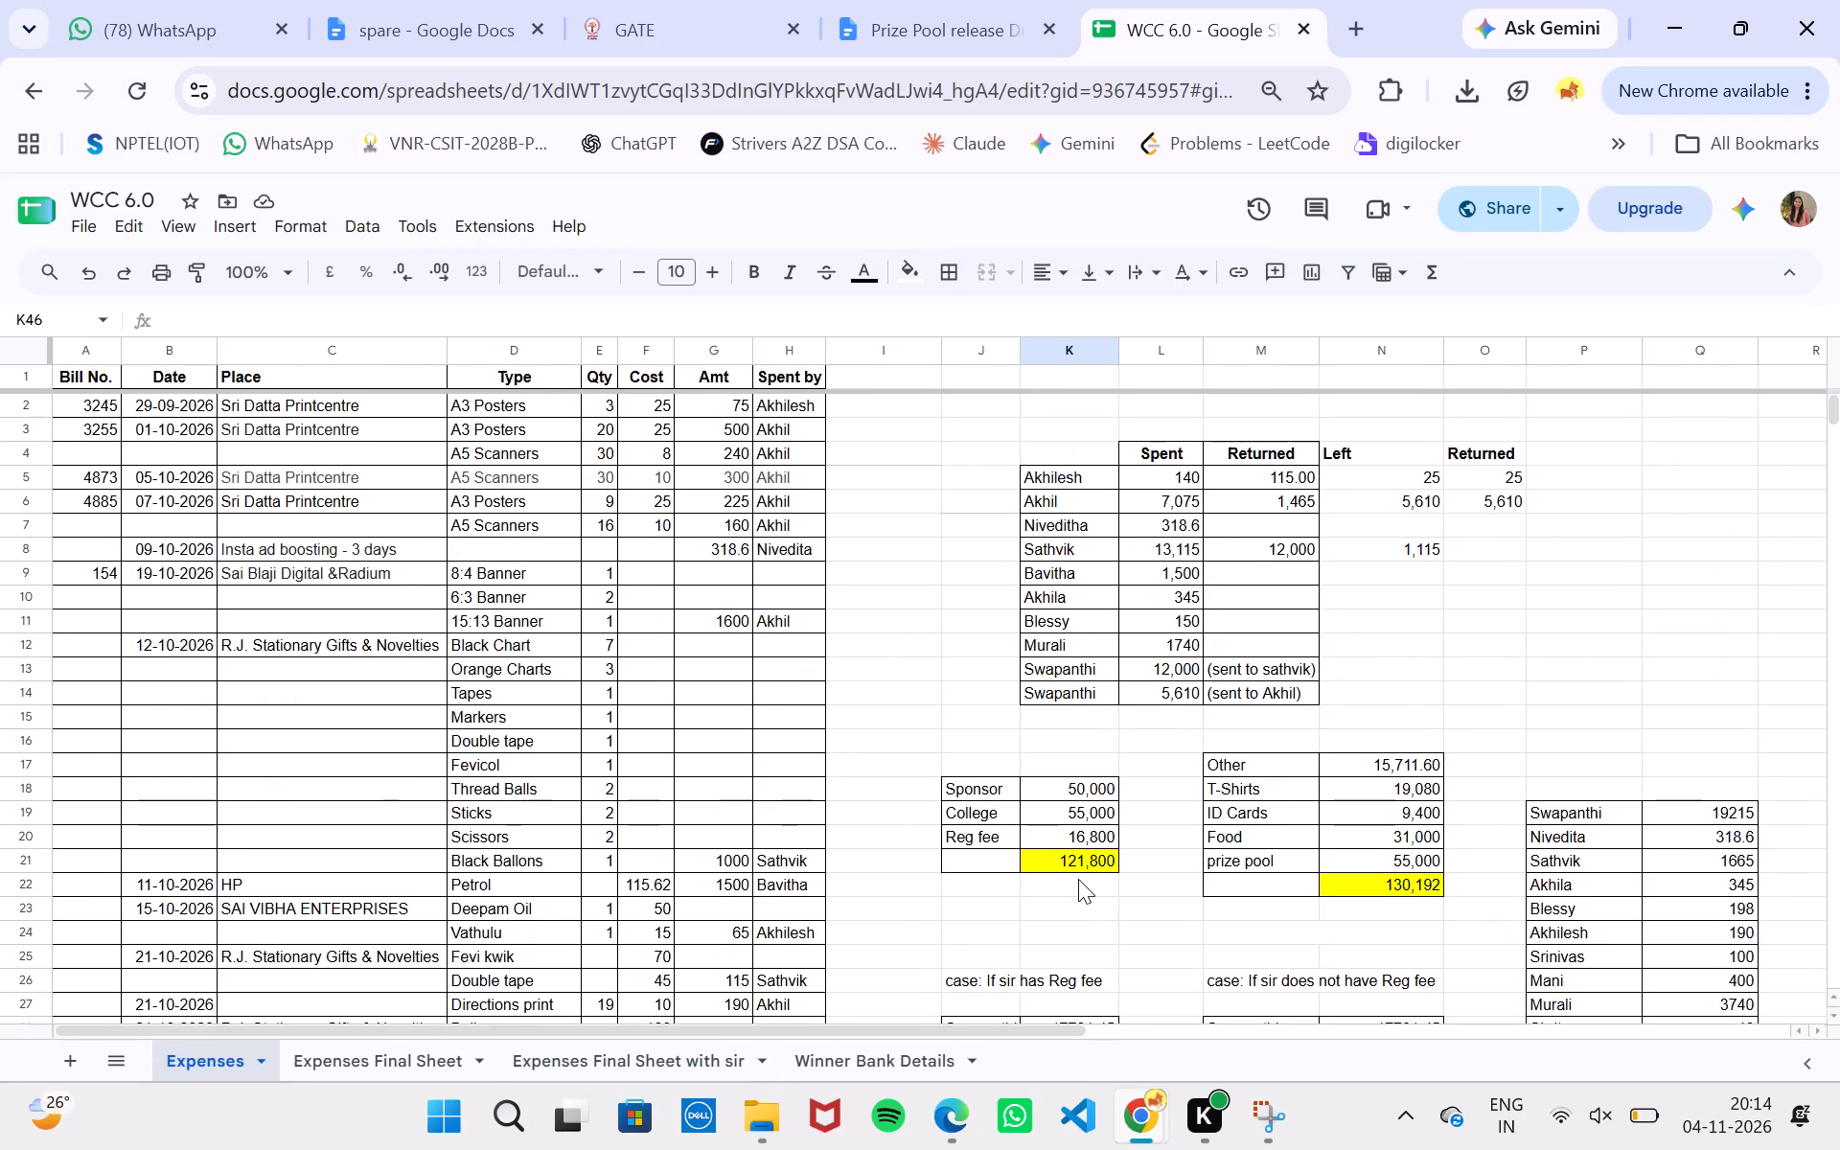
{"action": "scroll", "coordinate": [1078, 879], "scroll_direction": "down", "scroll_amount": 2}
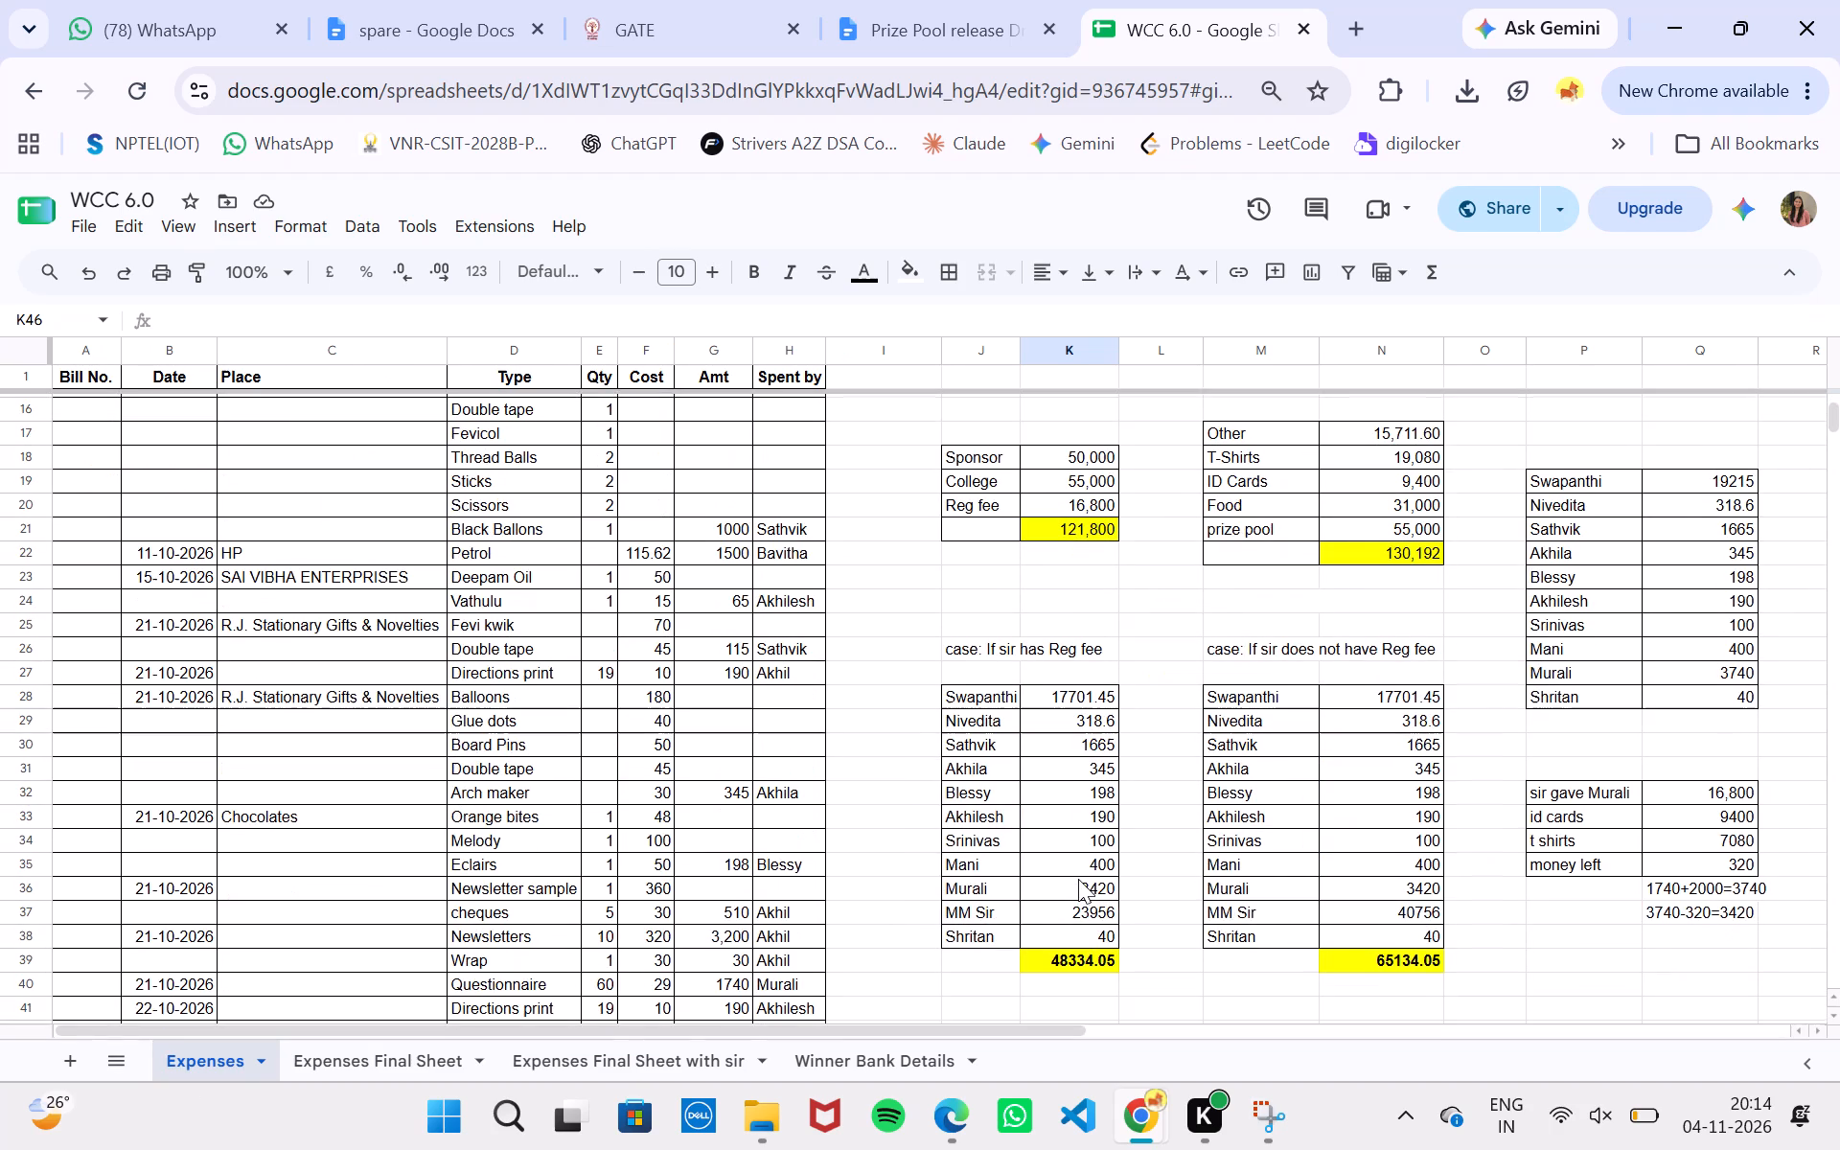
{"action": "scroll", "coordinate": [1078, 879], "scroll_direction": "down", "scroll_amount": 1}
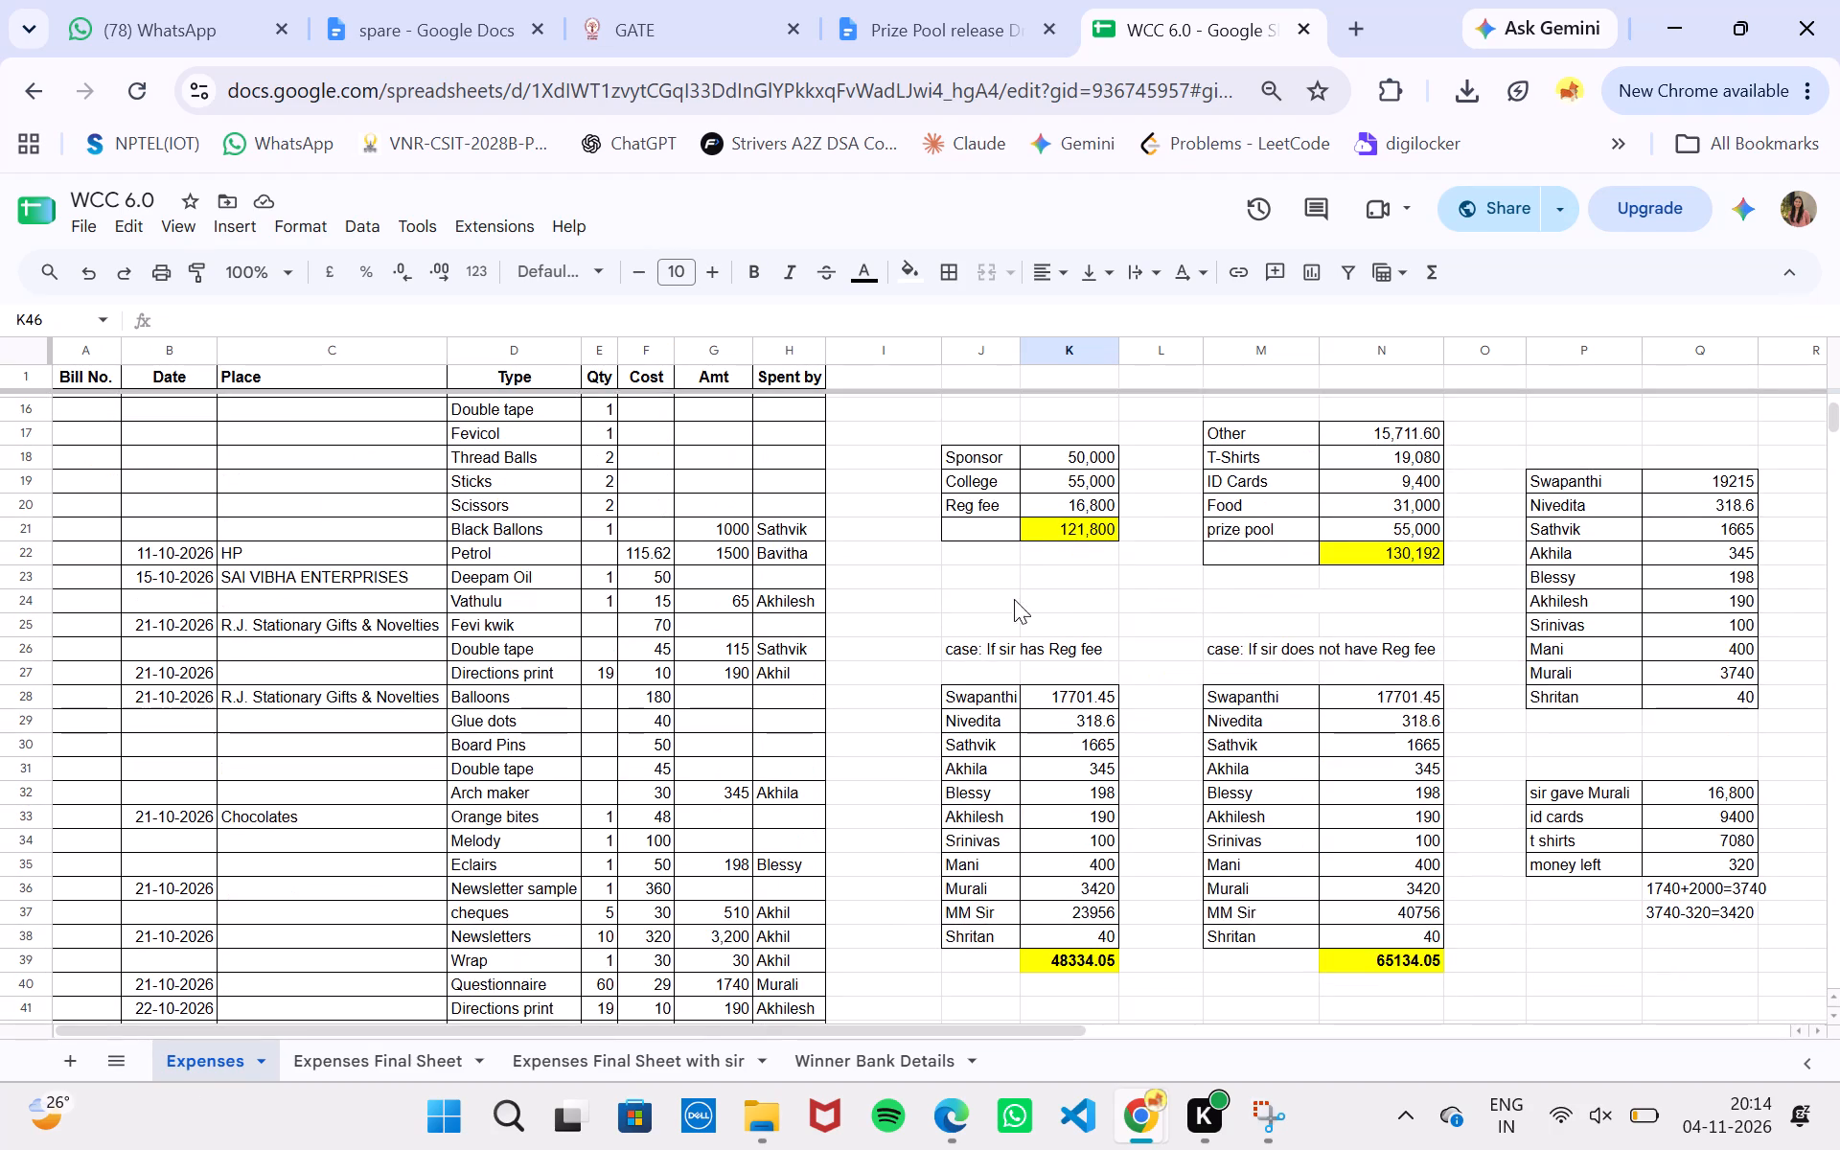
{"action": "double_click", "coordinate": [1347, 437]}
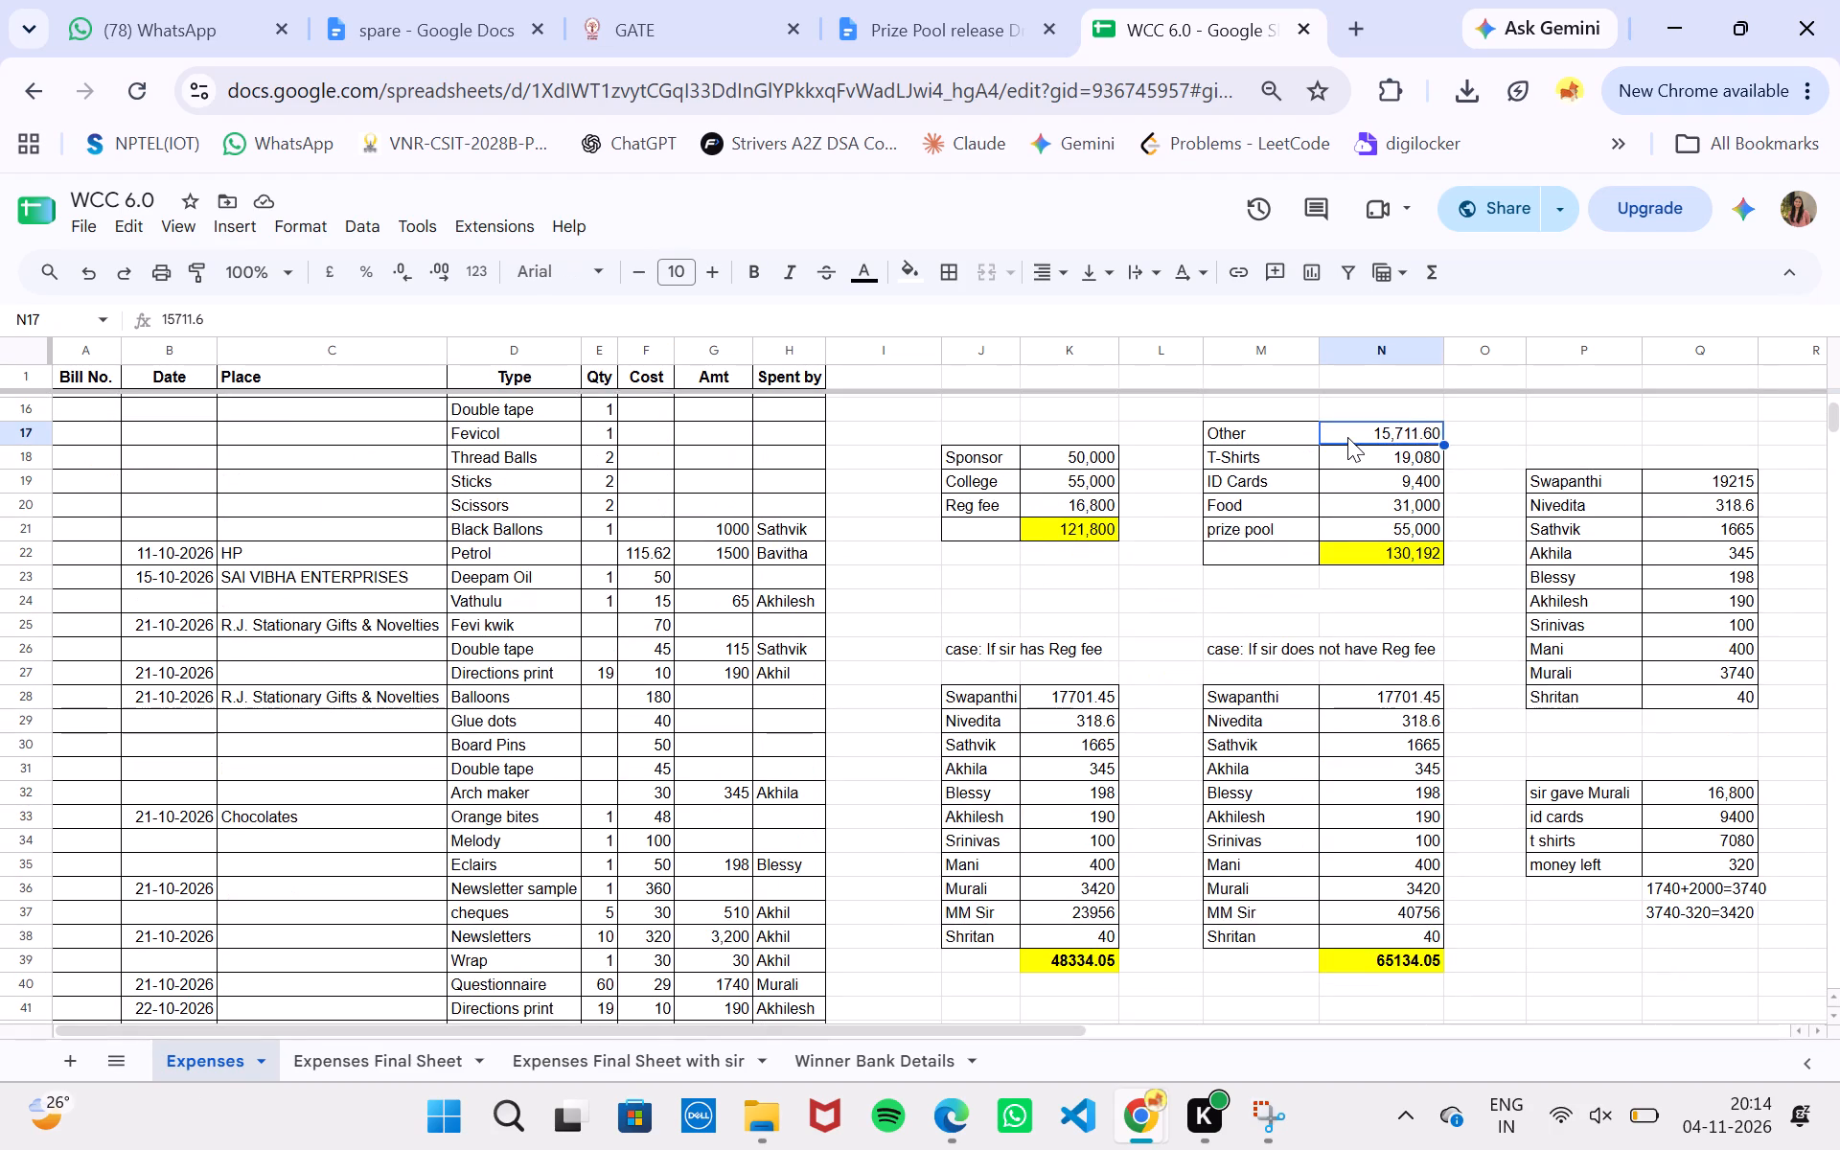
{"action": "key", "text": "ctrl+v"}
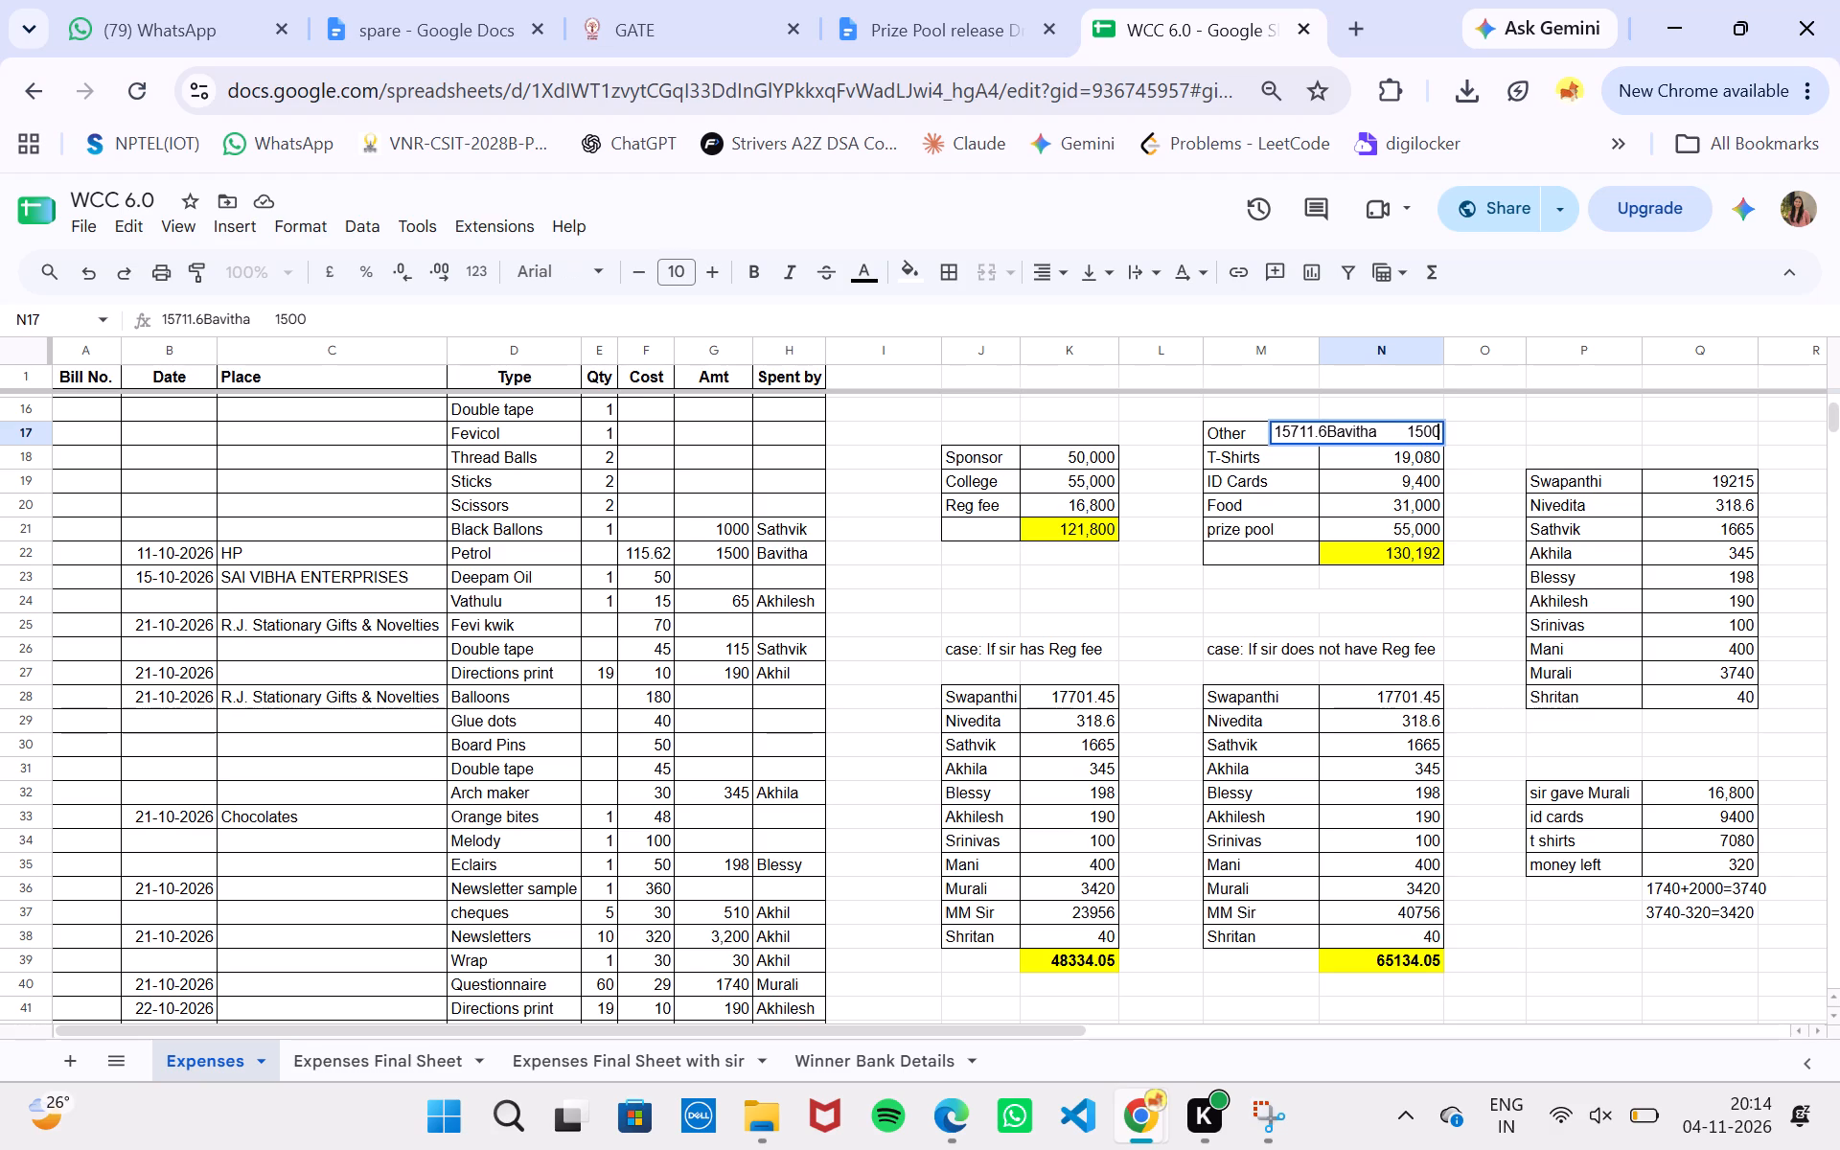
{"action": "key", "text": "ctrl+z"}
Add Bavitha in P29 with 1500 in Q29, below Shritan in the Expenses sheet's per-person table.
{"action": "double_click", "coordinate": [1571, 720]}
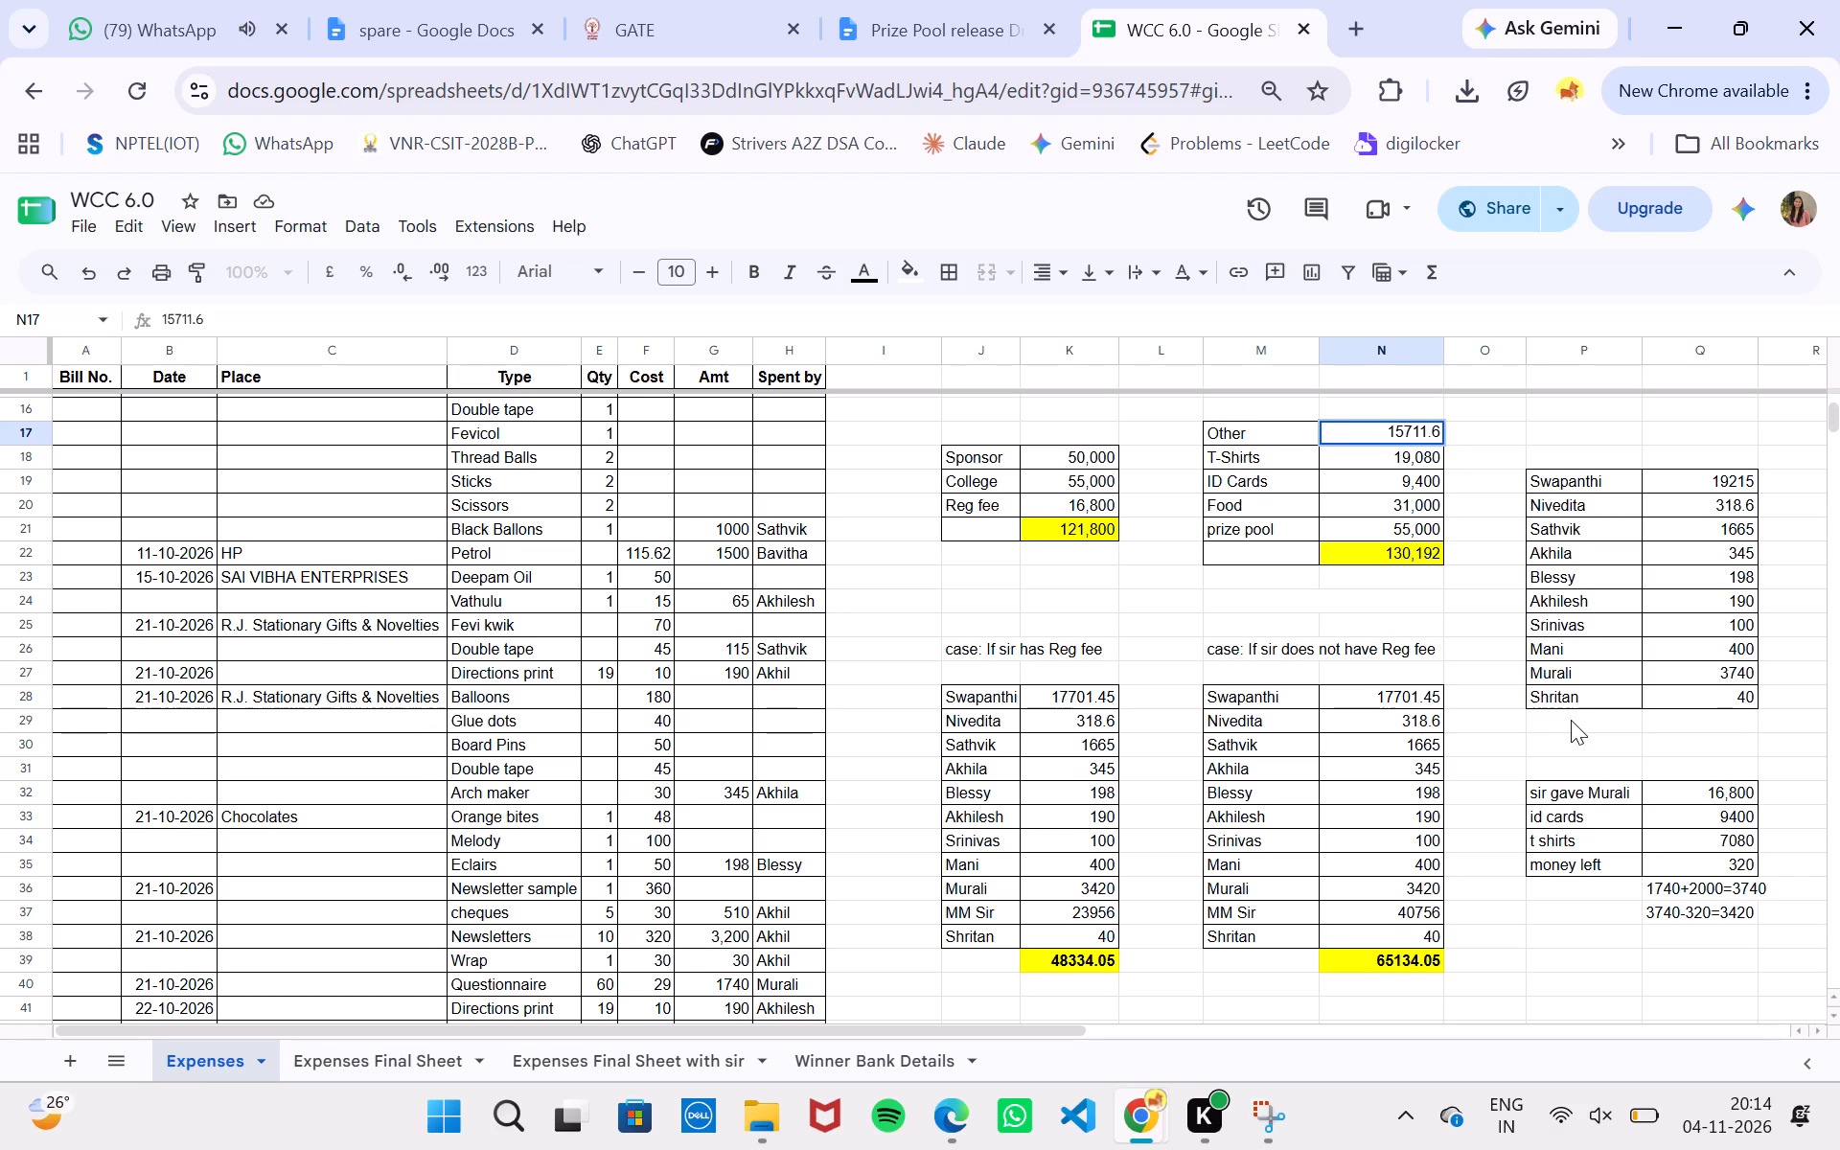
{"action": "key", "text": "ctrl+v"}
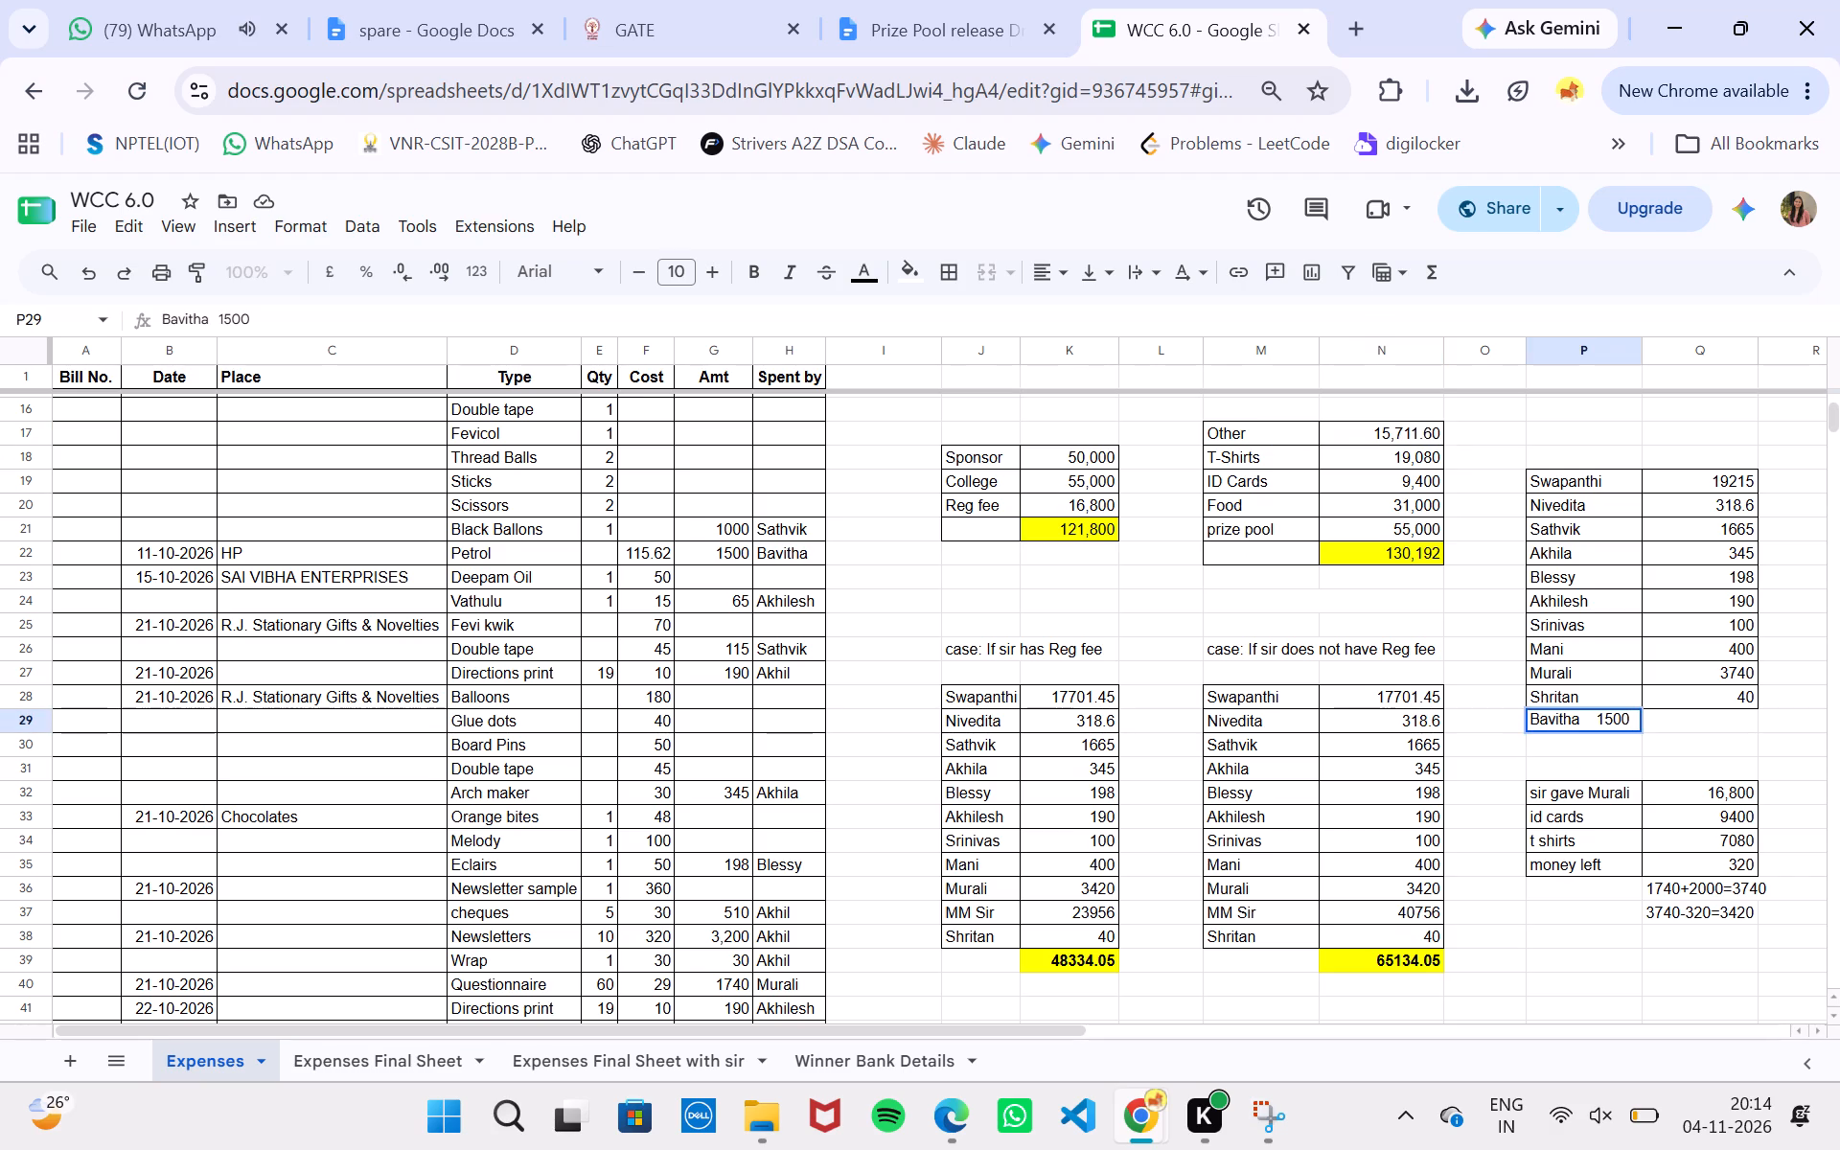
{"action": "left_click", "coordinate": [1664, 736]}
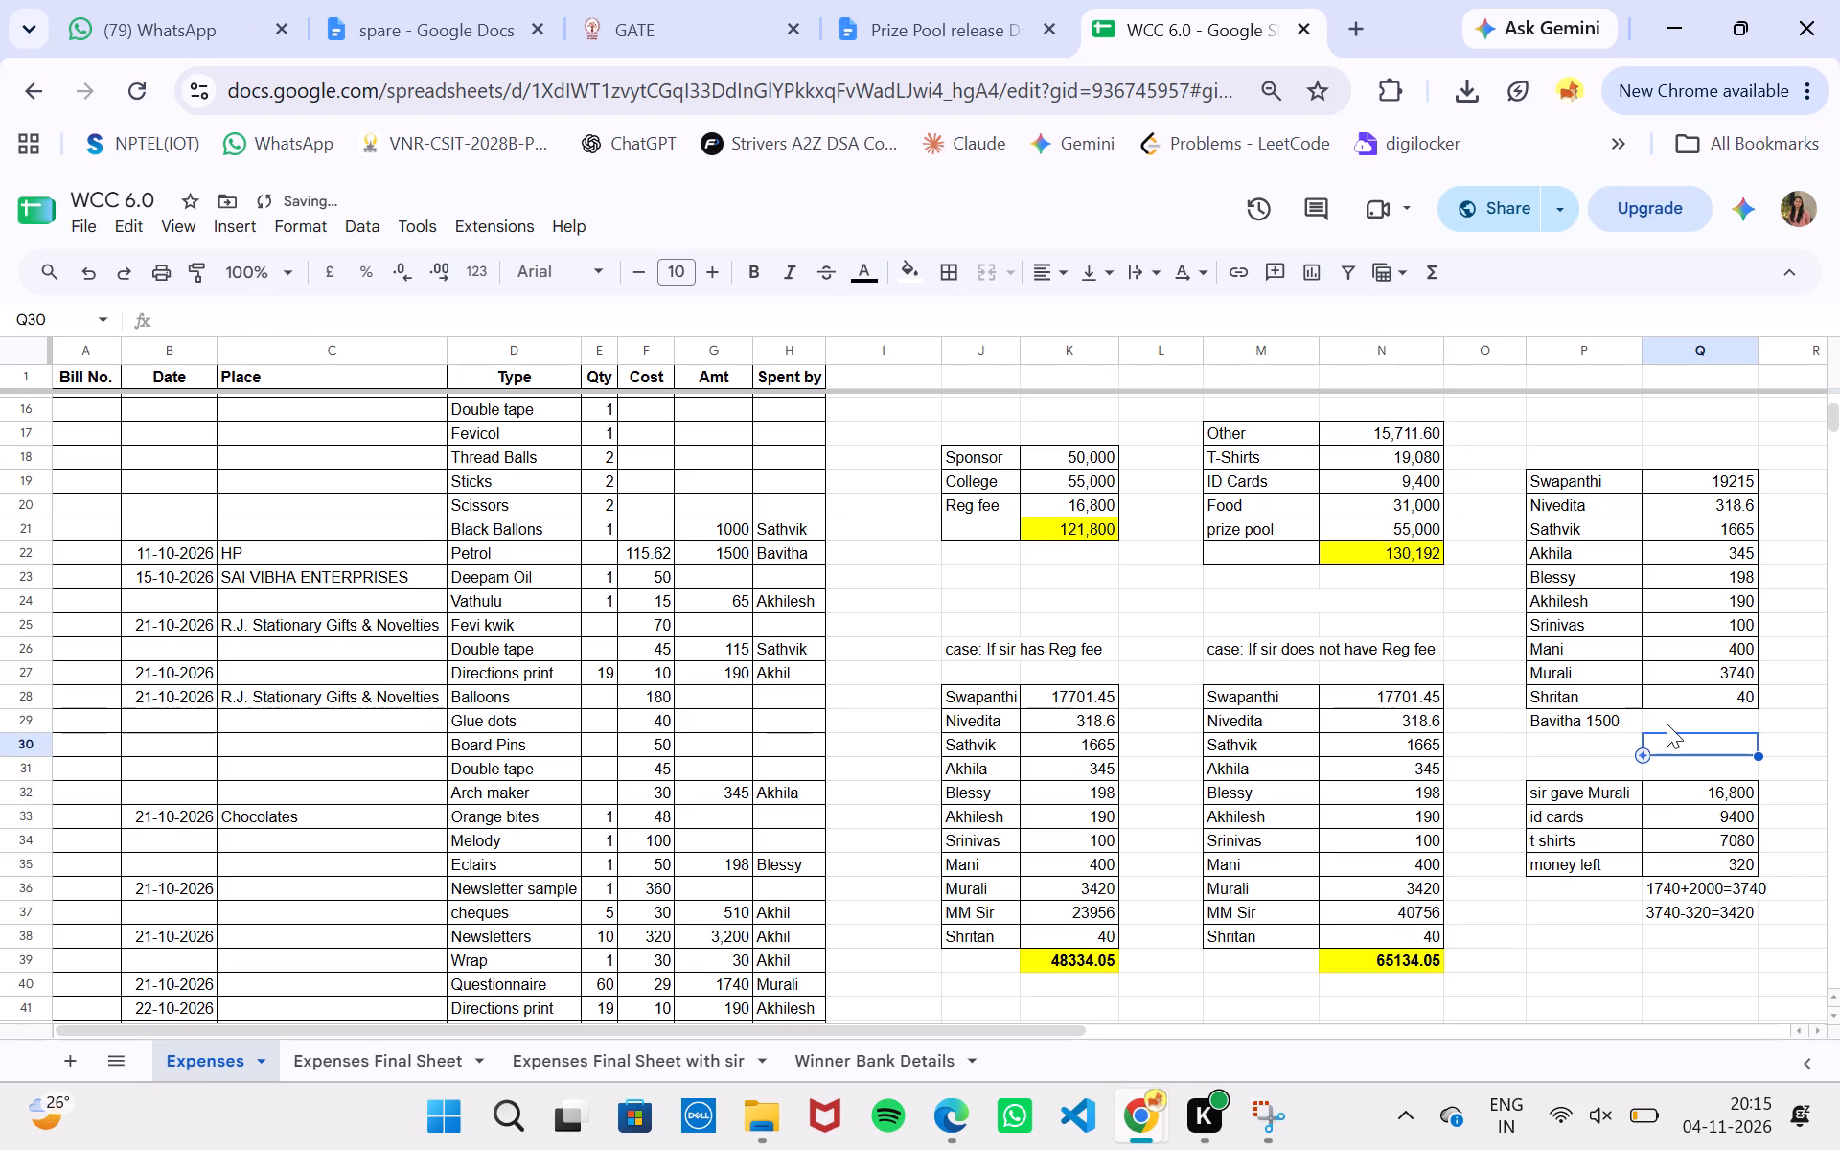
{"action": "double_click", "coordinate": [1667, 722]}
{"action": "type", "text": "1500"}
{"action": "key", "text": "Left"}
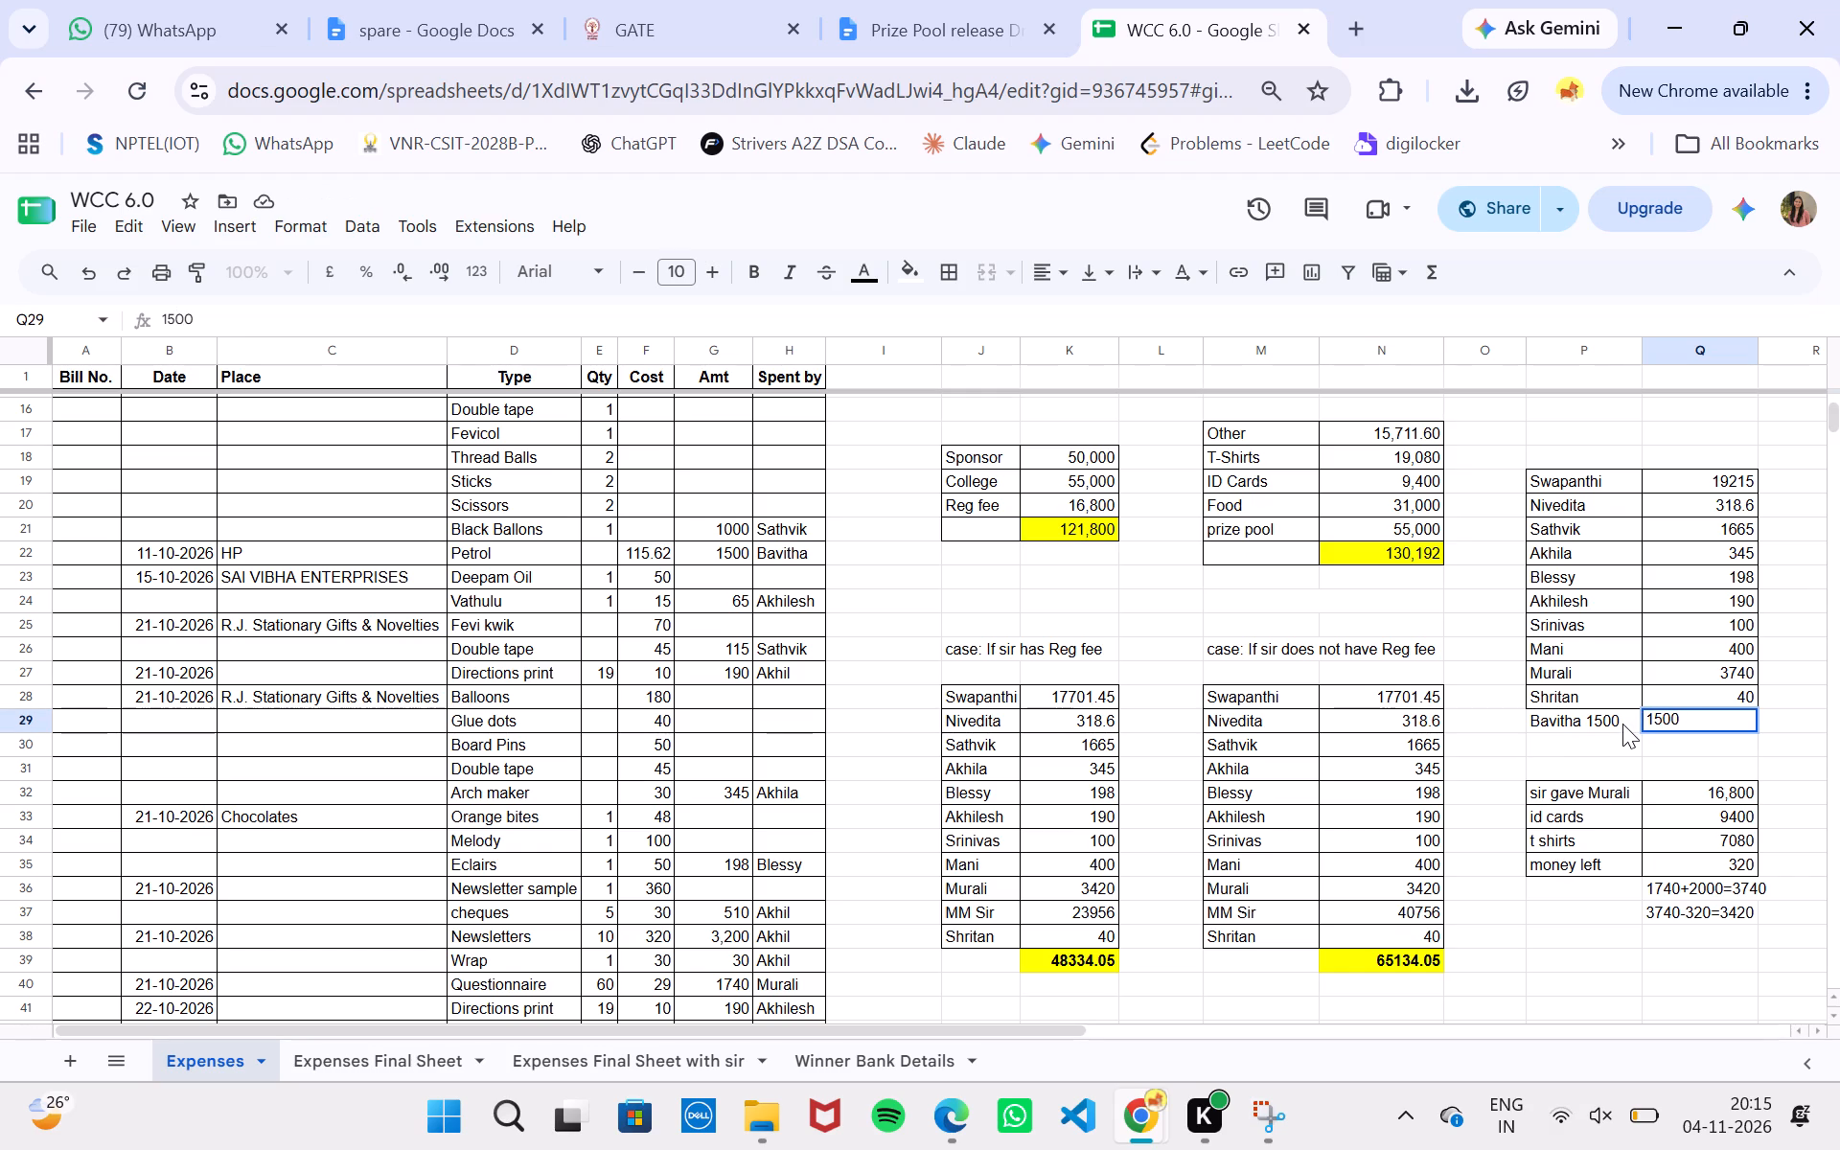
{"action": "key", "text": "Return"}
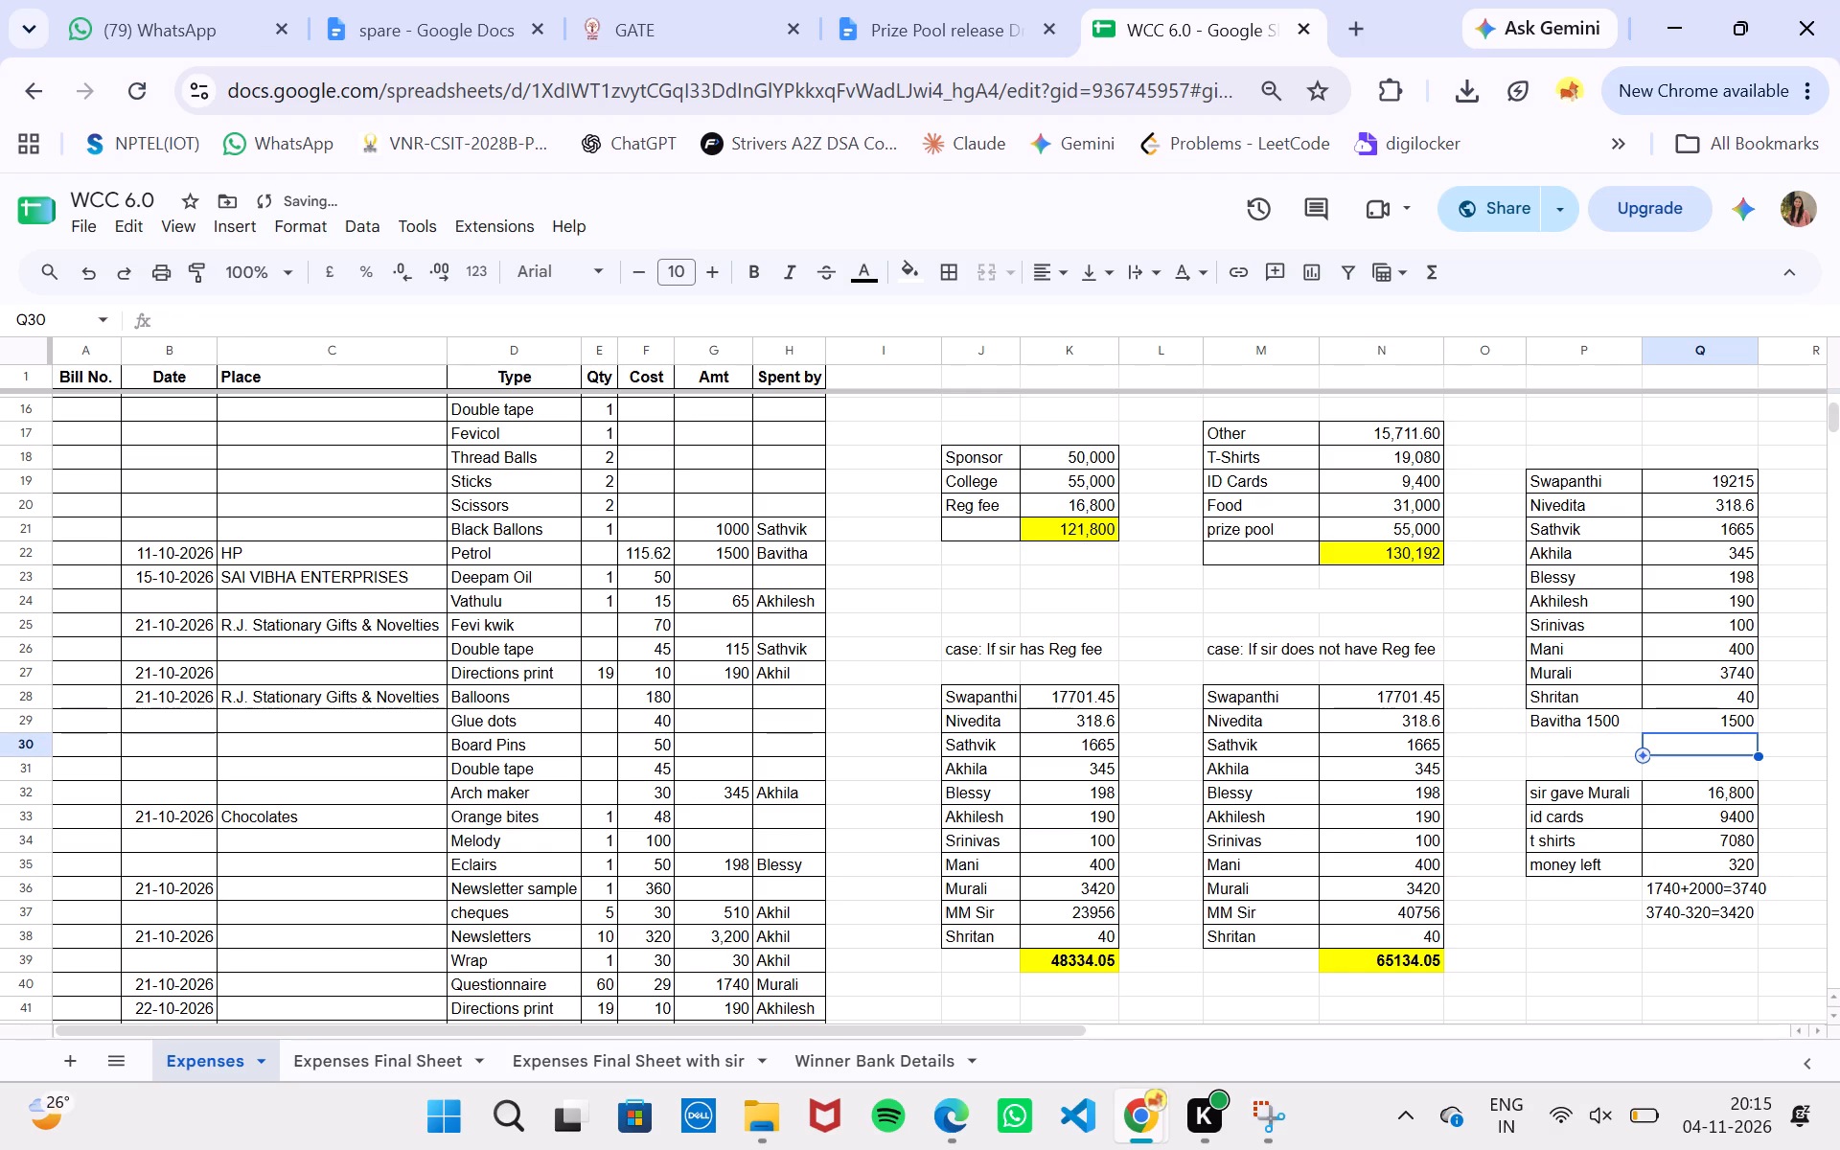
{"action": "double_click", "coordinate": [1617, 720]}
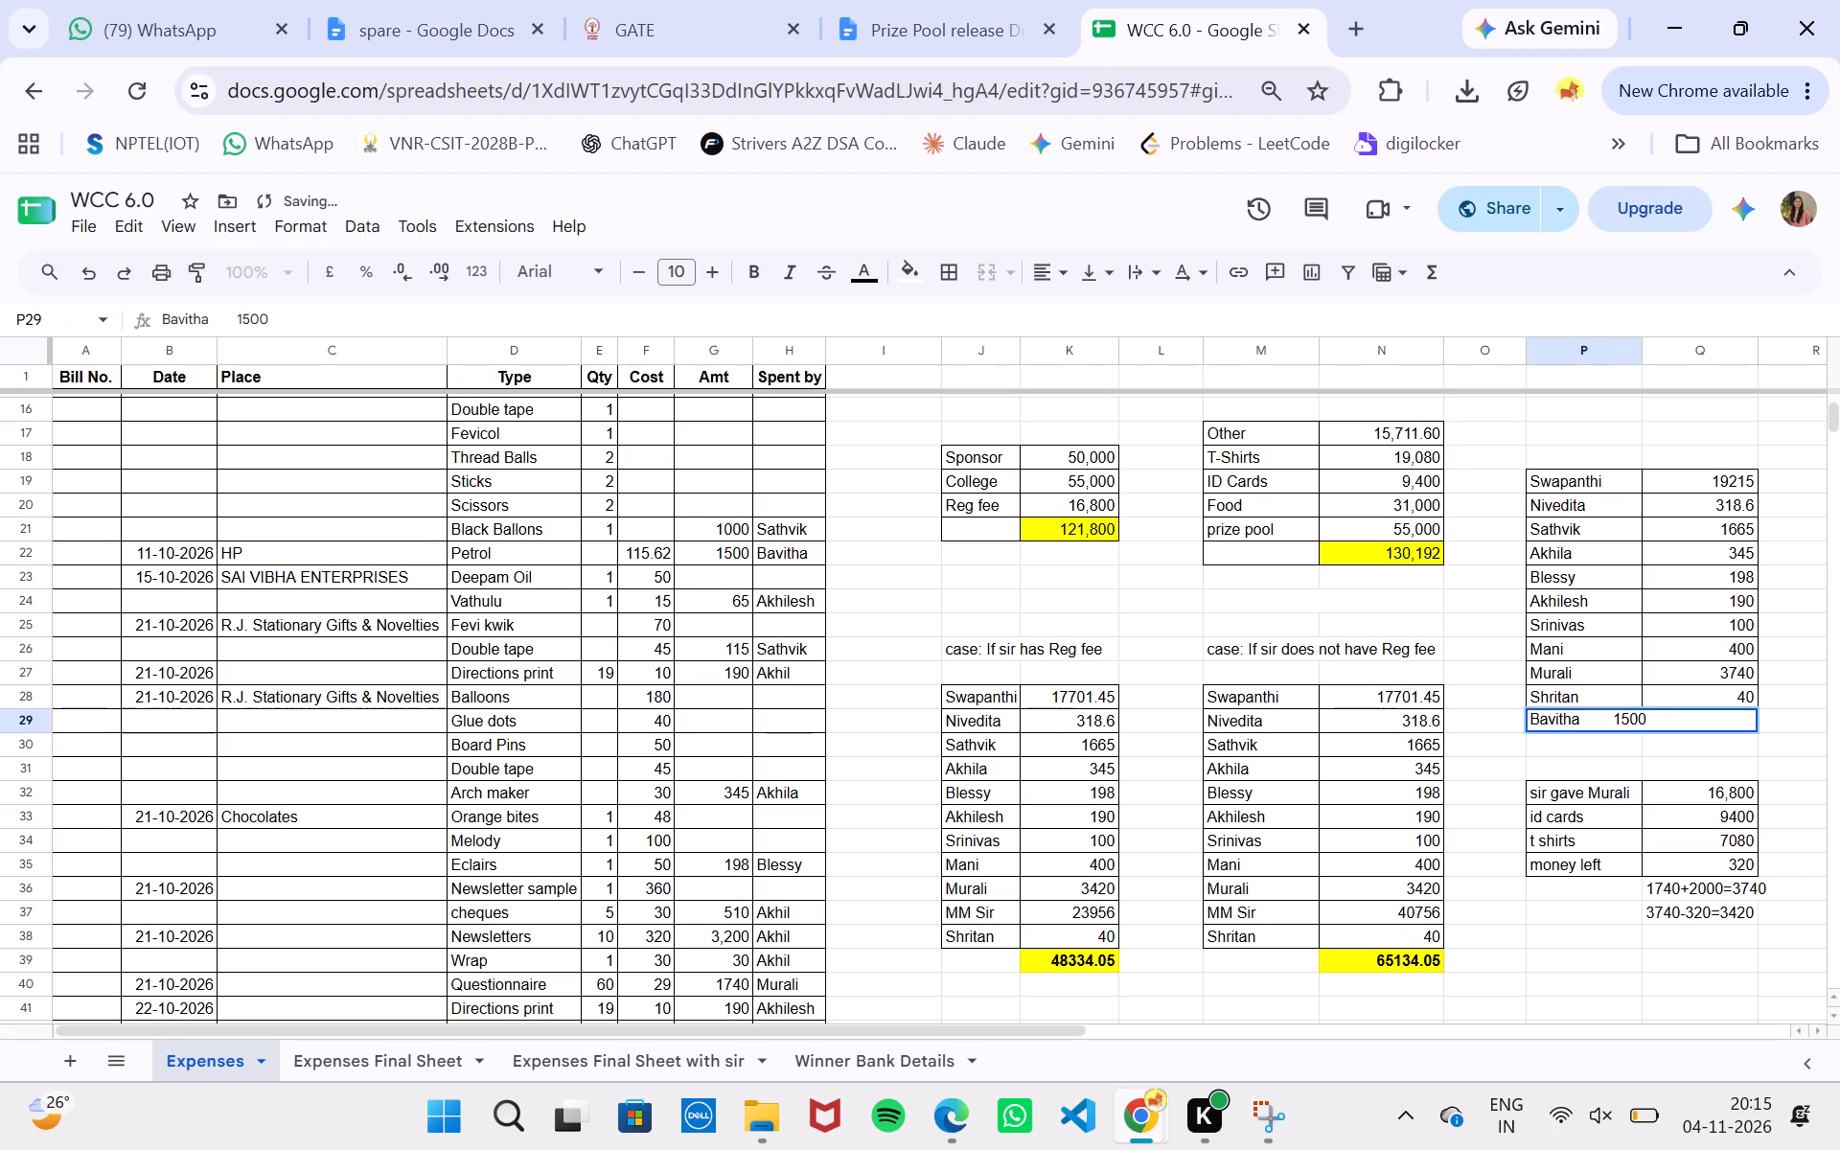
{"action": "key", "text": "BackSpace"}
{"action": "key", "text": "BackSpace"}
{"action": "key", "text": "BackSpace"}
{"action": "key", "text": "BackSpace"}
{"action": "left_click", "coordinate": [1659, 888]}
Apply all borders to the Bavitha row P29:Q29.
{"action": "left_click_drag", "start_coordinate": [1569, 724], "coordinate": [1672, 722]}
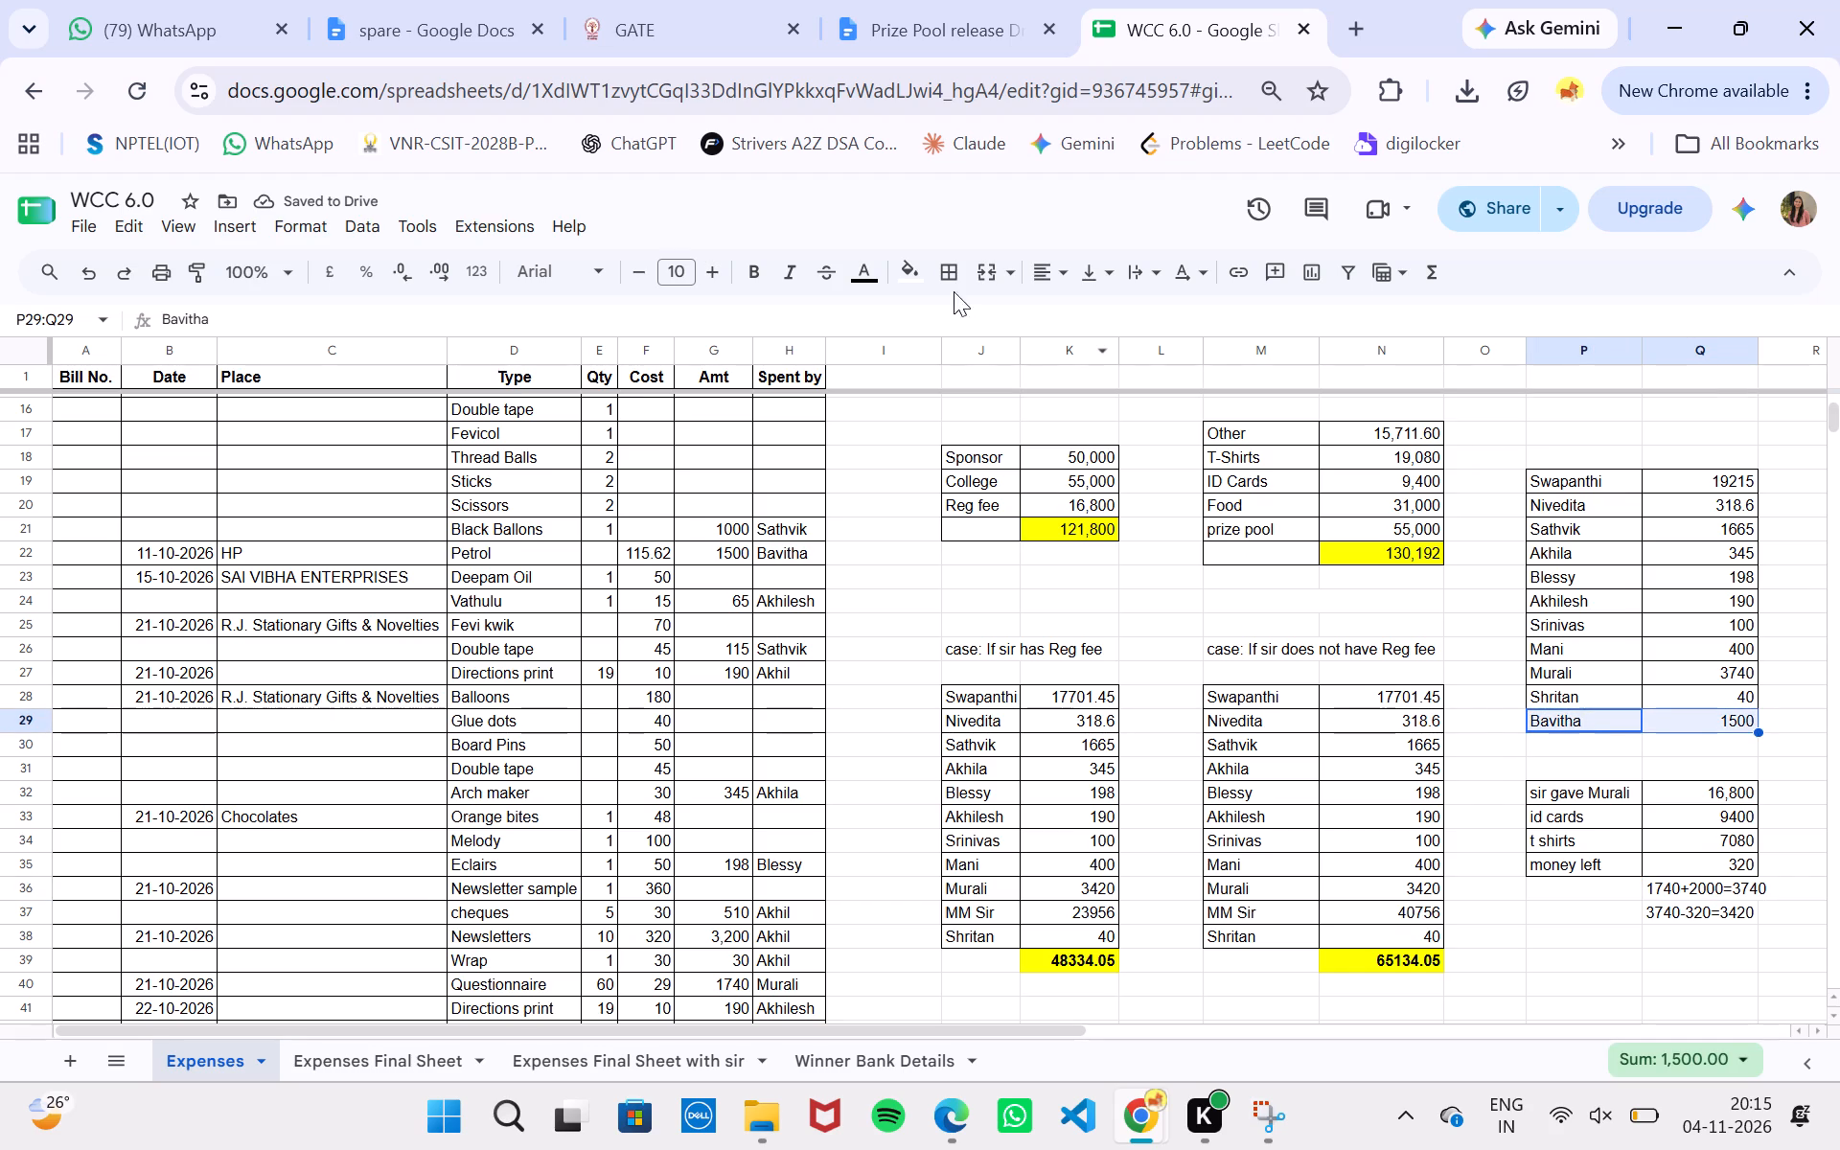
{"action": "left_click", "coordinate": [949, 275]}
{"action": "left_click", "coordinate": [967, 316]}
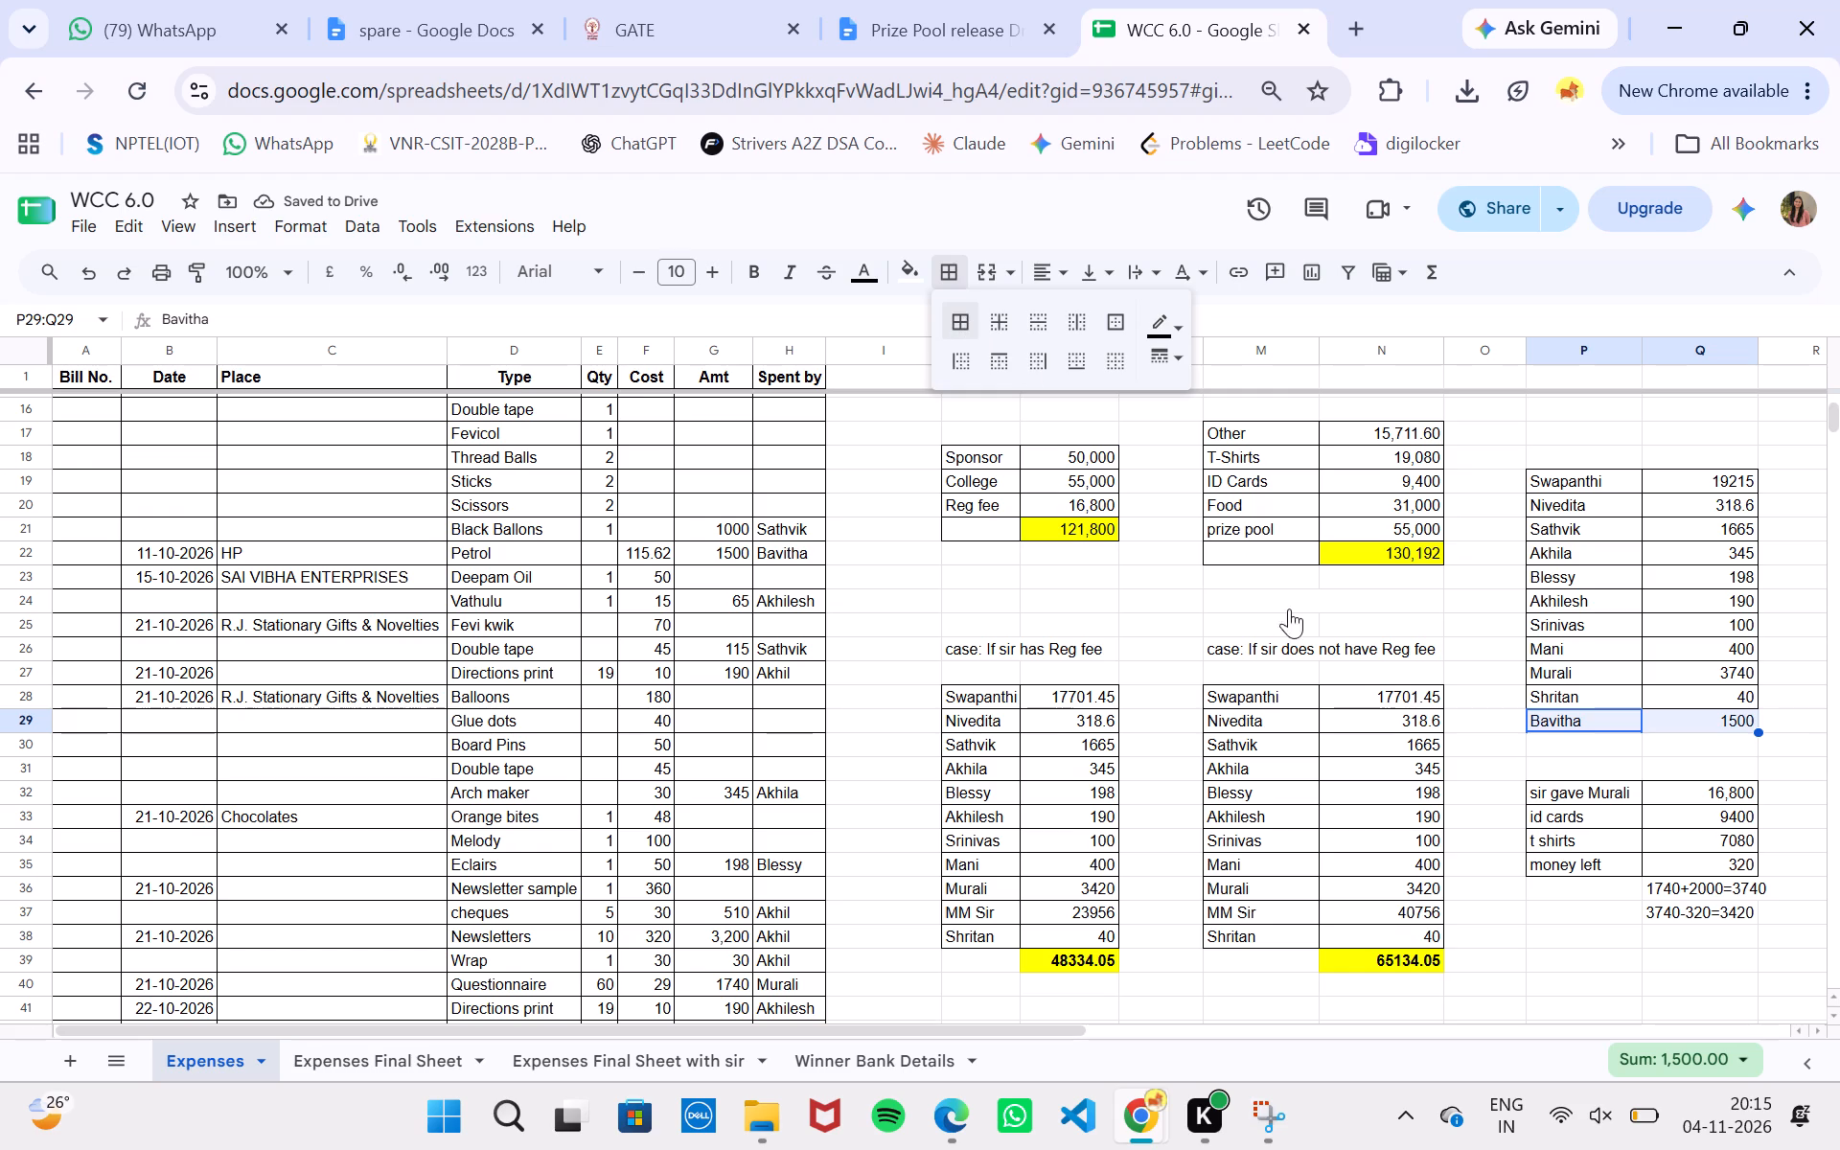
{"action": "left_click", "coordinate": [1473, 863]}
Copy the summary tables I14:P38 from Expenses Final Sheet with sir over the tables at J16:Q40 on the Expenses sheet.
{"action": "scroll", "coordinate": [1473, 863], "scroll_direction": "down", "scroll_amount": 1}
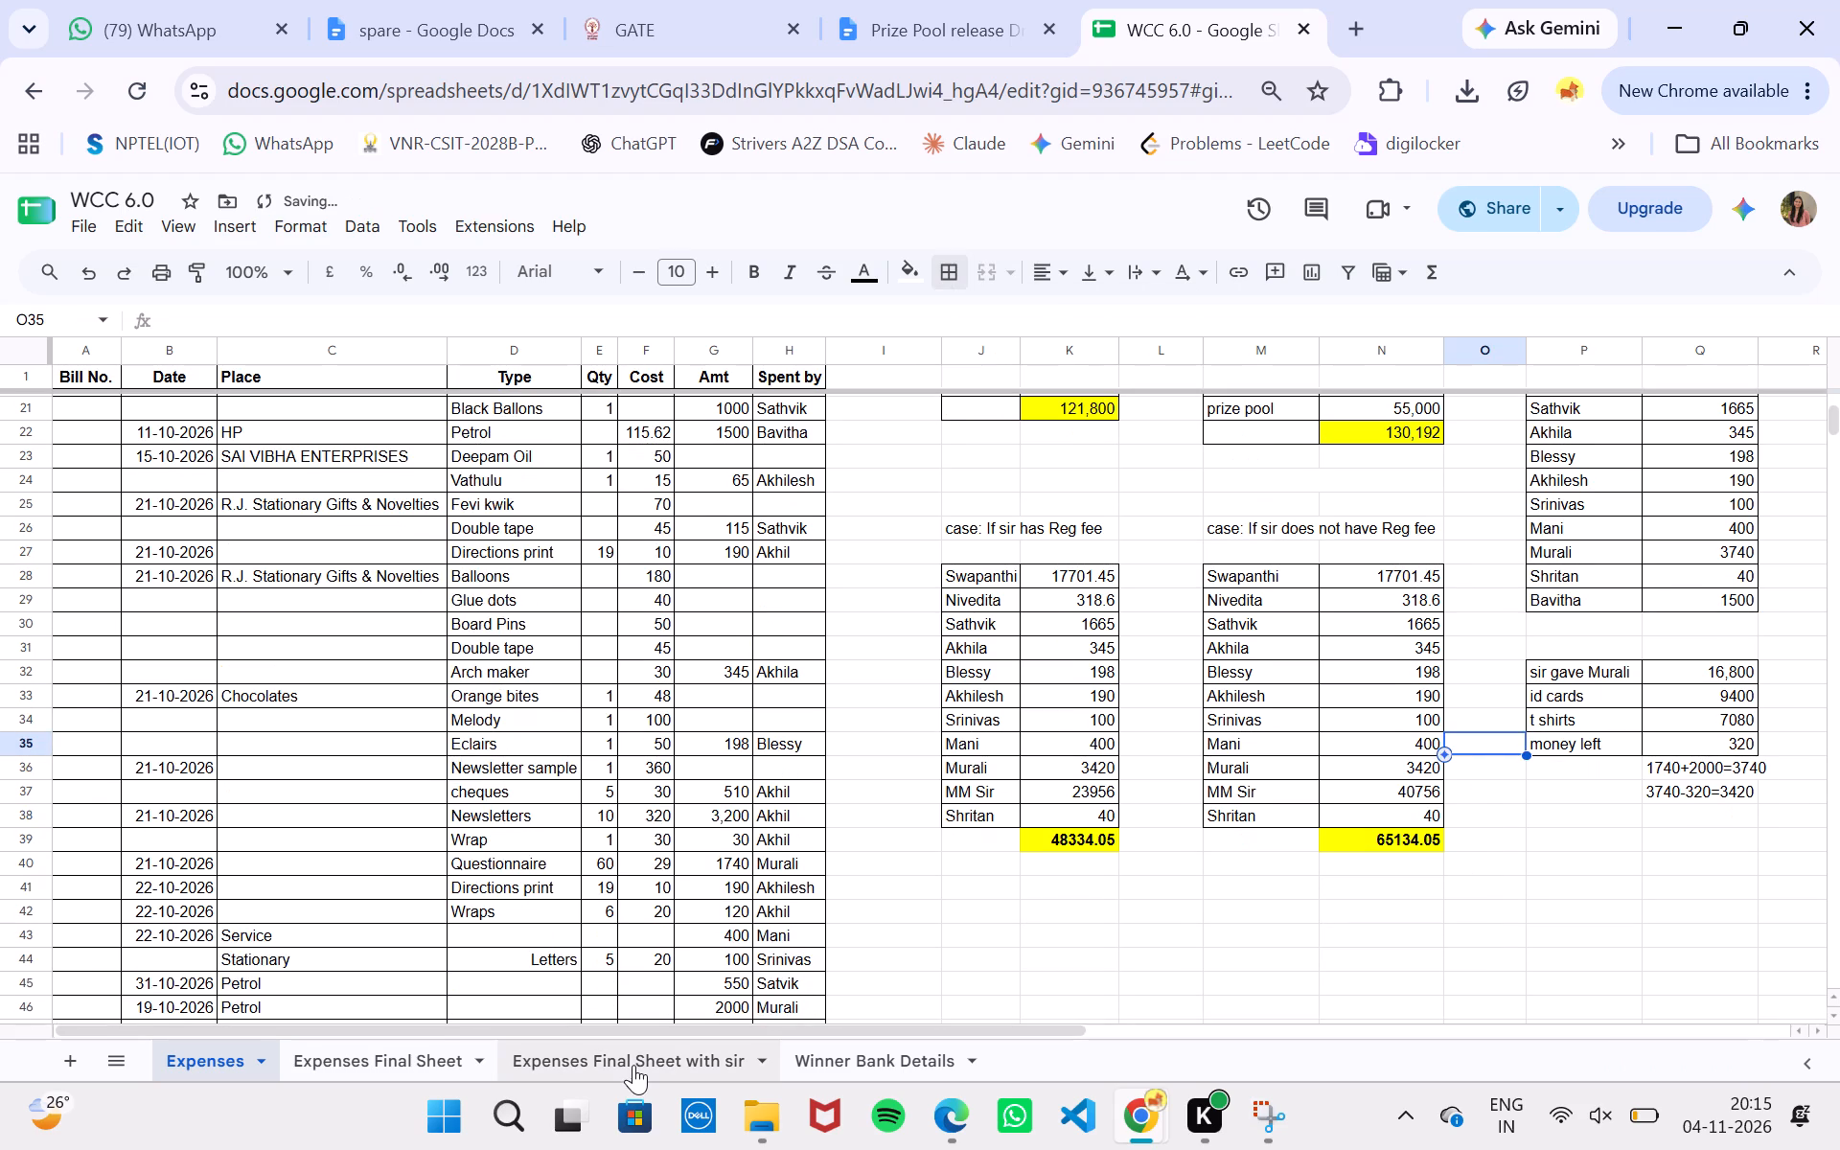
{"action": "left_click", "coordinate": [633, 1065]}
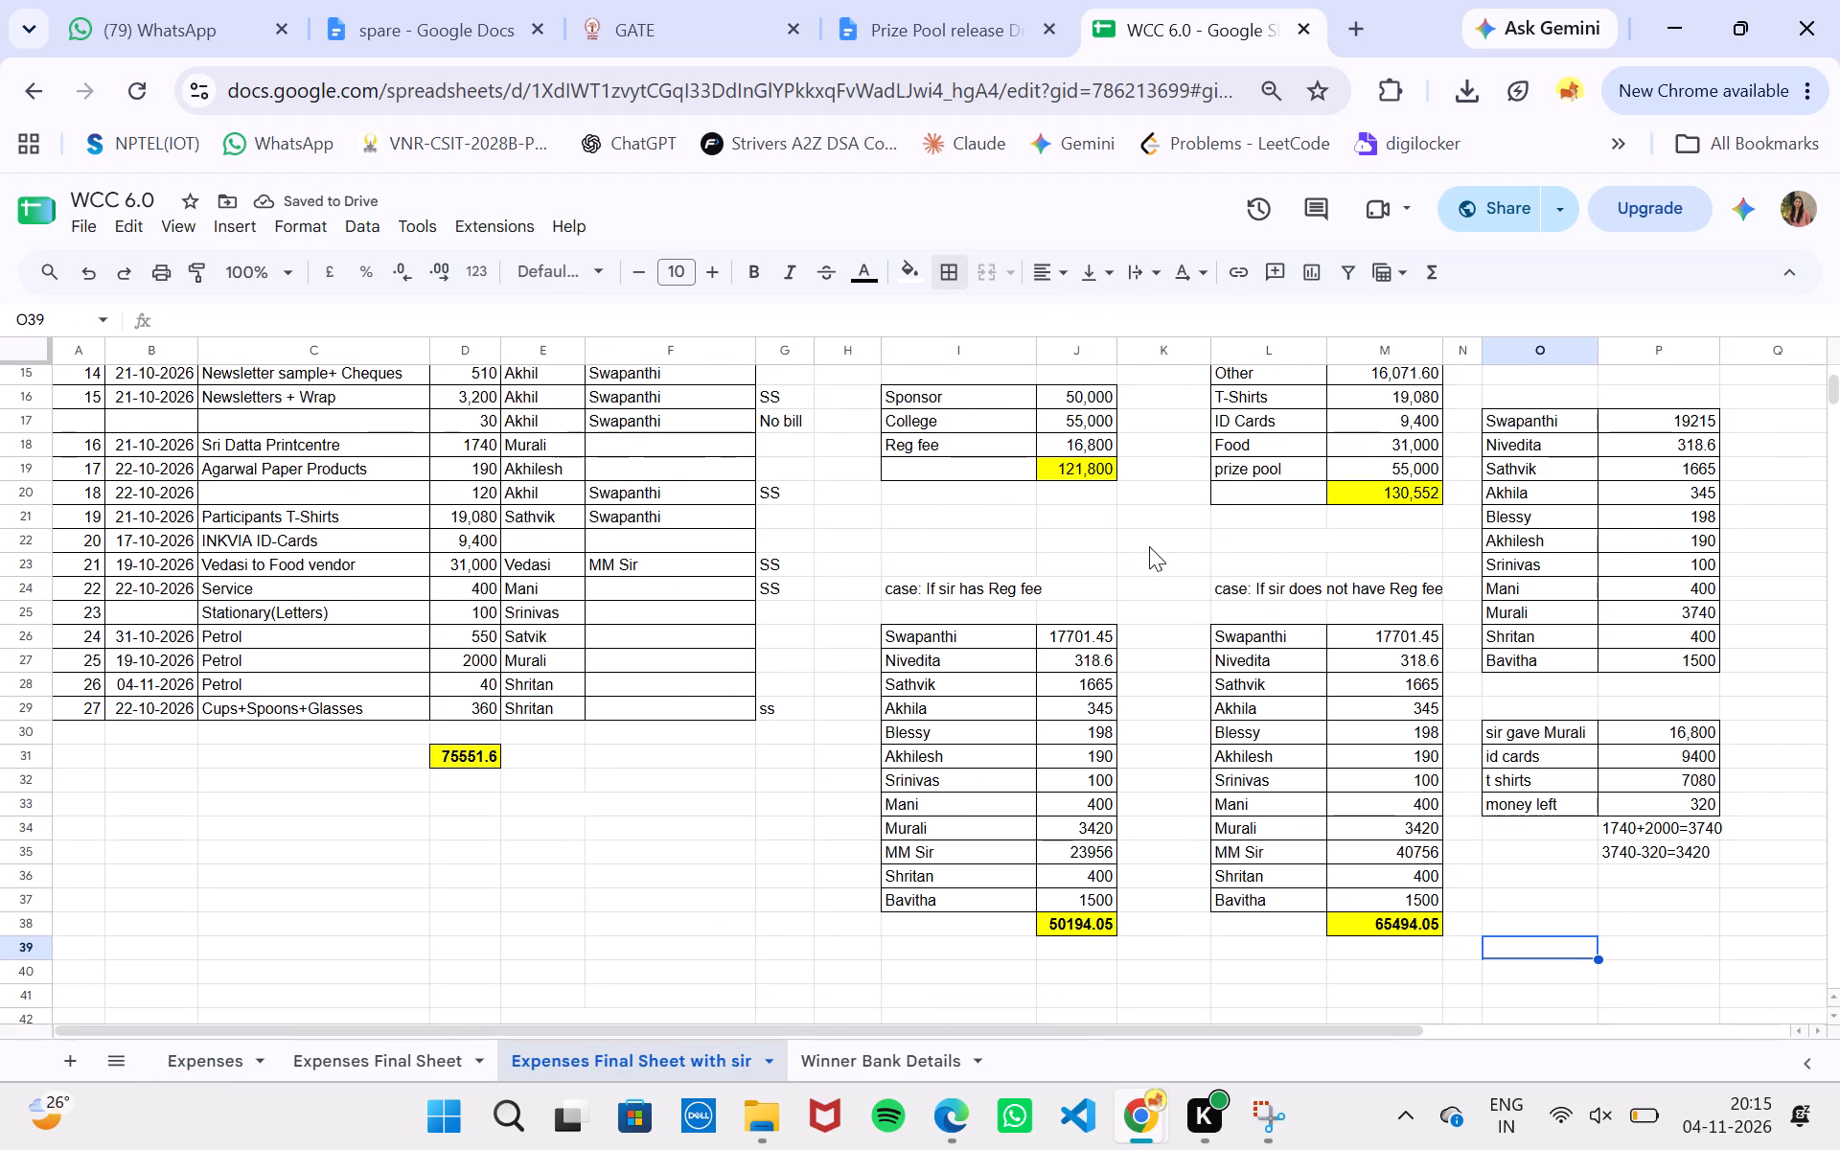
{"action": "left_click", "coordinate": [1150, 546]}
{"action": "scroll", "coordinate": [1150, 546], "scroll_direction": "up", "scroll_amount": 4}
{"action": "scroll", "coordinate": [1150, 546], "scroll_direction": "down", "scroll_amount": 1}
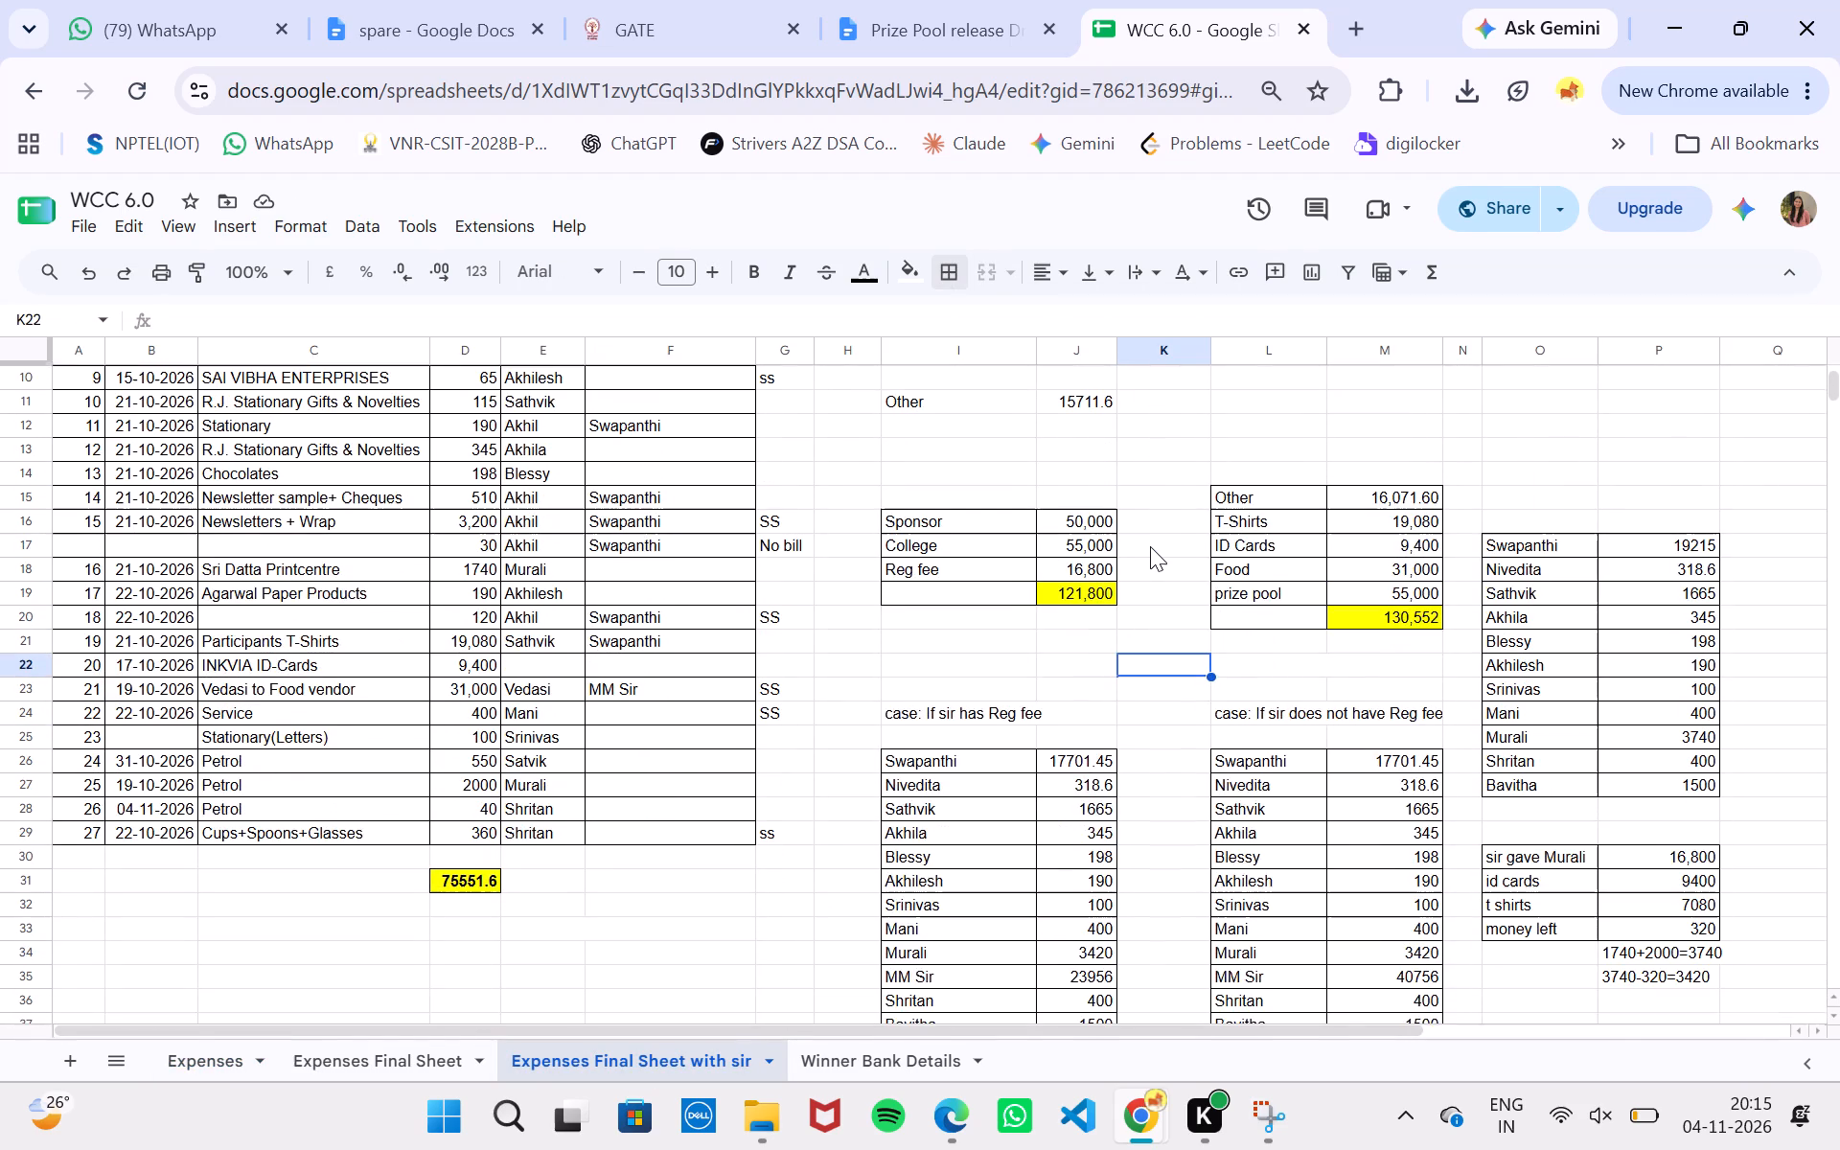
{"action": "scroll", "coordinate": [1150, 546], "scroll_direction": "down", "scroll_amount": 1}
{"action": "left_click_drag", "start_coordinate": [916, 471], "coordinate": [1171, 567]}
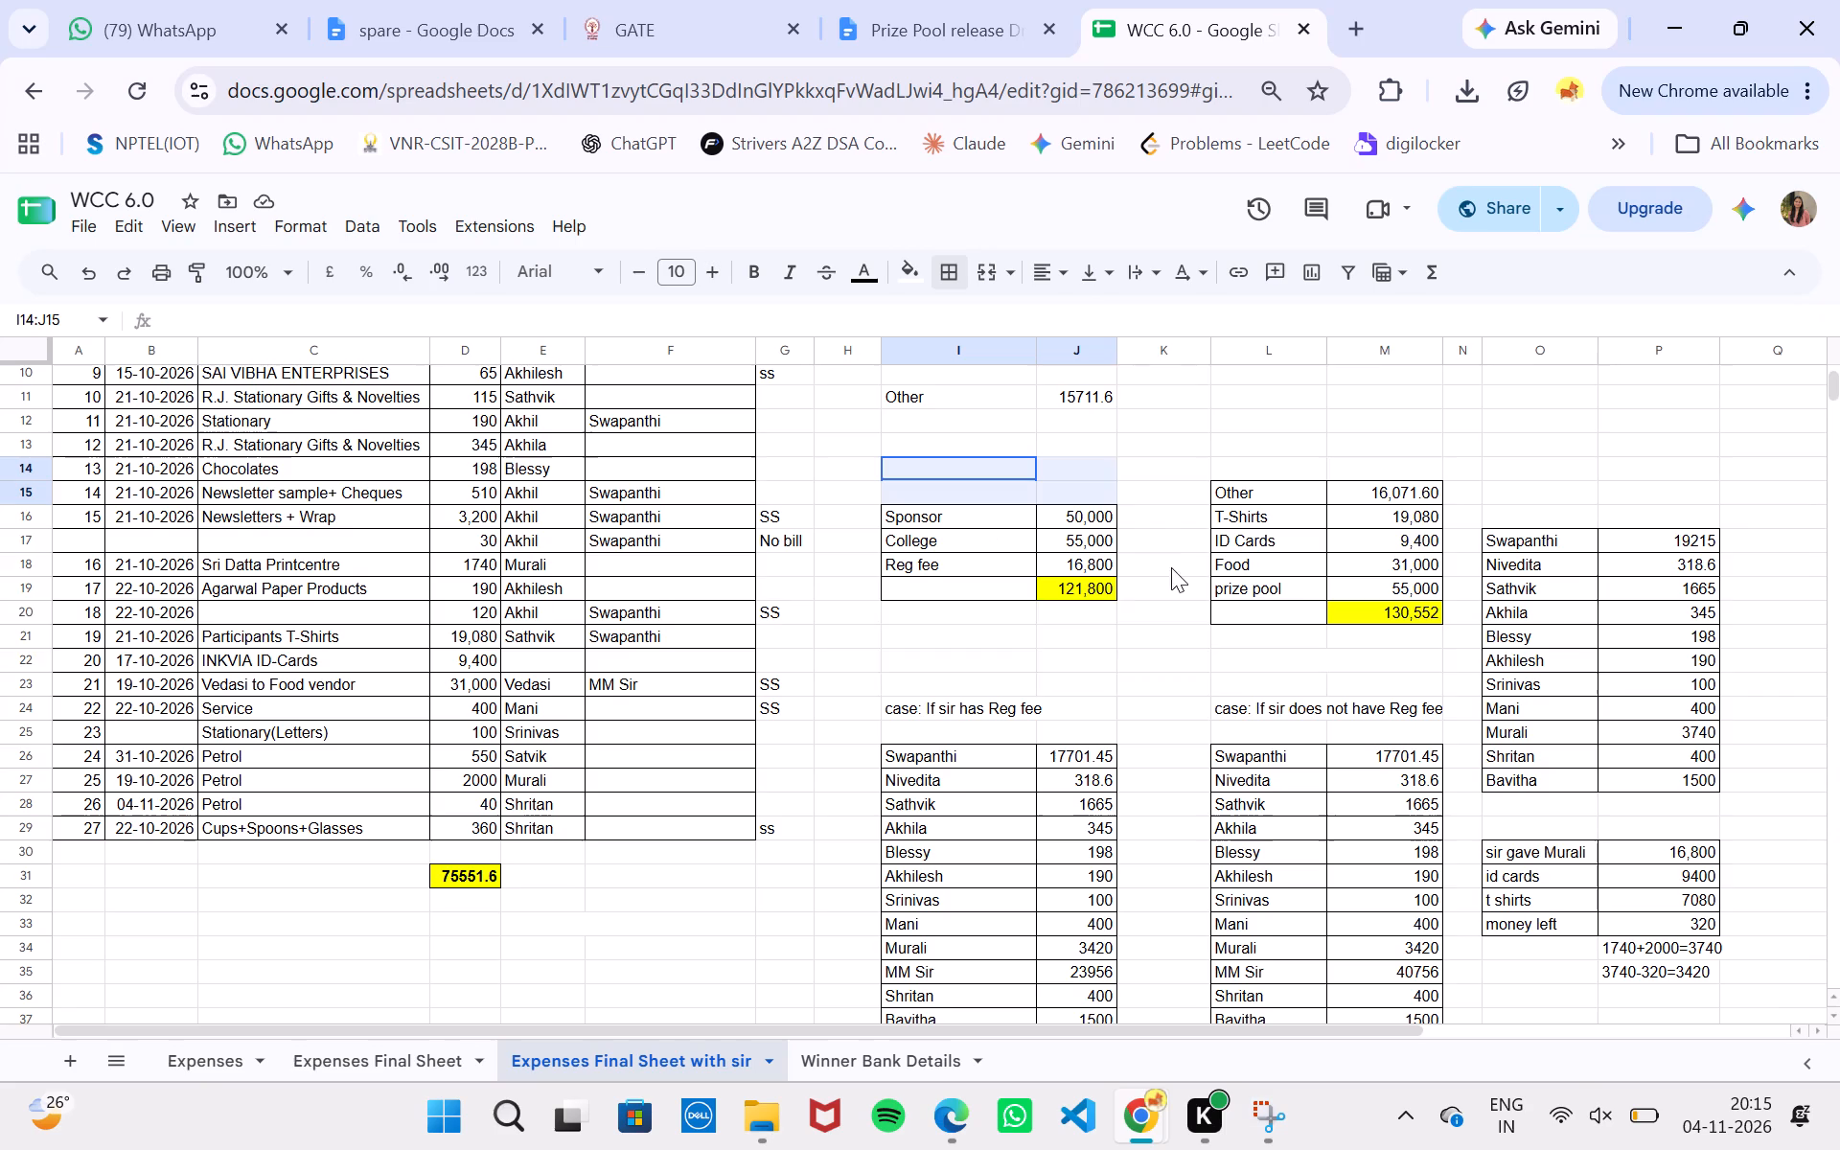
{"action": "left_click_drag", "start_coordinate": [1171, 567], "coordinate": [1688, 848]}
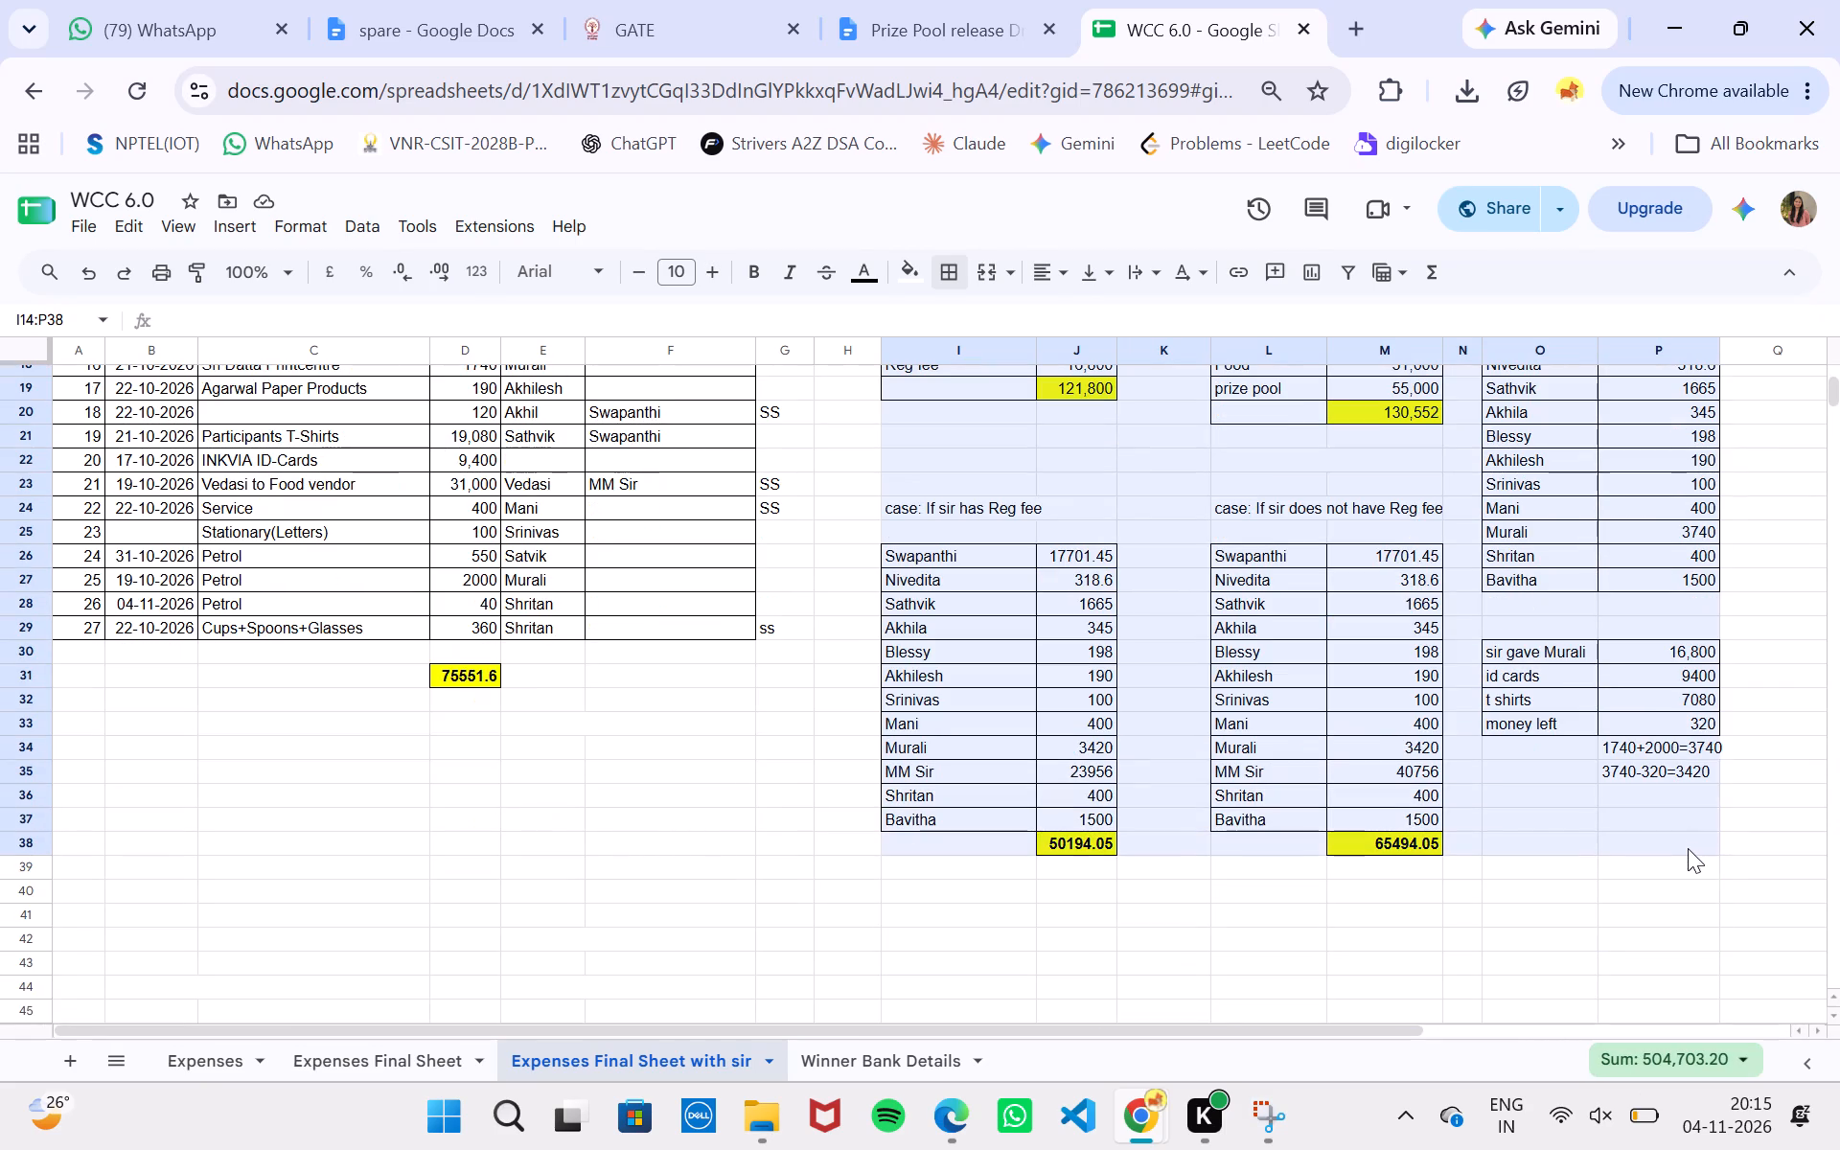
{"action": "left_click_drag", "start_coordinate": [1688, 848], "coordinate": [1689, 852]}
{"action": "key", "text": "ctrl+c"}
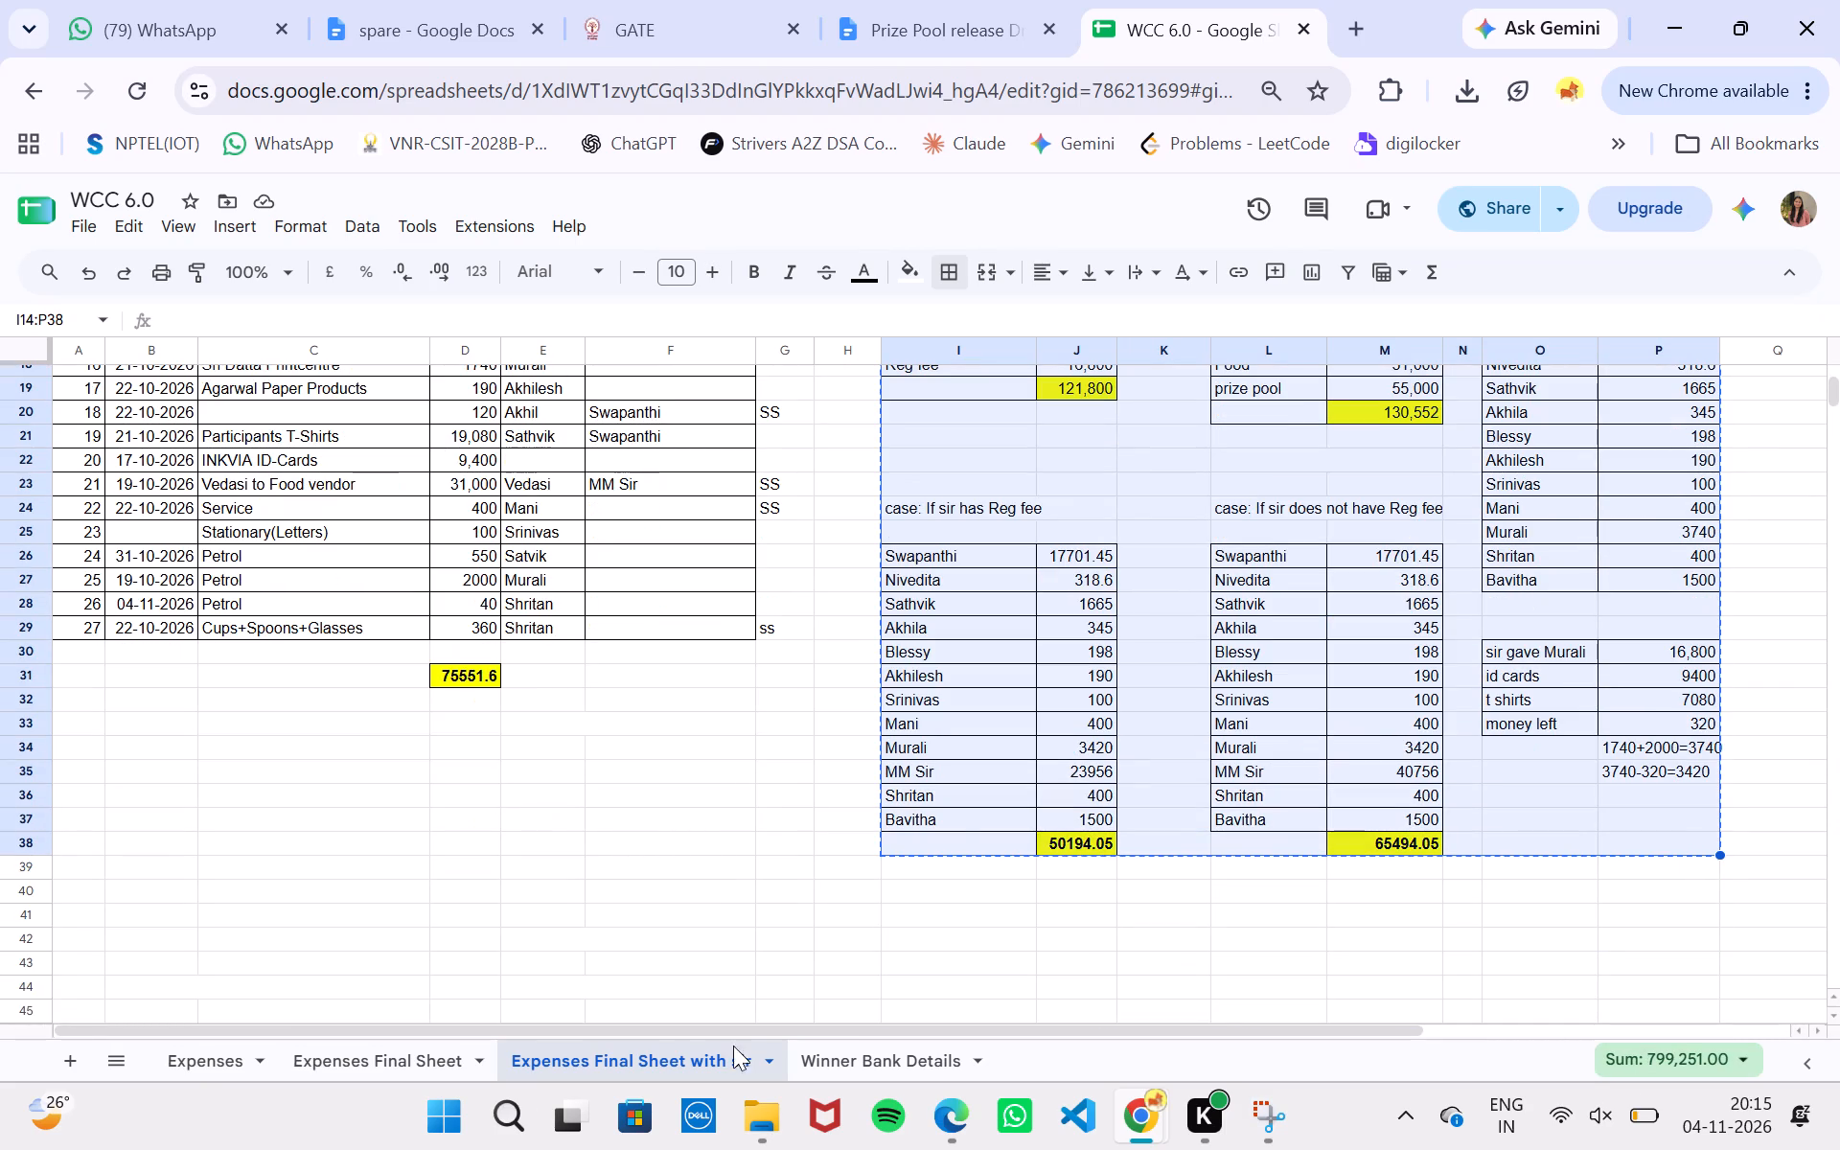
{"action": "left_click", "coordinate": [233, 1057]}
{"action": "scroll", "coordinate": [1260, 724], "scroll_direction": "up", "scroll_amount": 1}
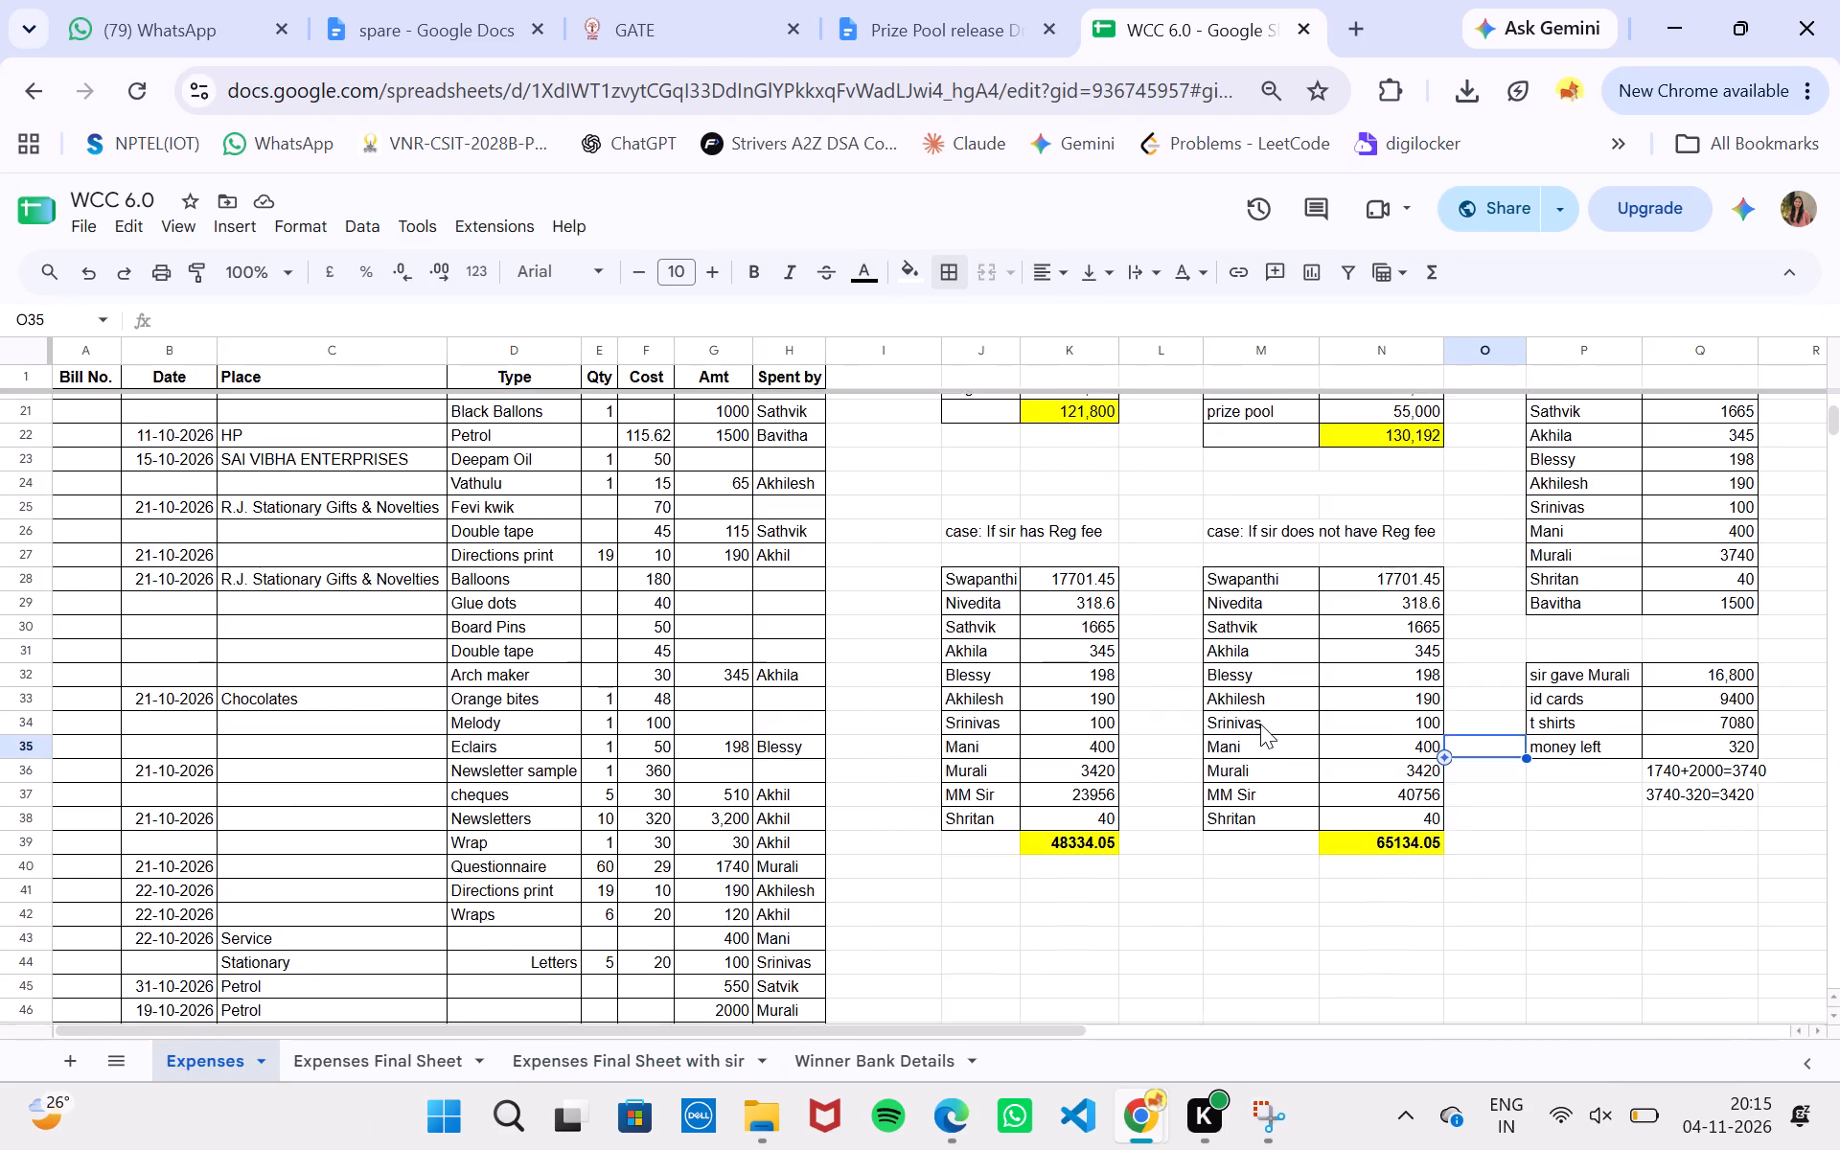
{"action": "scroll", "coordinate": [1260, 724], "scroll_direction": "up", "scroll_amount": 3}
{"action": "scroll", "coordinate": [1260, 724], "scroll_direction": "down", "scroll_amount": 1}
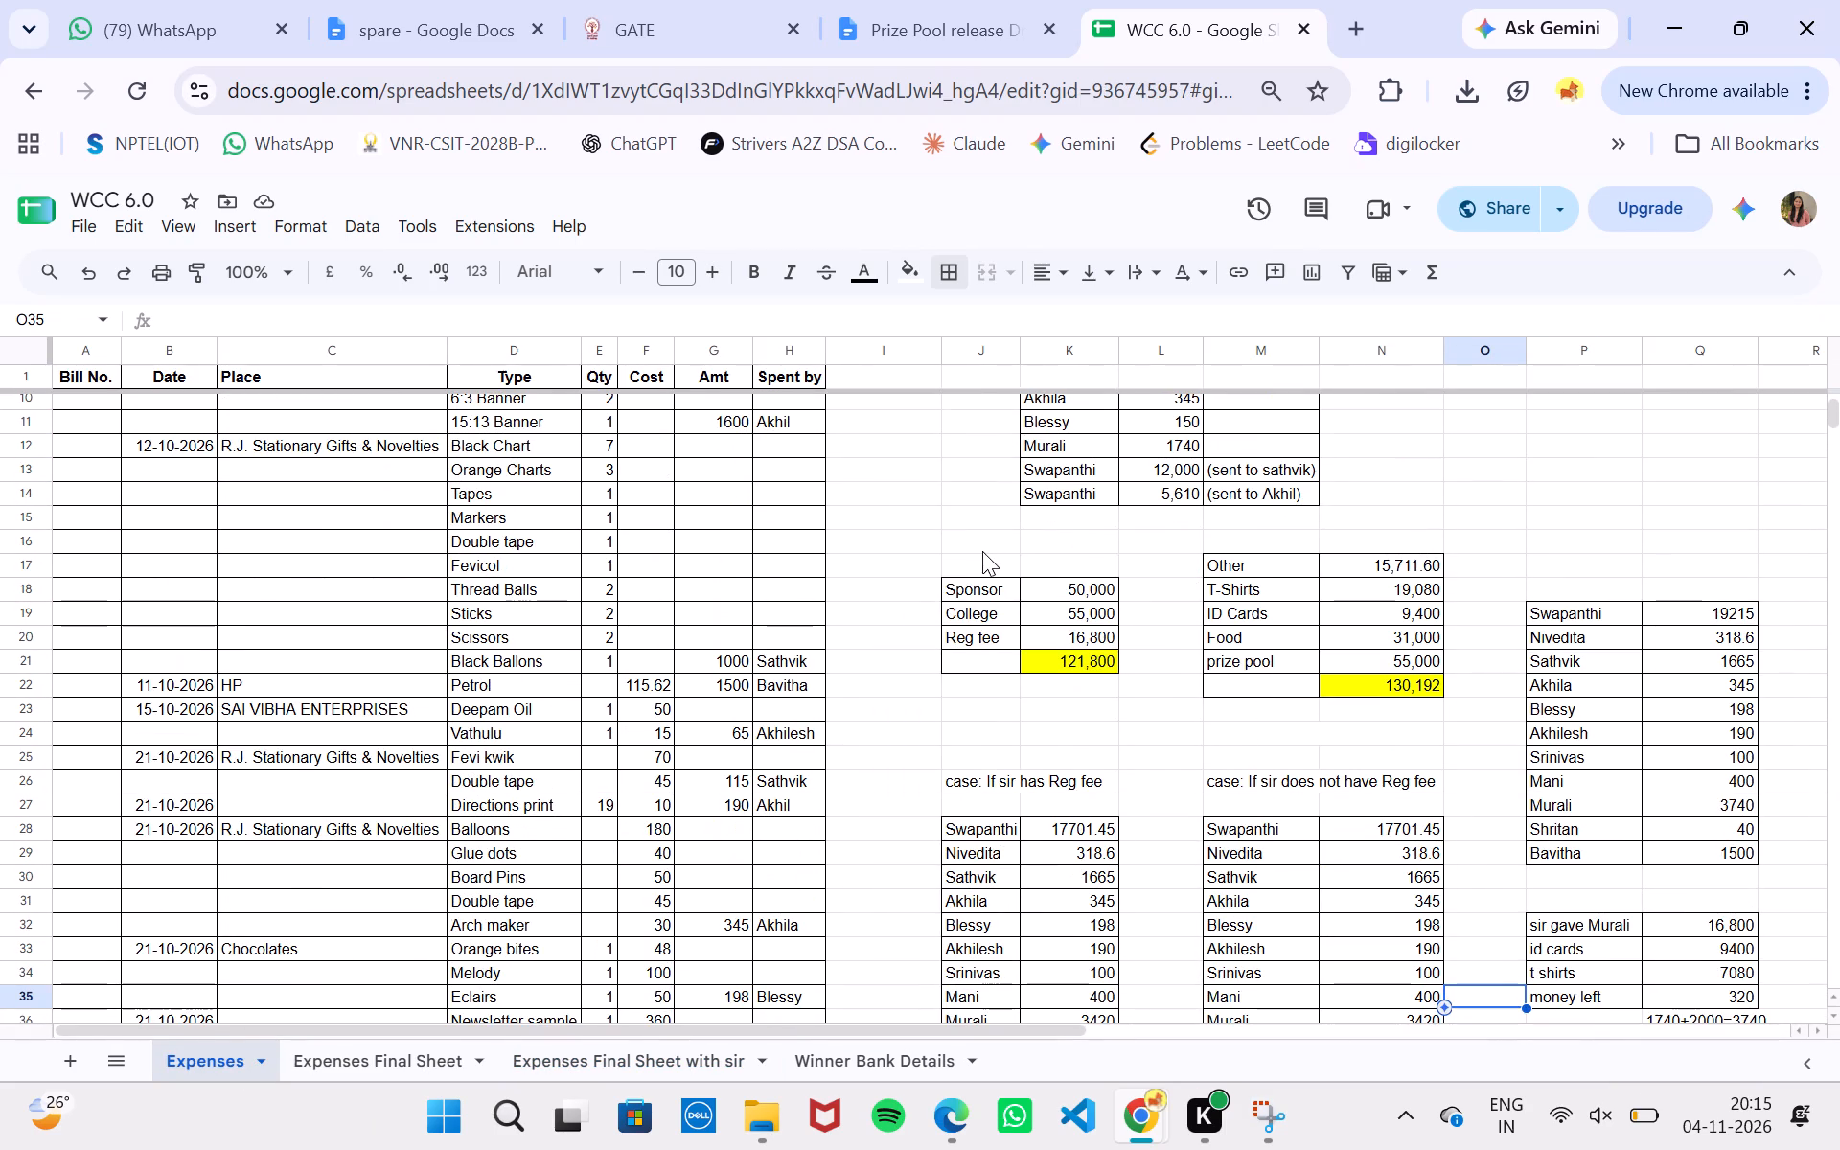
{"action": "left_click_drag", "start_coordinate": [982, 551], "coordinate": [1755, 385]}
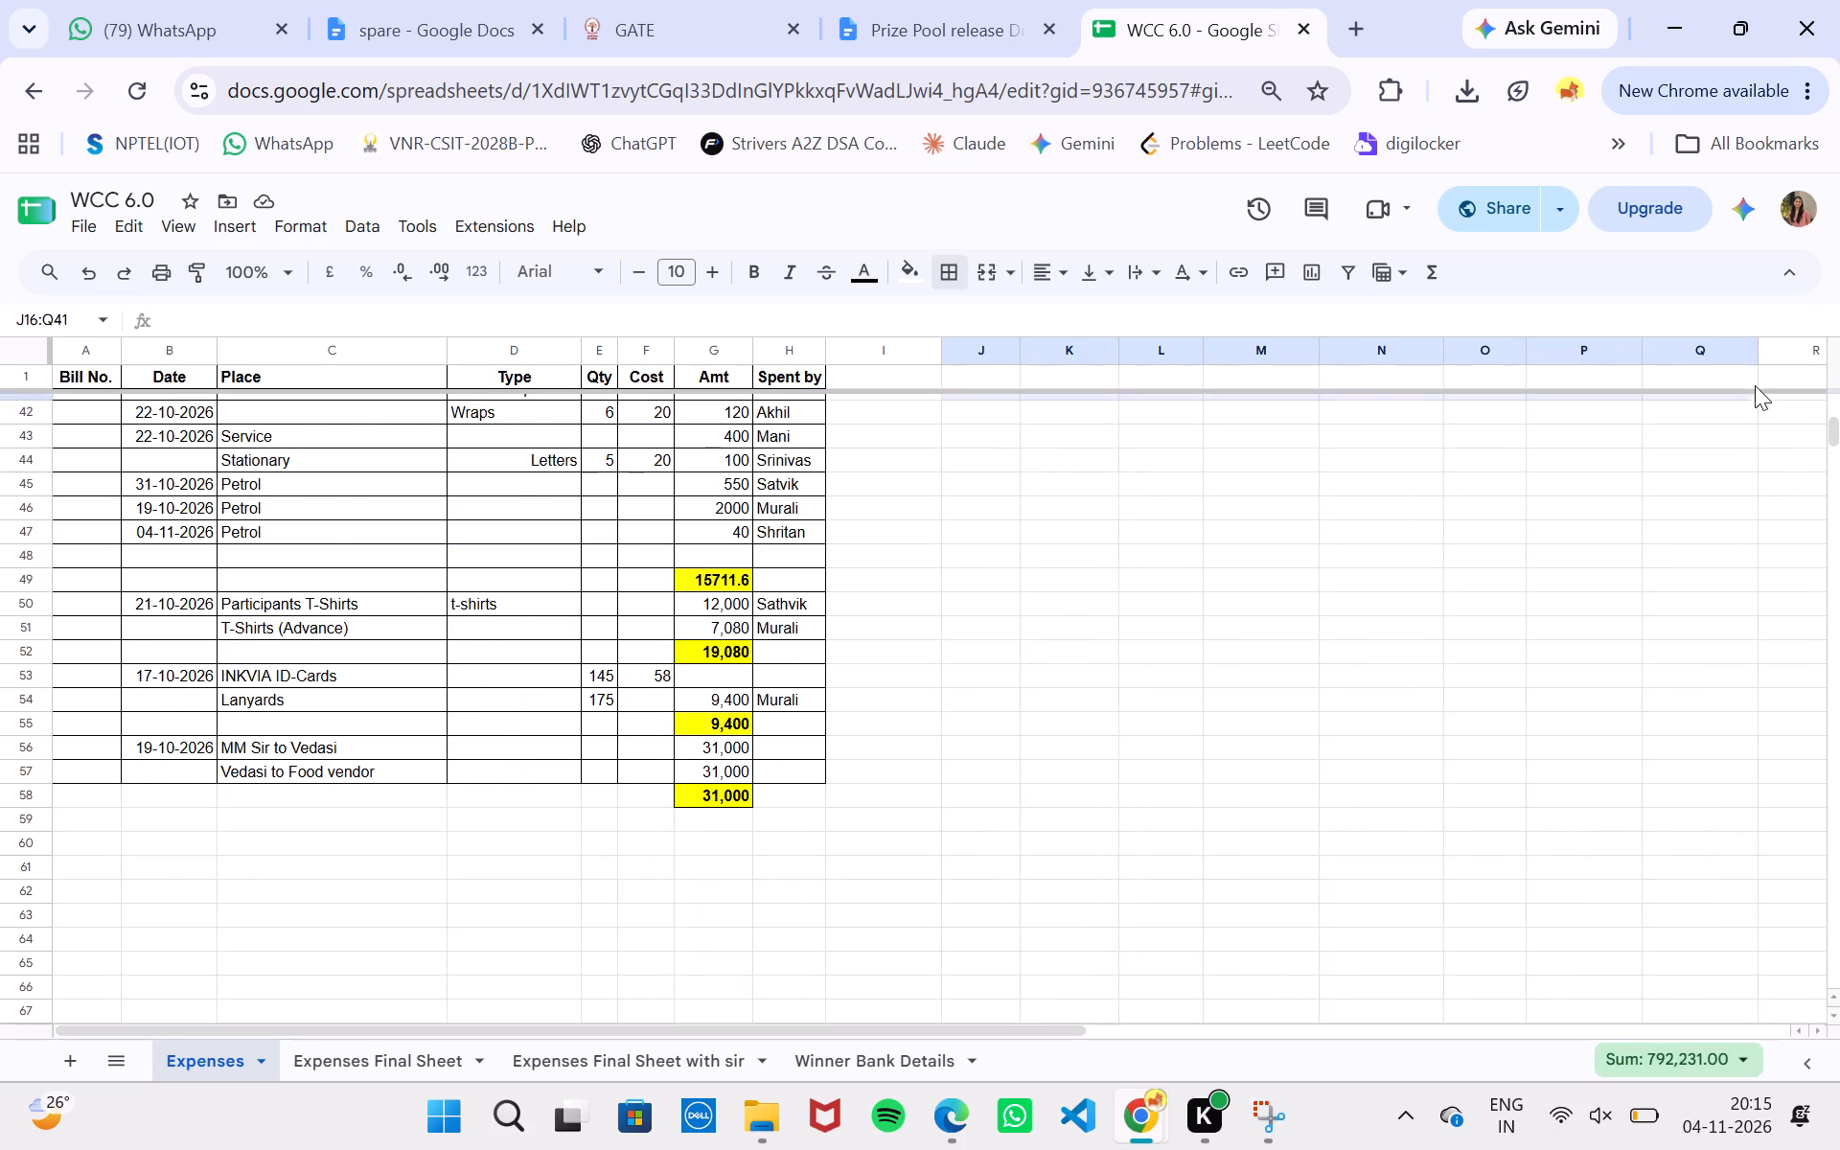
{"action": "left_click_drag", "start_coordinate": [1755, 385], "coordinate": [1759, 785]}
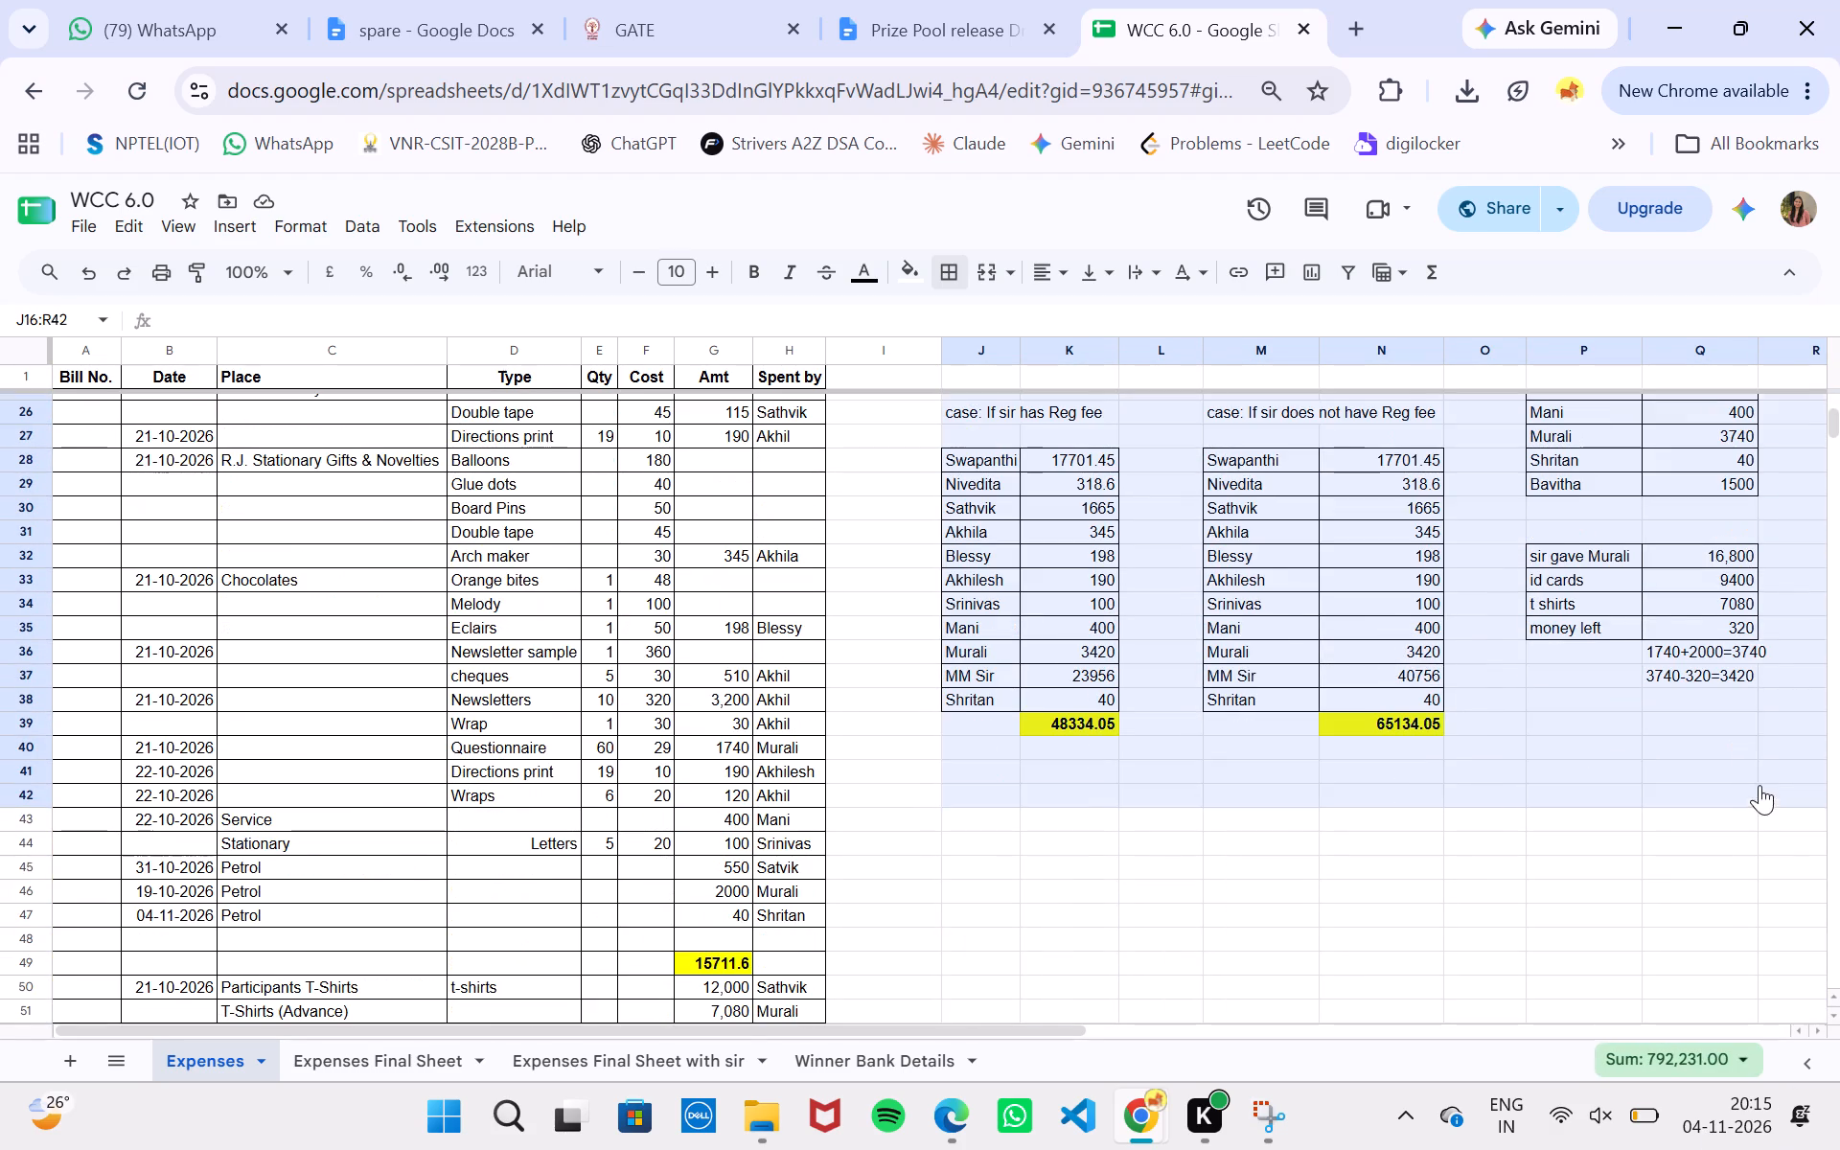
{"action": "left_click_drag", "start_coordinate": [1759, 785], "coordinate": [1748, 743]}
{"action": "key", "text": "ctrl+v"}
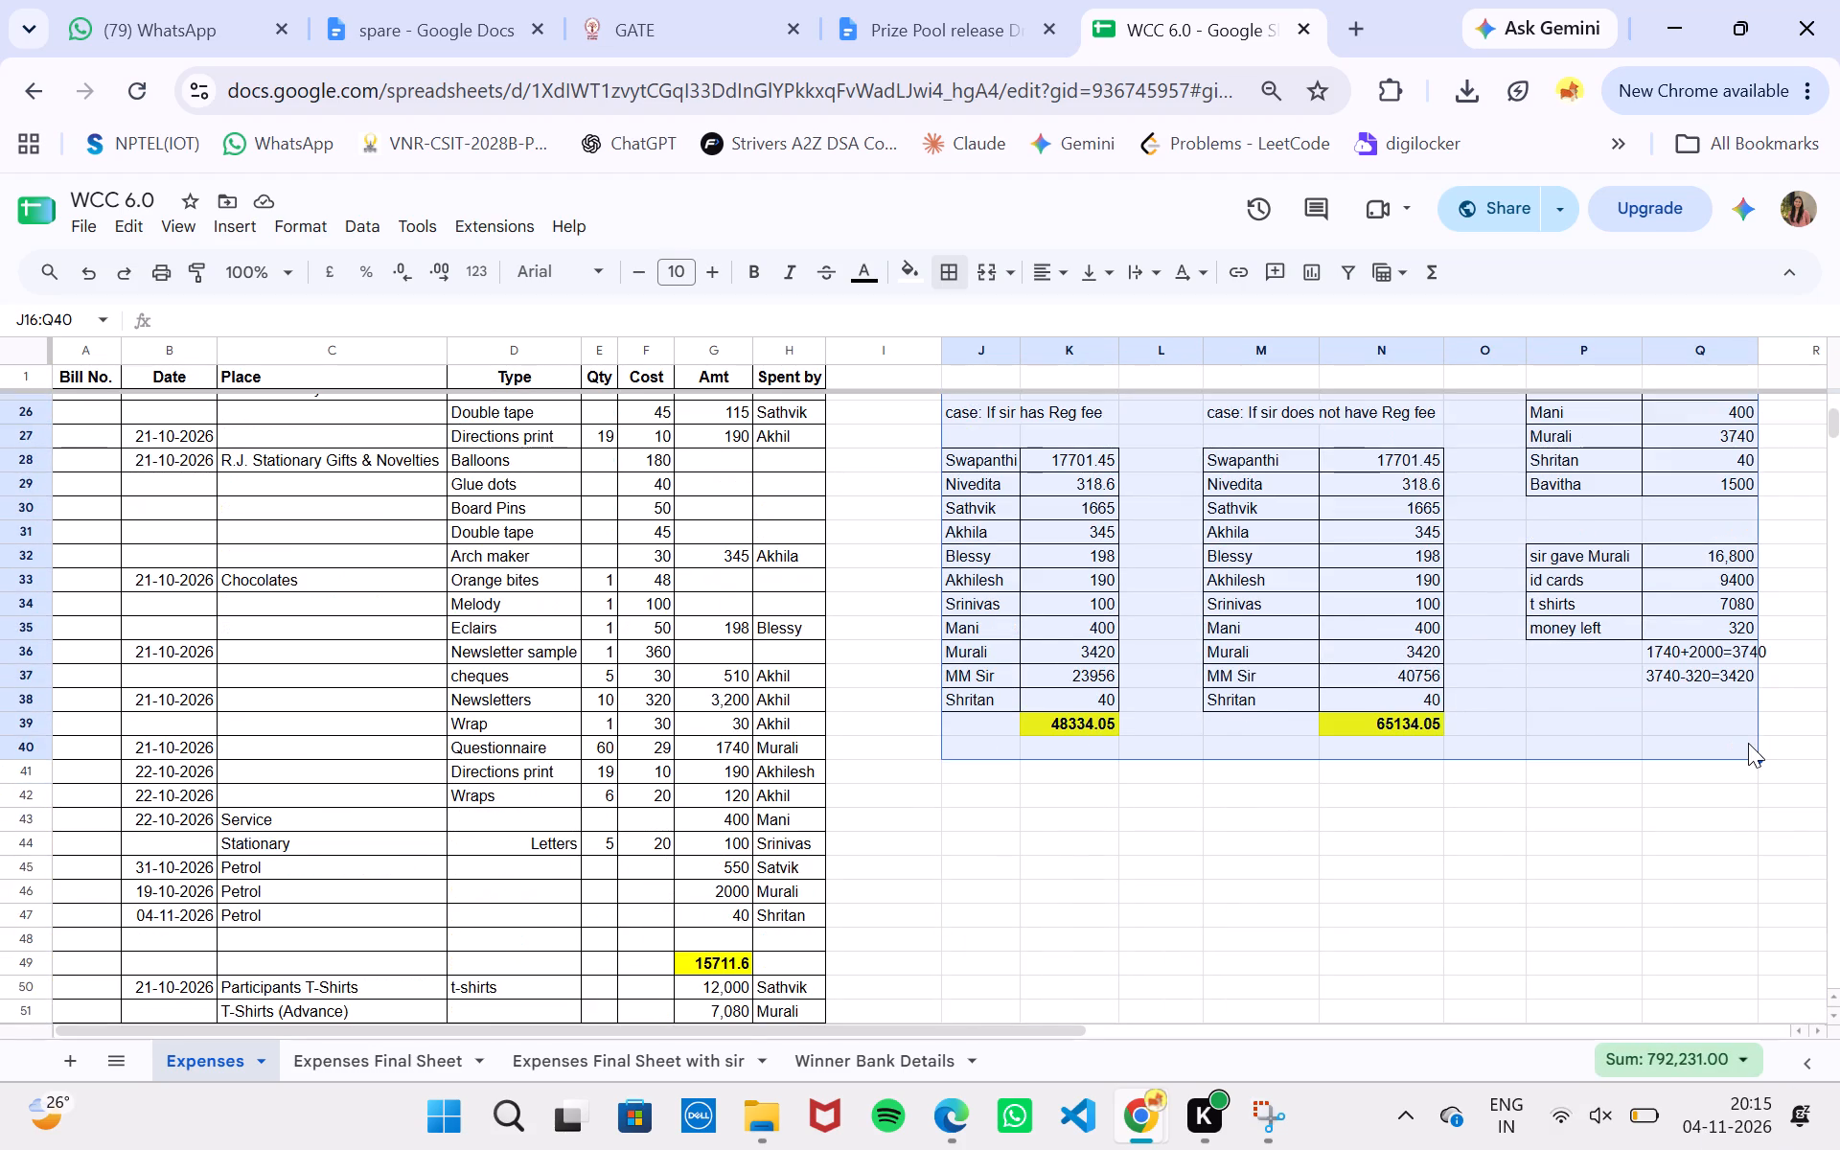
Review the pasted summary tables alongside the expense list and its subtotals on the Expenses sheet.
{"action": "left_click", "coordinate": [1602, 792]}
{"action": "scroll", "coordinate": [1602, 792], "scroll_direction": "left", "scroll_amount": 1}
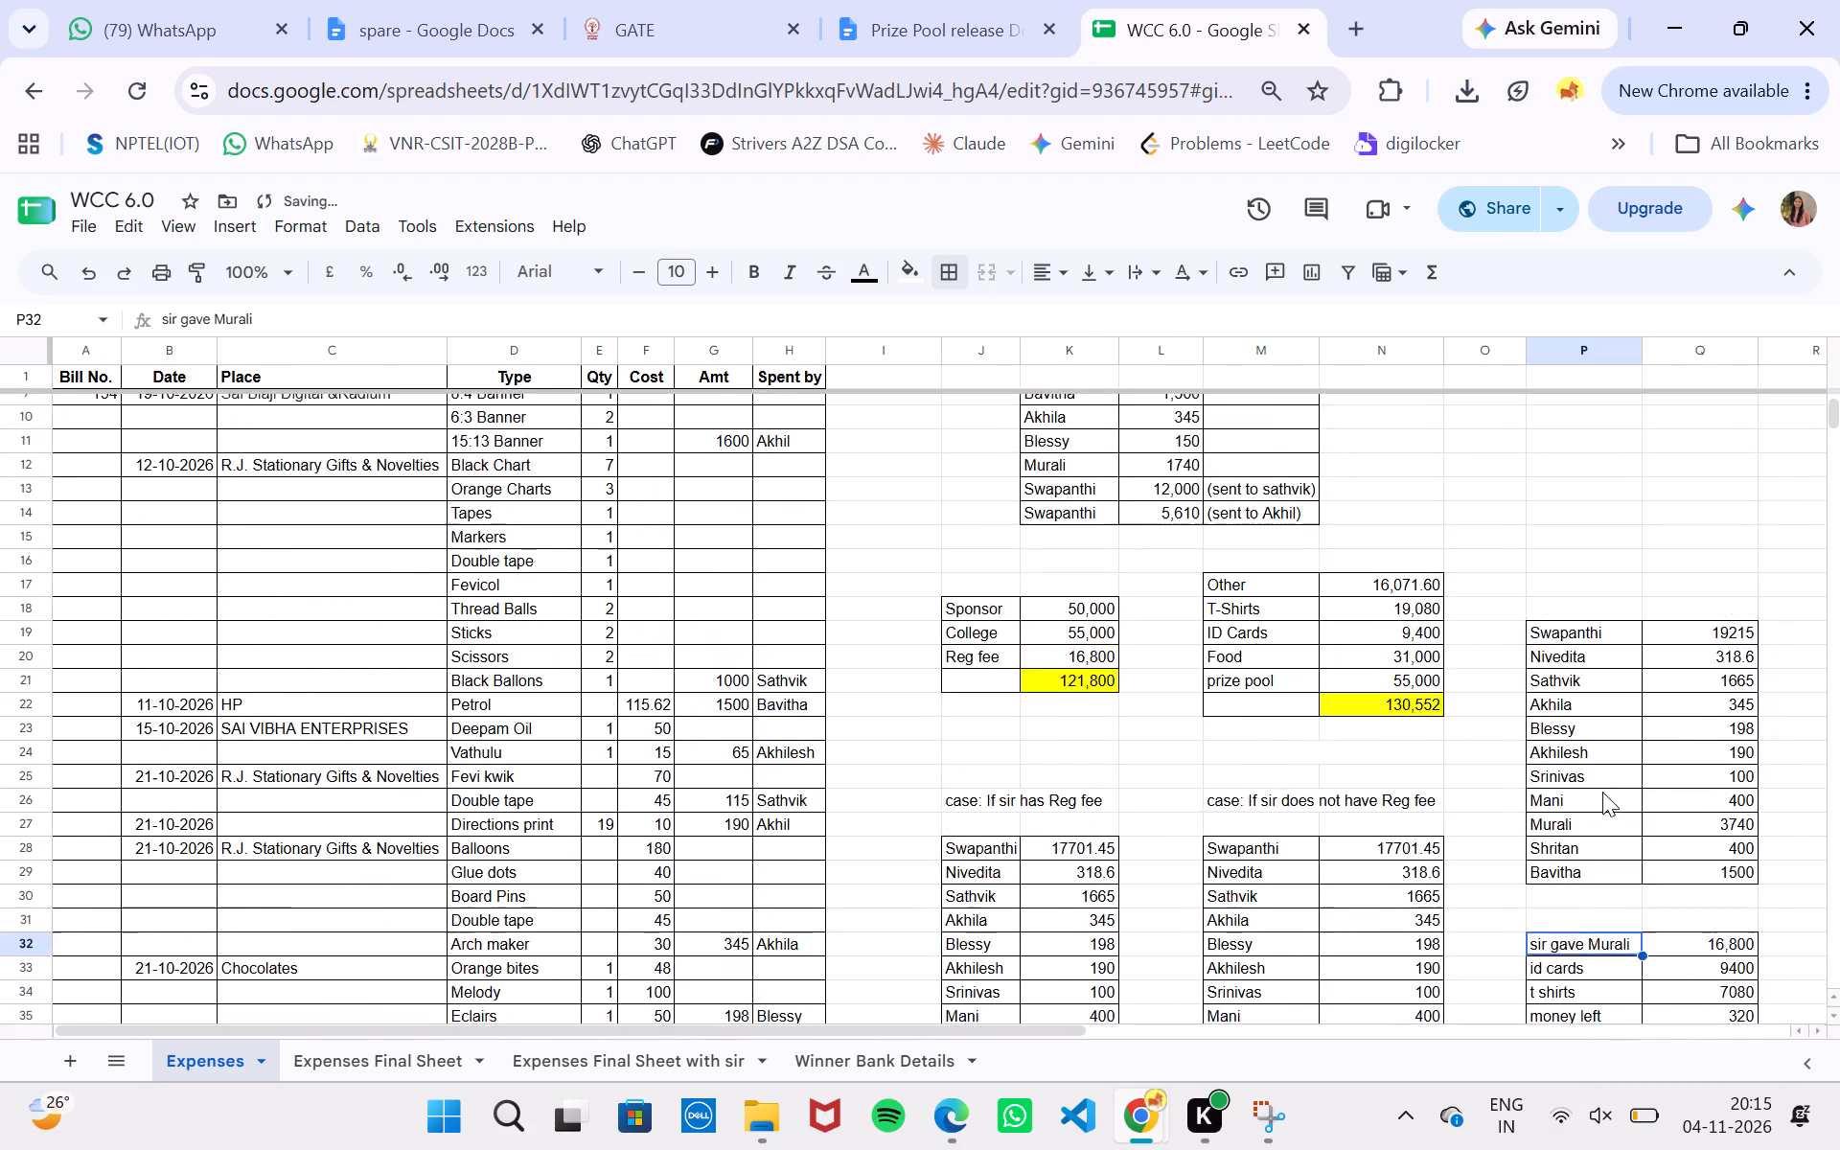
{"action": "scroll", "coordinate": [1602, 792], "scroll_direction": "left", "scroll_amount": 1}
{"action": "scroll", "coordinate": [1602, 792], "scroll_direction": "down", "scroll_amount": 1}
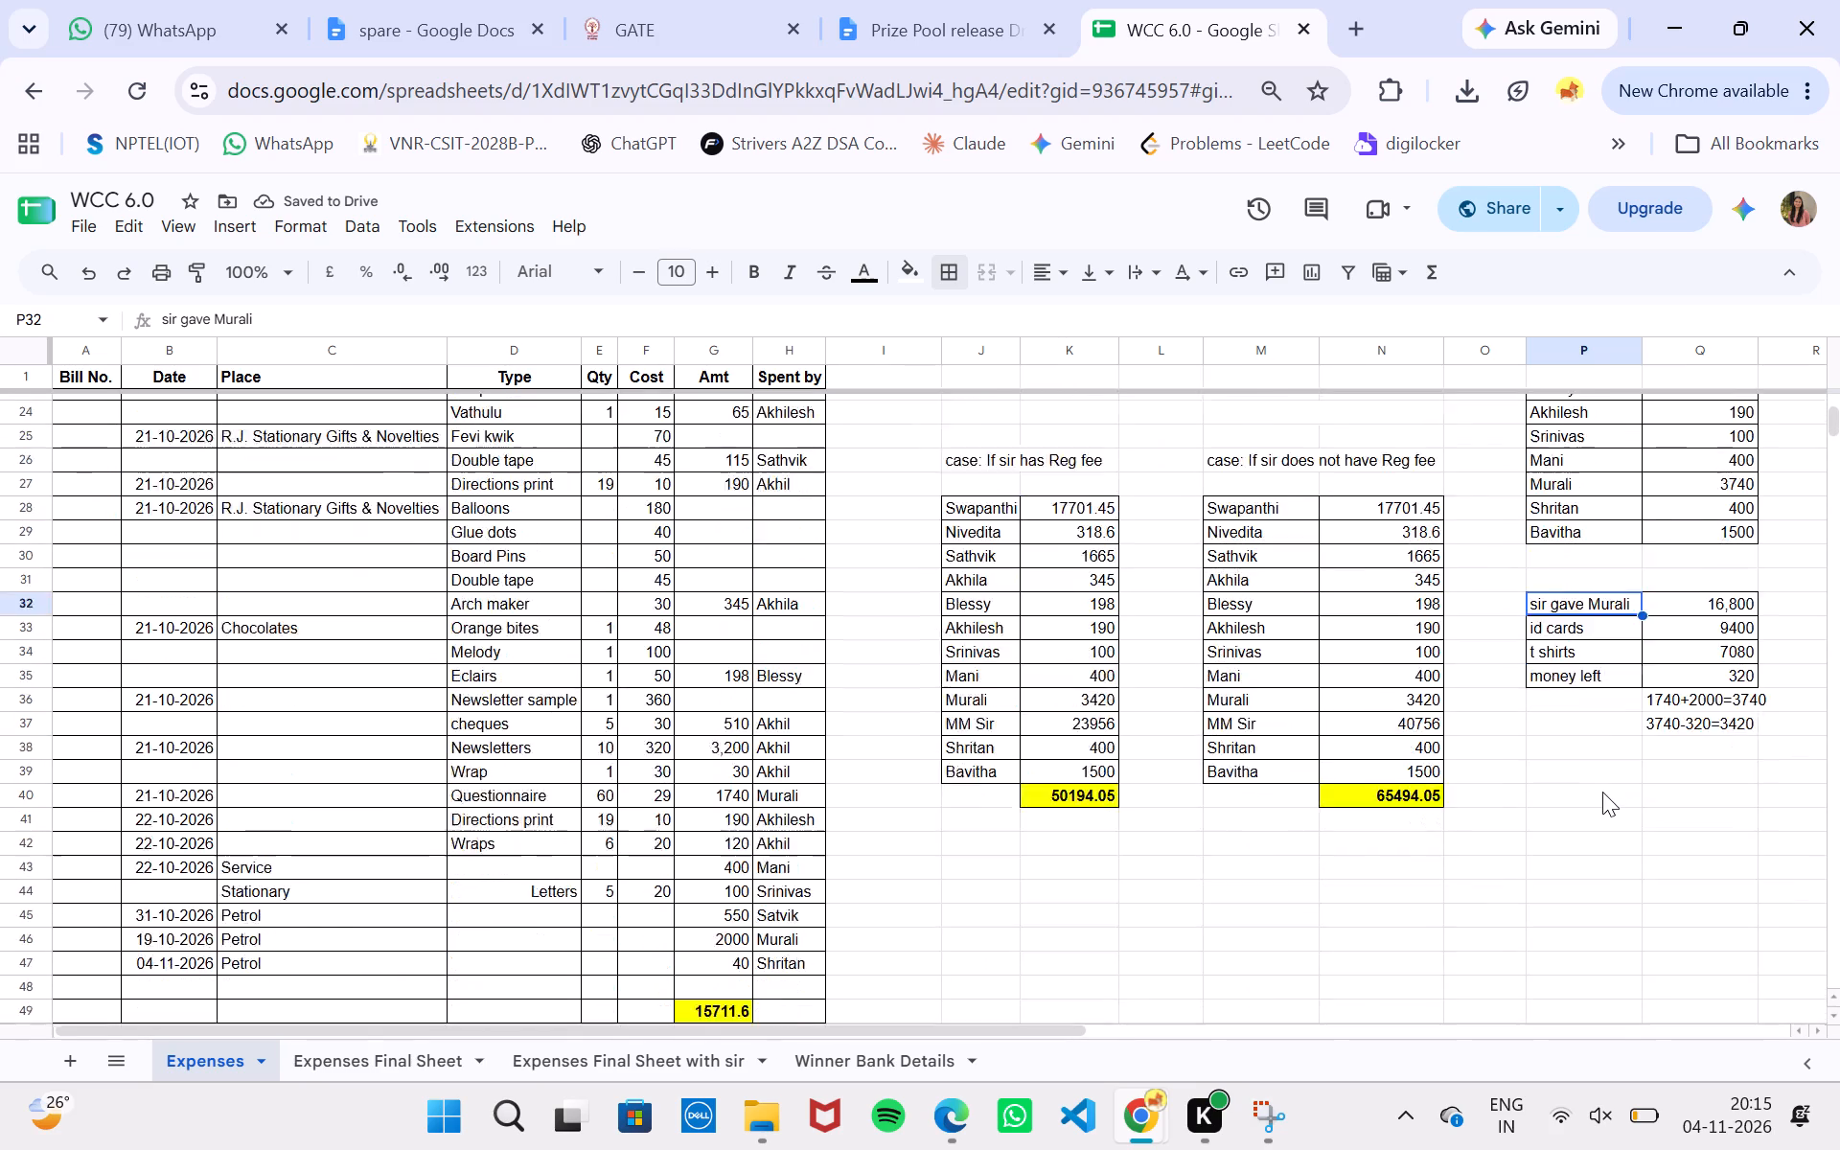
{"action": "scroll", "coordinate": [1602, 792], "scroll_direction": "down", "scroll_amount": 2}
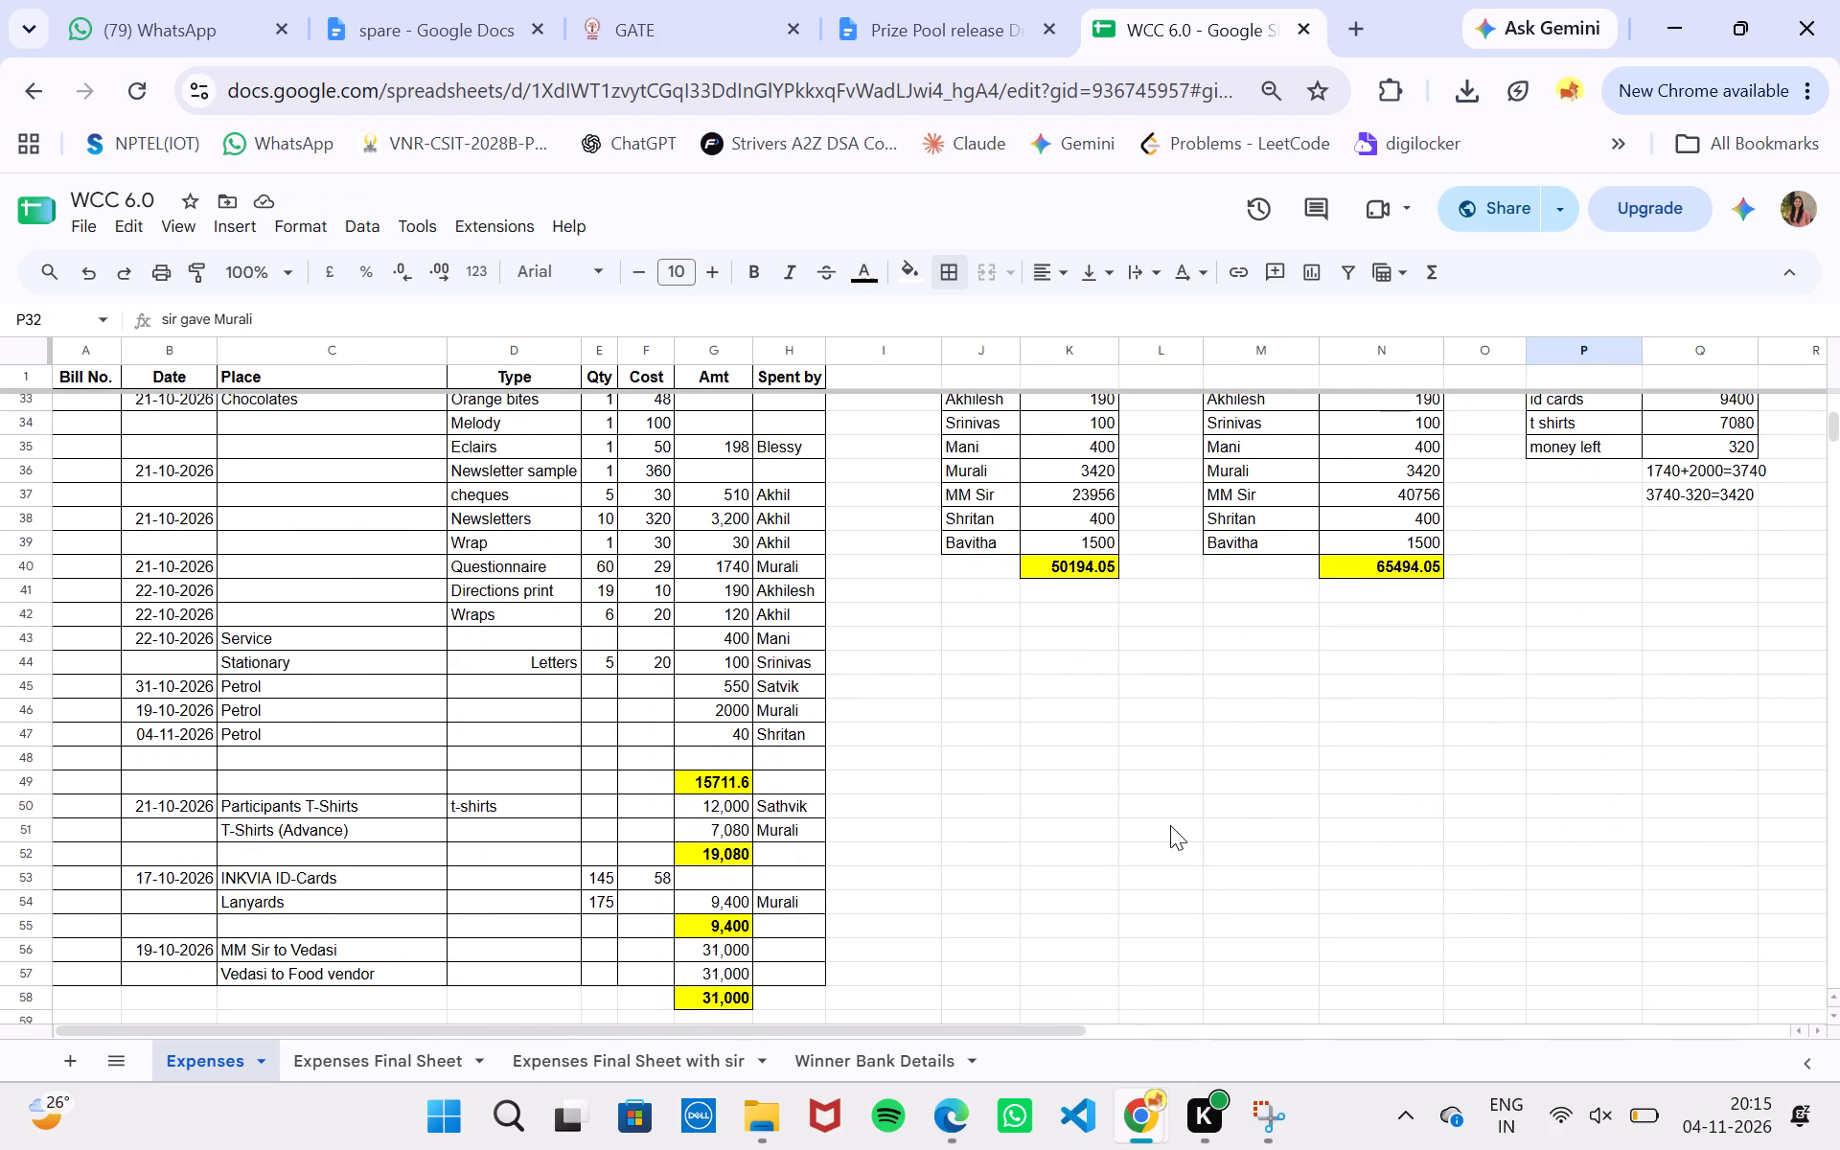
{"action": "scroll", "coordinate": [1170, 825], "scroll_direction": "down", "scroll_amount": 1}
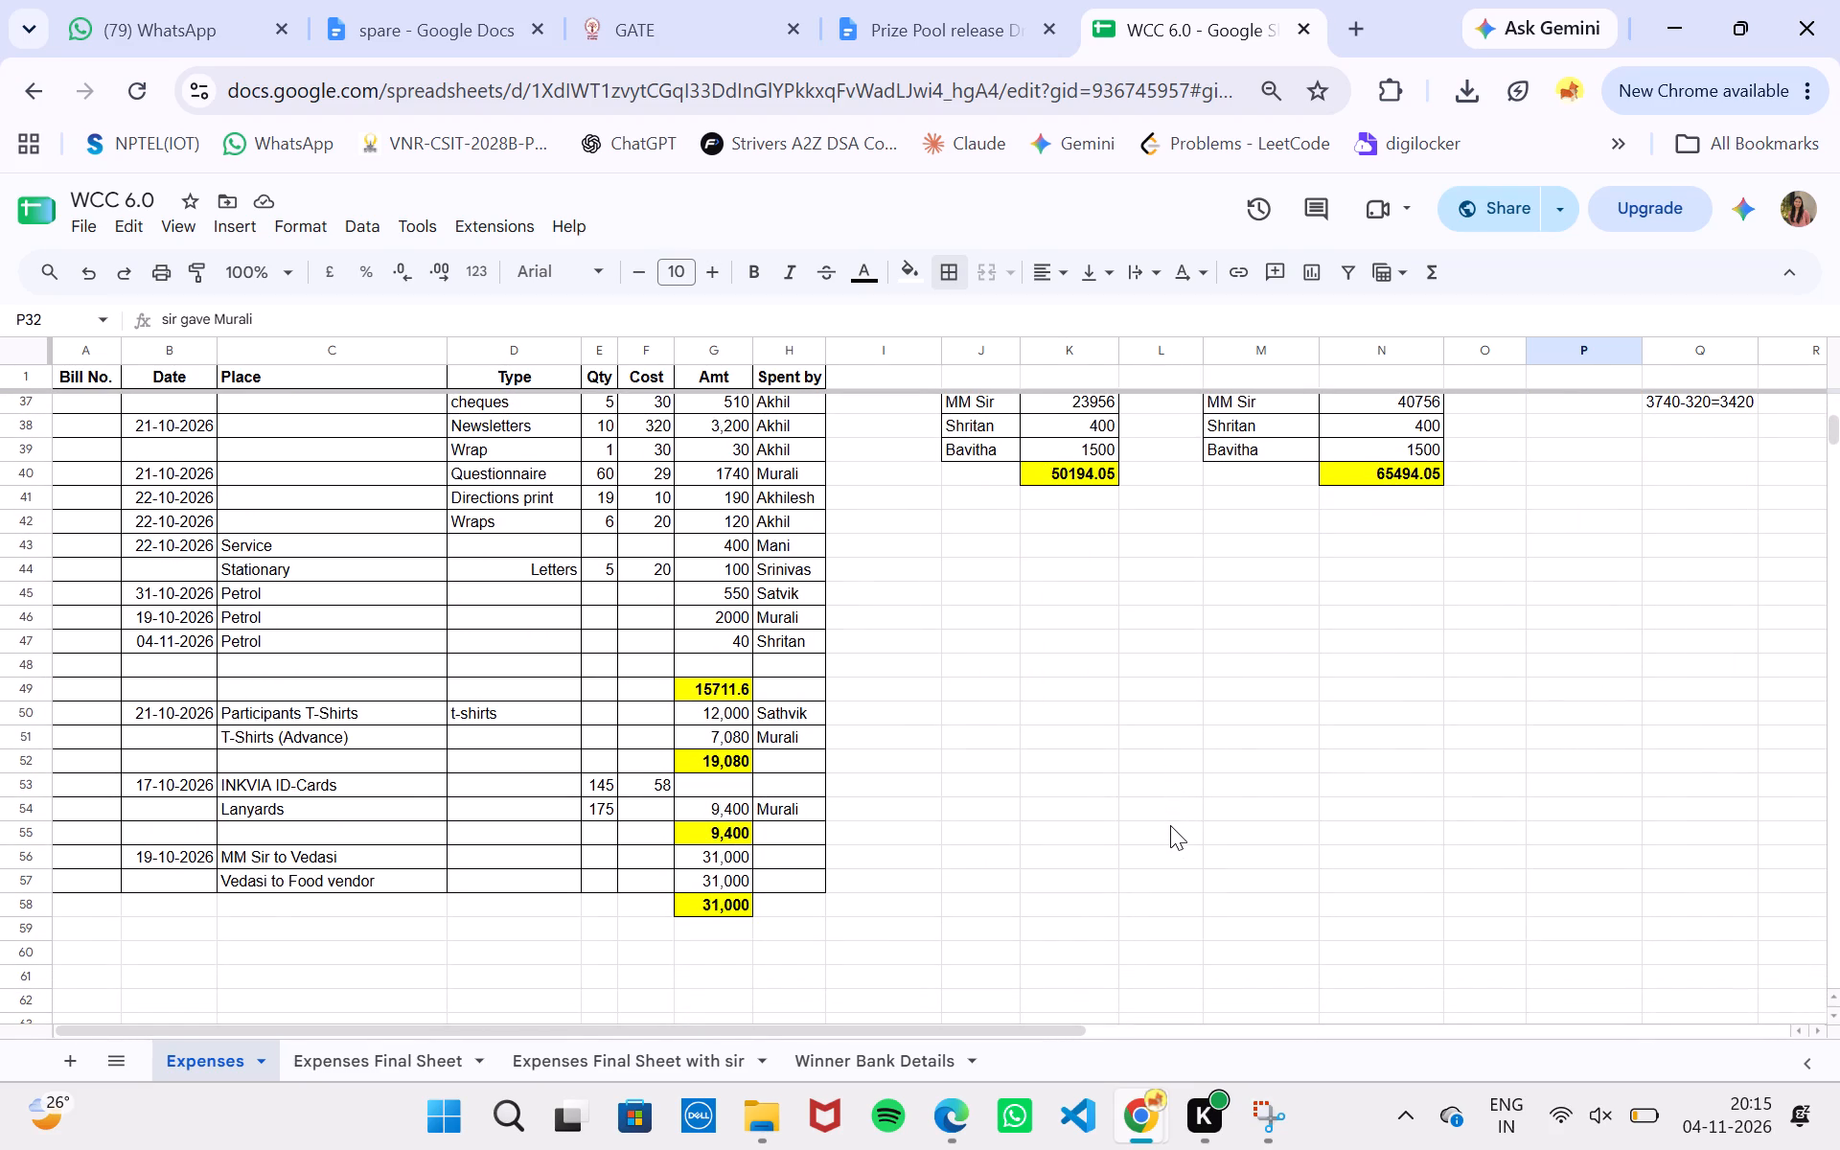
{"action": "scroll", "coordinate": [1170, 825], "scroll_direction": "up", "scroll_amount": 1}
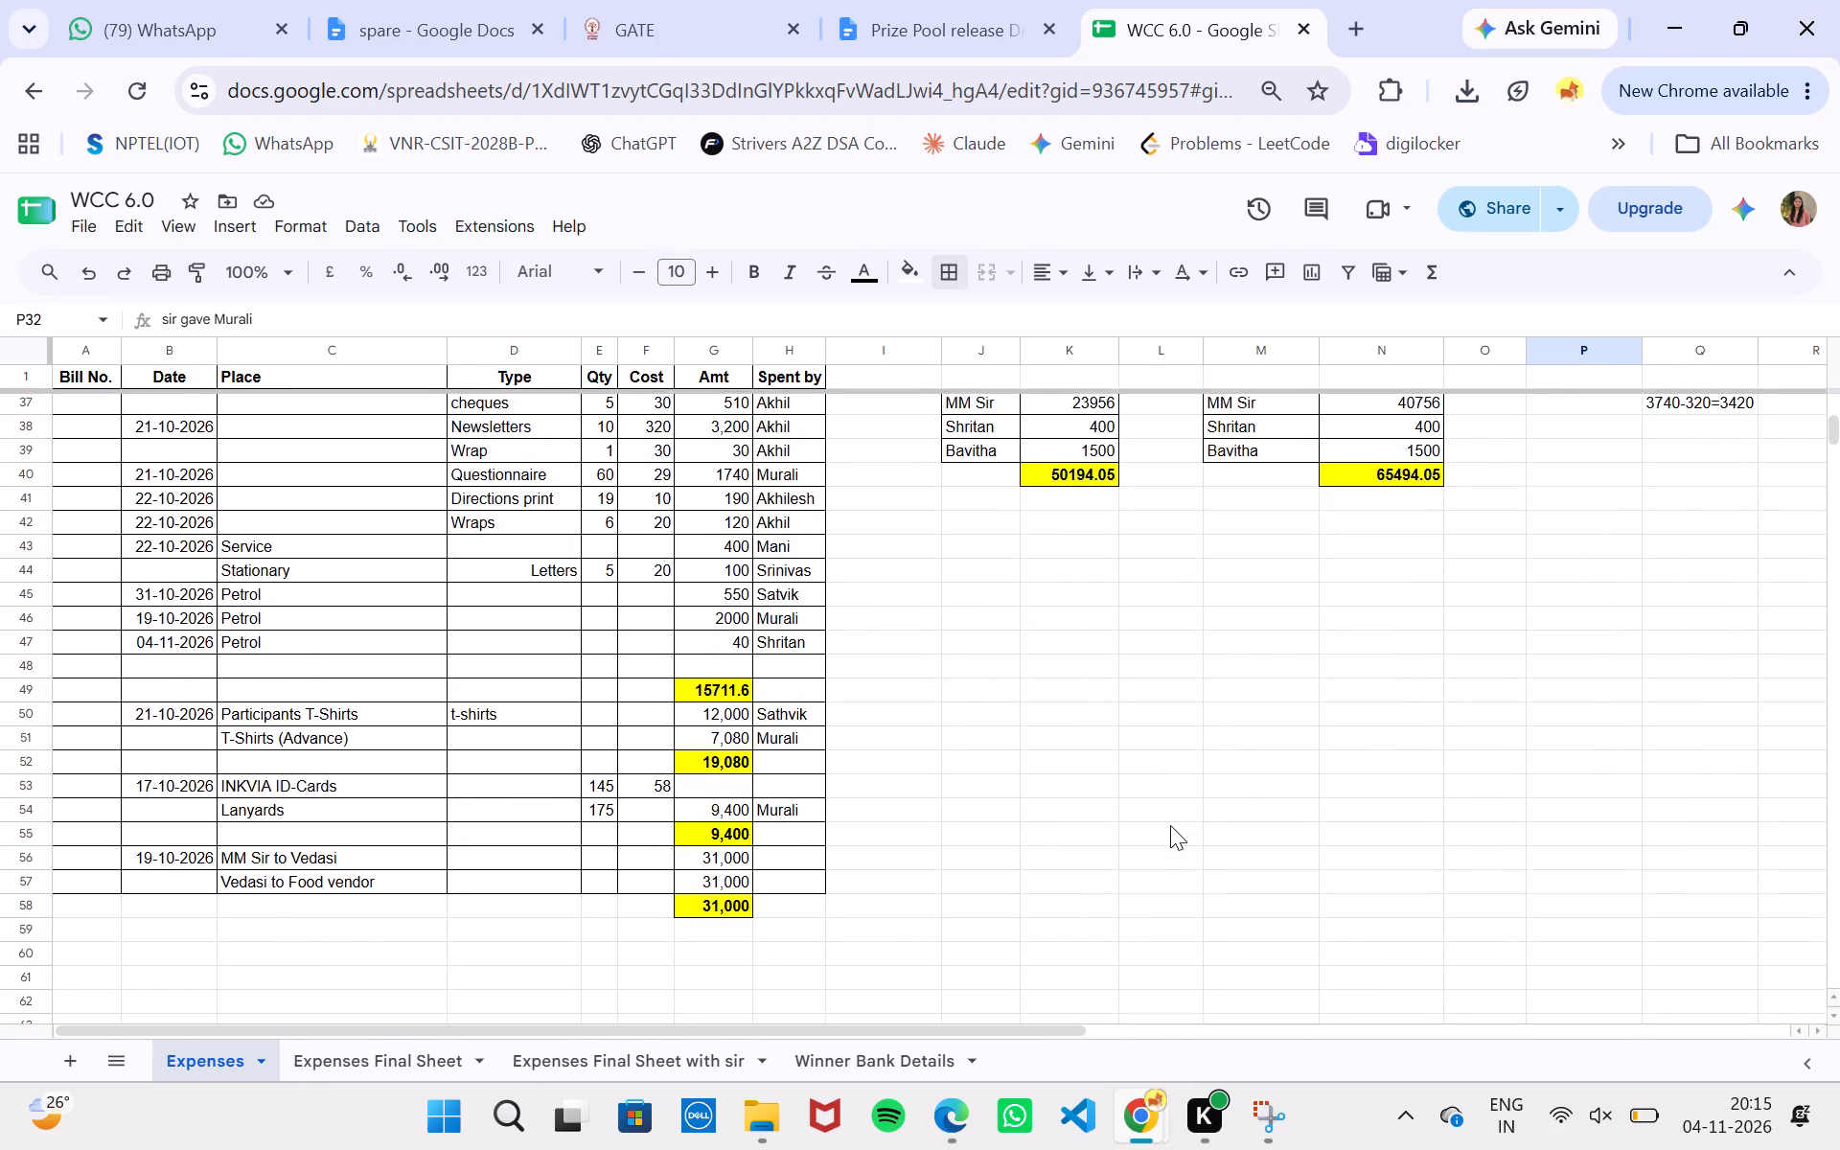
{"action": "scroll", "coordinate": [1170, 825], "scroll_direction": "up", "scroll_amount": 2}
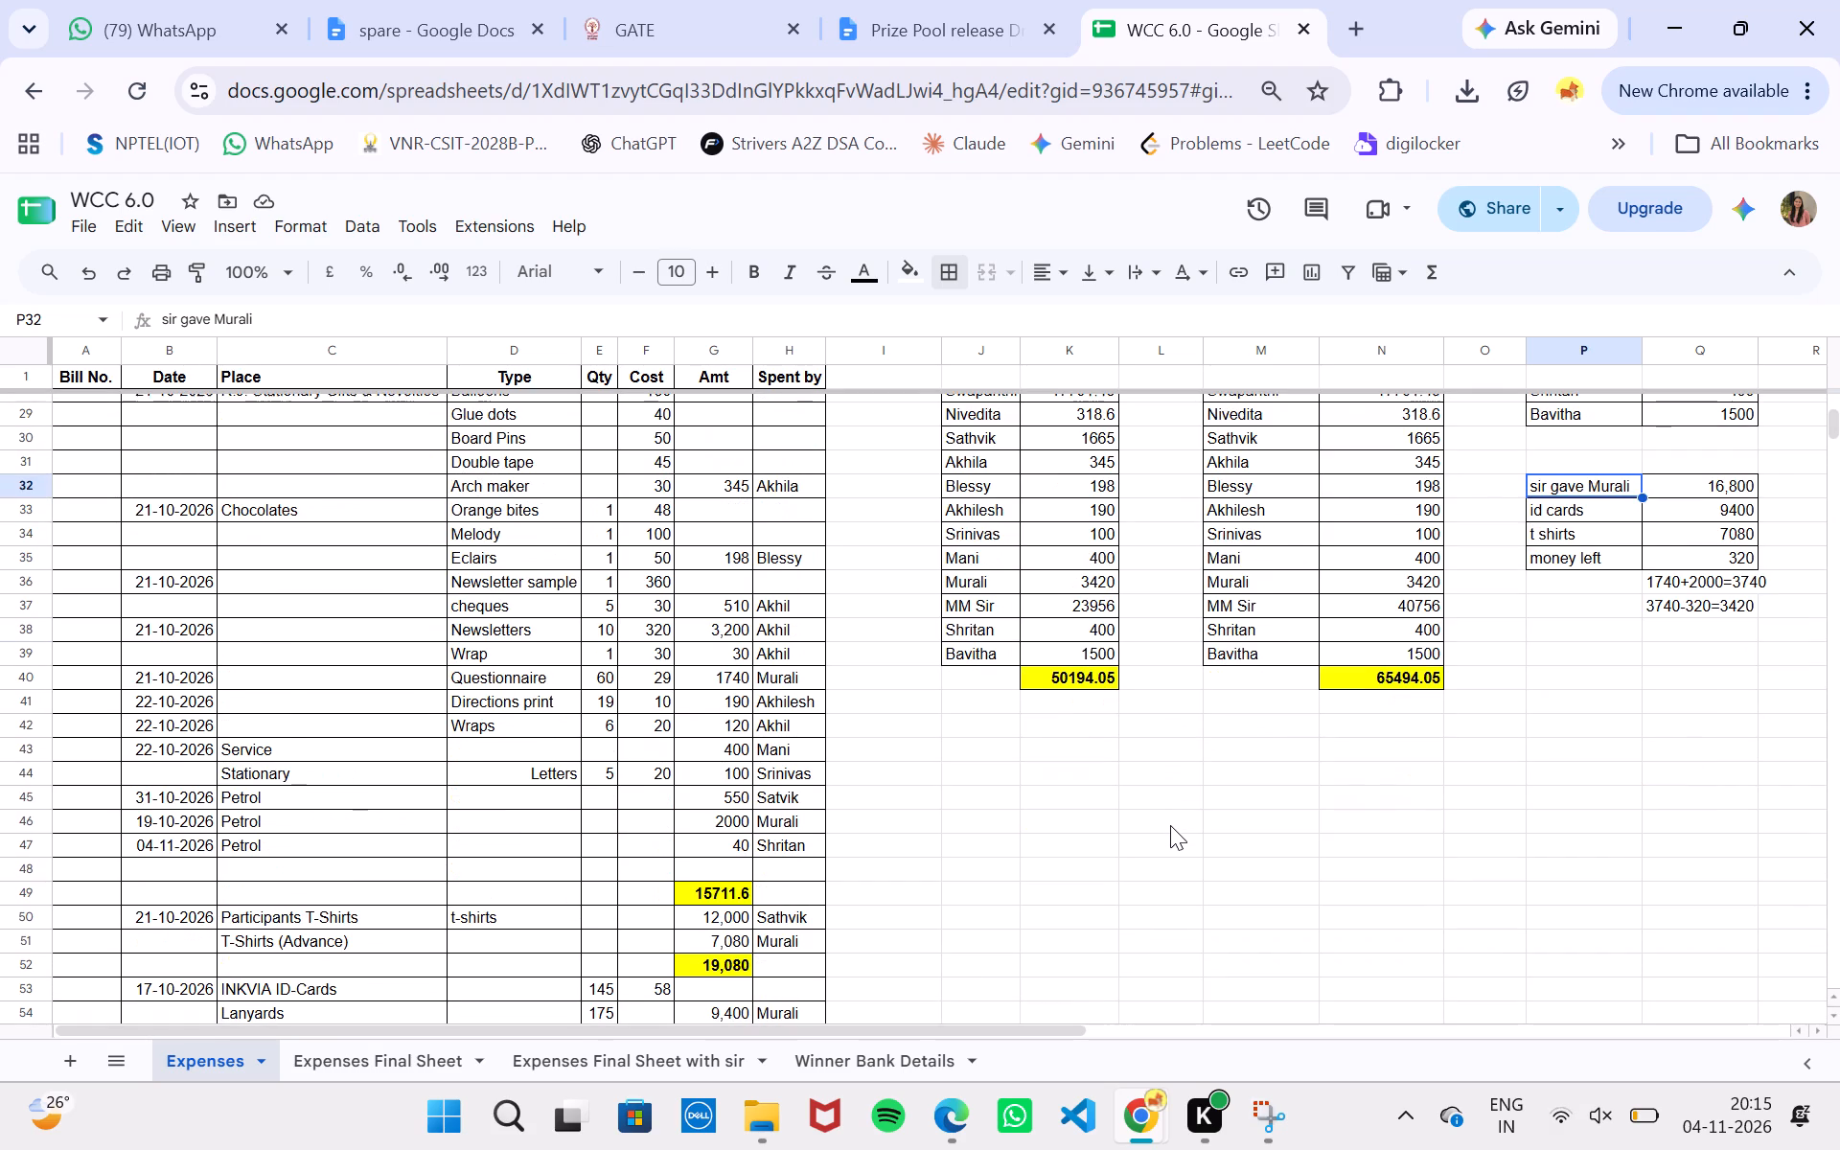
Compare the Amt subtotal formula in G49 of the Expenses sheet with the Others formula in M18 of Expenses Final Sheet.
{"action": "left_click", "coordinate": [720, 895]}
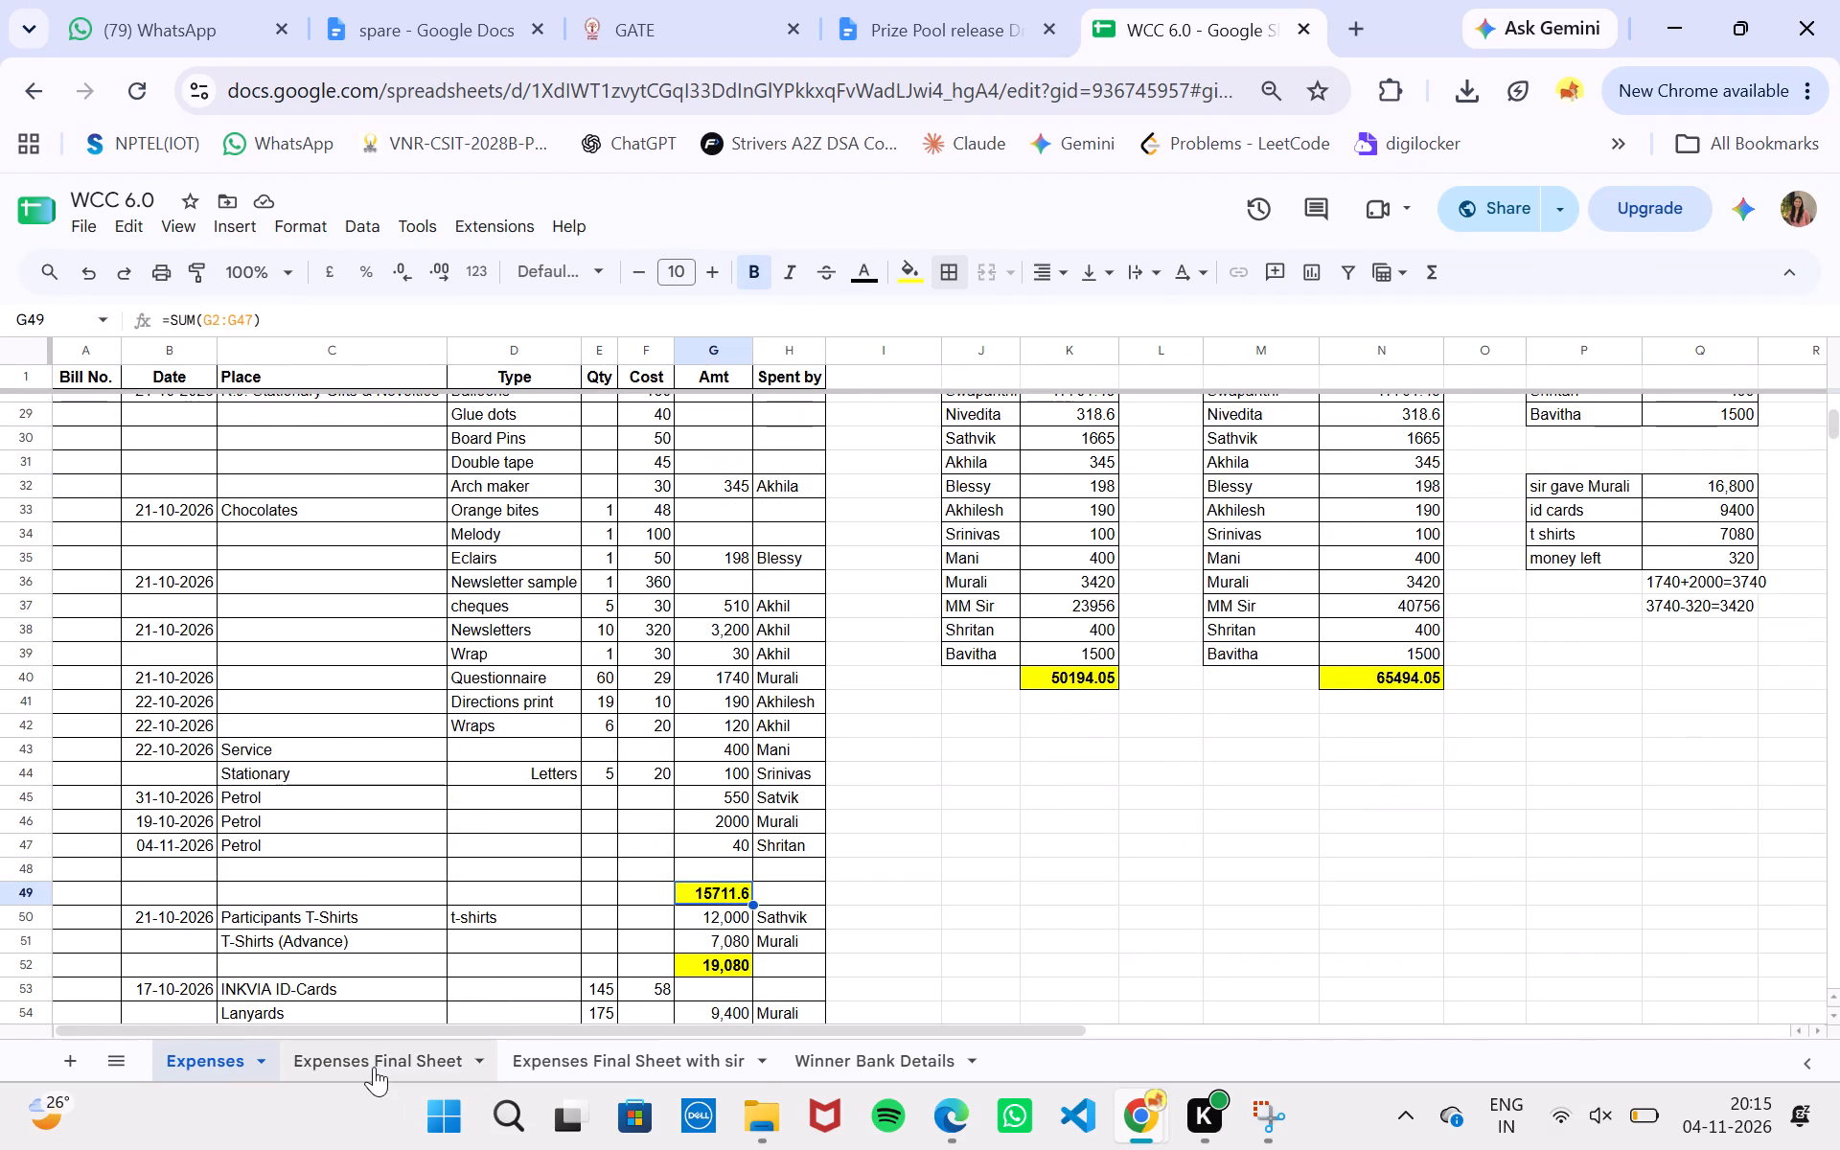
{"action": "left_click", "coordinate": [374, 1067]}
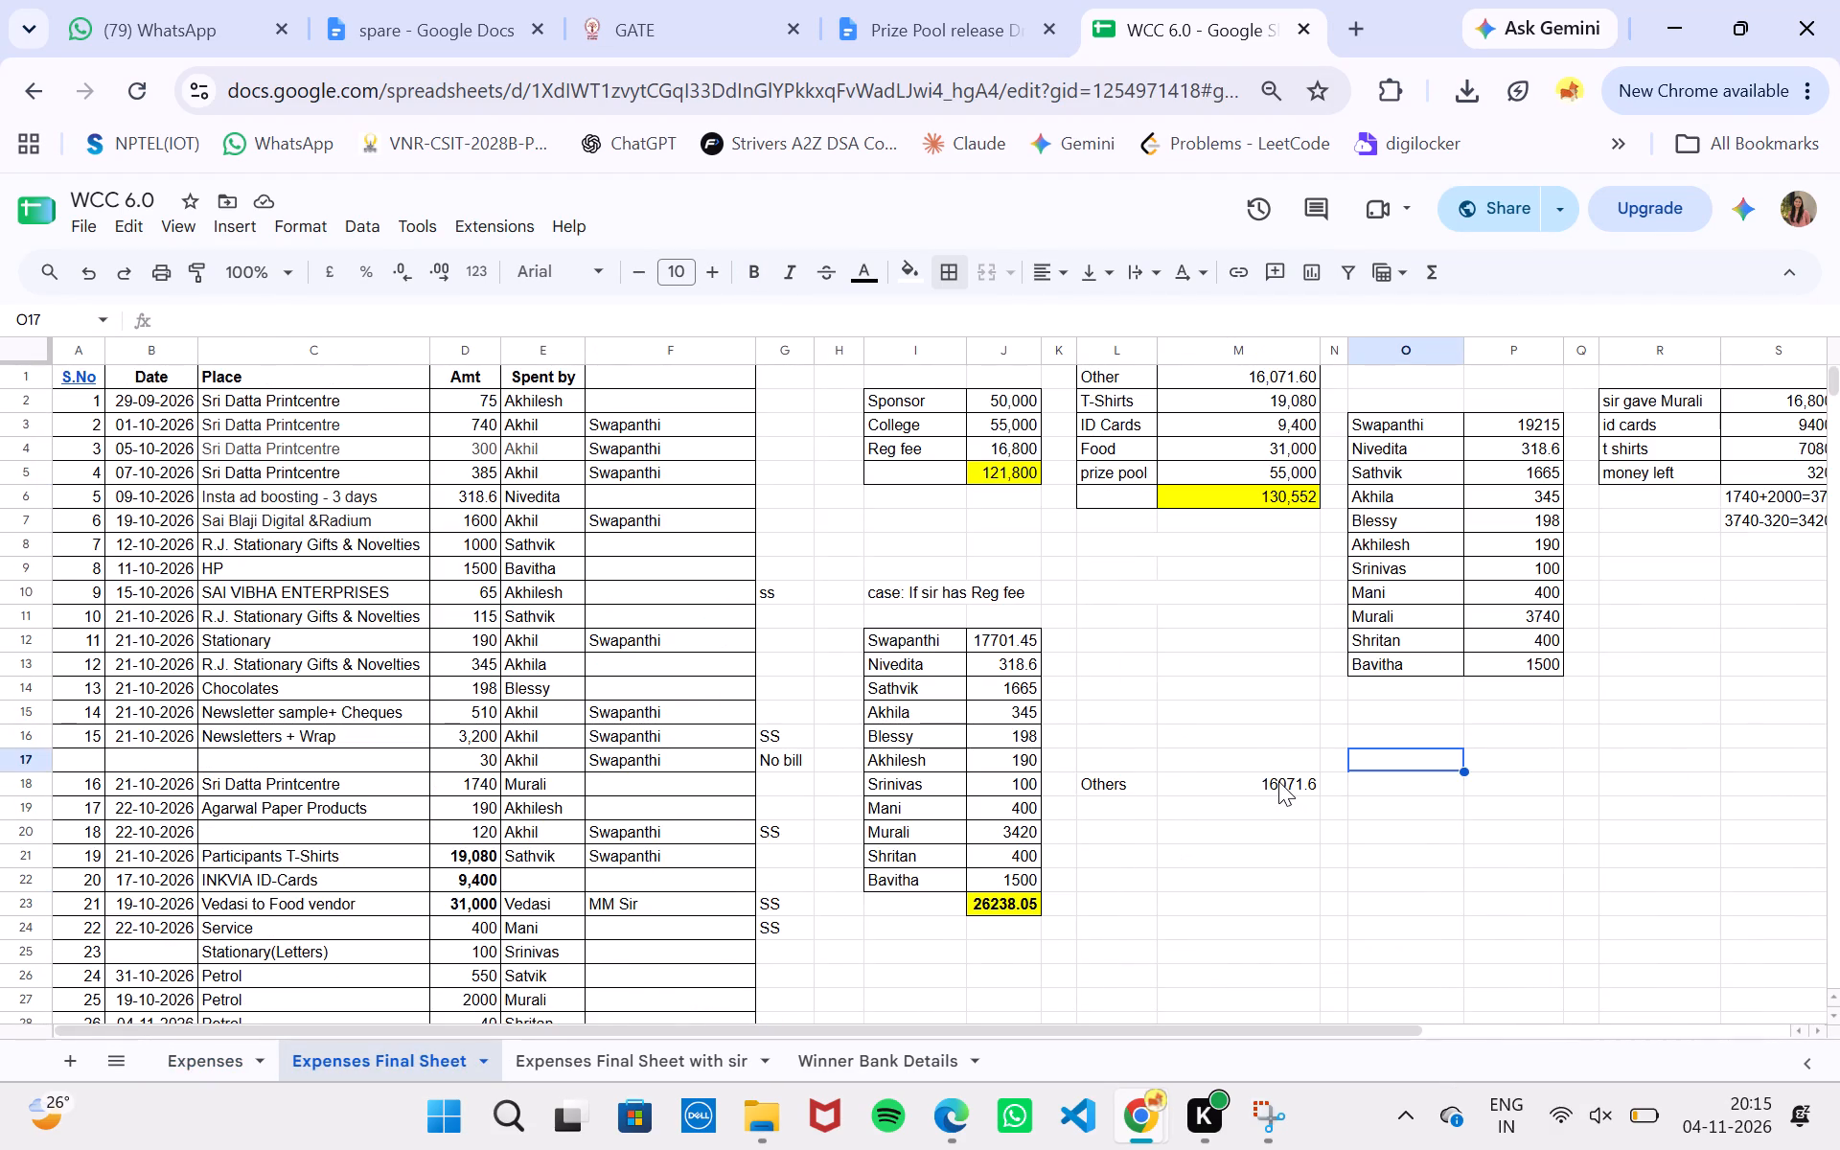
{"action": "left_click", "coordinate": [1278, 781]}
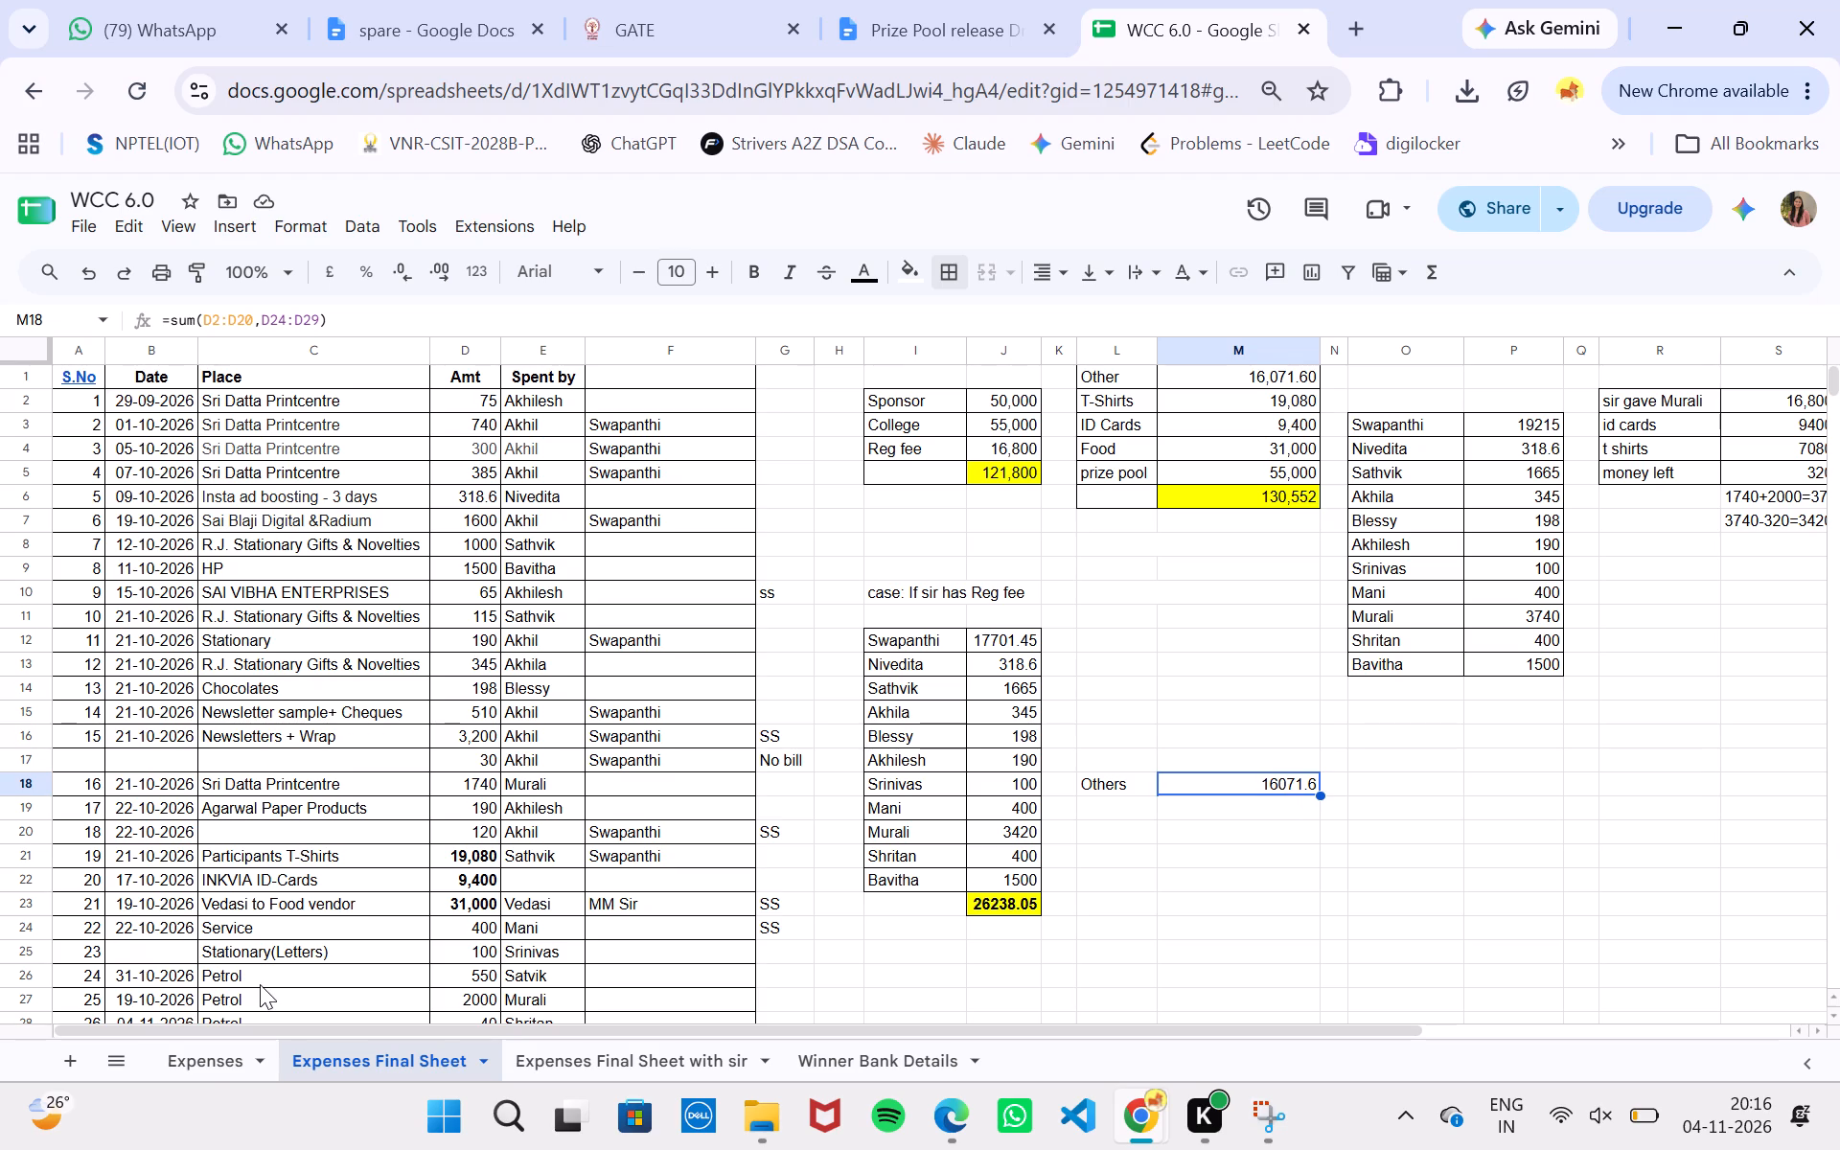
{"action": "left_click", "coordinate": [218, 1056]}
{"action": "scroll", "coordinate": [708, 770], "scroll_direction": "up", "scroll_amount": 1}
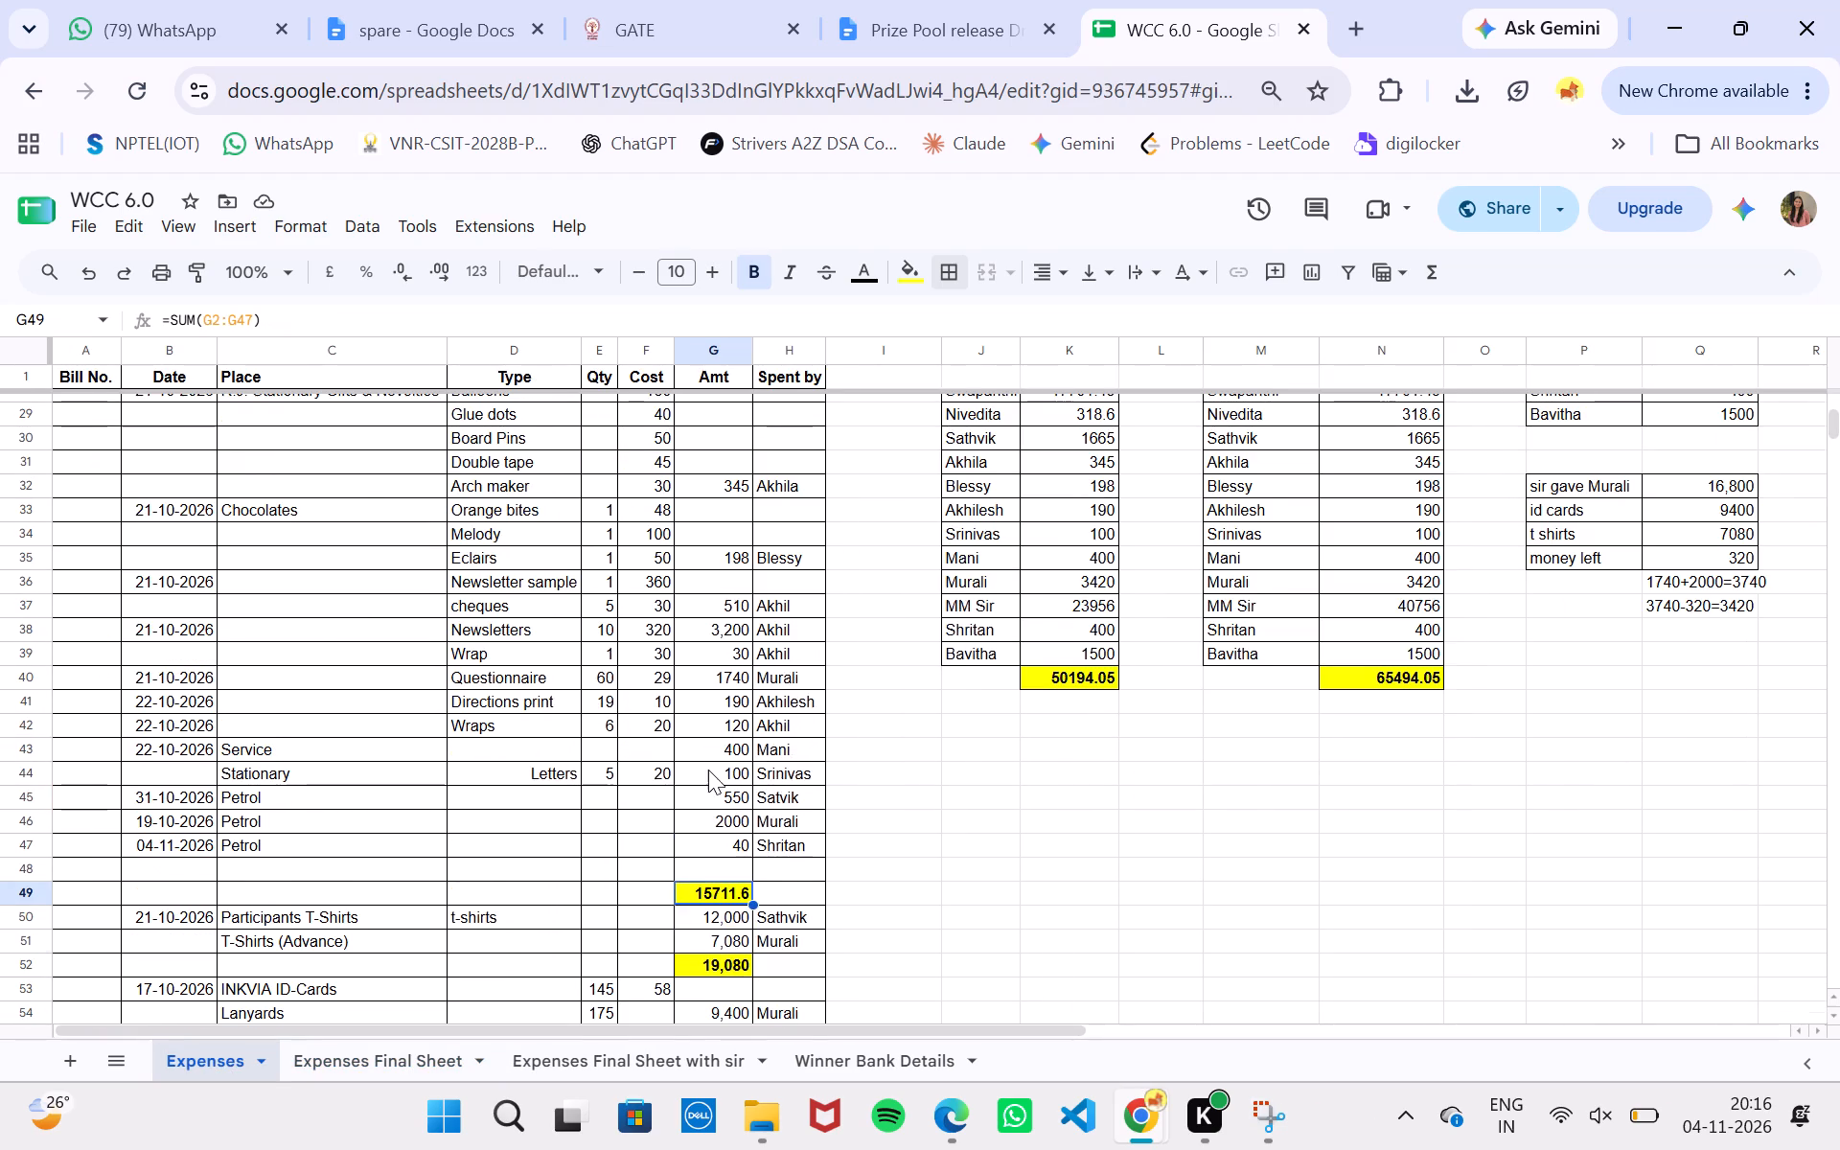
{"action": "scroll", "coordinate": [708, 770], "scroll_direction": "up", "scroll_amount": 2}
{"action": "scroll", "coordinate": [708, 770], "scroll_direction": "down", "scroll_amount": 3}
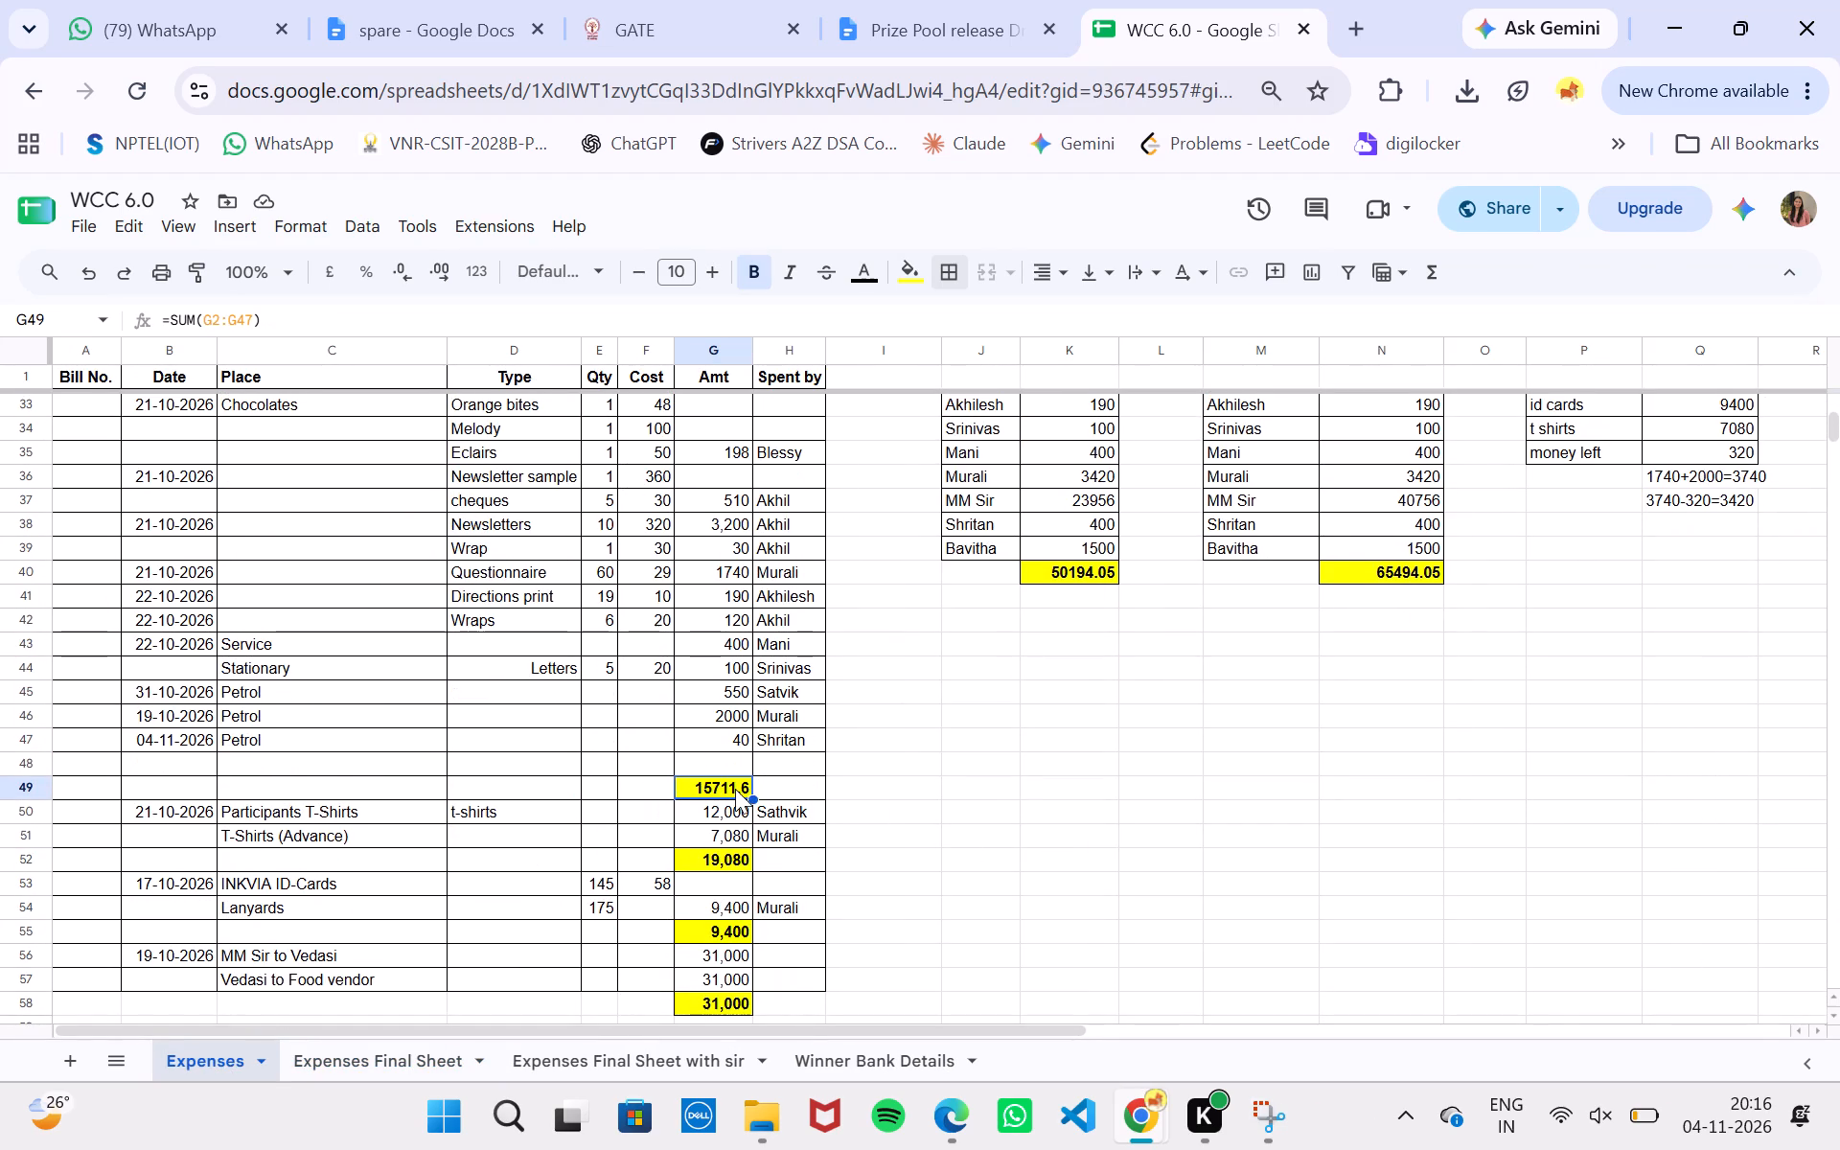
Put the Expenses subtotal 15711.6 in M19 of Expenses Final Sheet, directly below the Others total, using L50 as scratch.
{"action": "double_click", "coordinate": [735, 789]}
{"action": "left_click", "coordinate": [1151, 809]}
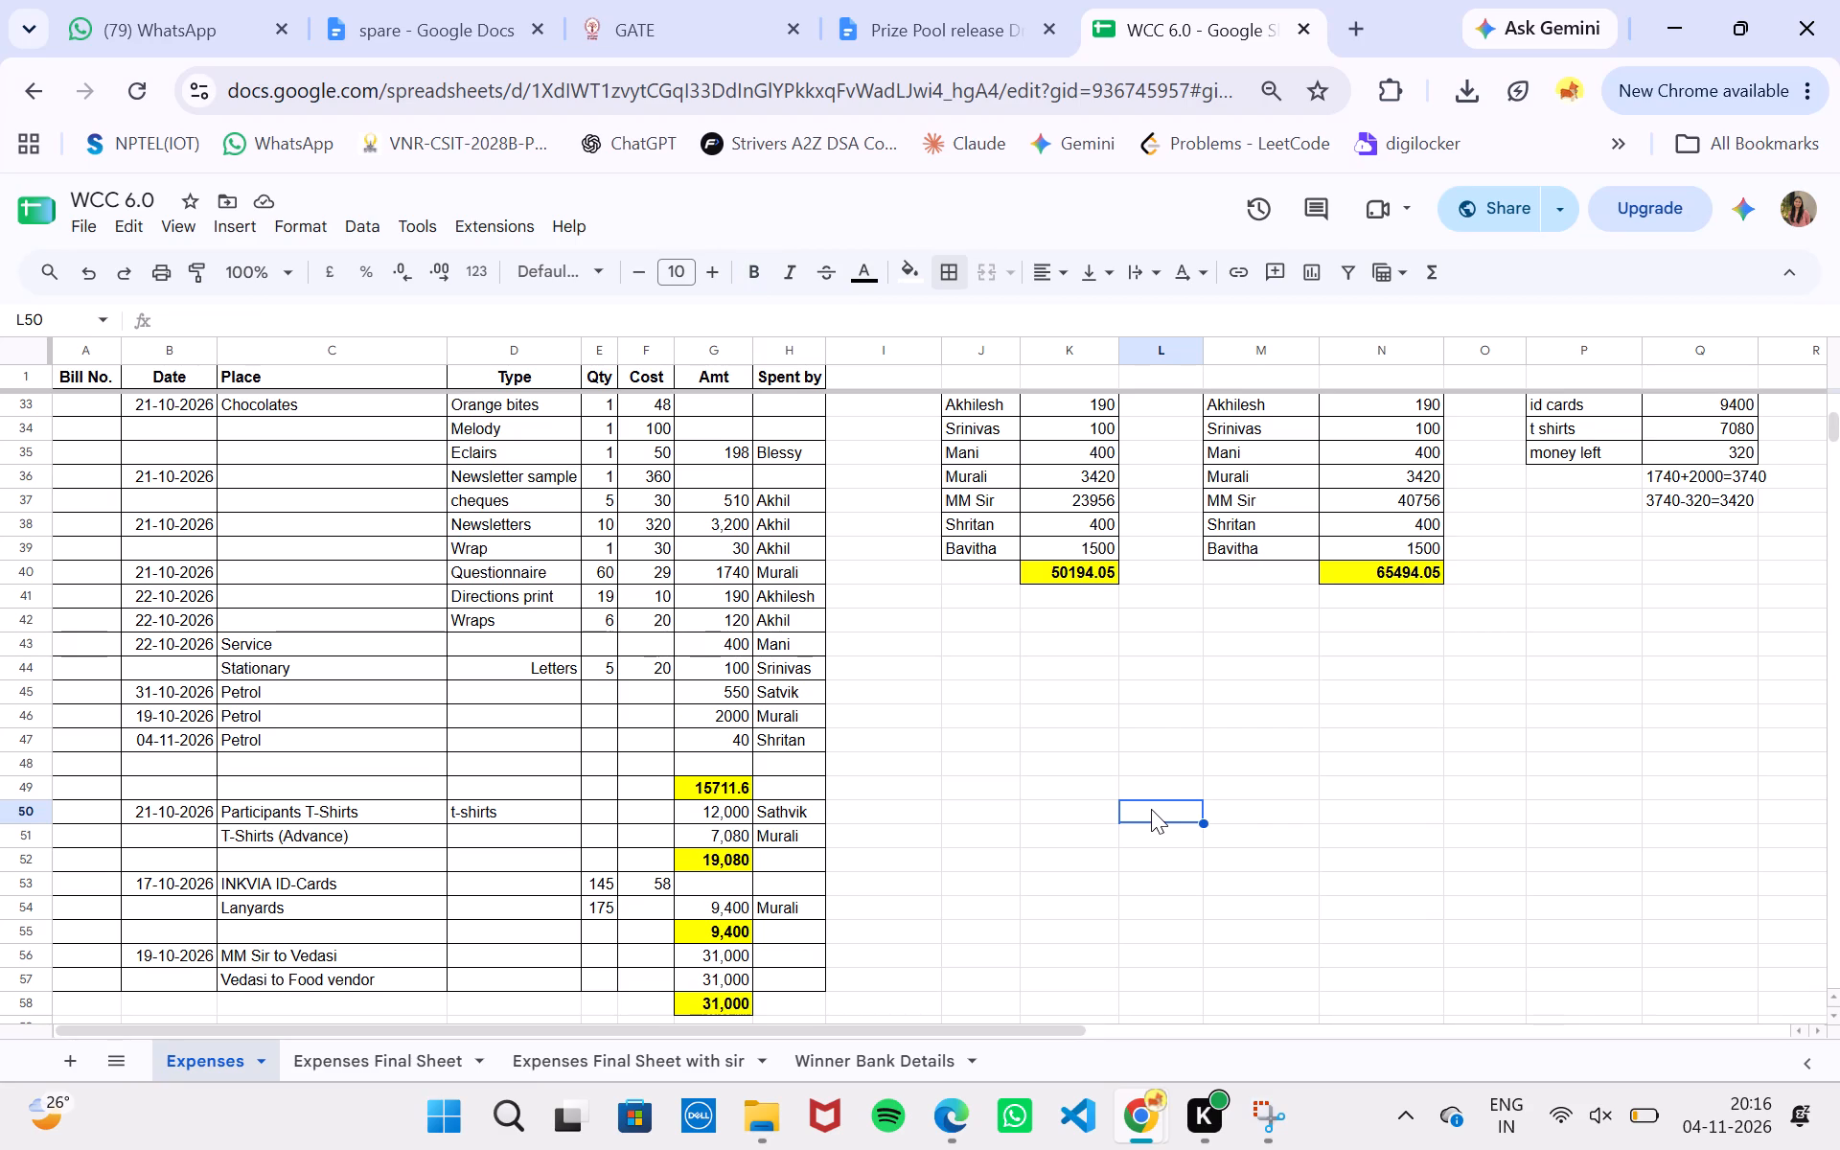
{"action": "key", "text": "1"}
{"action": "type", "text": "5711."}
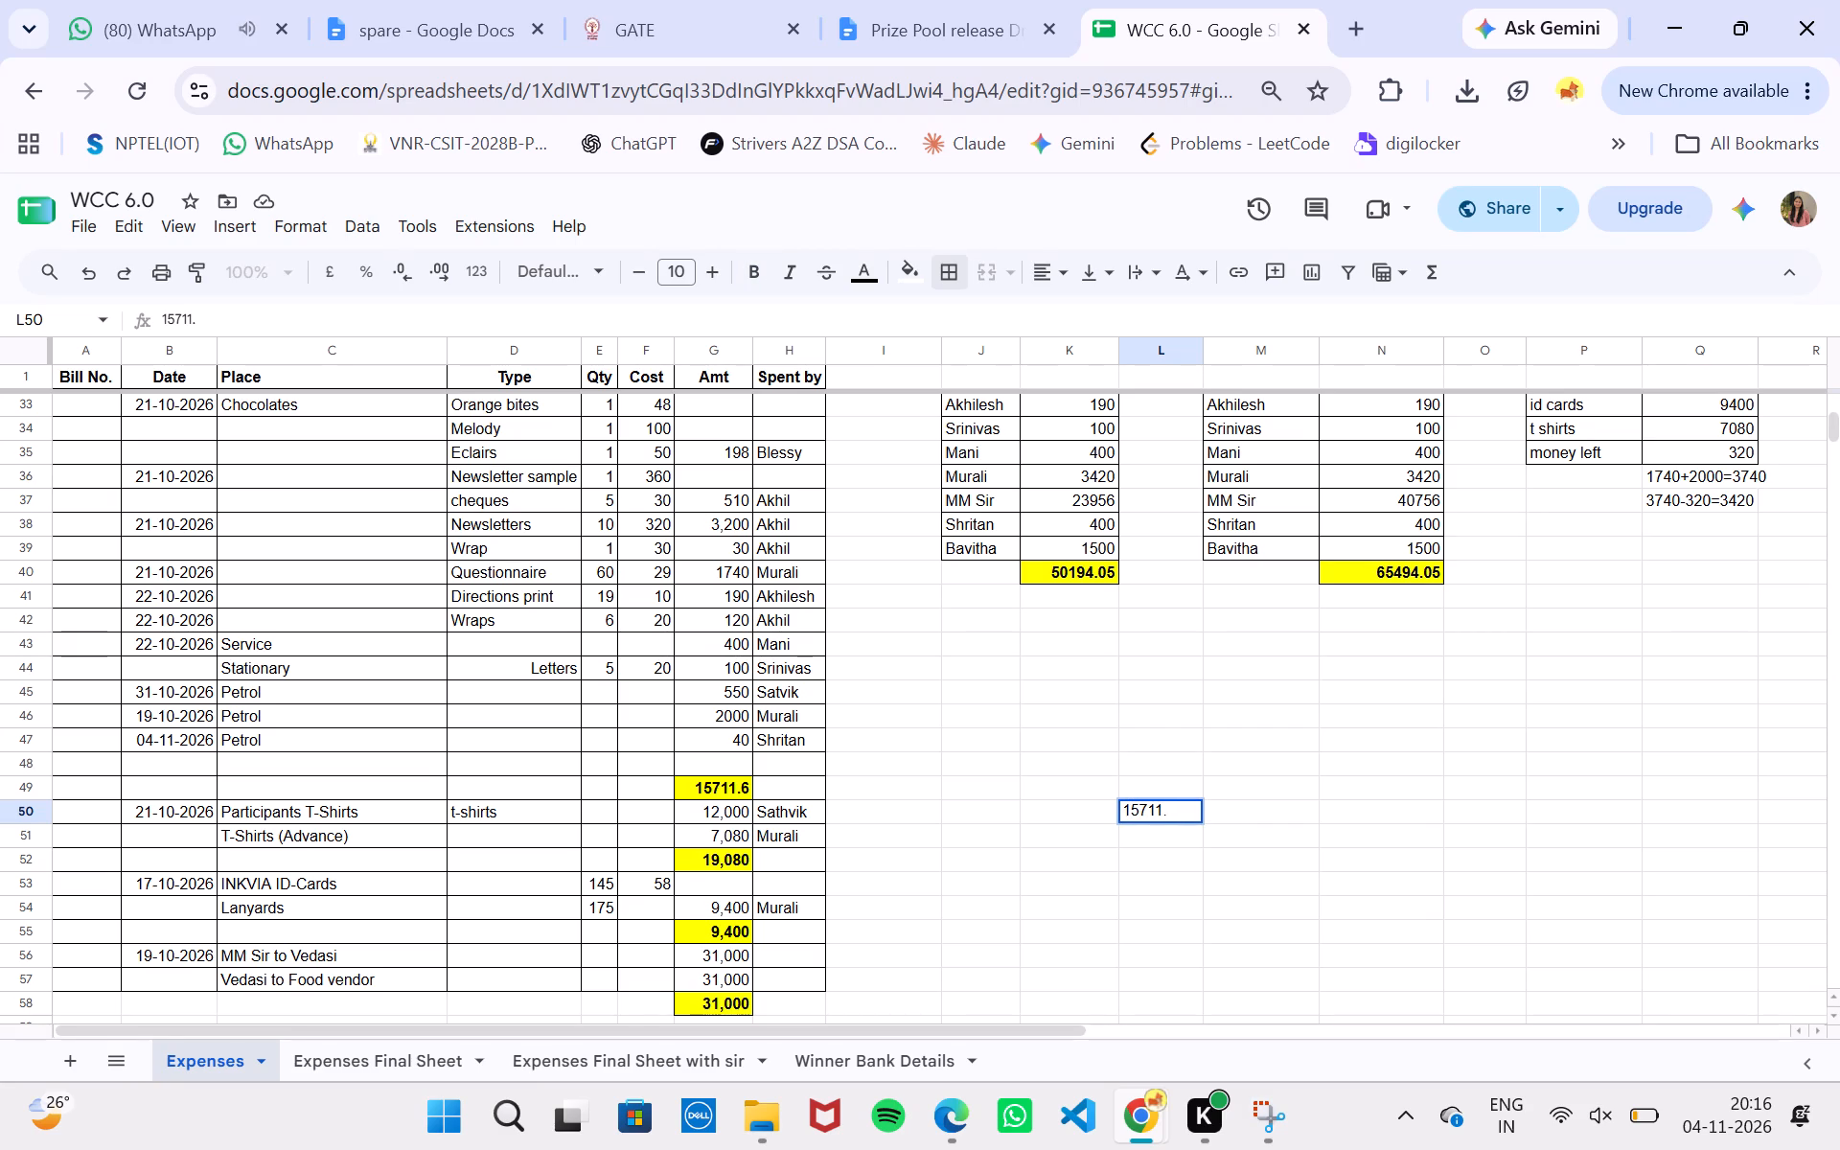
{"action": "key", "text": "6"}
{"action": "key", "text": "ctrl+a"}
{"action": "key", "text": "ctrl+c"}
{"action": "key", "text": "ctrl+Delete"}
{"action": "left_click", "coordinate": [425, 1063]}
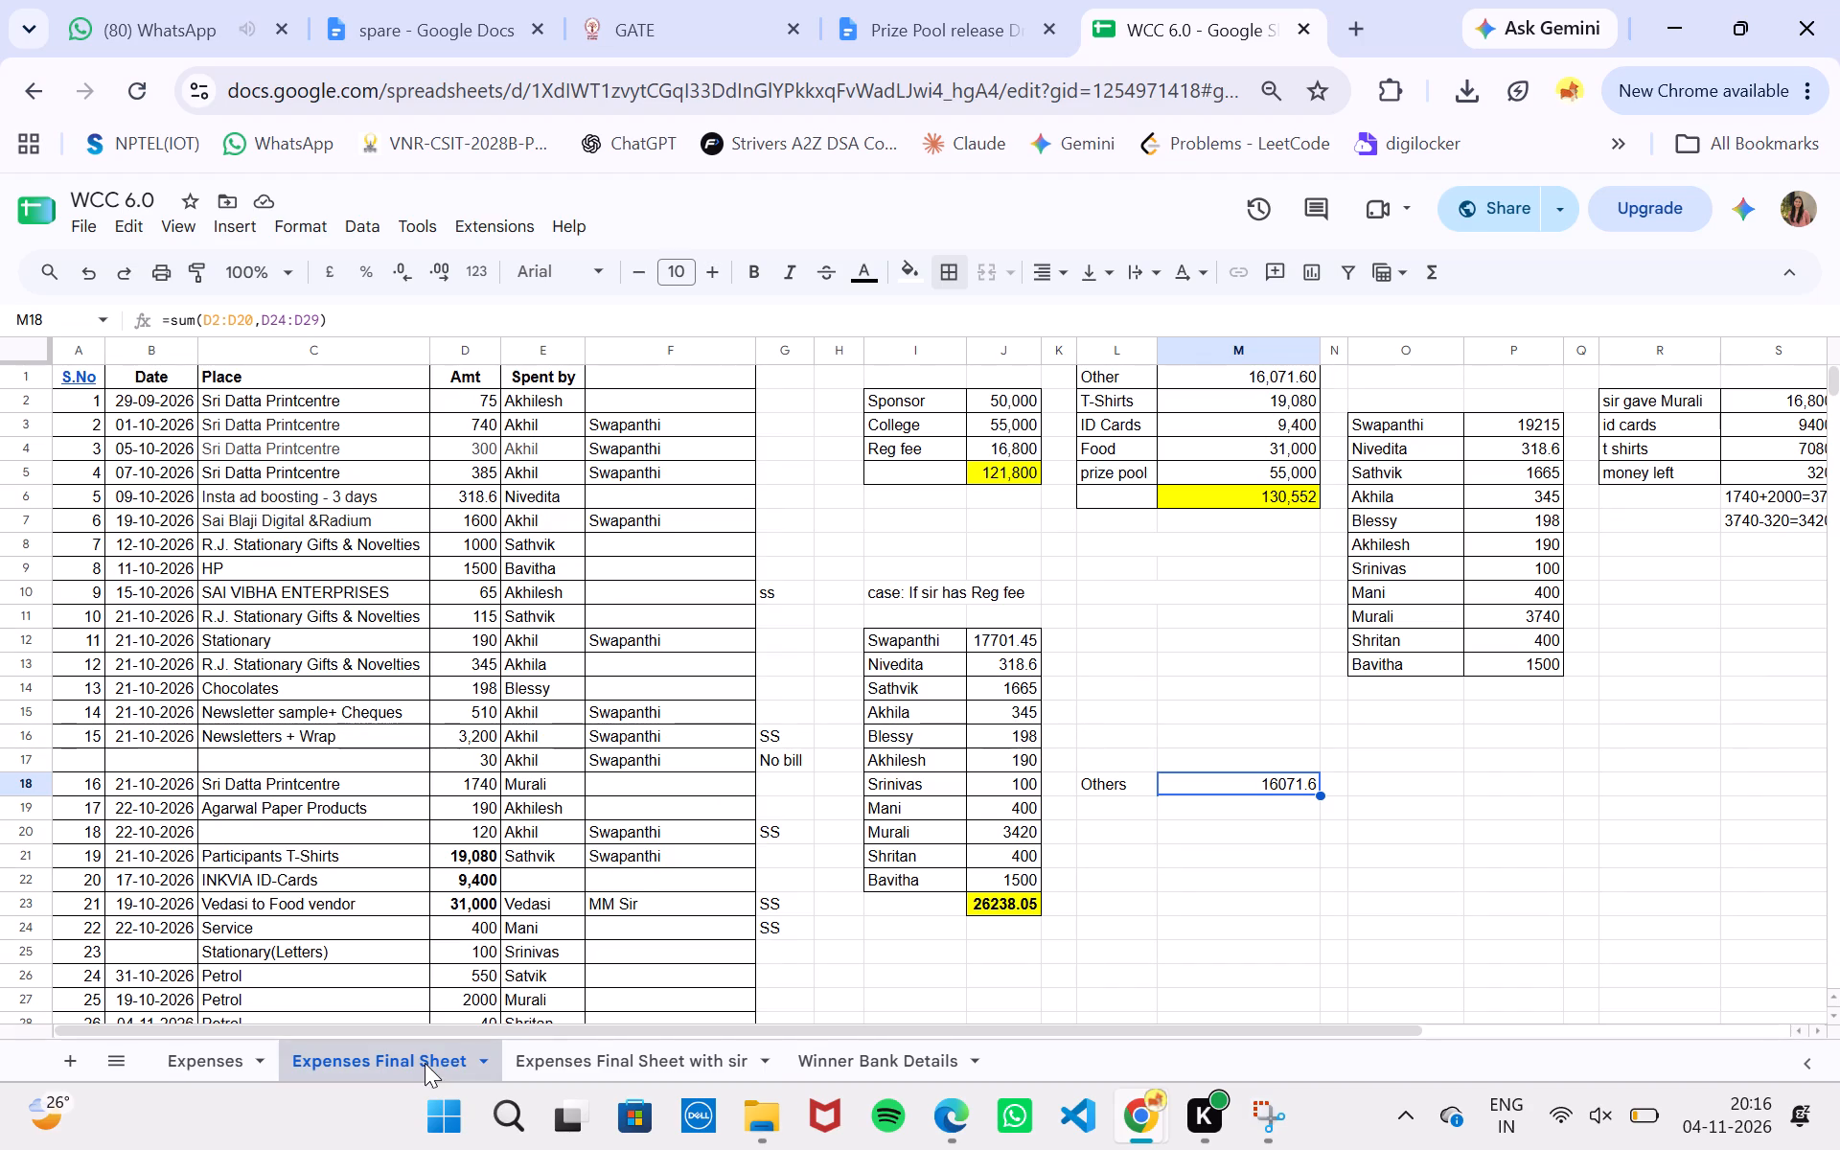
{"action": "double_click", "coordinate": [1287, 812]}
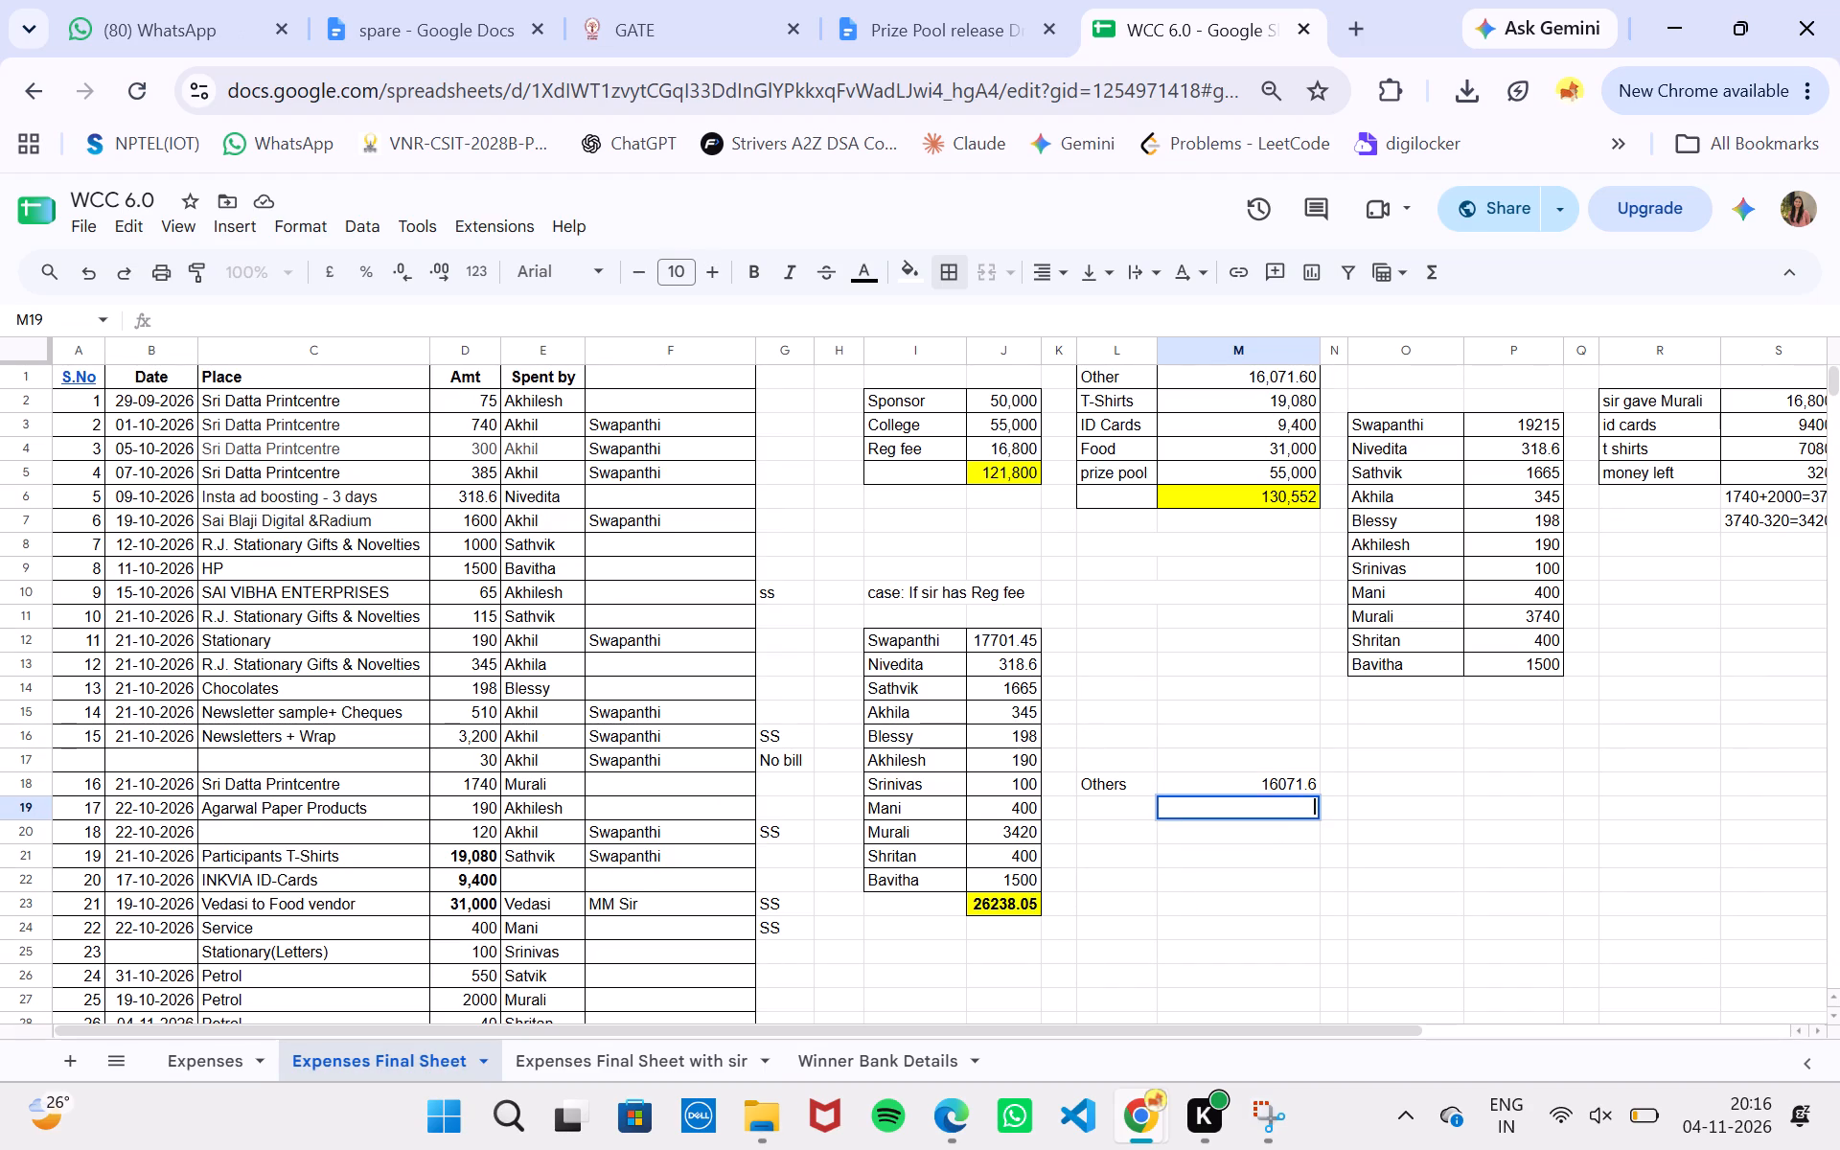
{"action": "key", "text": "ctrl+v"}
Copy the Cups+Spoons+Glasses entry B29:E29 from Expenses Final Sheet to the empty row 48 of the Expenses sheet, starting at B48.
{"action": "scroll", "coordinate": [908, 935], "scroll_direction": "down", "scroll_amount": 1}
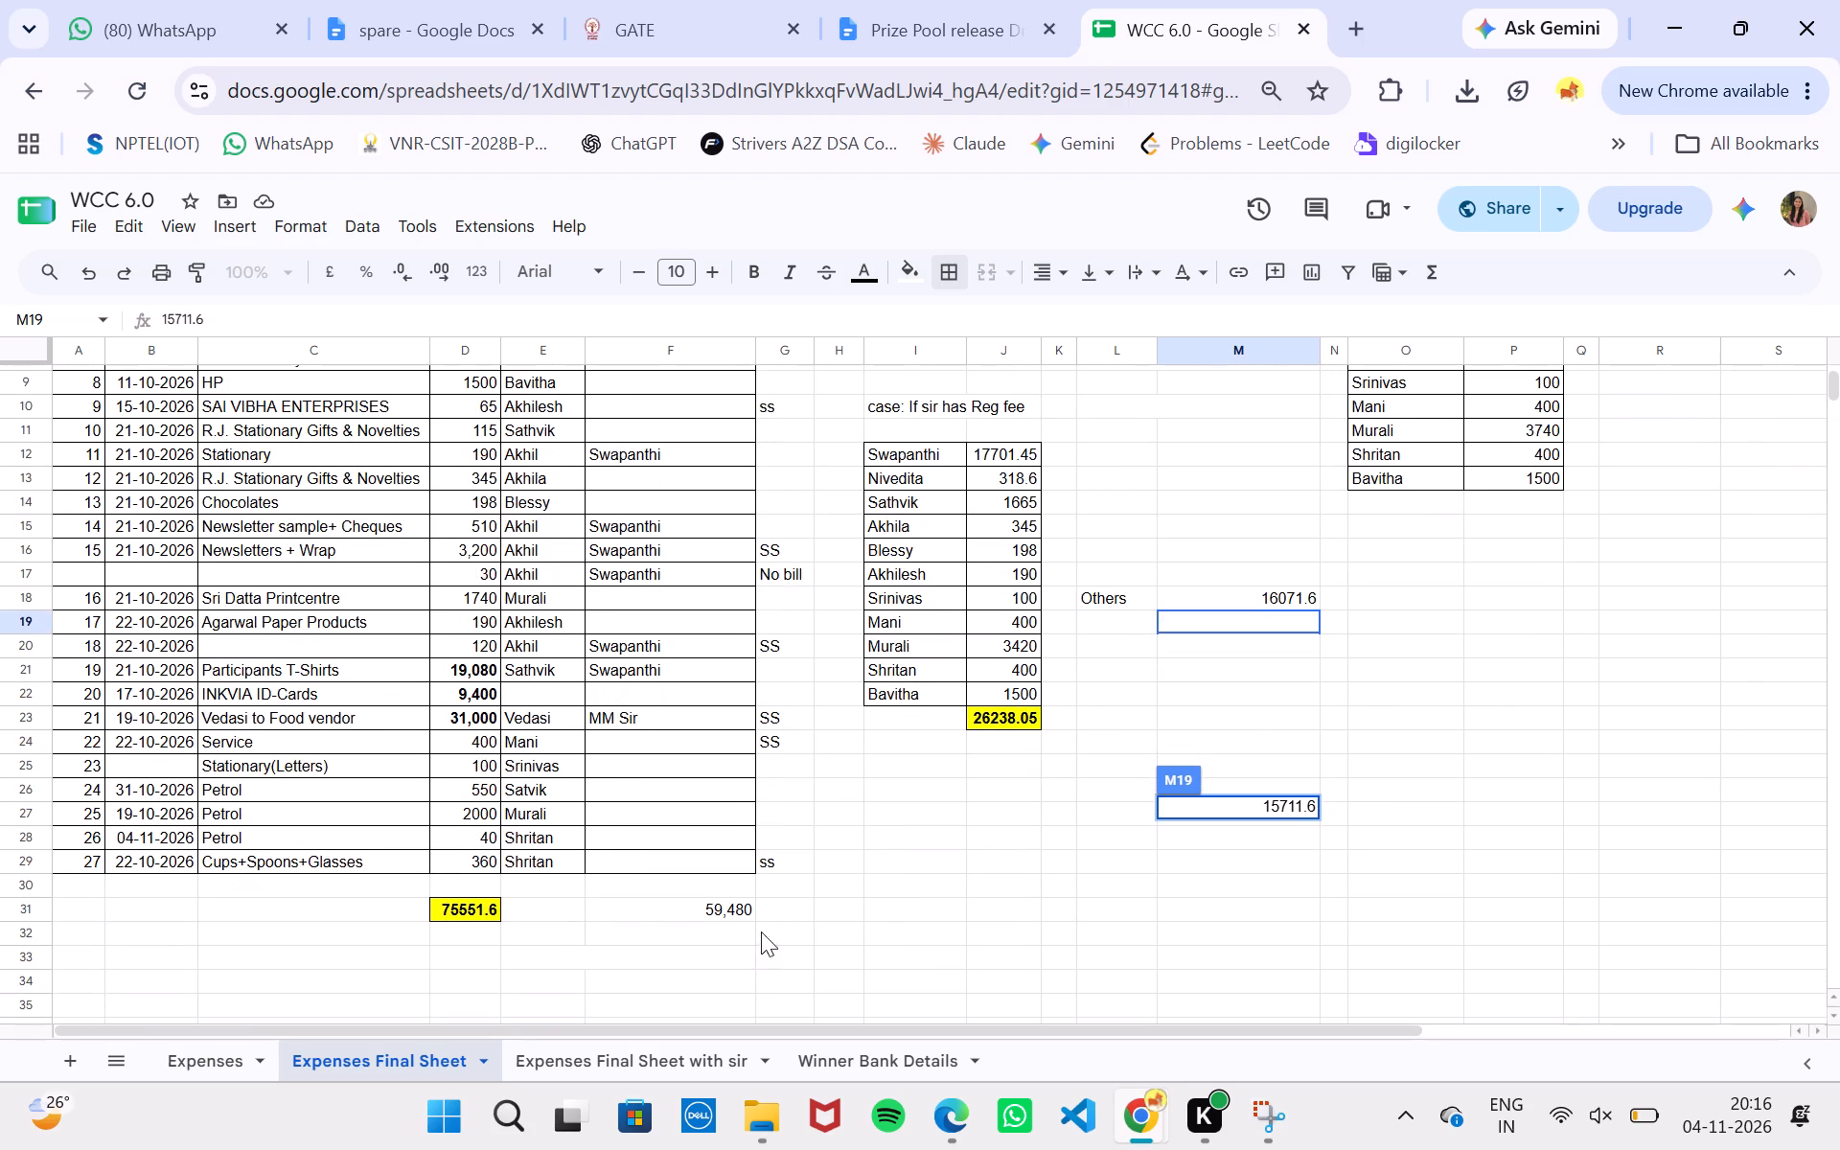
{"action": "left_click_drag", "start_coordinate": [128, 864], "coordinate": [544, 861]}
{"action": "key", "text": "ctrl+c"}
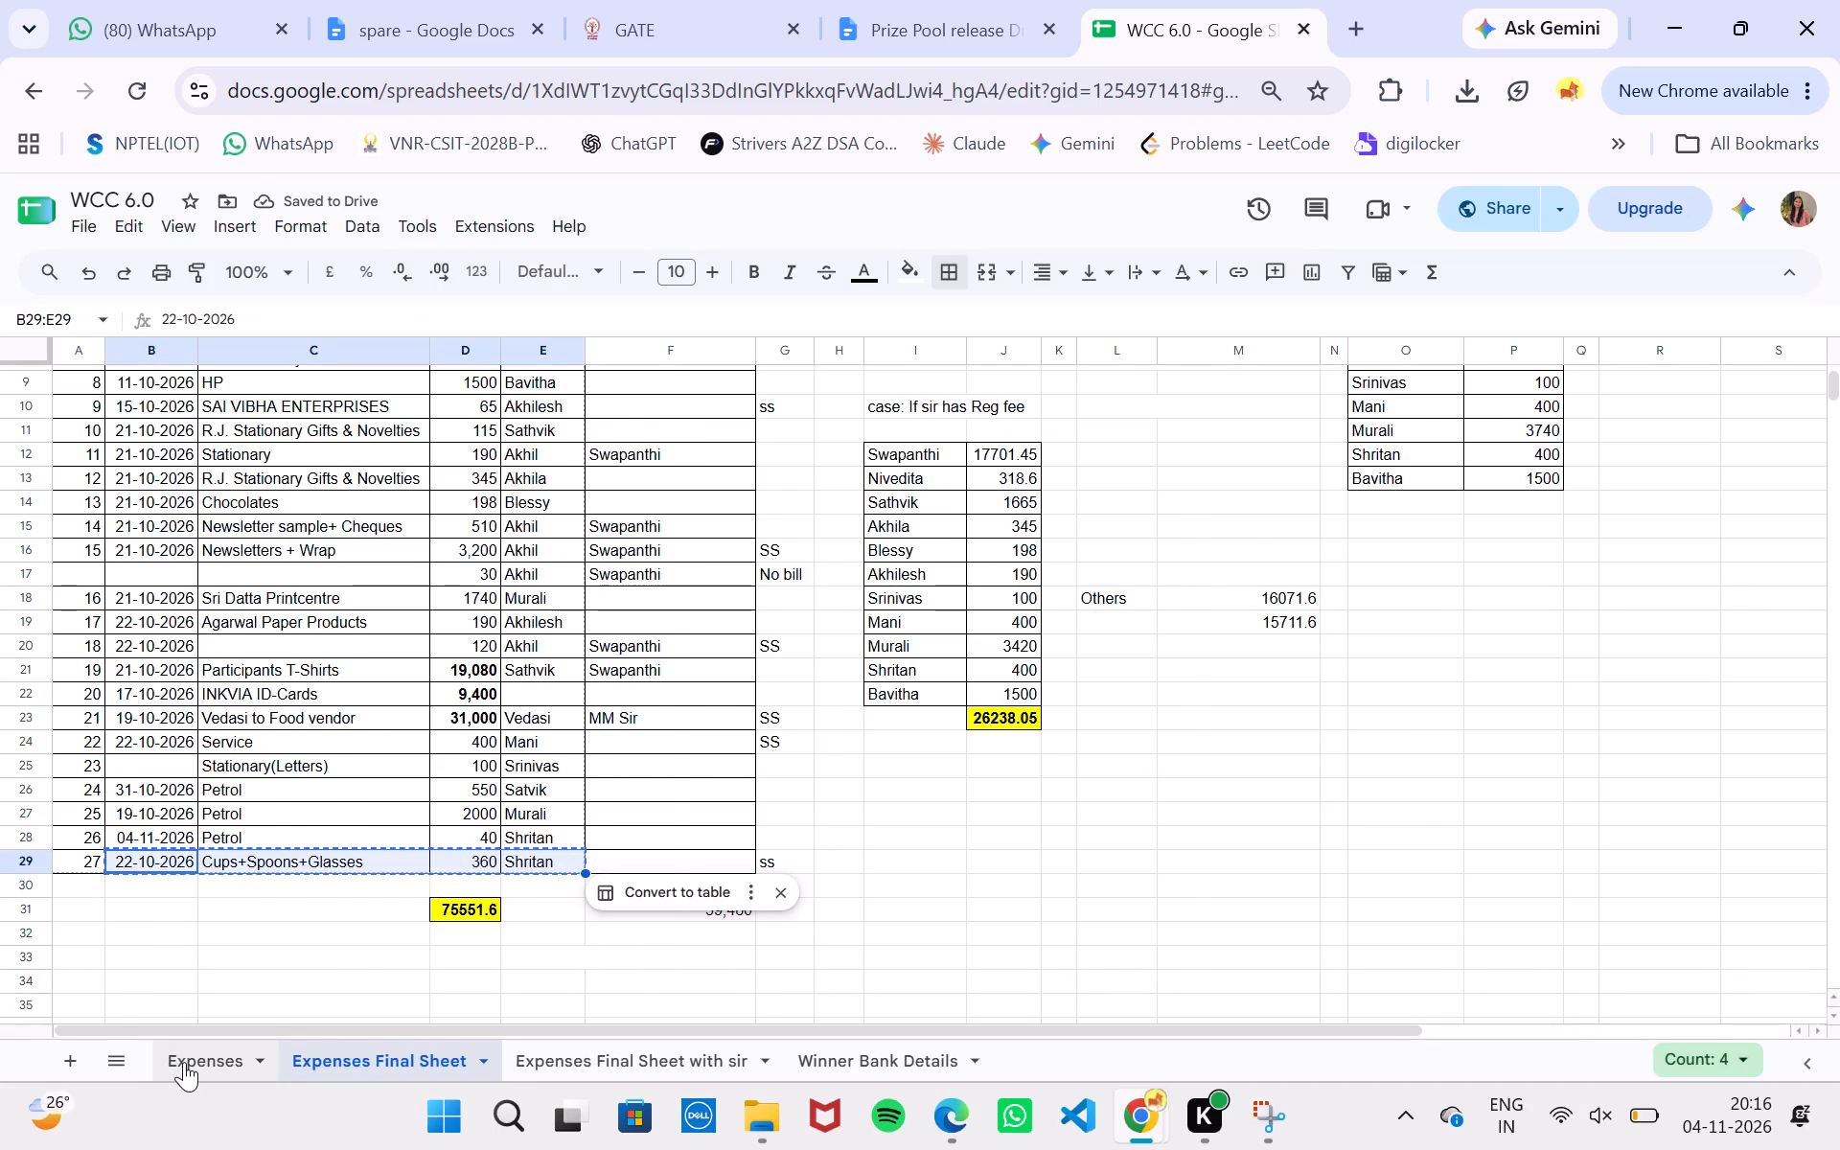
{"action": "left_click", "coordinate": [184, 1062]}
{"action": "scroll", "coordinate": [349, 685], "scroll_direction": "up", "scroll_amount": 5}
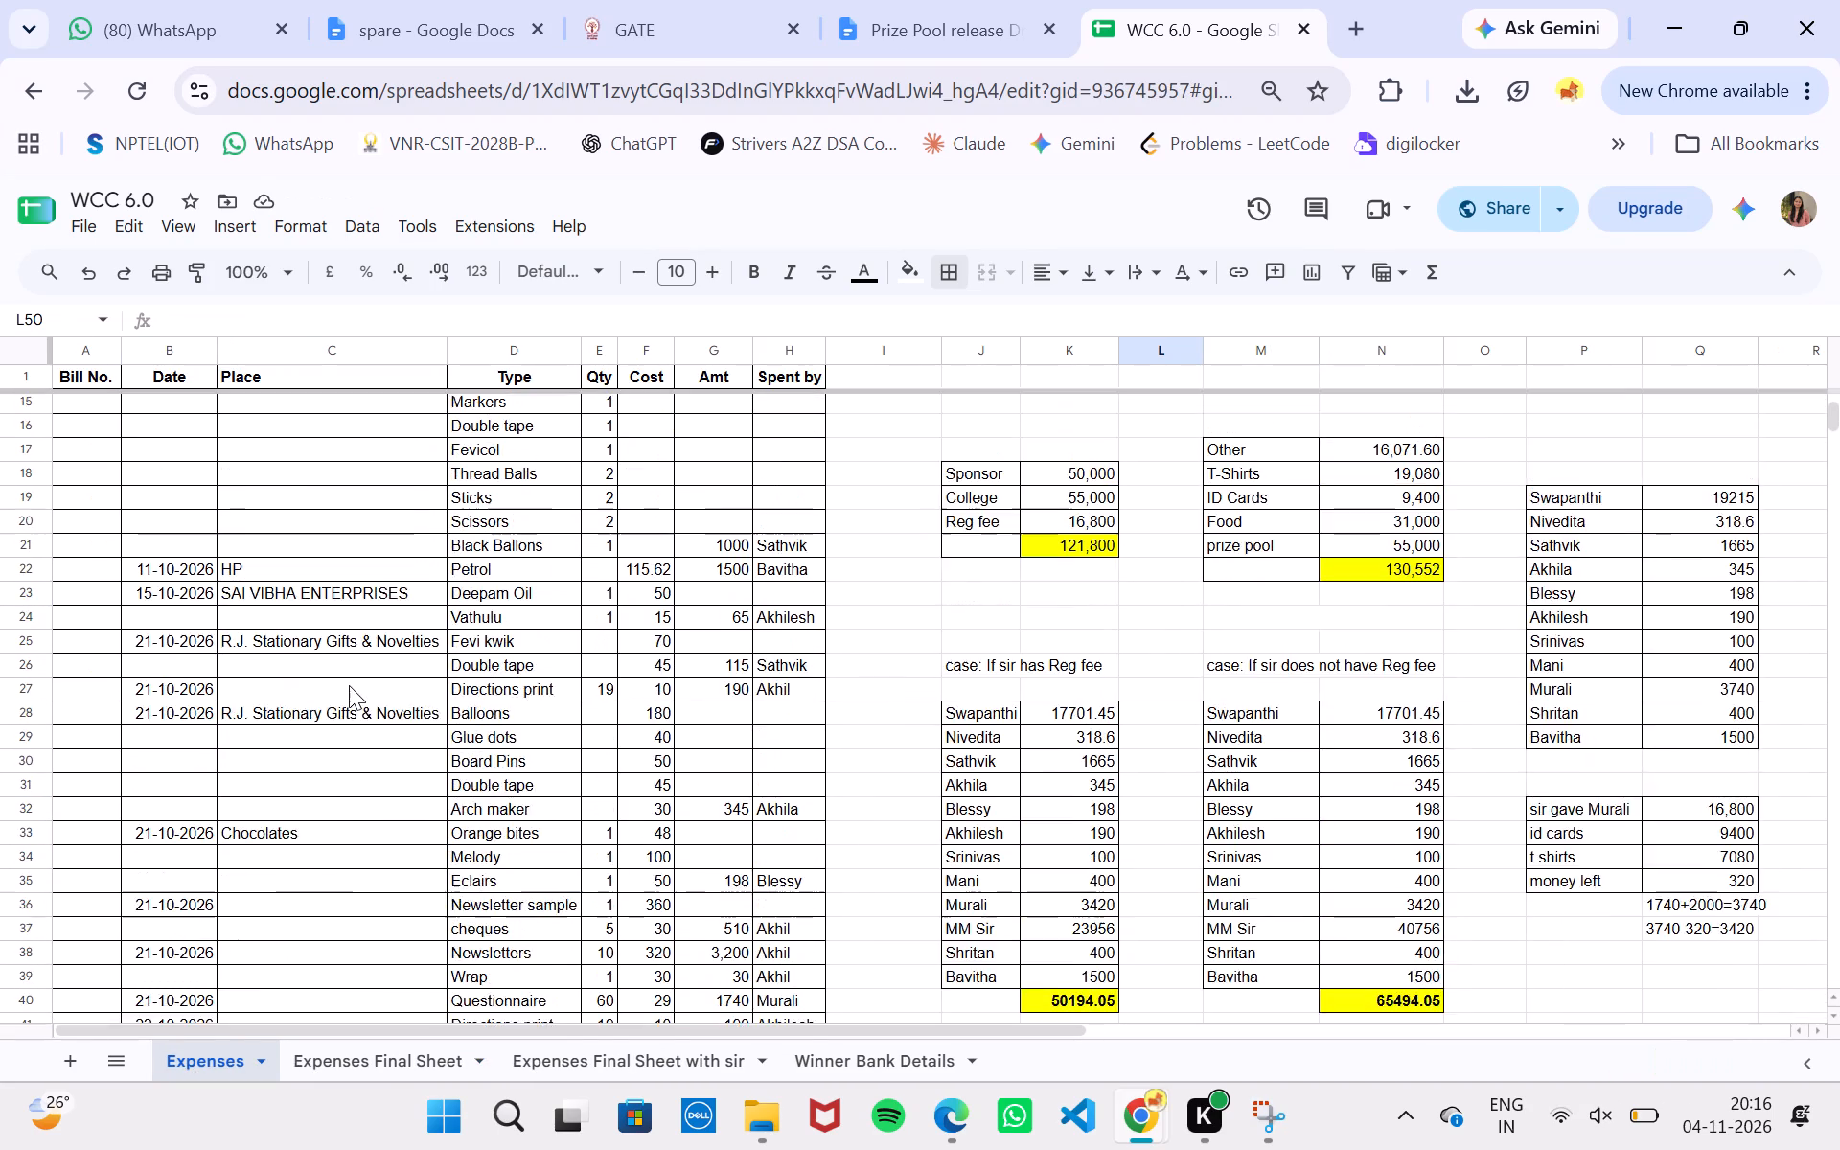
{"action": "scroll", "coordinate": [349, 685], "scroll_direction": "down", "scroll_amount": 1}
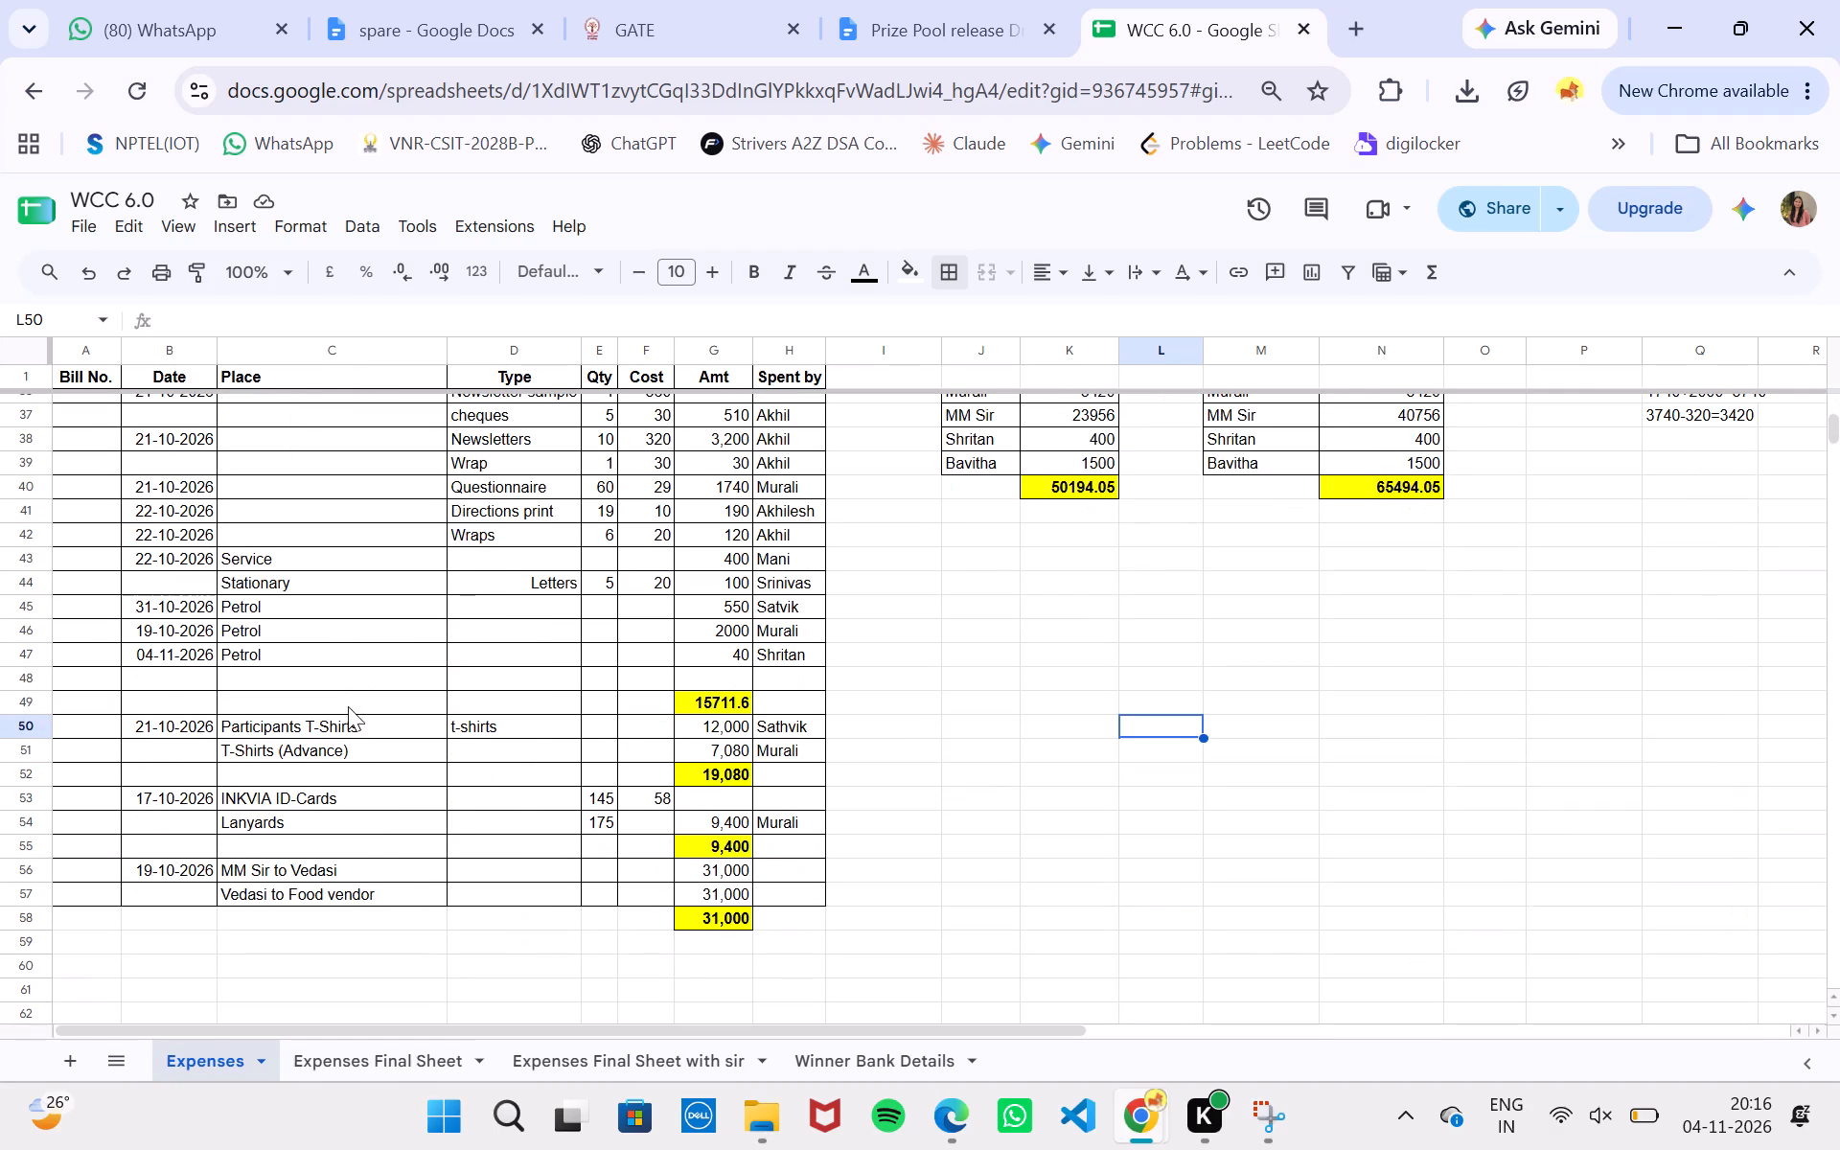
{"action": "left_click", "coordinate": [157, 686]}
{"action": "key", "text": "ctrl+v"}
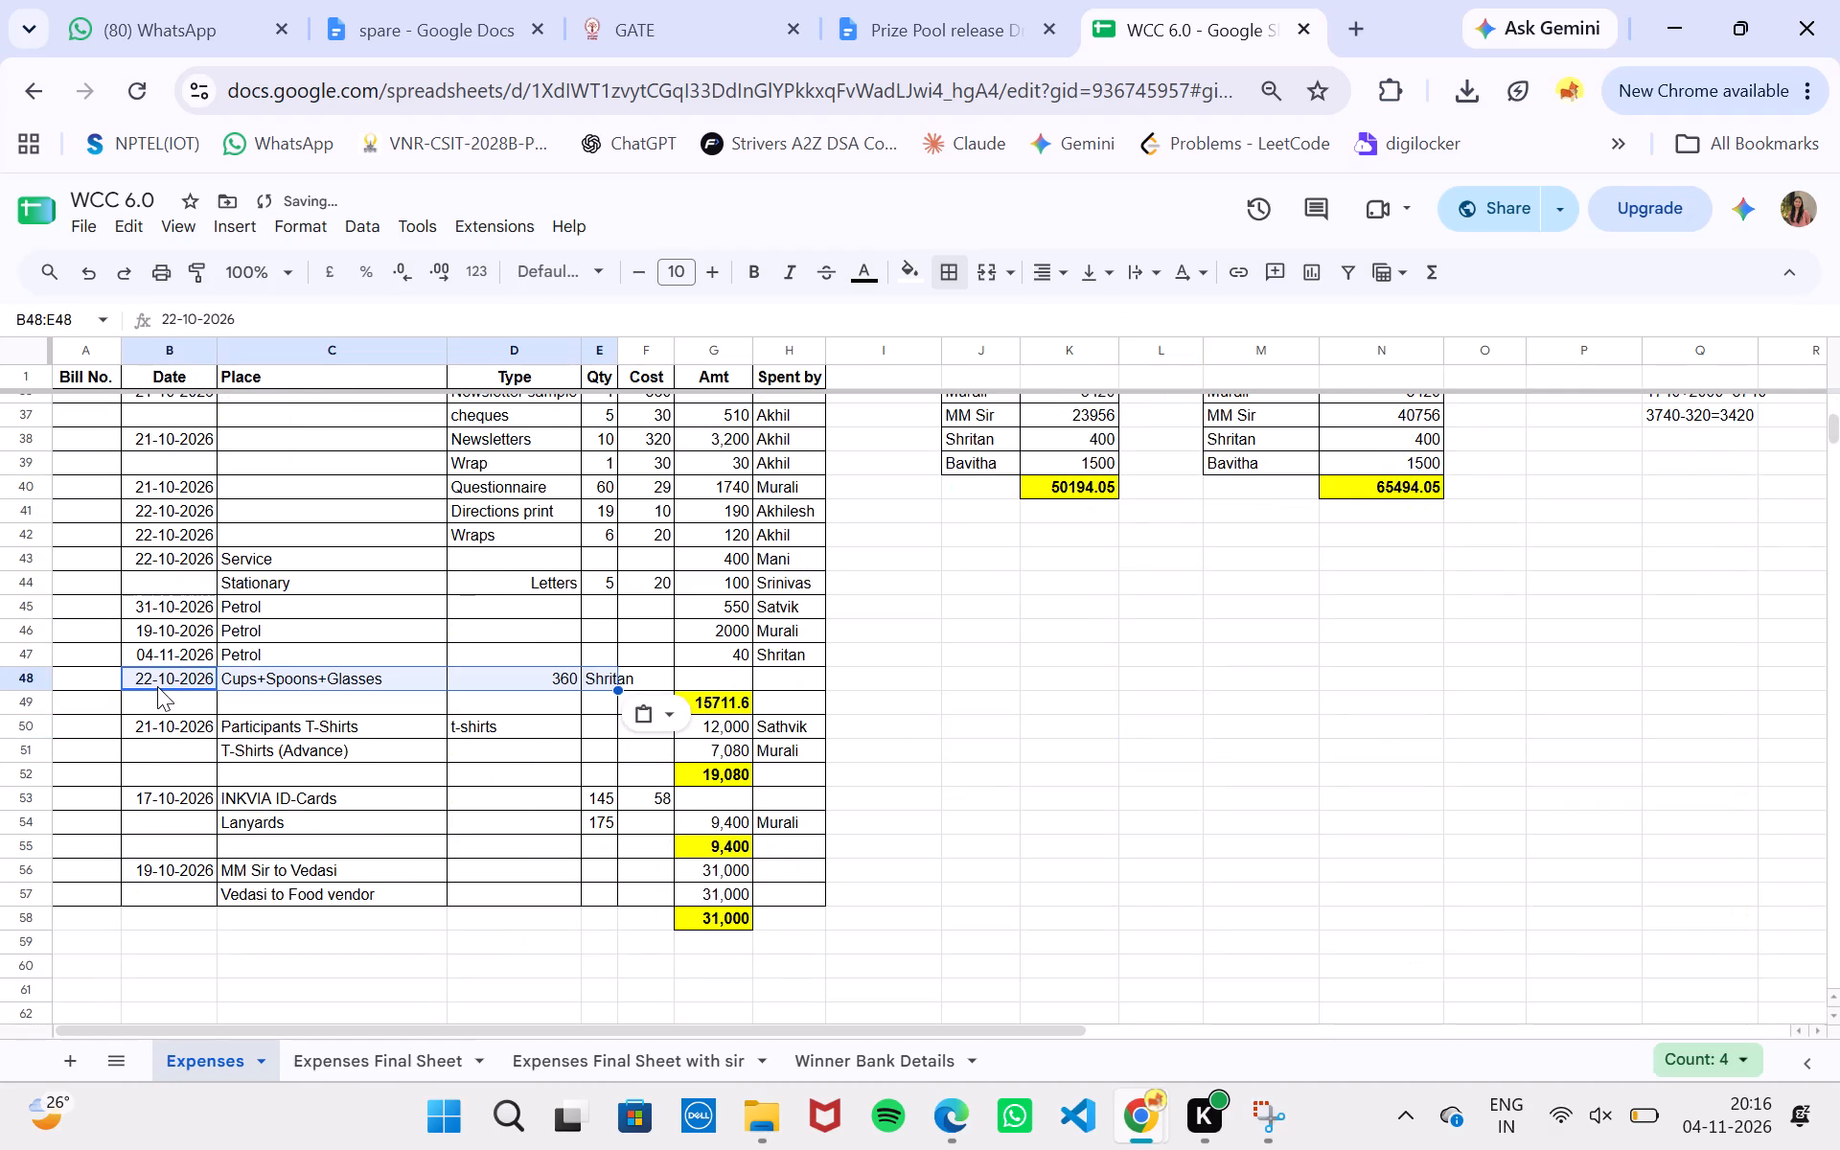
{"action": "left_click", "coordinate": [1128, 789]}
Copy the spender name Shritan from H47 into H48 for the Cups+Spoons+Glasses entry.
{"action": "left_click_drag", "start_coordinate": [507, 683], "coordinate": [613, 673]}
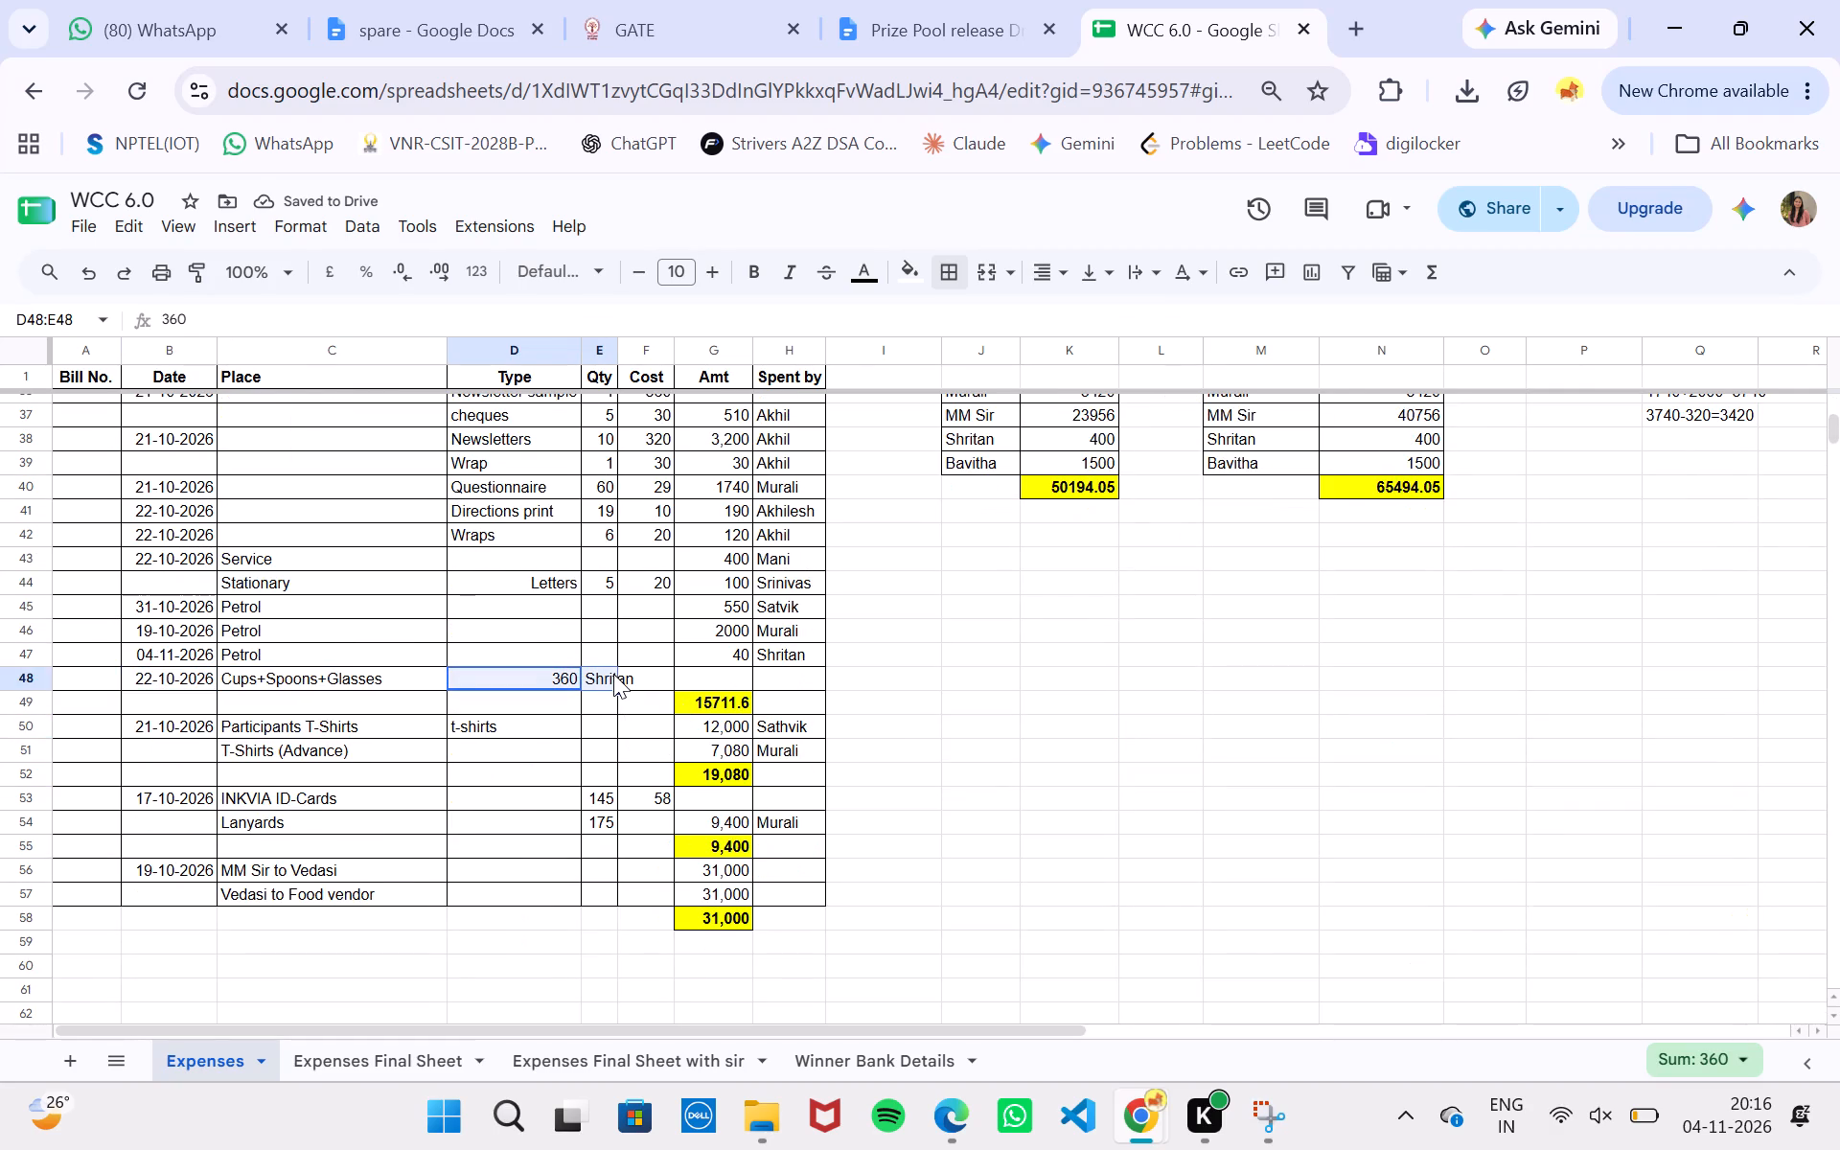
{"action": "double_click", "coordinate": [781, 652]}
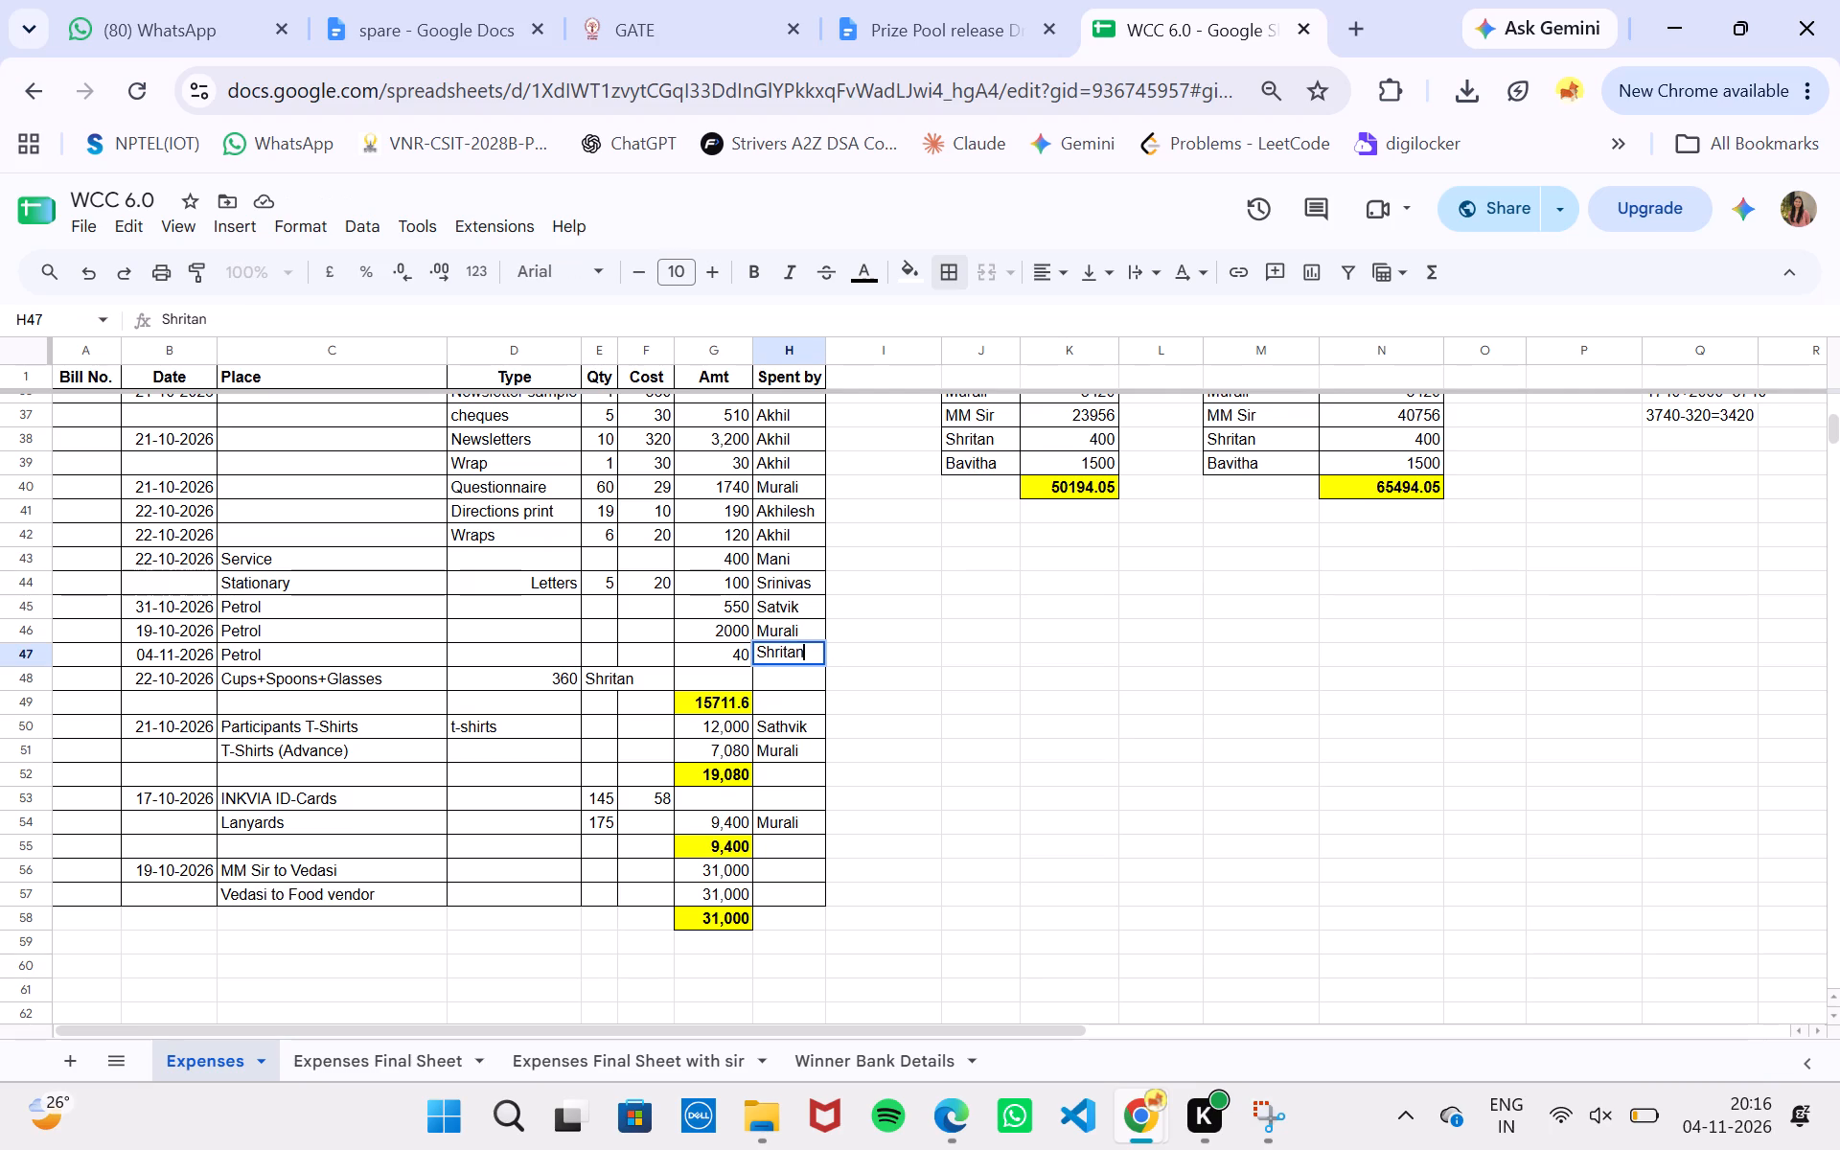
{"action": "key", "text": "ctrl+a"}
{"action": "key", "text": "ctrl+c"}
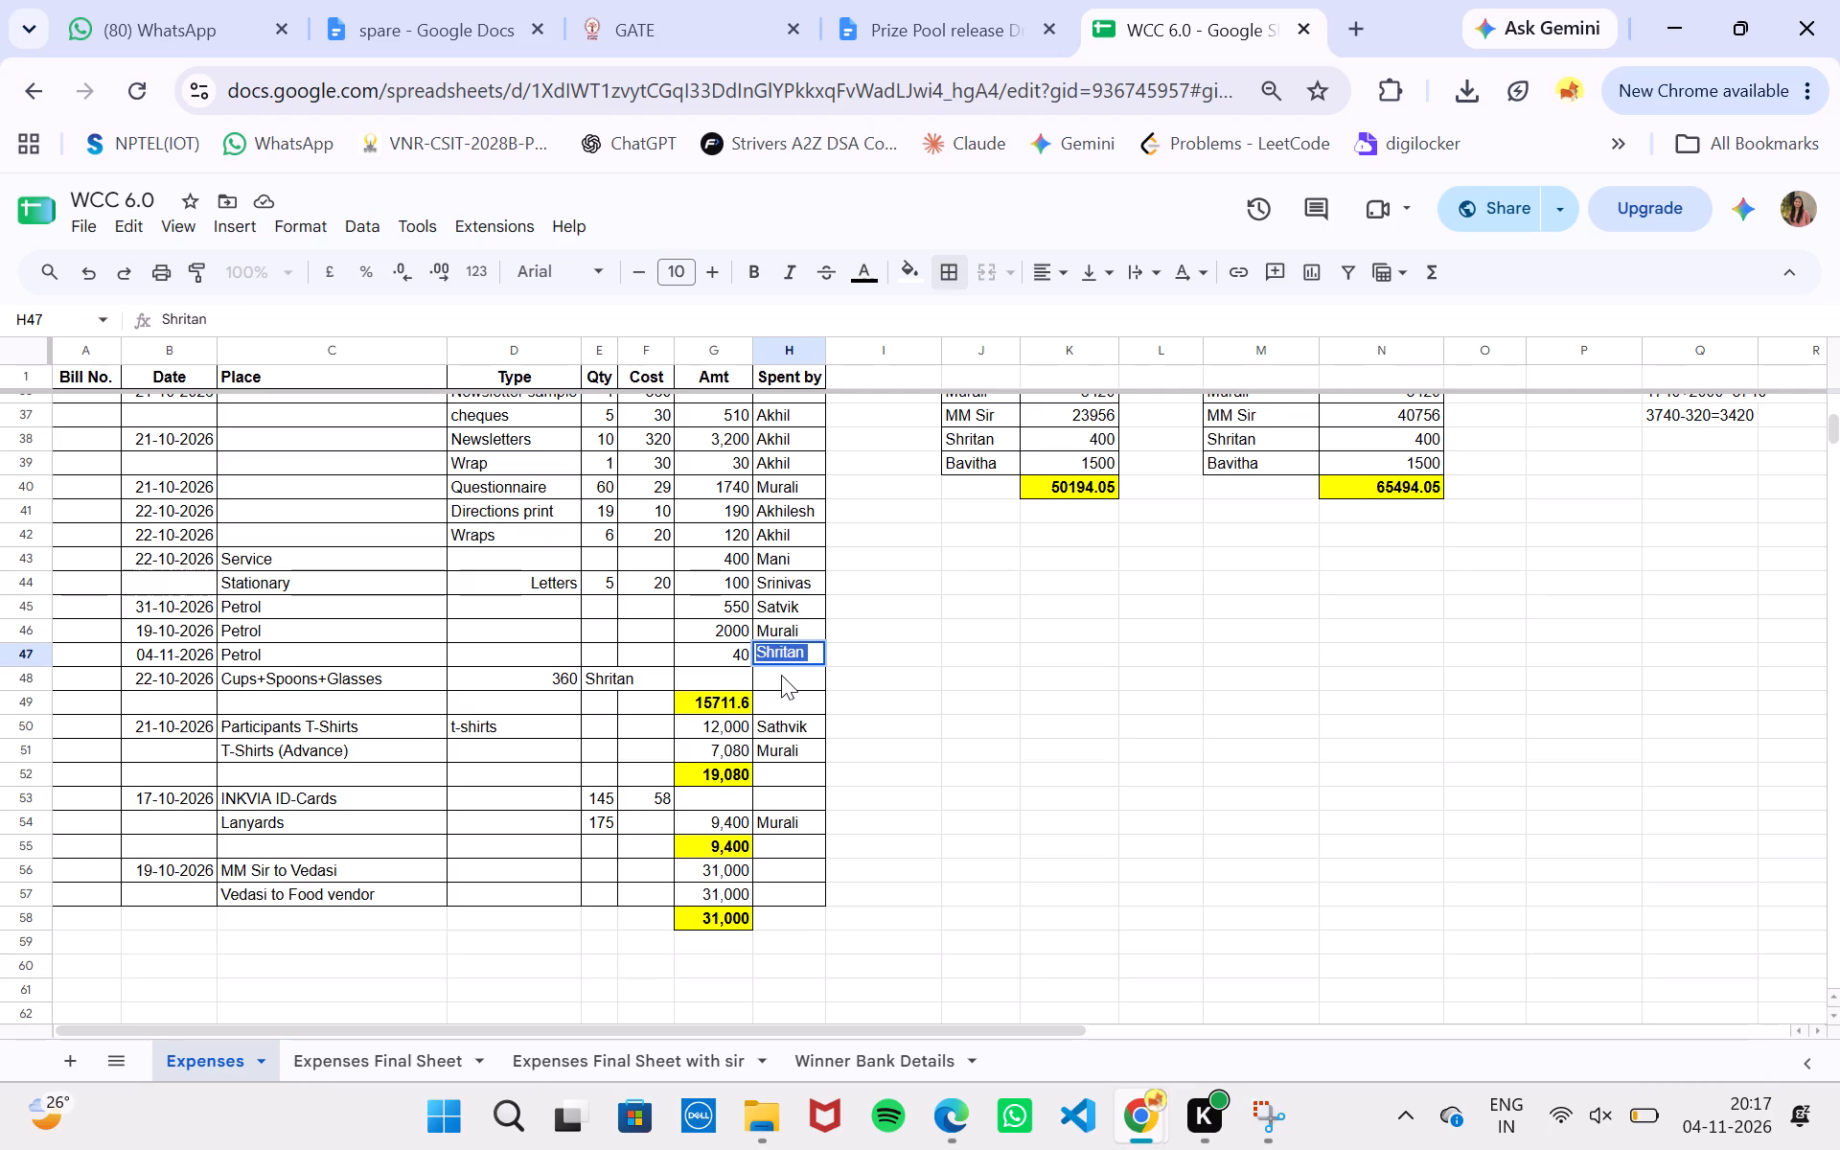
{"action": "double_click", "coordinate": [781, 675]}
{"action": "key", "text": "ctrl+v"}
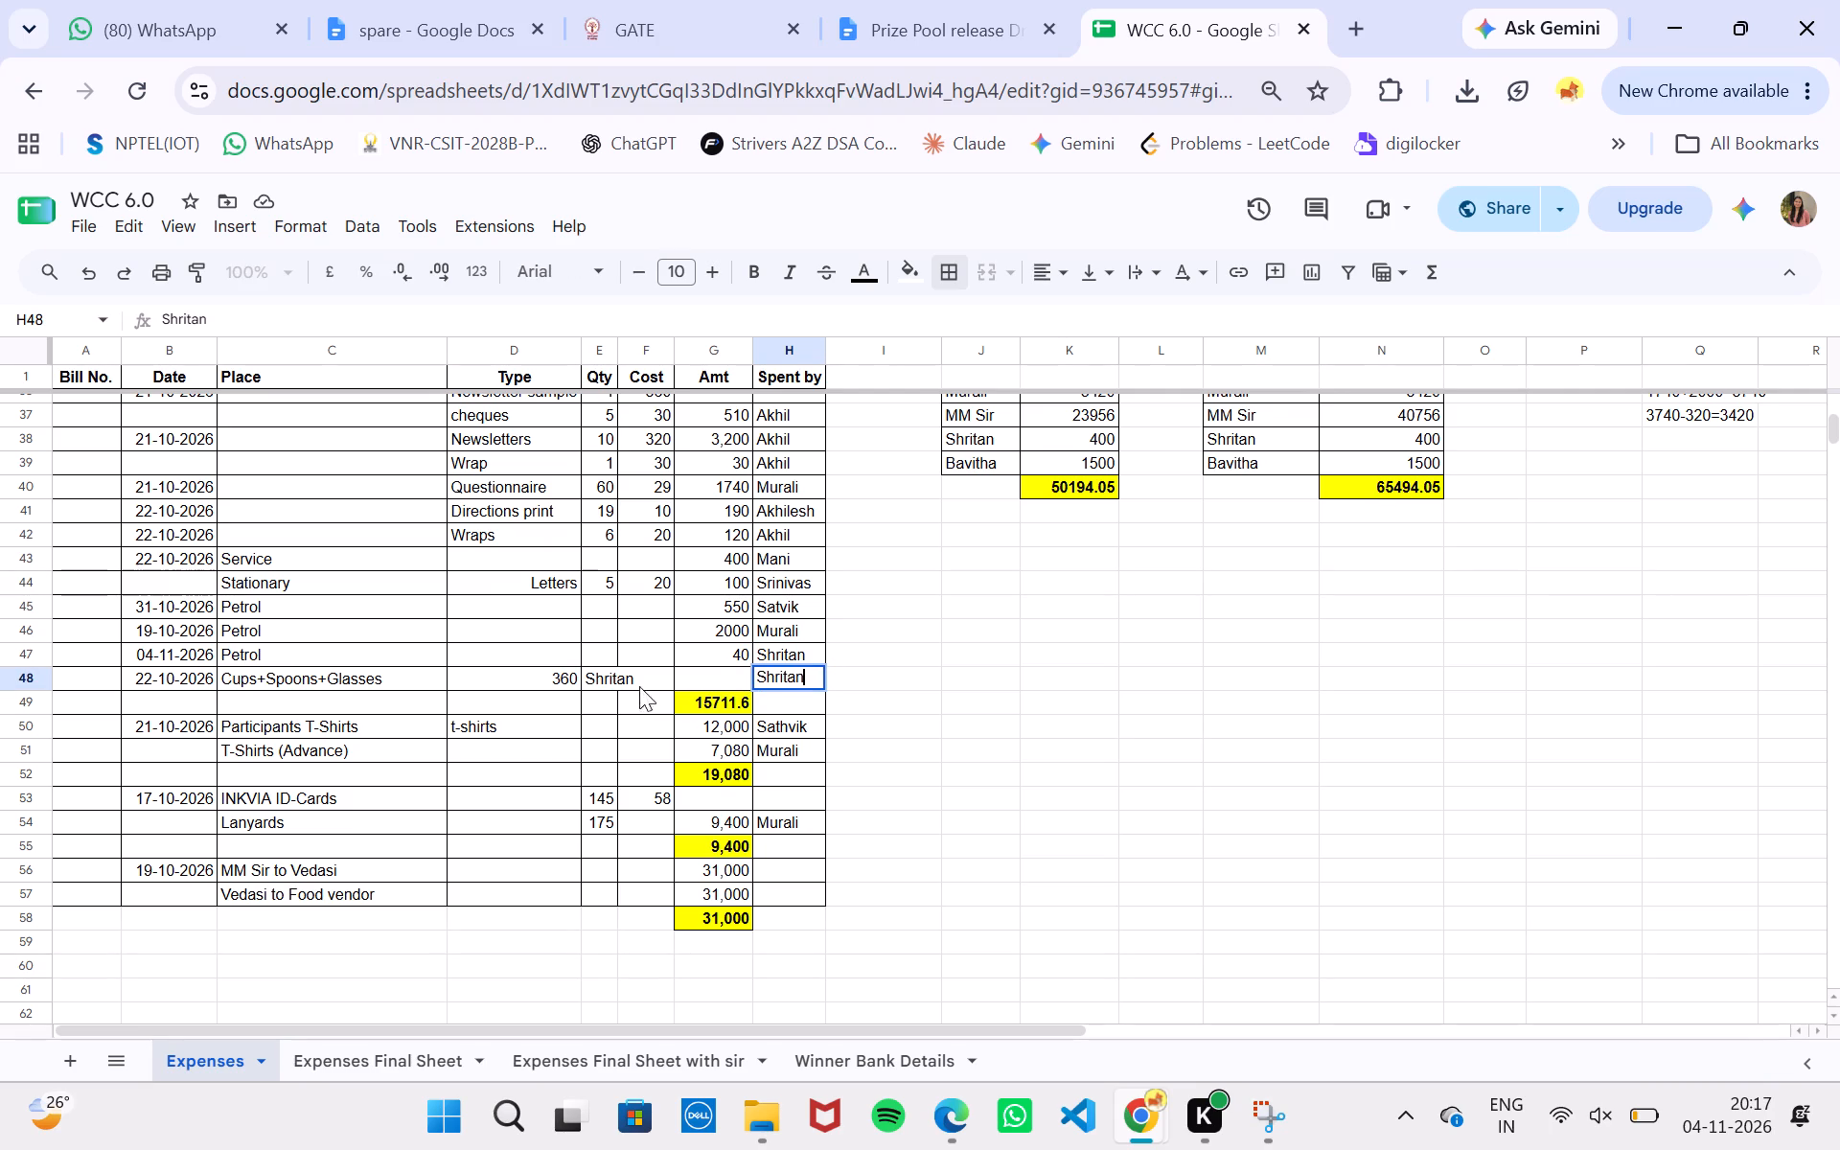
{"action": "double_click", "coordinate": [724, 678]}
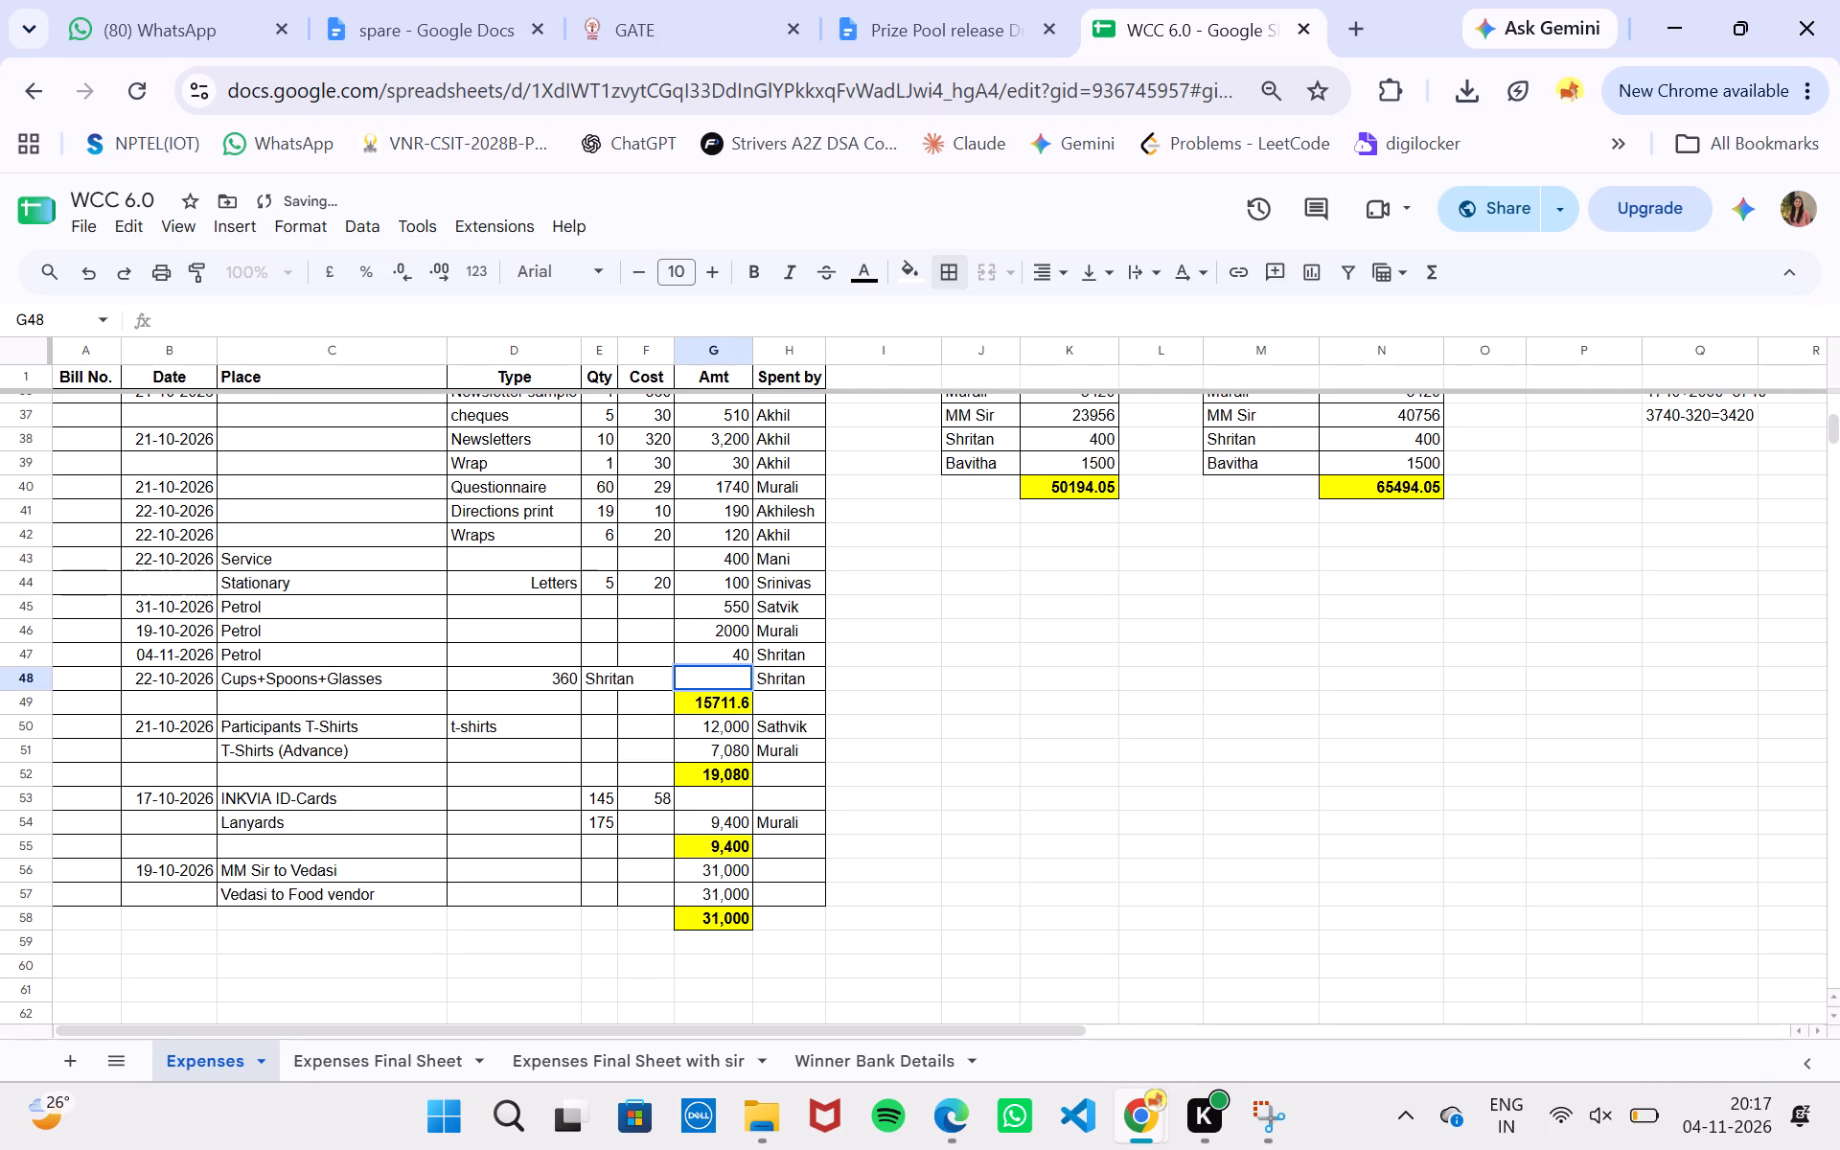
Clear the misplaced amount and spender name from D48:E48 in the Cups+Spoons+Glasses row.
{"action": "left_click_drag", "start_coordinate": [543, 679], "coordinate": [609, 681]}
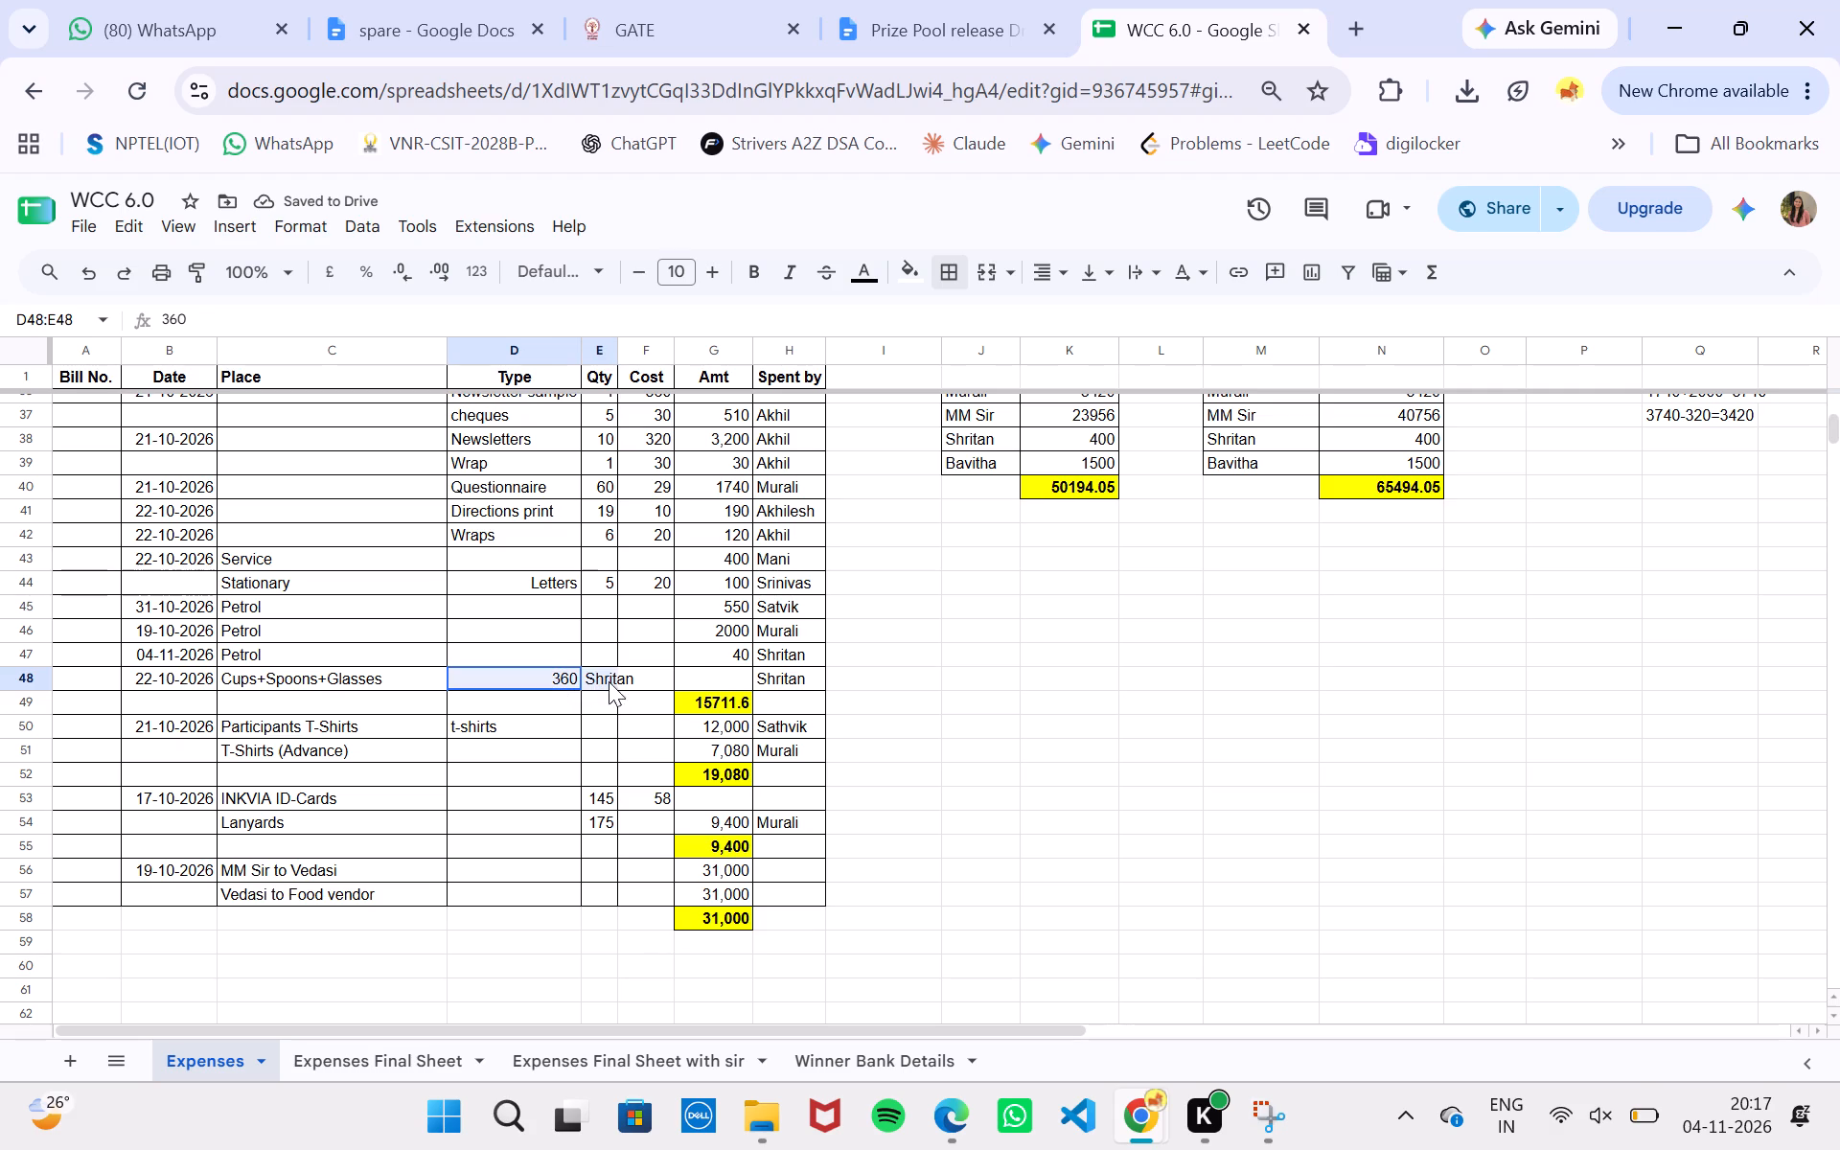
{"action": "left_click_drag", "start_coordinate": [609, 681], "coordinate": [616, 681]}
{"action": "key", "text": "Delete"}
{"action": "left_click", "coordinate": [944, 748]}
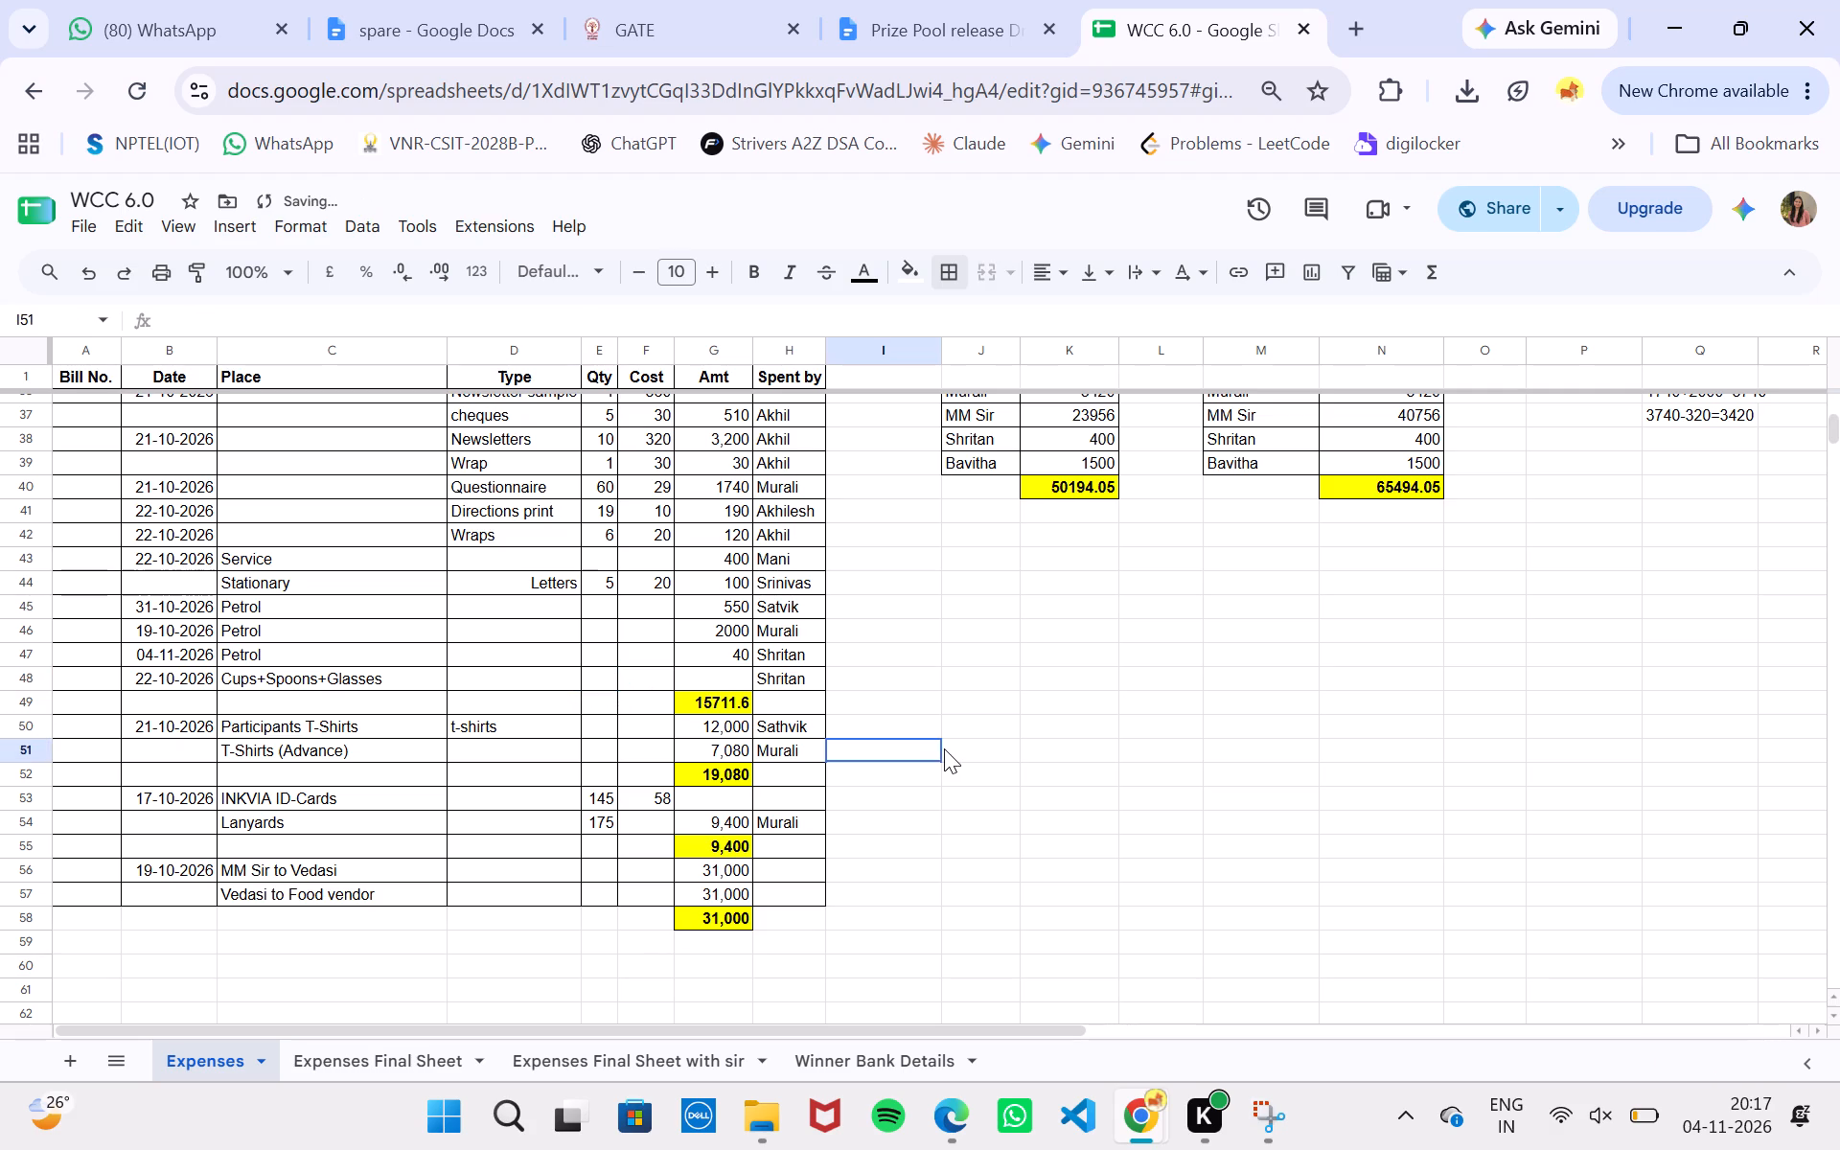
Enter 360 as the Cups+Spoons+Glasses amount in G48.
{"action": "double_click", "coordinate": [474, 682]}
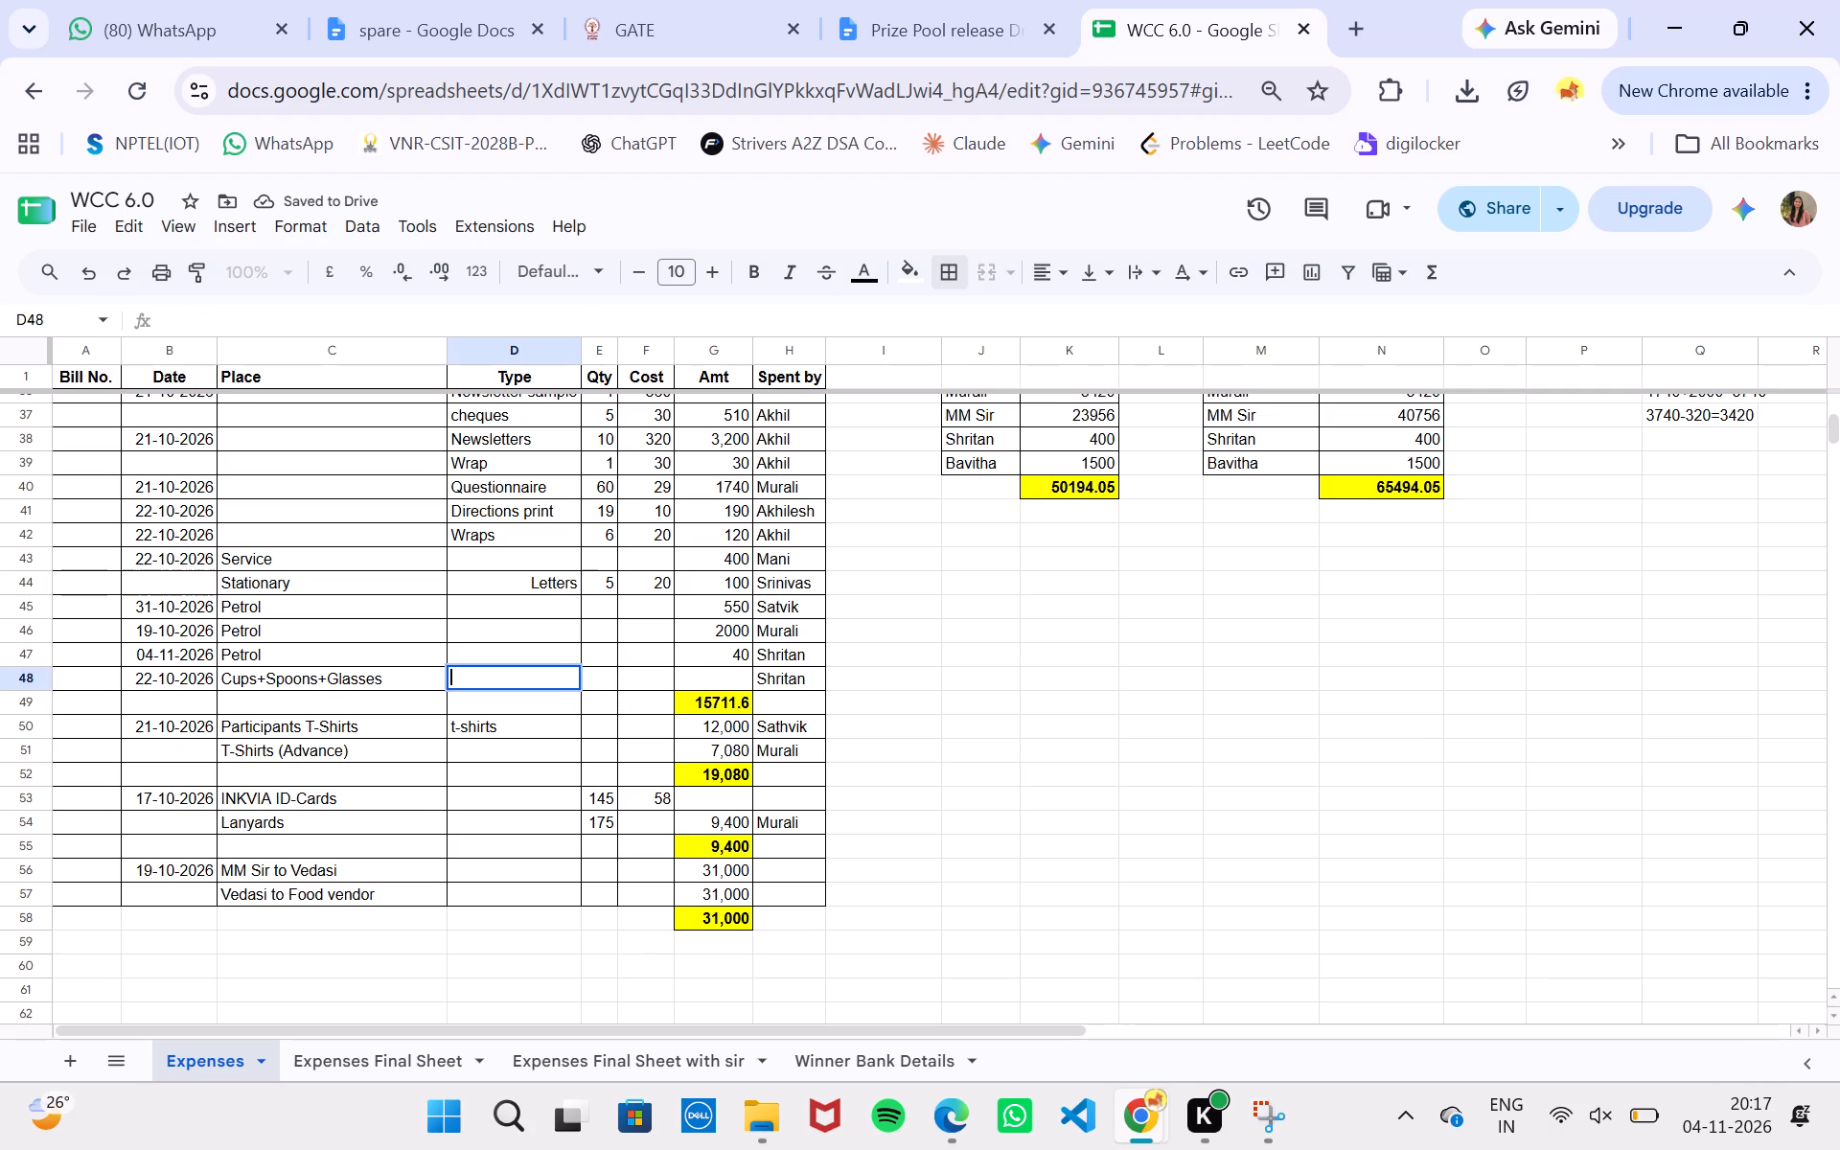
{"action": "double_click", "coordinate": [646, 679]}
{"action": "double_click", "coordinate": [689, 678]}
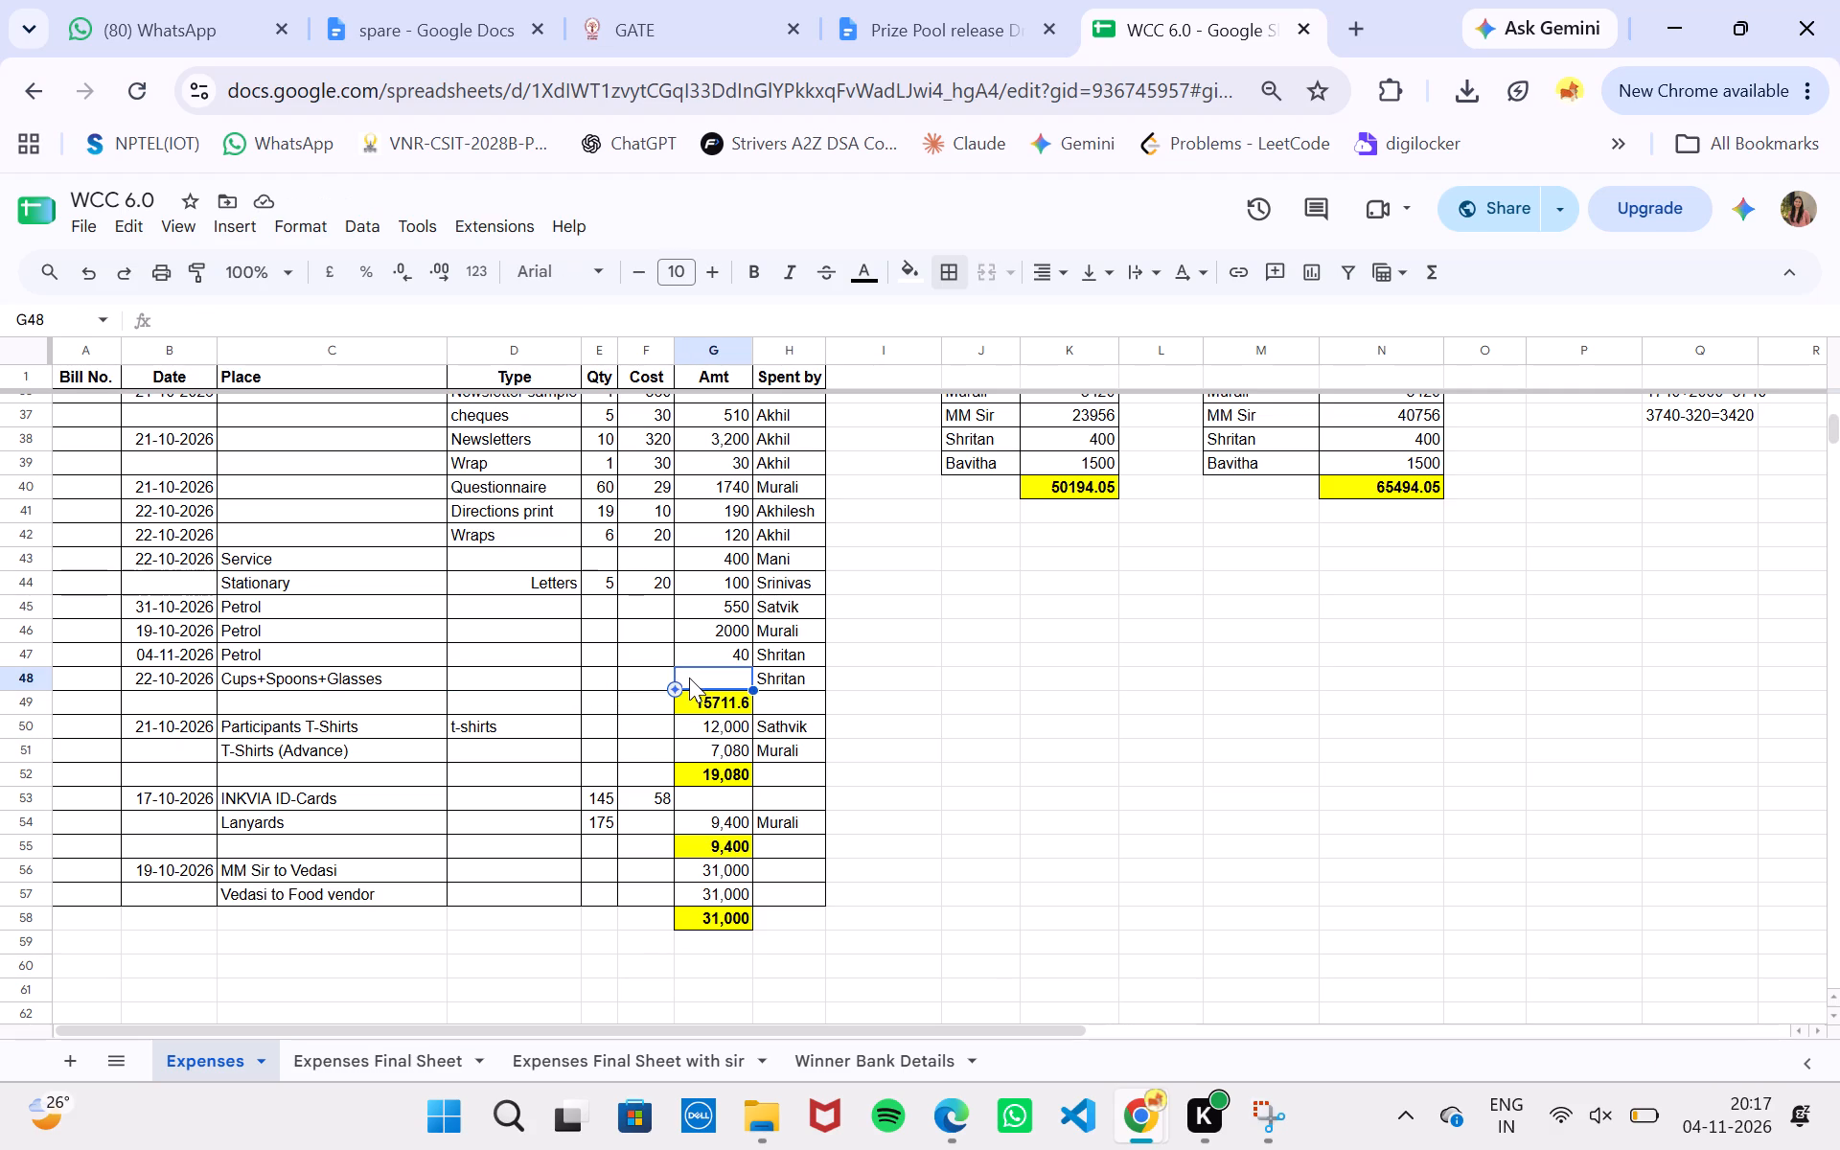
{"action": "type", "text": "360"}
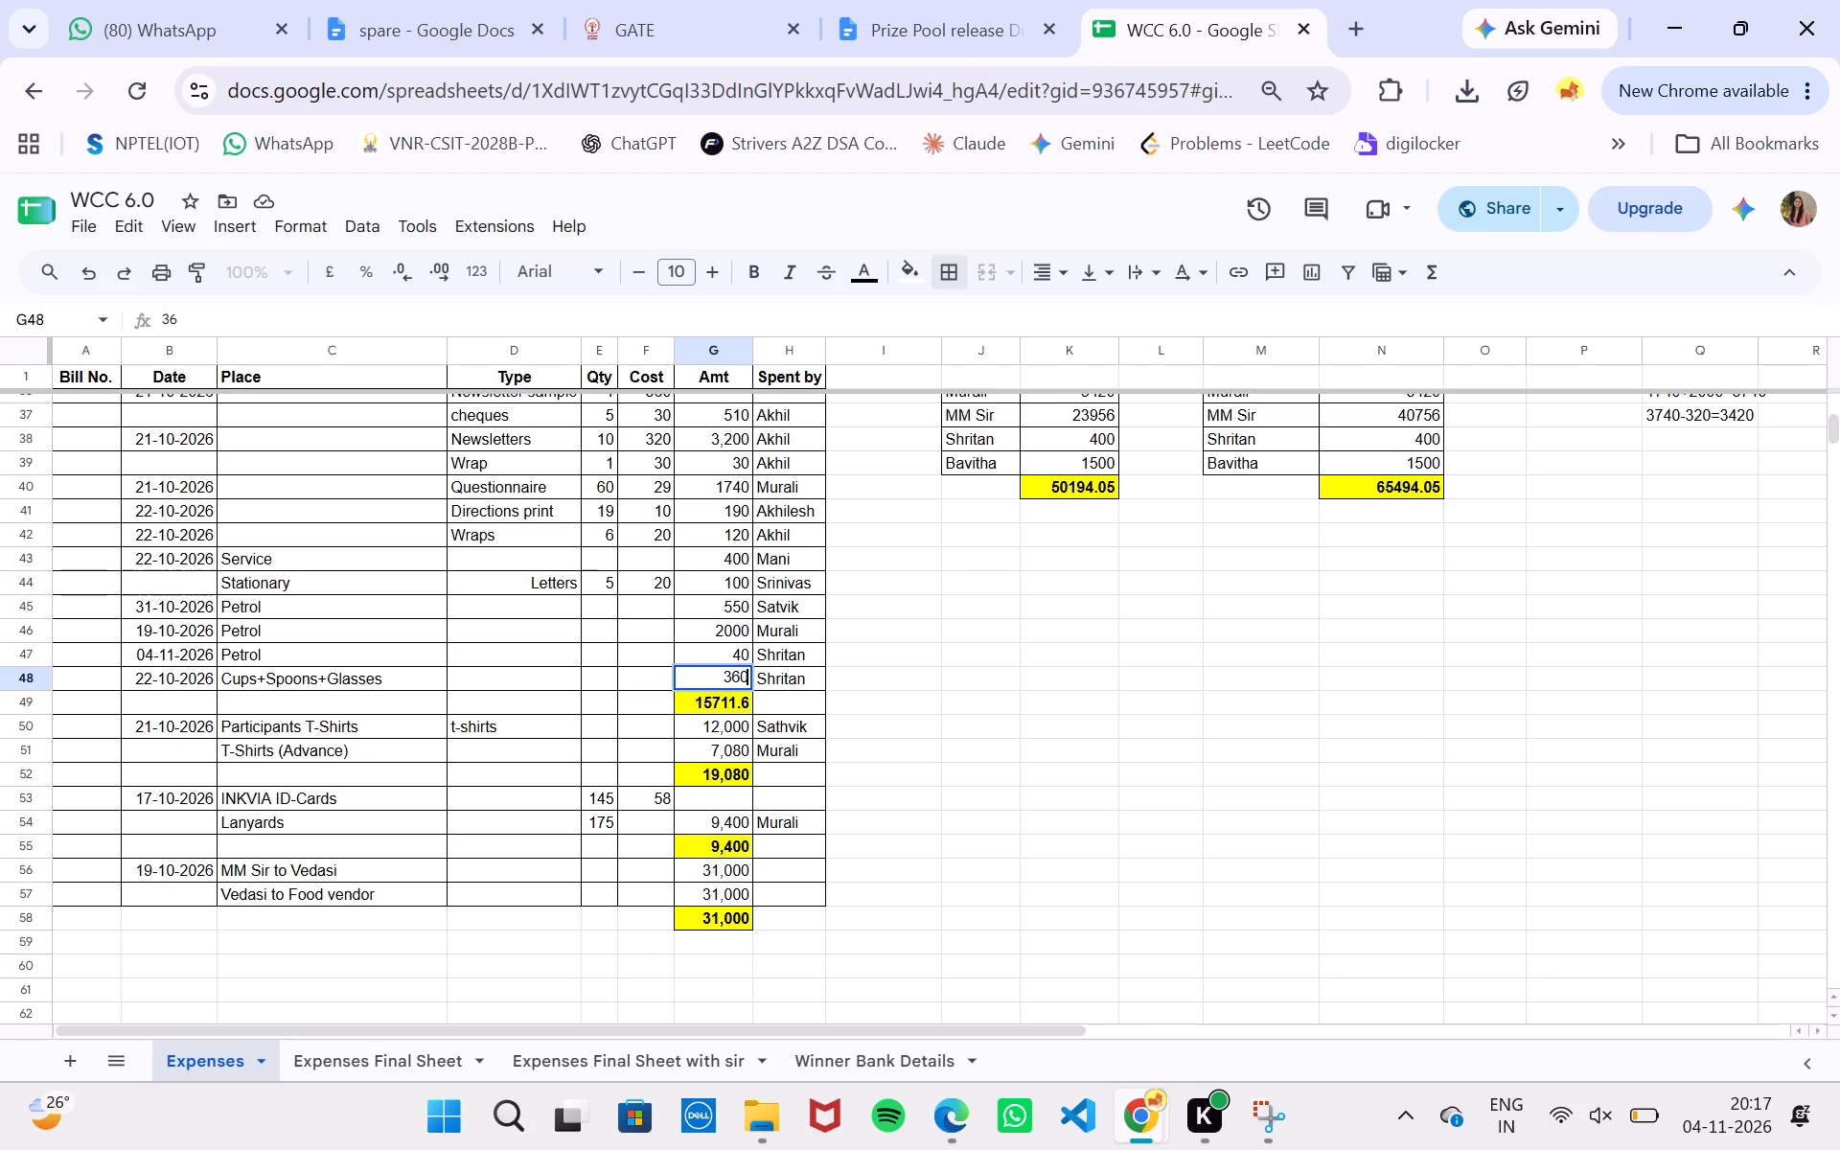
{"action": "left_click", "coordinate": [920, 763]}
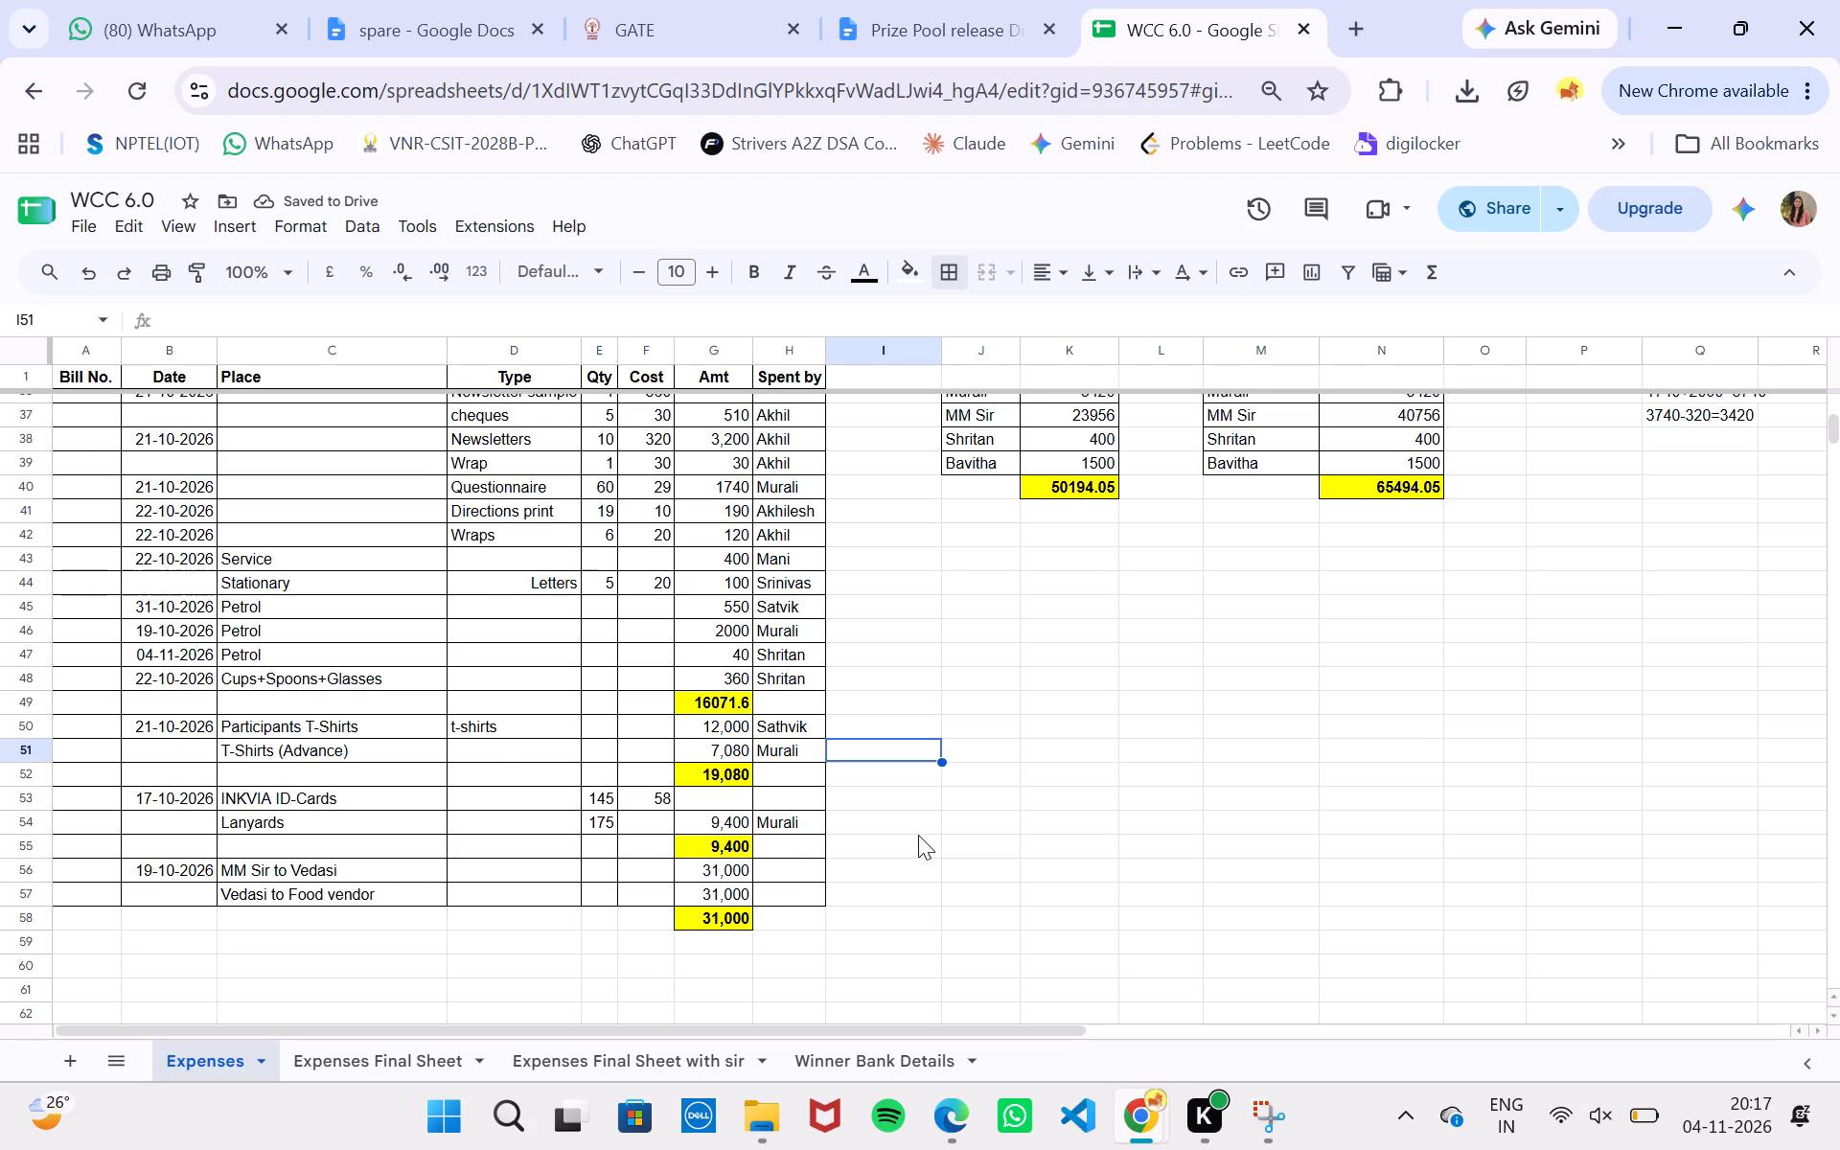
Enter Swapanthi in I2, beside Akhilesh's A3 Posters expense, and copy that text.
{"action": "scroll", "coordinate": [918, 835], "scroll_direction": "up", "scroll_amount": 6}
{"action": "scroll", "coordinate": [908, 740], "scroll_direction": "down", "scroll_amount": 1}
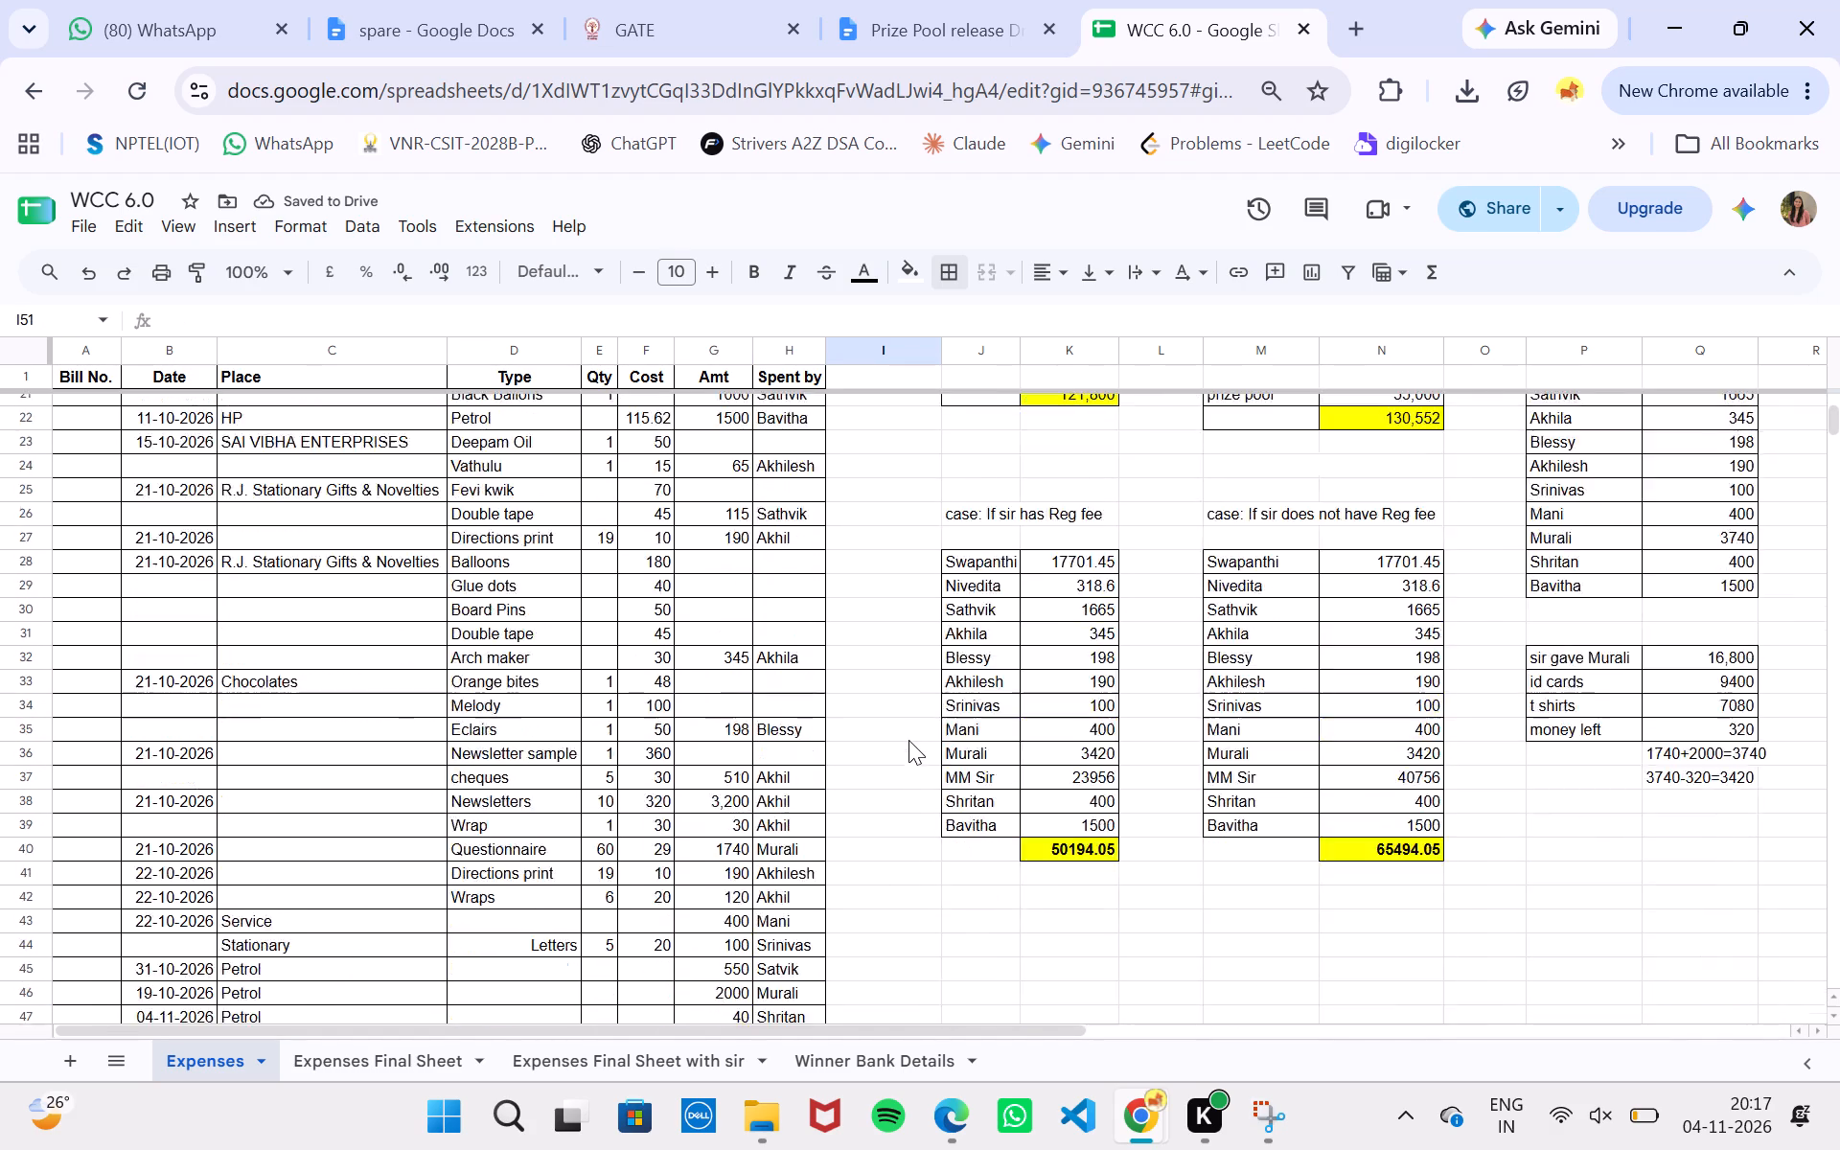
{"action": "scroll", "coordinate": [908, 740], "scroll_direction": "down", "scroll_amount": 2}
{"action": "left_click", "coordinate": [908, 740]}
{"action": "scroll", "coordinate": [908, 740], "scroll_direction": "up", "scroll_amount": 7}
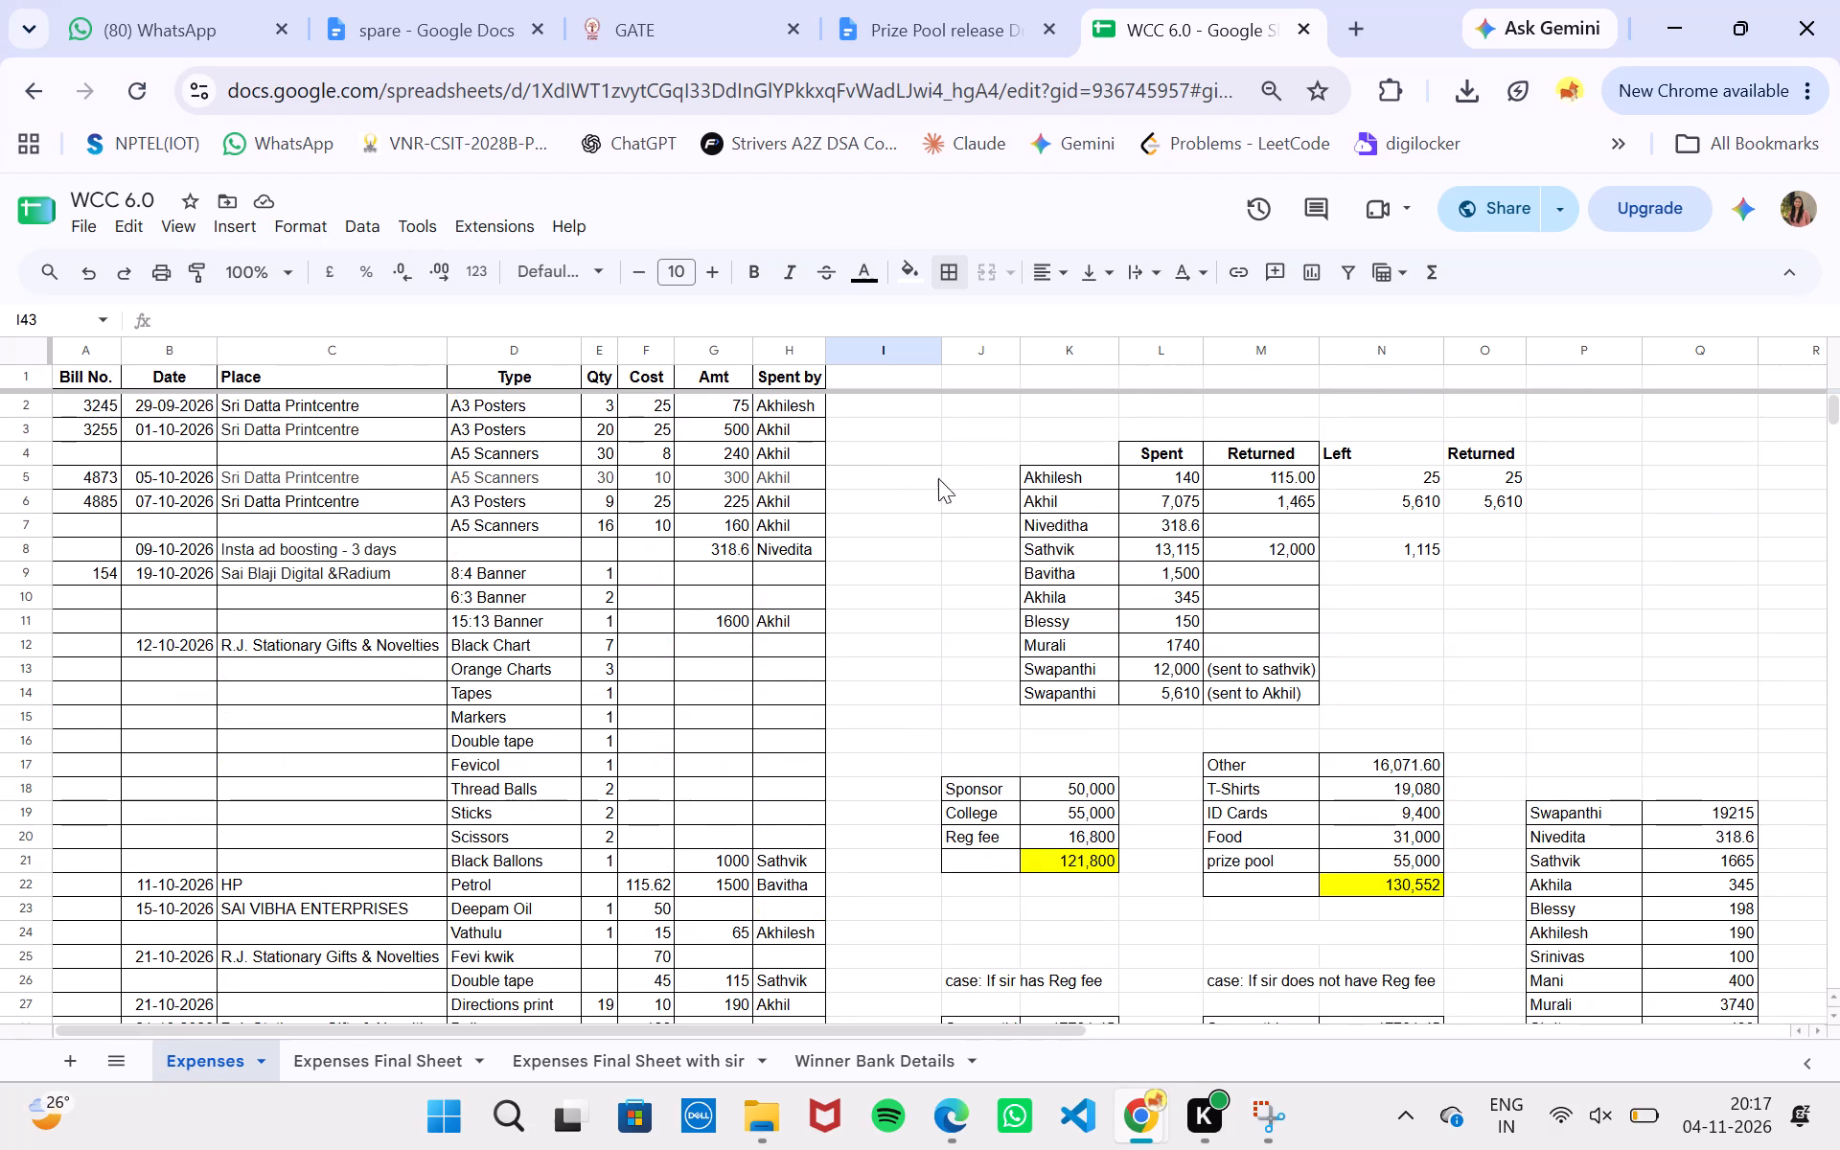
{"action": "double_click", "coordinate": [910, 408]}
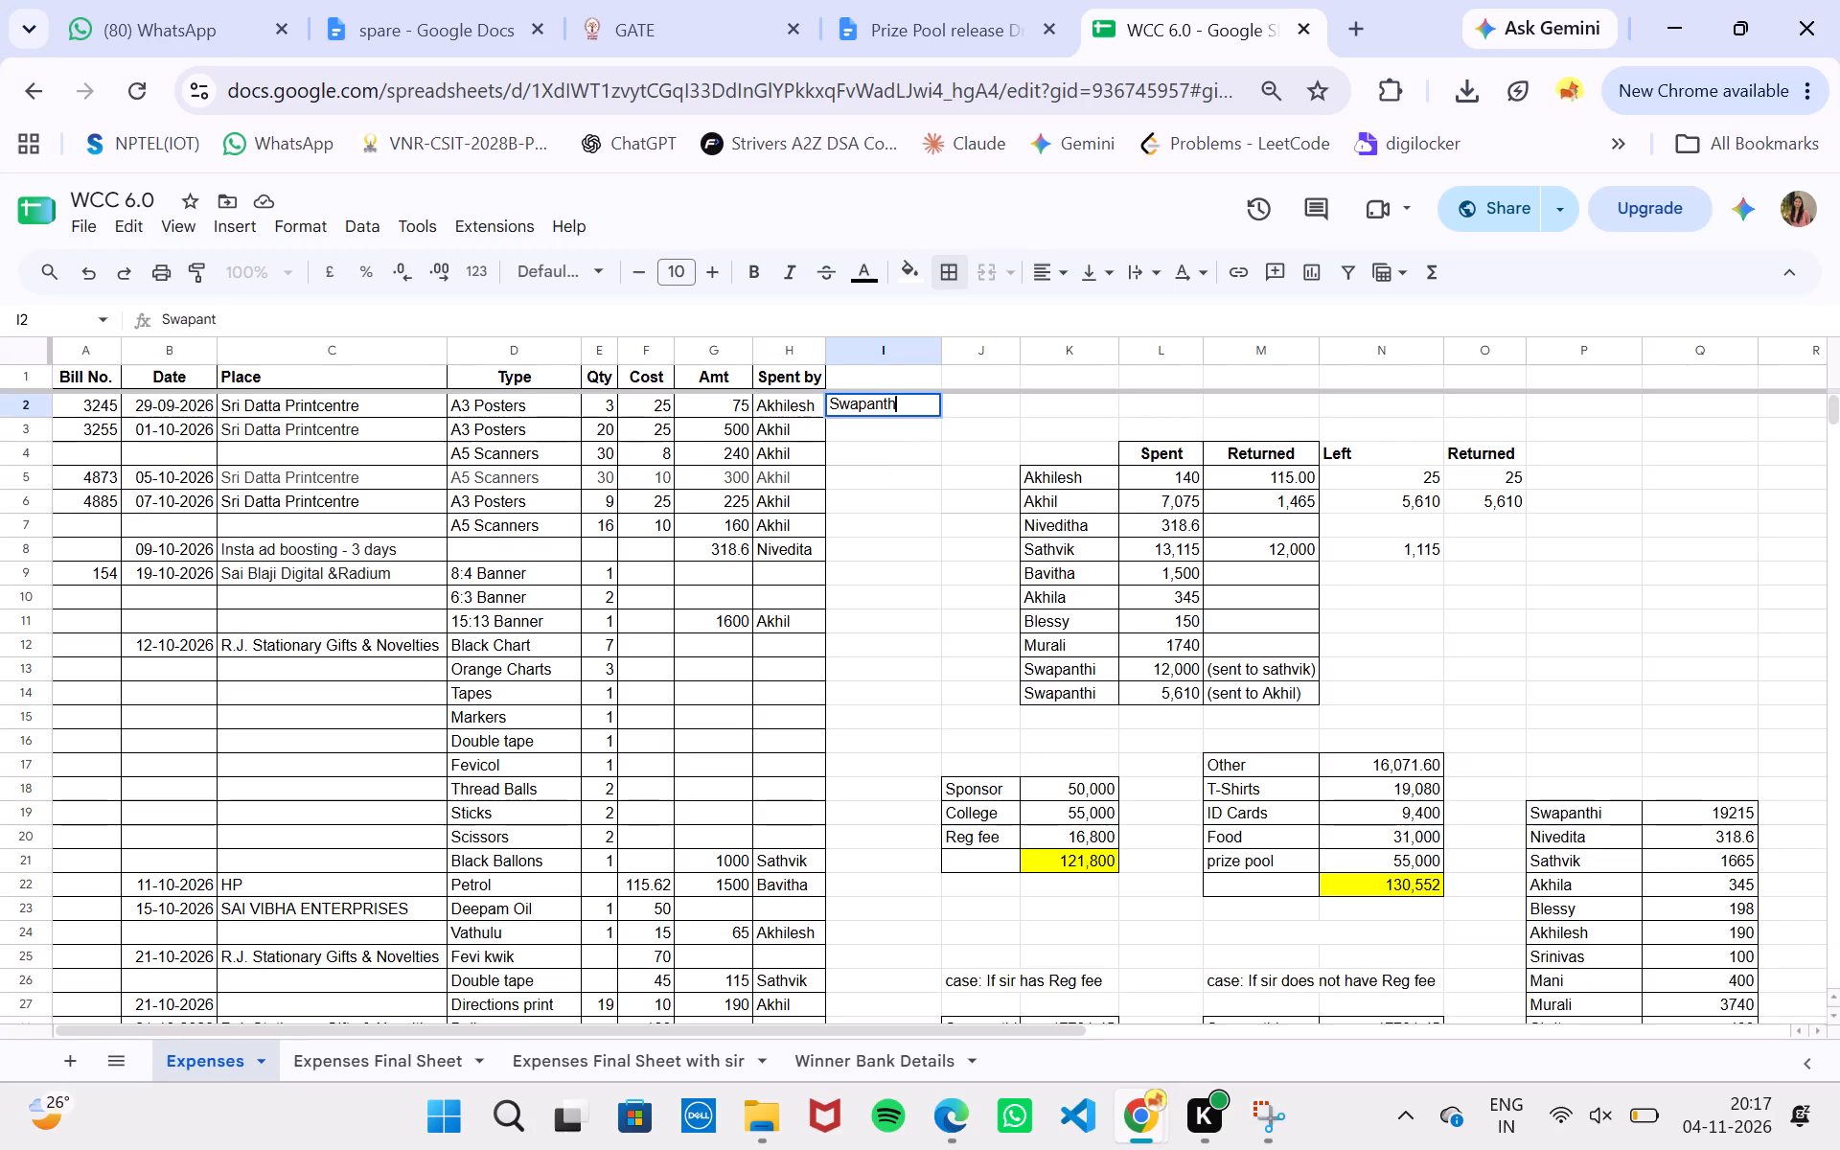
{"action": "key", "text": "ctrl+a"}
{"action": "key", "text": "ctrl+c"}
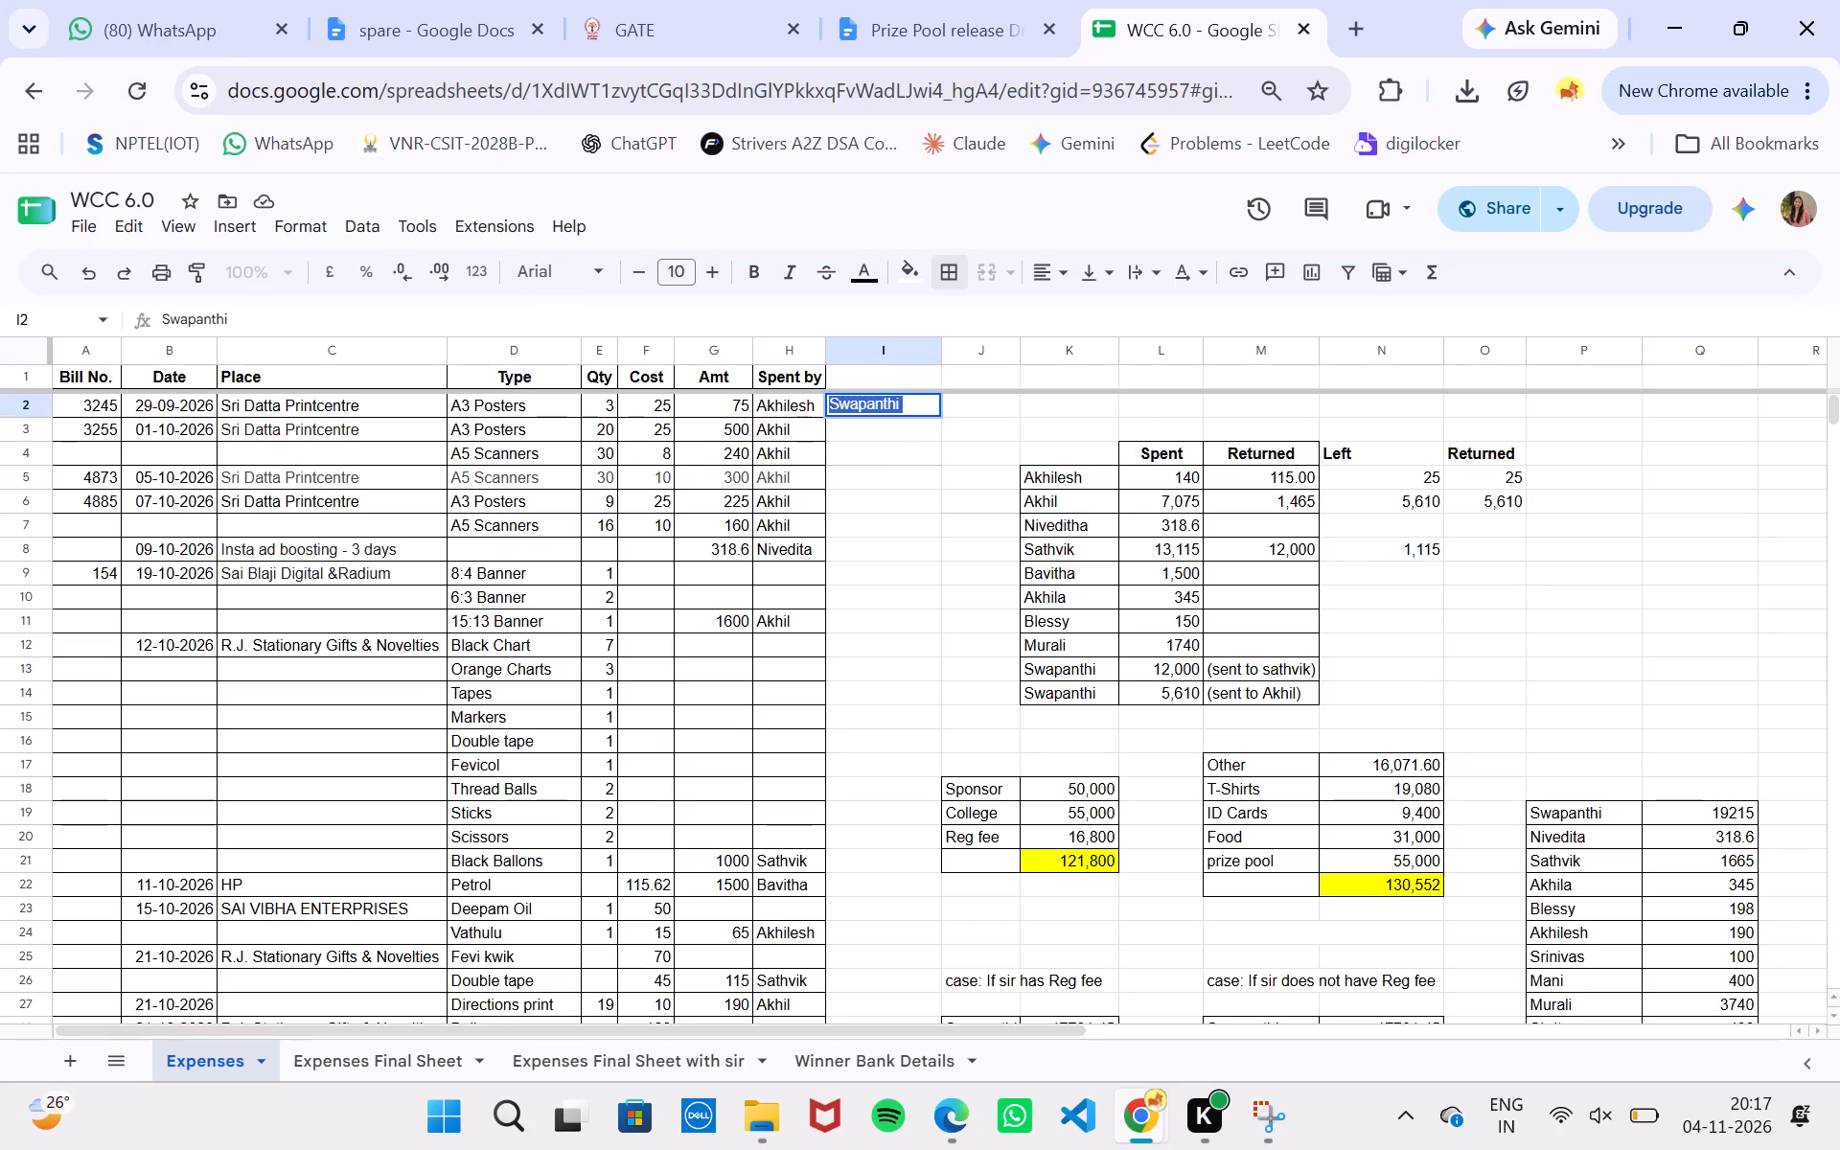
Paste Swapanthi into I3 through I7, beside Akhil's poster and scanner expenses.
{"action": "double_click", "coordinate": [910, 438]}
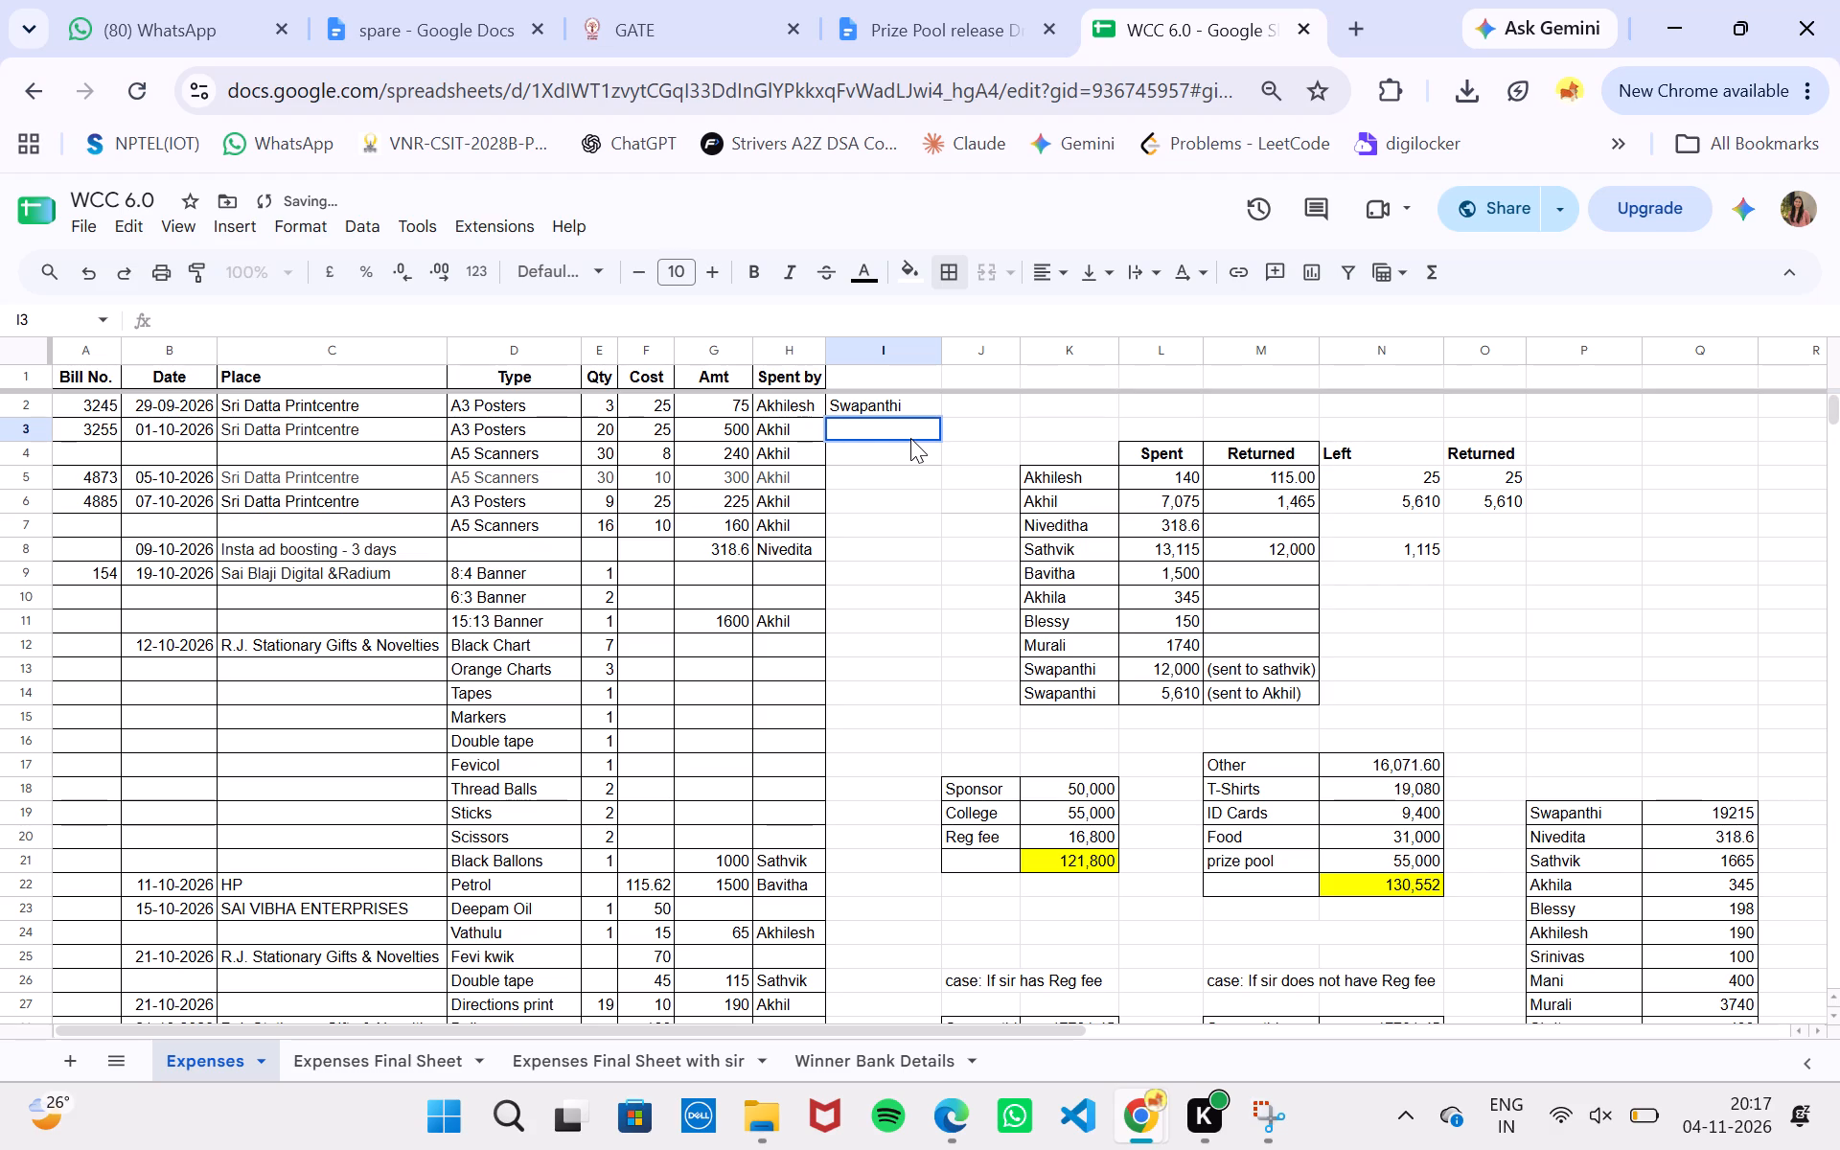
{"action": "key", "text": "ctrl+v"}
{"action": "key", "text": "ctrl+Down"}
{"action": "key", "text": "Return"}
{"action": "key", "text": "ctrl+v"}
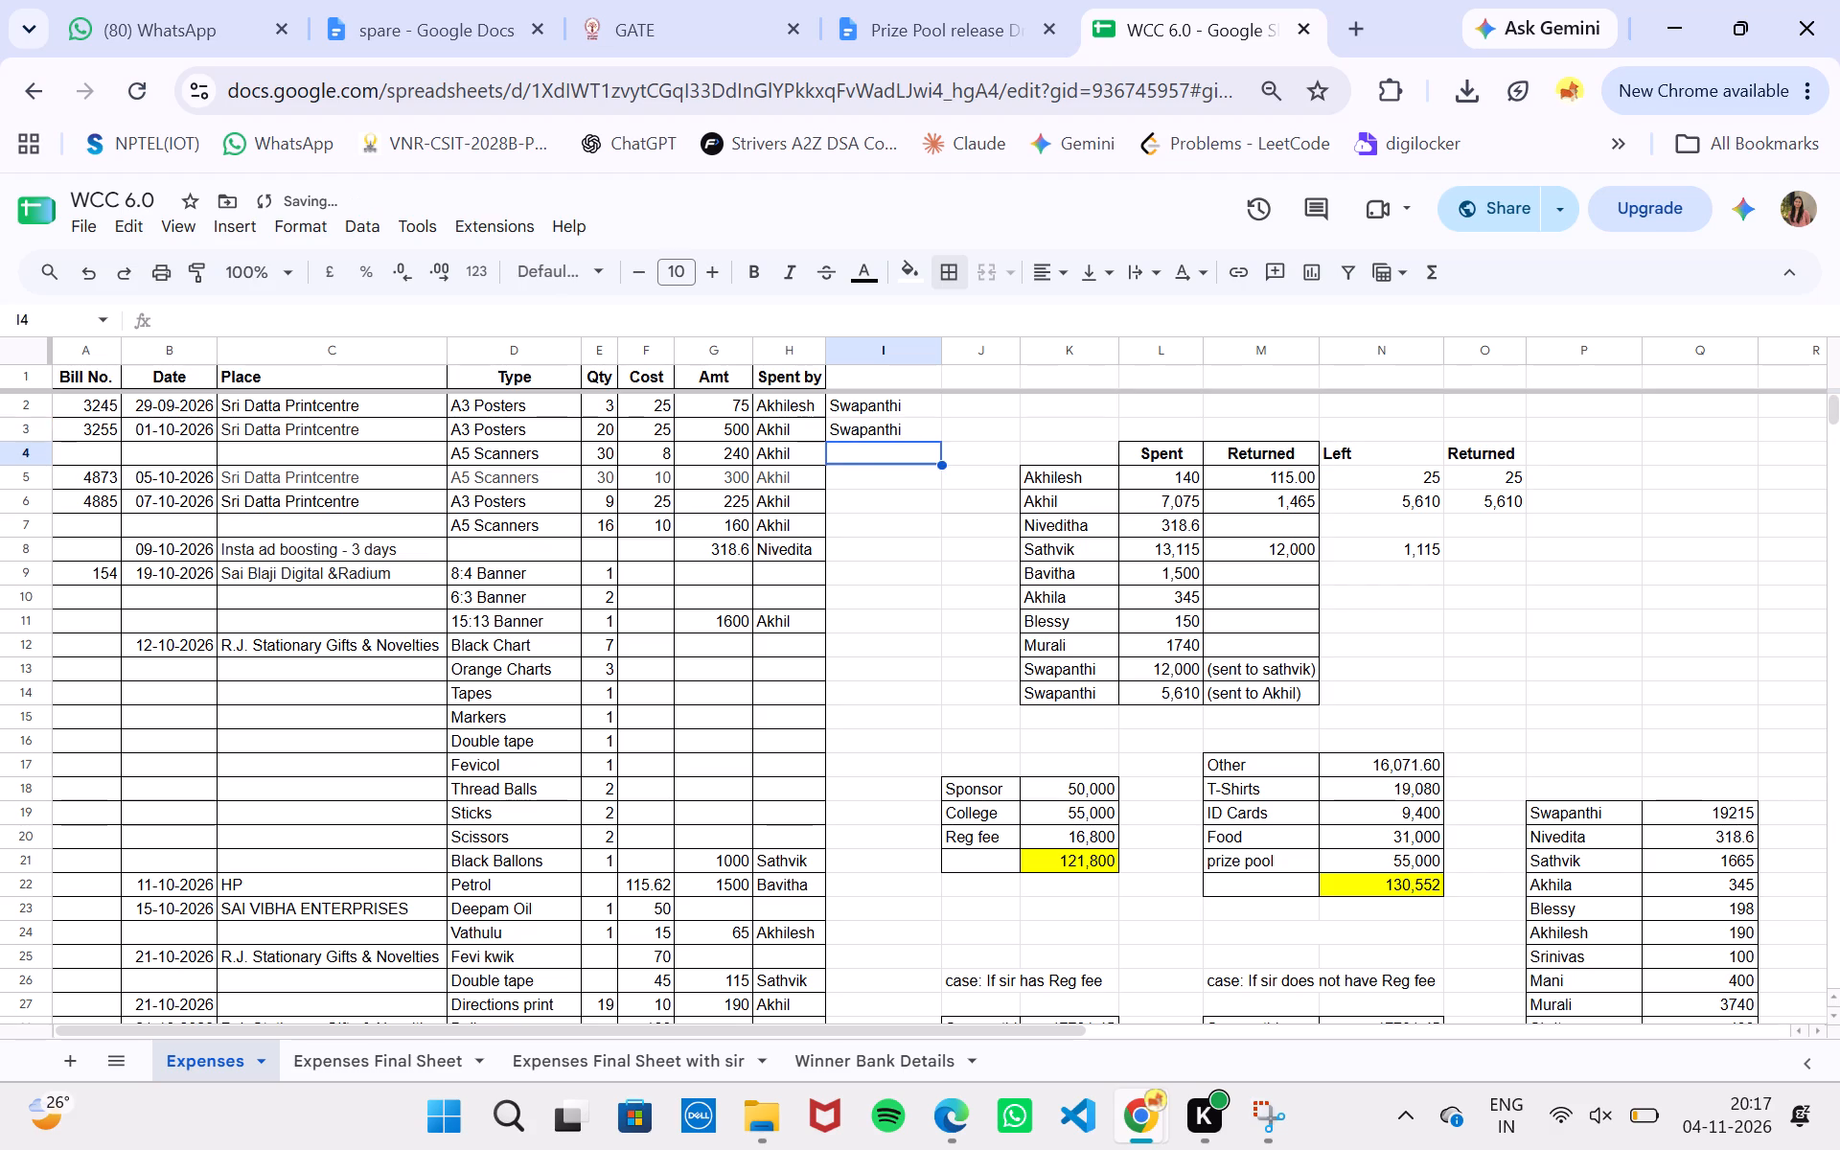
{"action": "key", "text": "Return"}
{"action": "key", "text": "ctrl+c"}
{"action": "key", "text": "Return"}
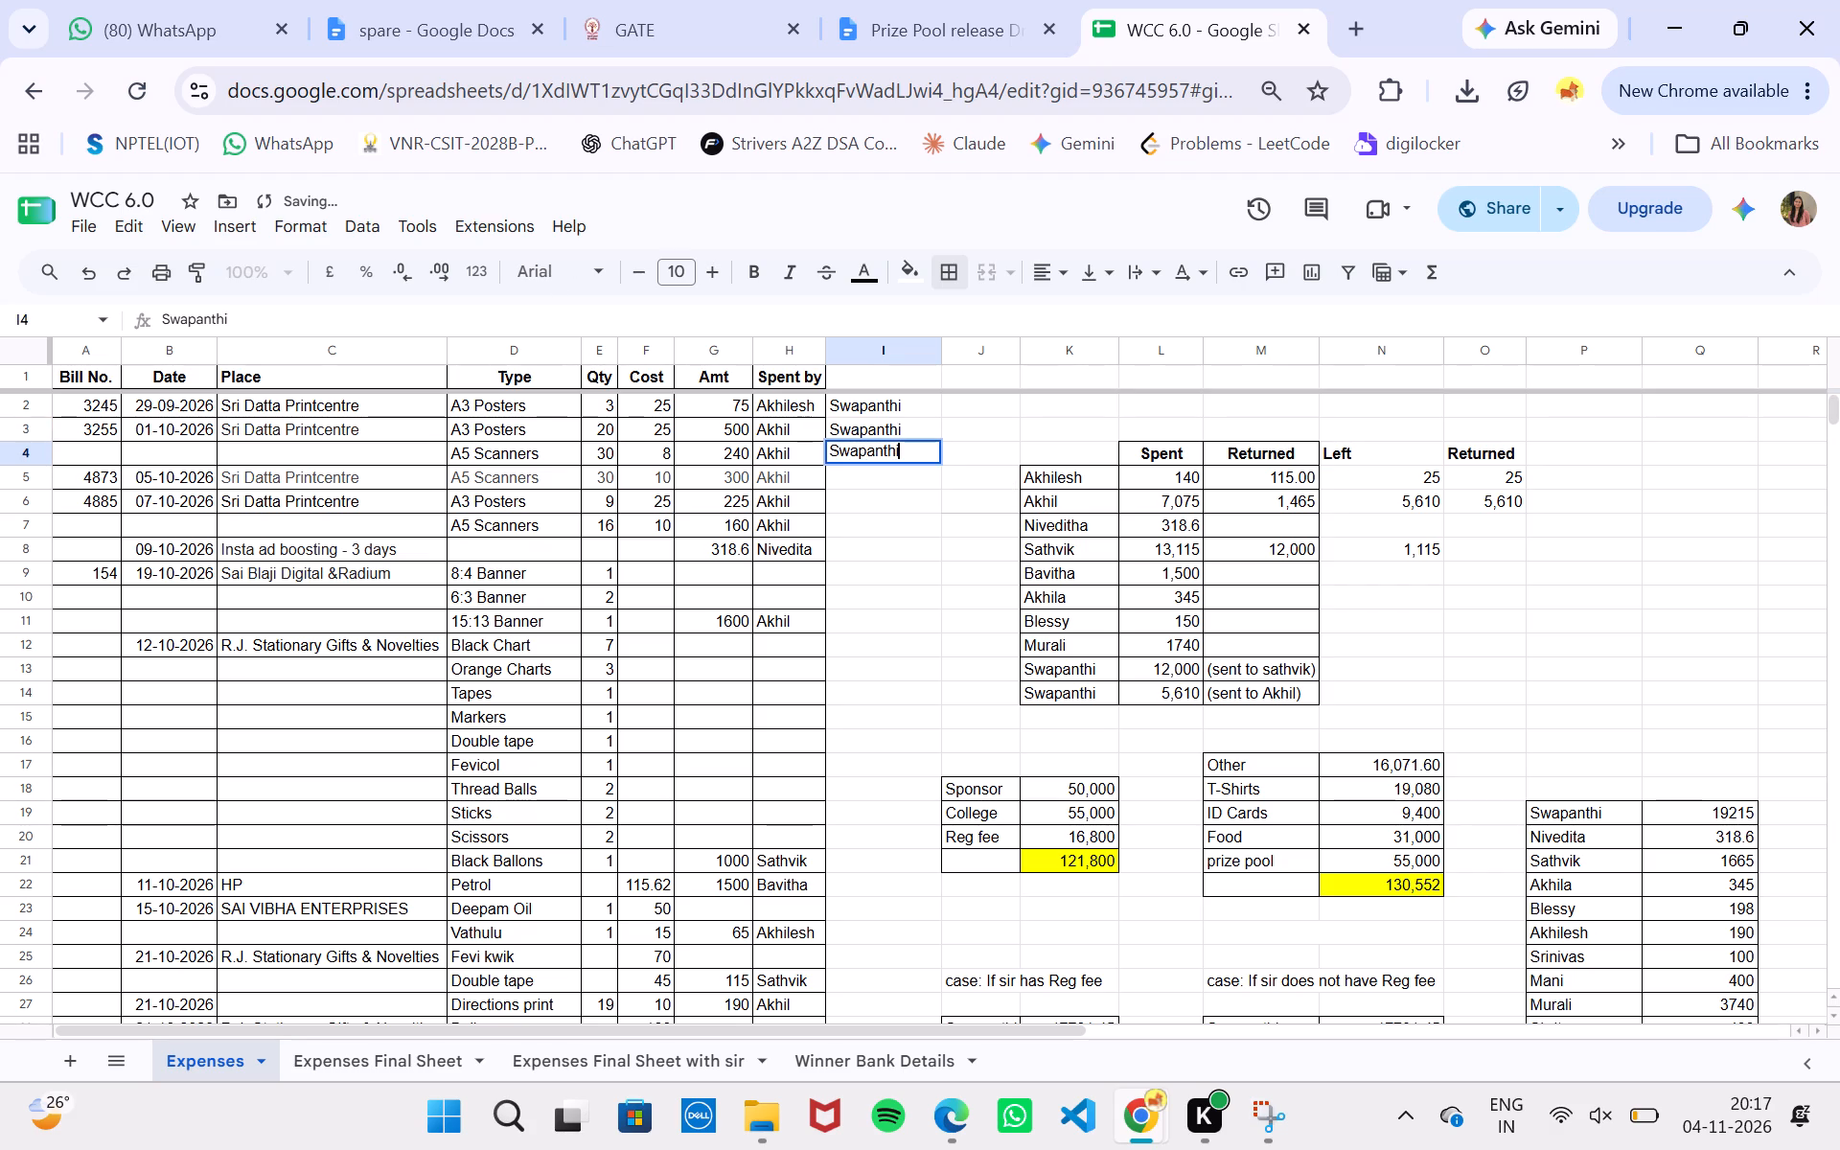
{"action": "key", "text": "ctrl+v"}
{"action": "key", "text": "Return"}
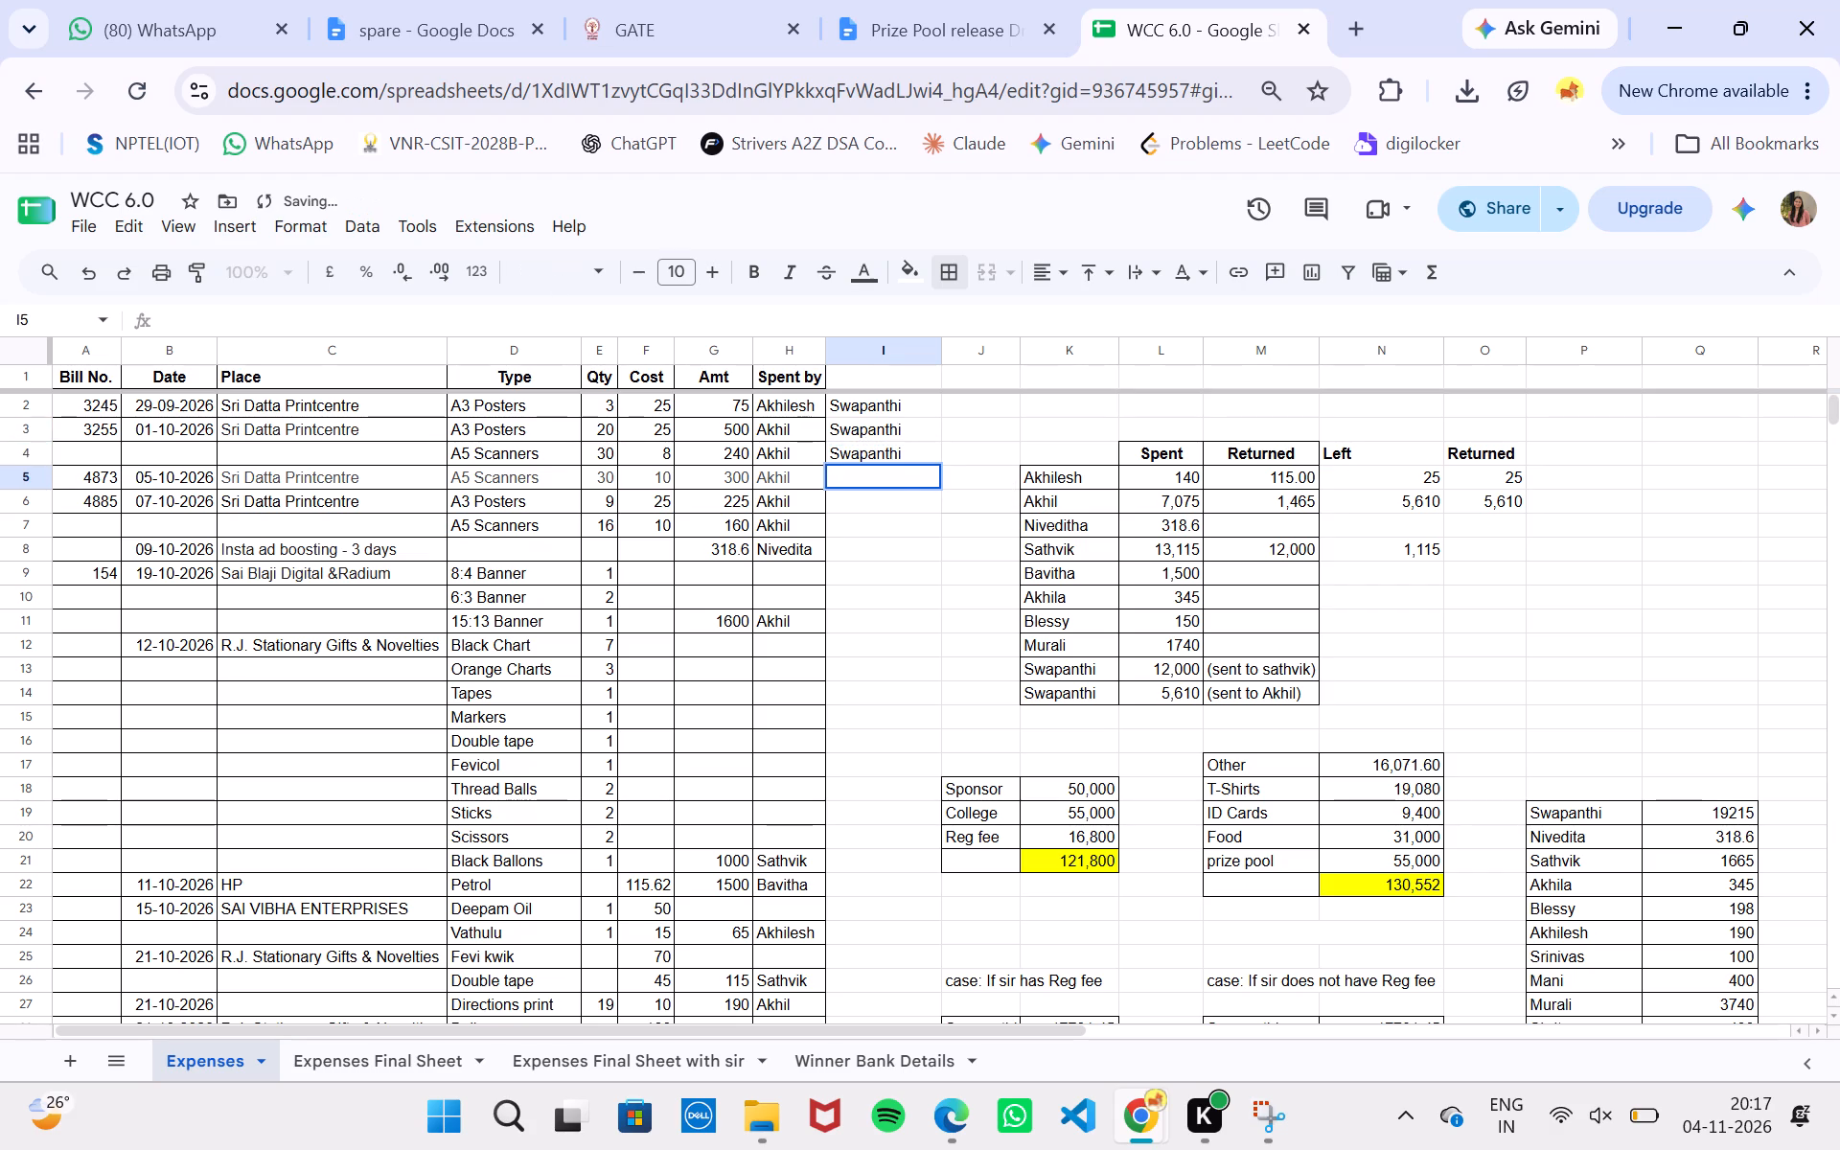
{"action": "key", "text": "ctrl+v"}
{"action": "key", "text": "Return"}
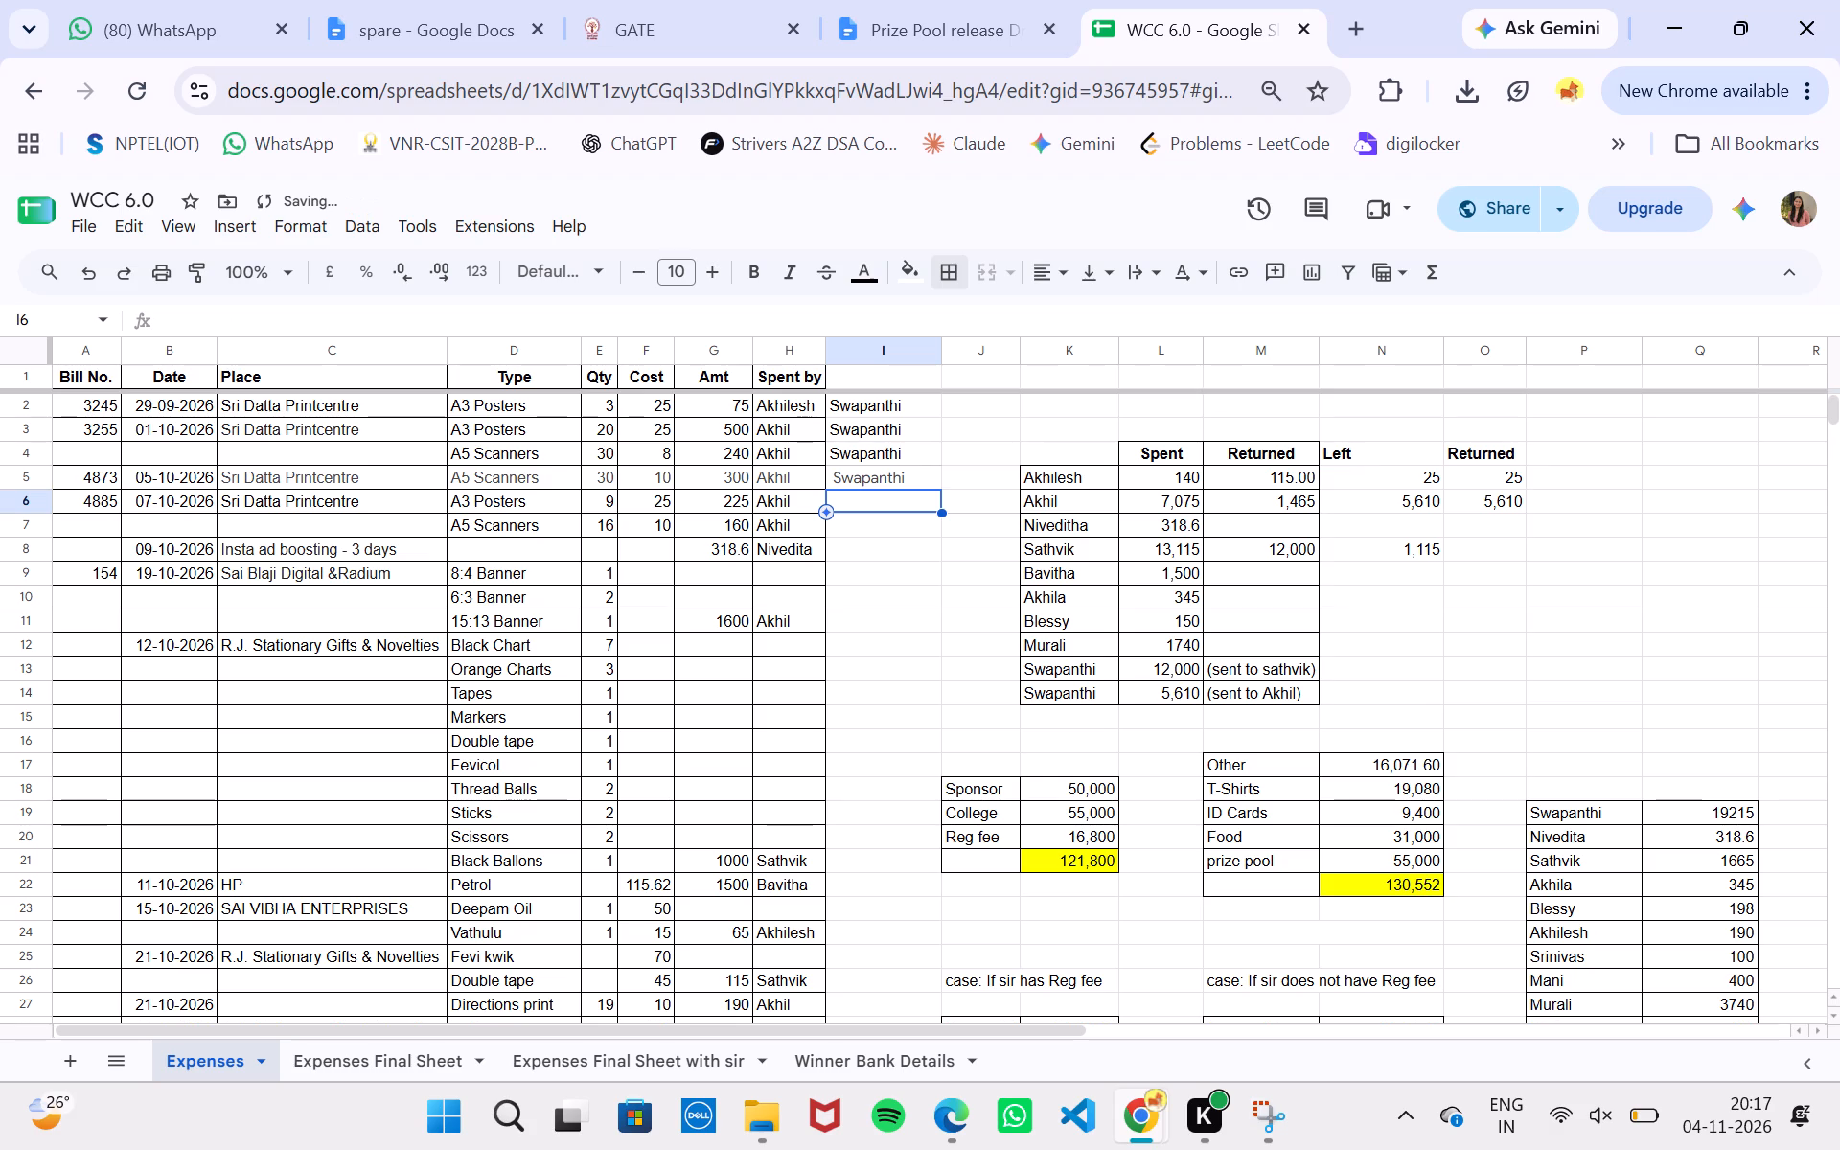
{"action": "key", "text": "ctrl+v"}
{"action": "key", "text": "Return"}
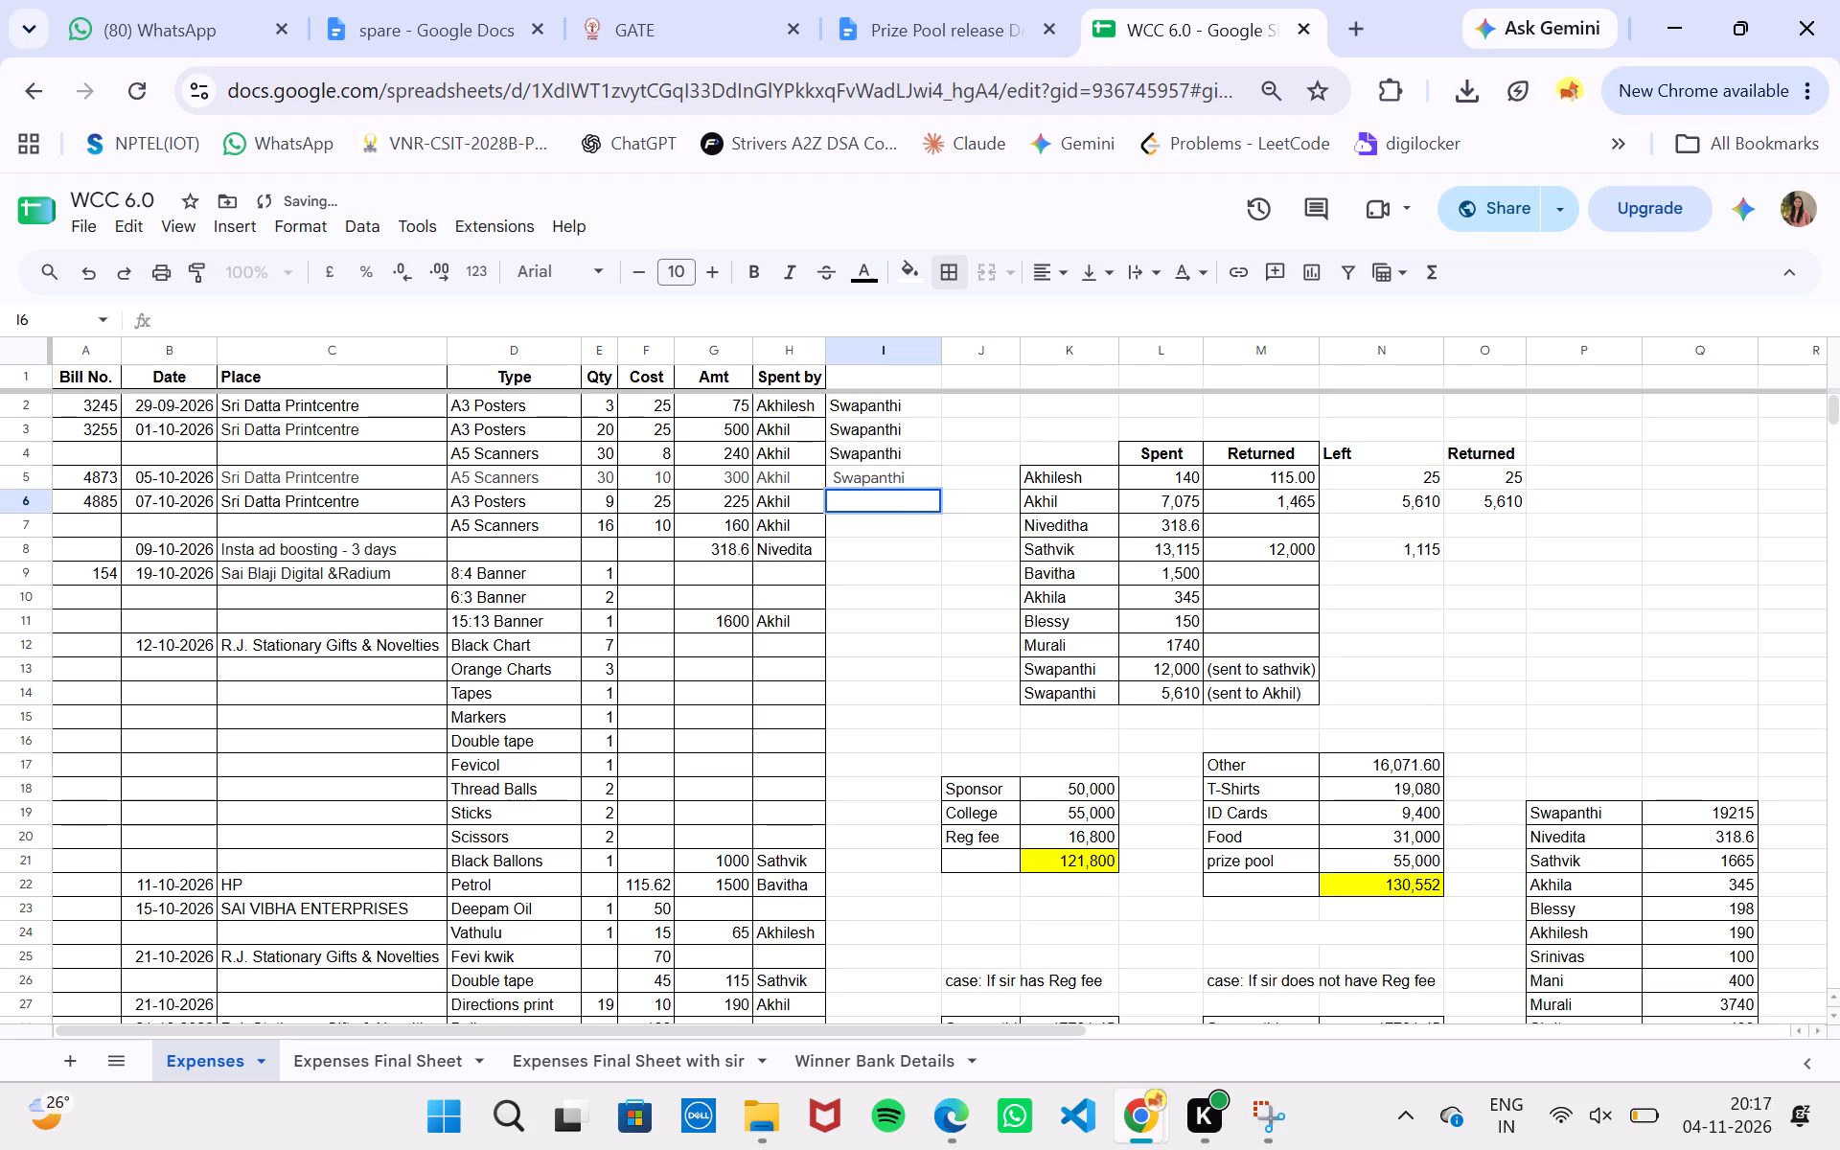
{"action": "key", "text": "ctrl+v"}
{"action": "key", "text": "Return"}
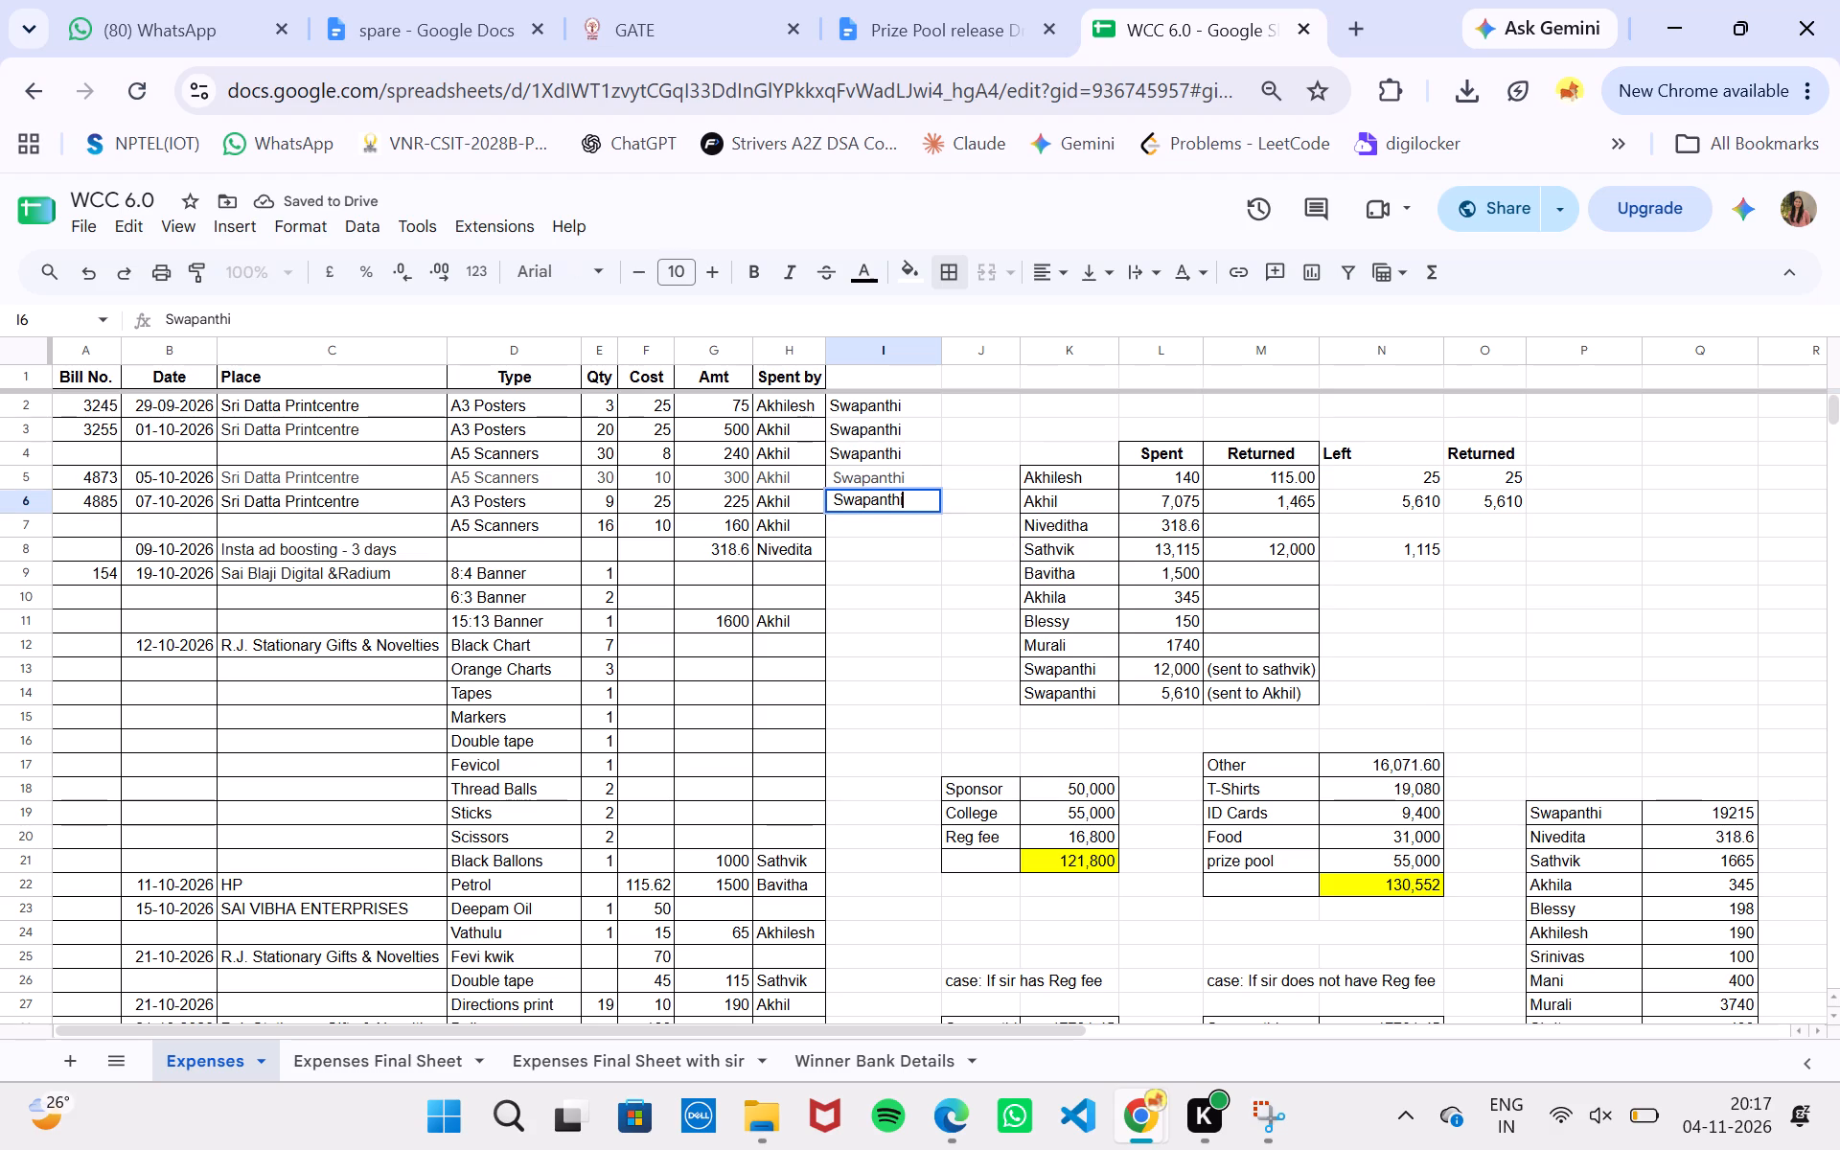
{"action": "key", "text": "Return"}
{"action": "key", "text": "ctrl+v"}
{"action": "key", "text": "Return"}
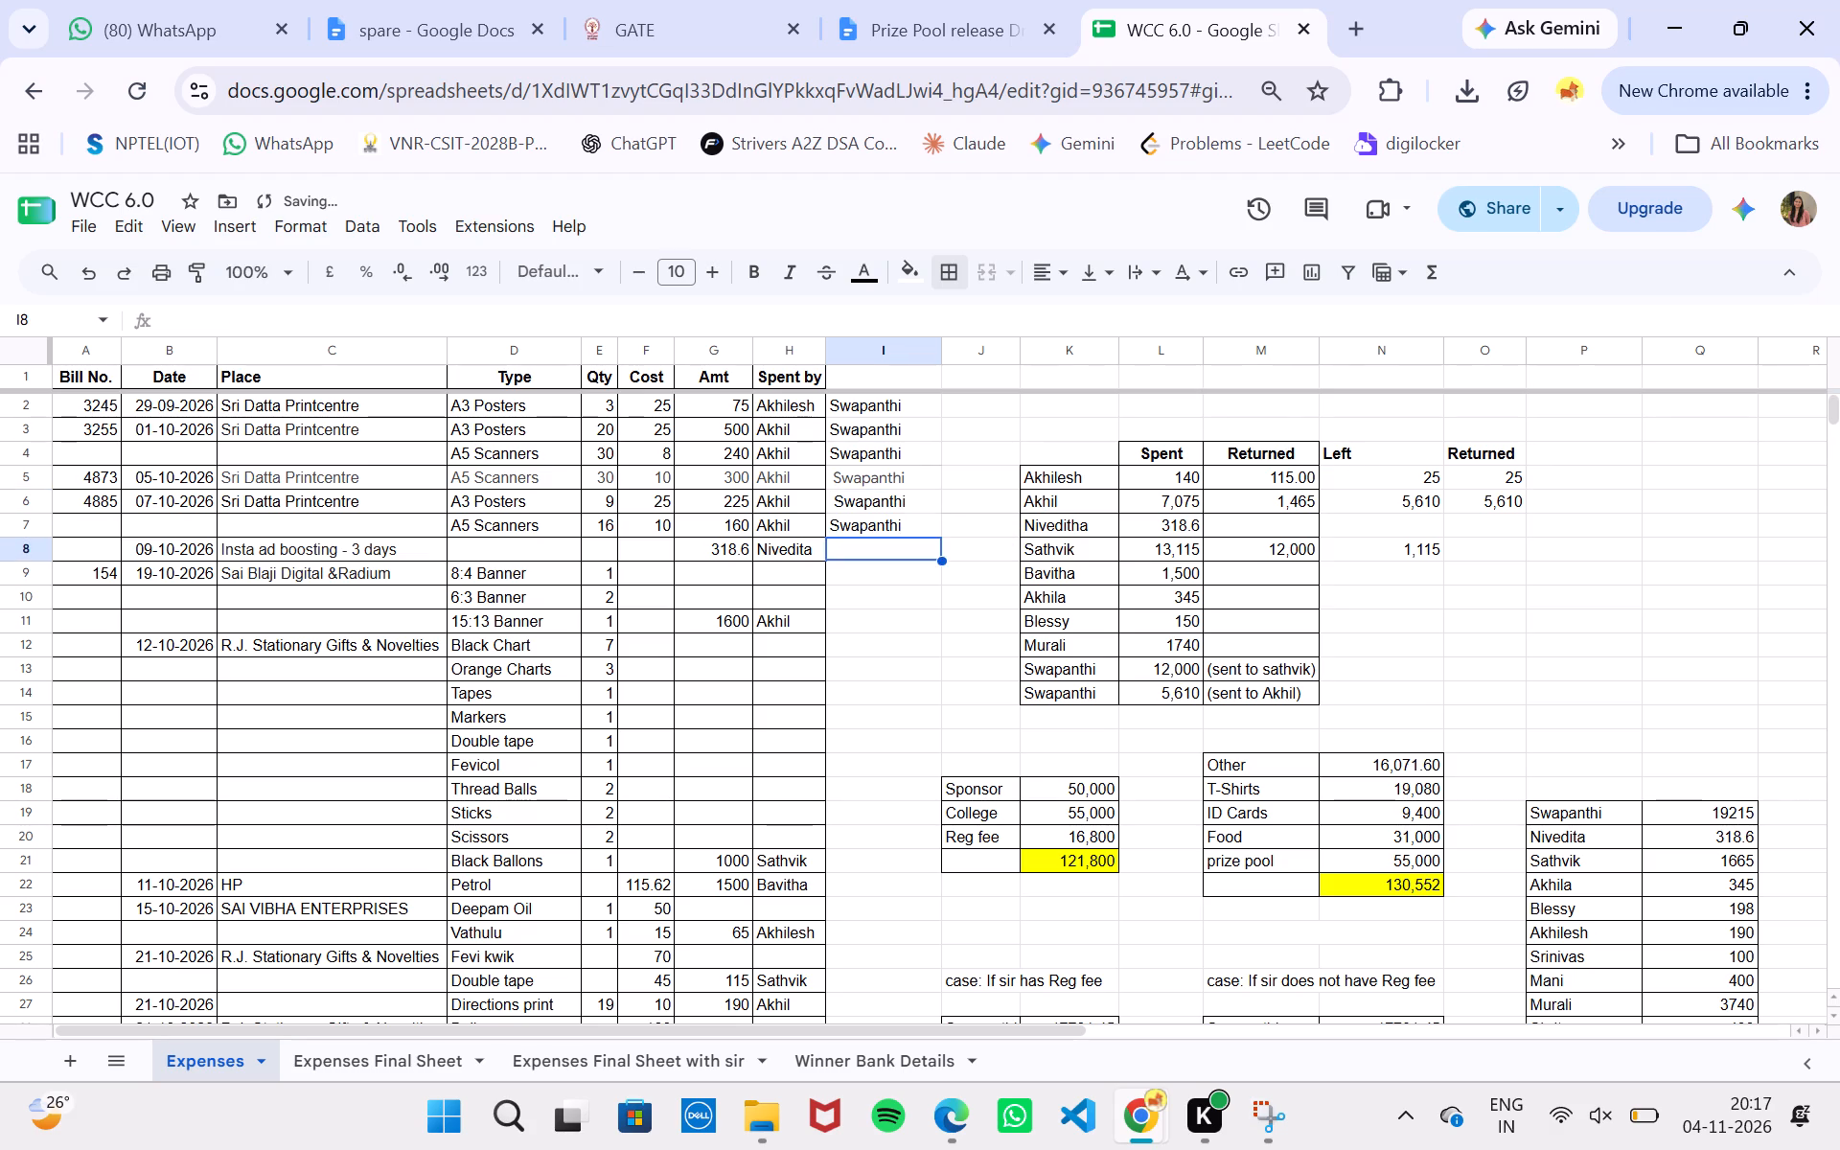
Paste Swapanthi into I11, beside Akhil's 15:13 Banner expense.
{"action": "key", "text": "Return"}
{"action": "key", "text": "Return"}
{"action": "key", "text": "Return"}
{"action": "key", "text": "Return"}
{"action": "key", "text": "Return"}
{"action": "key", "text": "Return"}
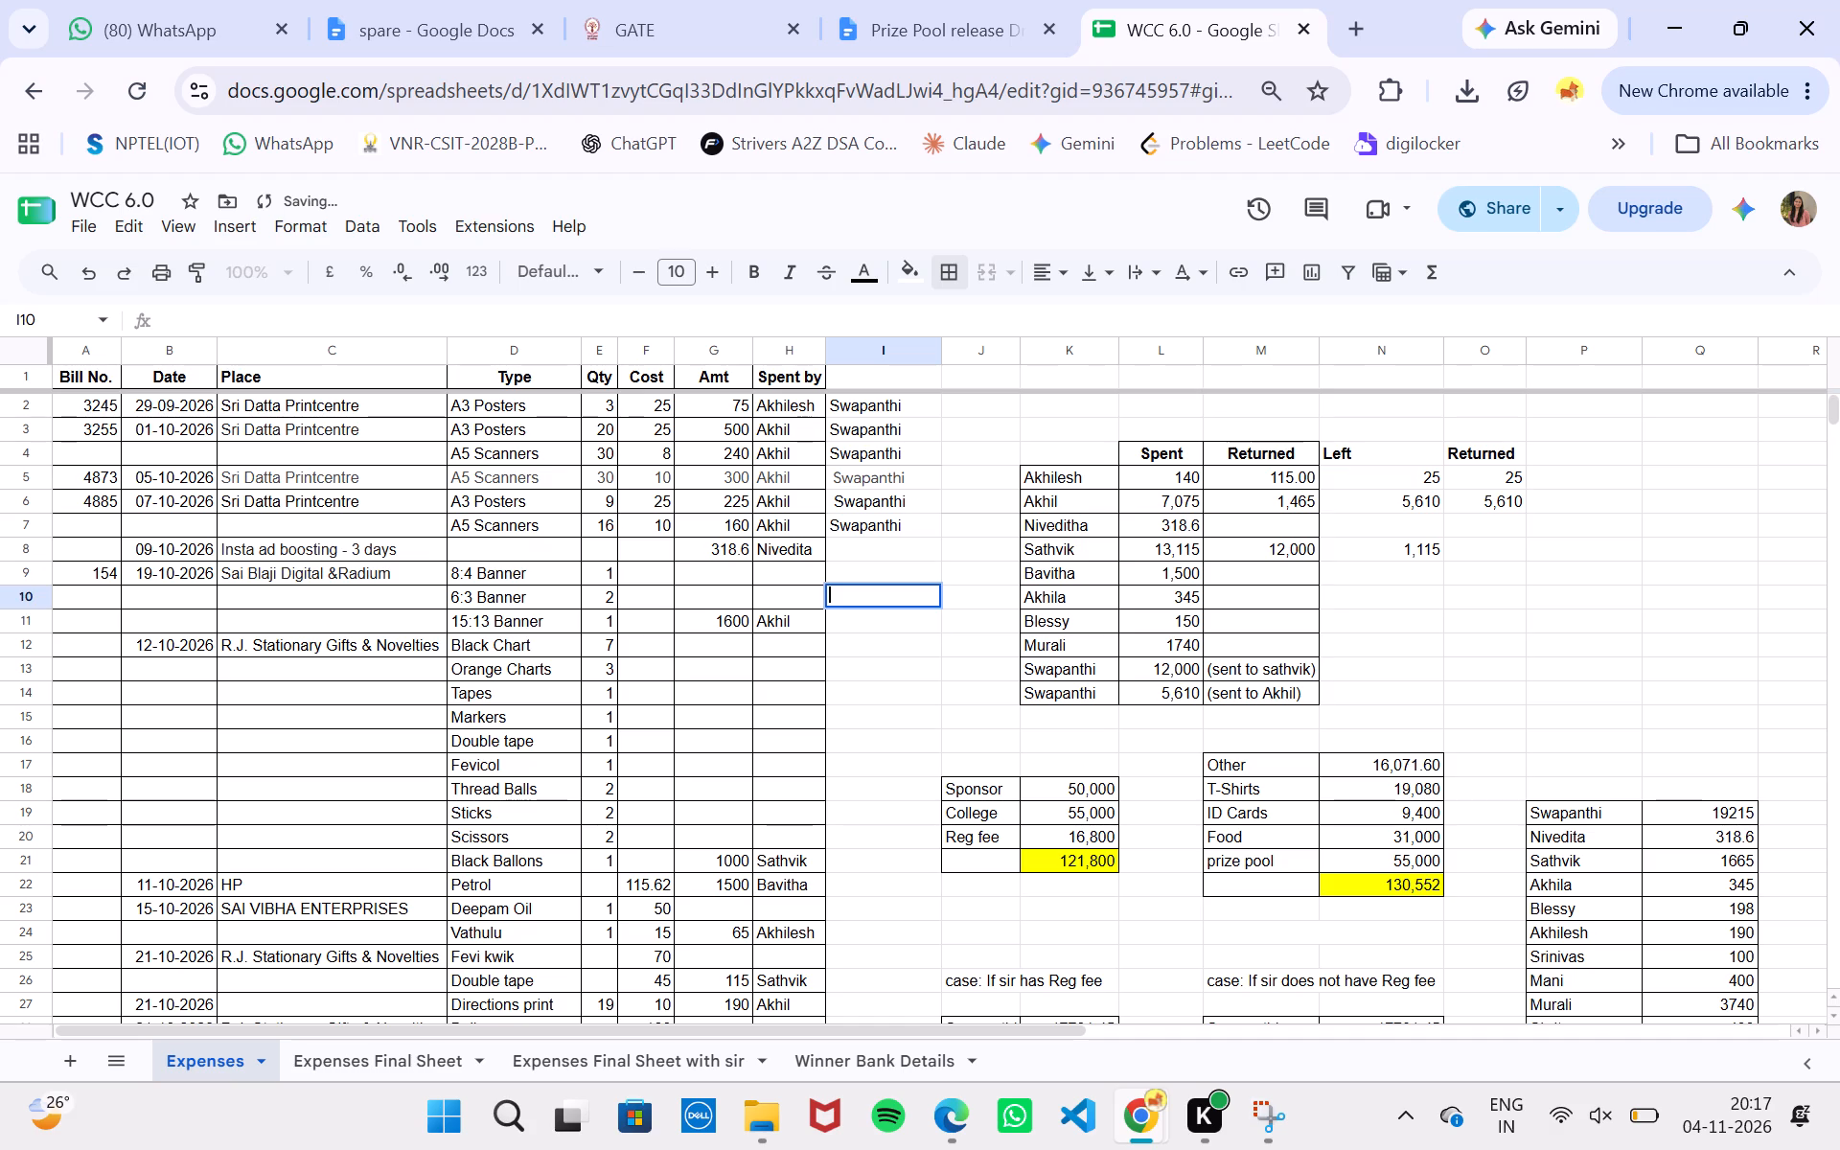
{"action": "key", "text": "Return"}
{"action": "key", "text": "ctrl+v"}
{"action": "key", "text": "Return"}
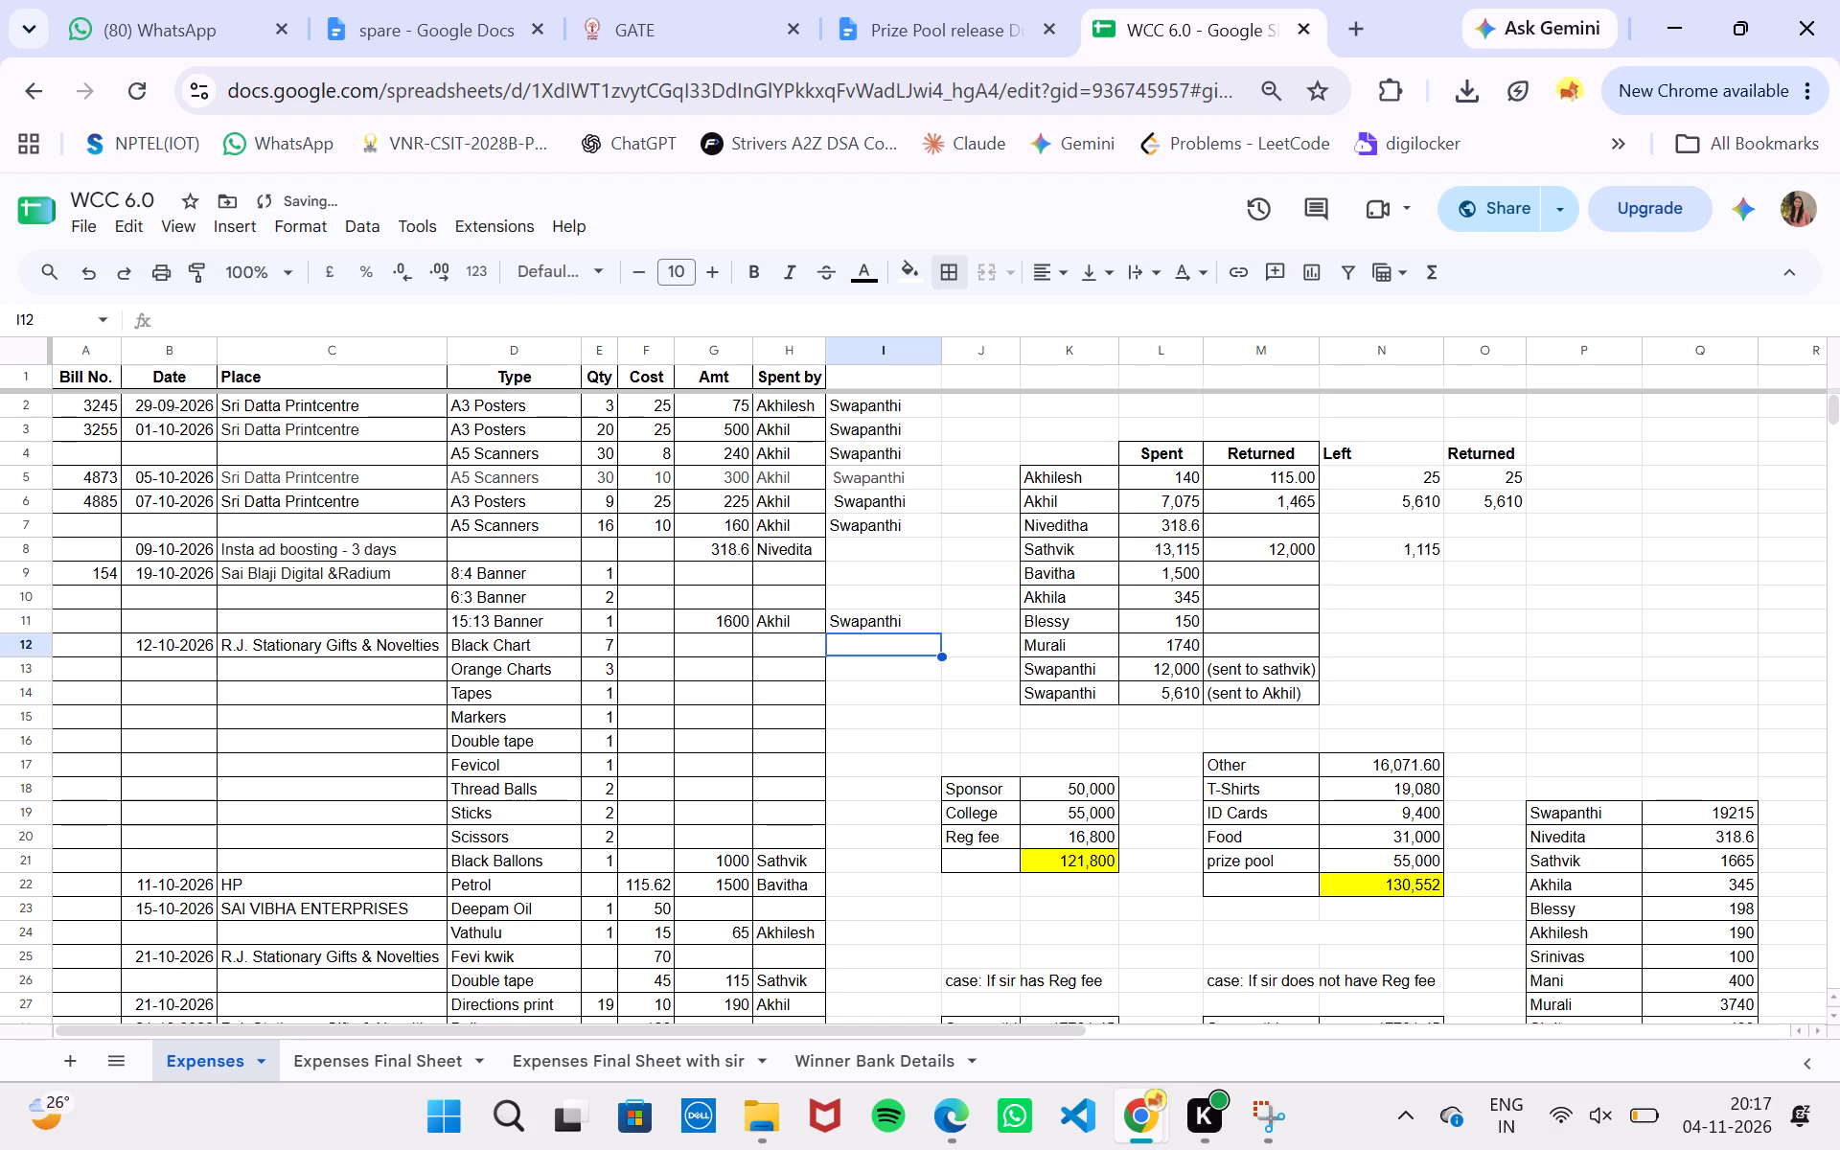
Paste Swapanthi into I24, beside Akhilesh's Vathulu expense.
{"action": "key", "text": "Return"}
{"action": "key", "text": "Return"}
{"action": "key", "text": "Return"}
{"action": "key", "text": "Return"}
{"action": "key", "text": "Return"}
{"action": "key", "text": "Return"}
{"action": "key", "text": "Return"}
{"action": "key", "text": "Return"}
{"action": "key", "text": "Return"}
{"action": "key", "text": "Return"}
{"action": "key", "text": "Return"}
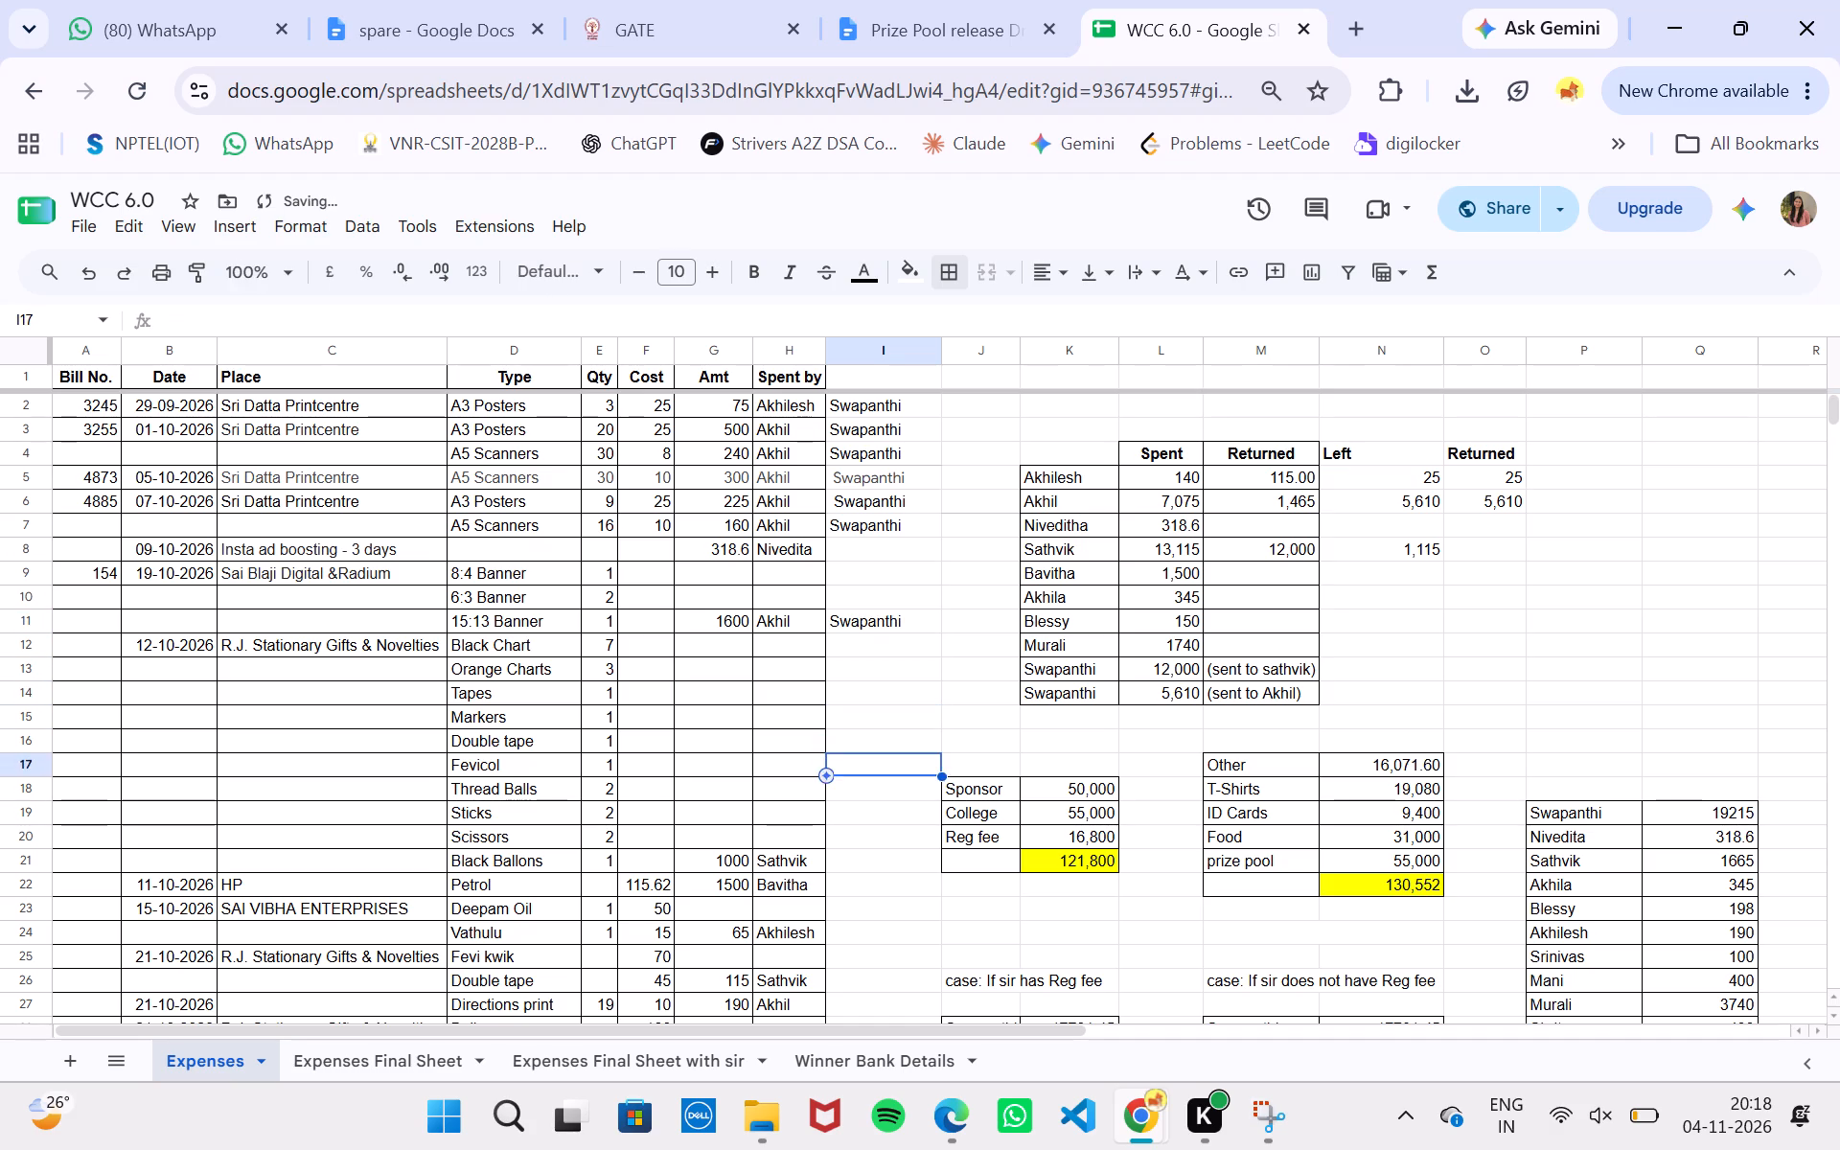
{"action": "key", "text": "Return"}
{"action": "key", "text": "Return"}
{"action": "key", "text": "Return"}
{"action": "key", "text": "Return"}
{"action": "key", "text": "Return"}
{"action": "key", "text": "Return"}
{"action": "key", "text": "Return"}
{"action": "key", "text": "Return"}
{"action": "key", "text": "Return"}
{"action": "key", "text": "Return"}
{"action": "key", "text": "Return"}
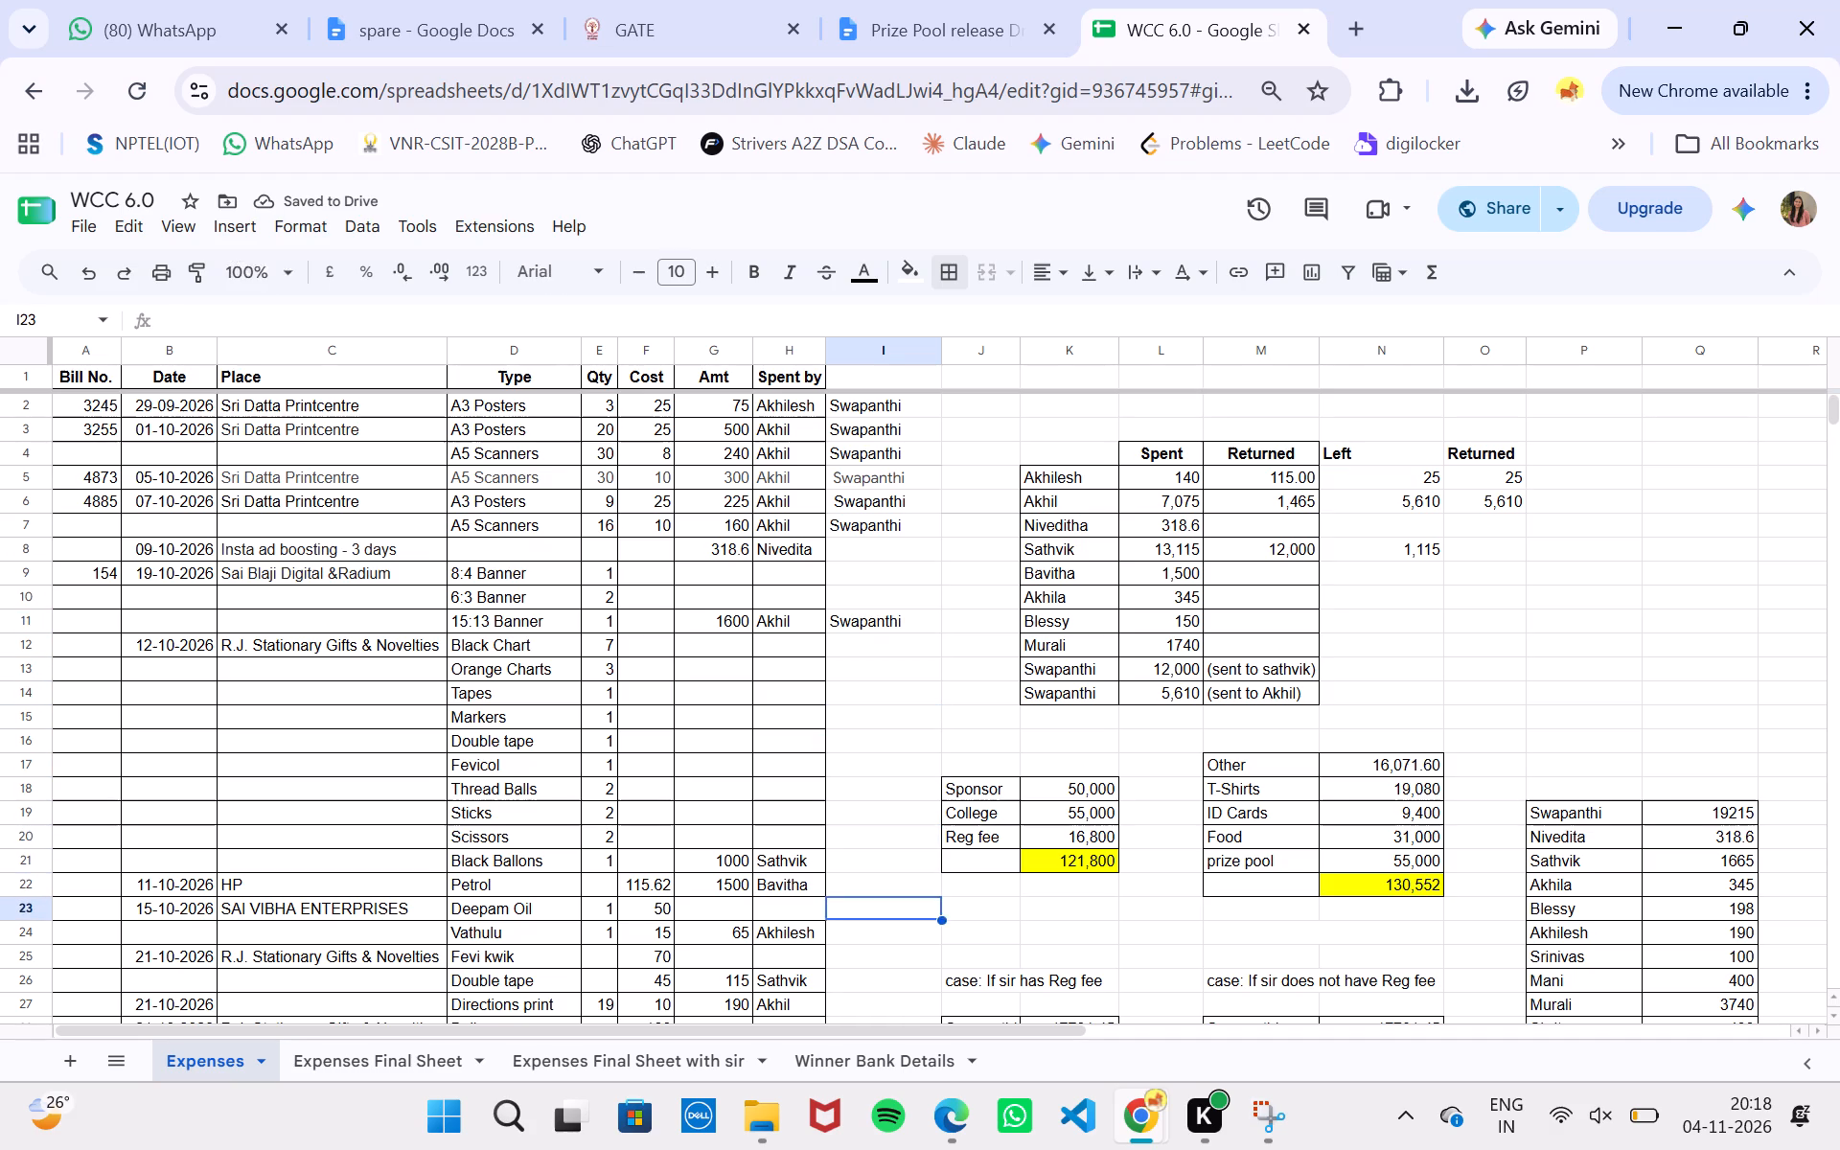
{"action": "key", "text": "Return"}
{"action": "key", "text": "Return"}
{"action": "key", "text": "ctrl+v"}
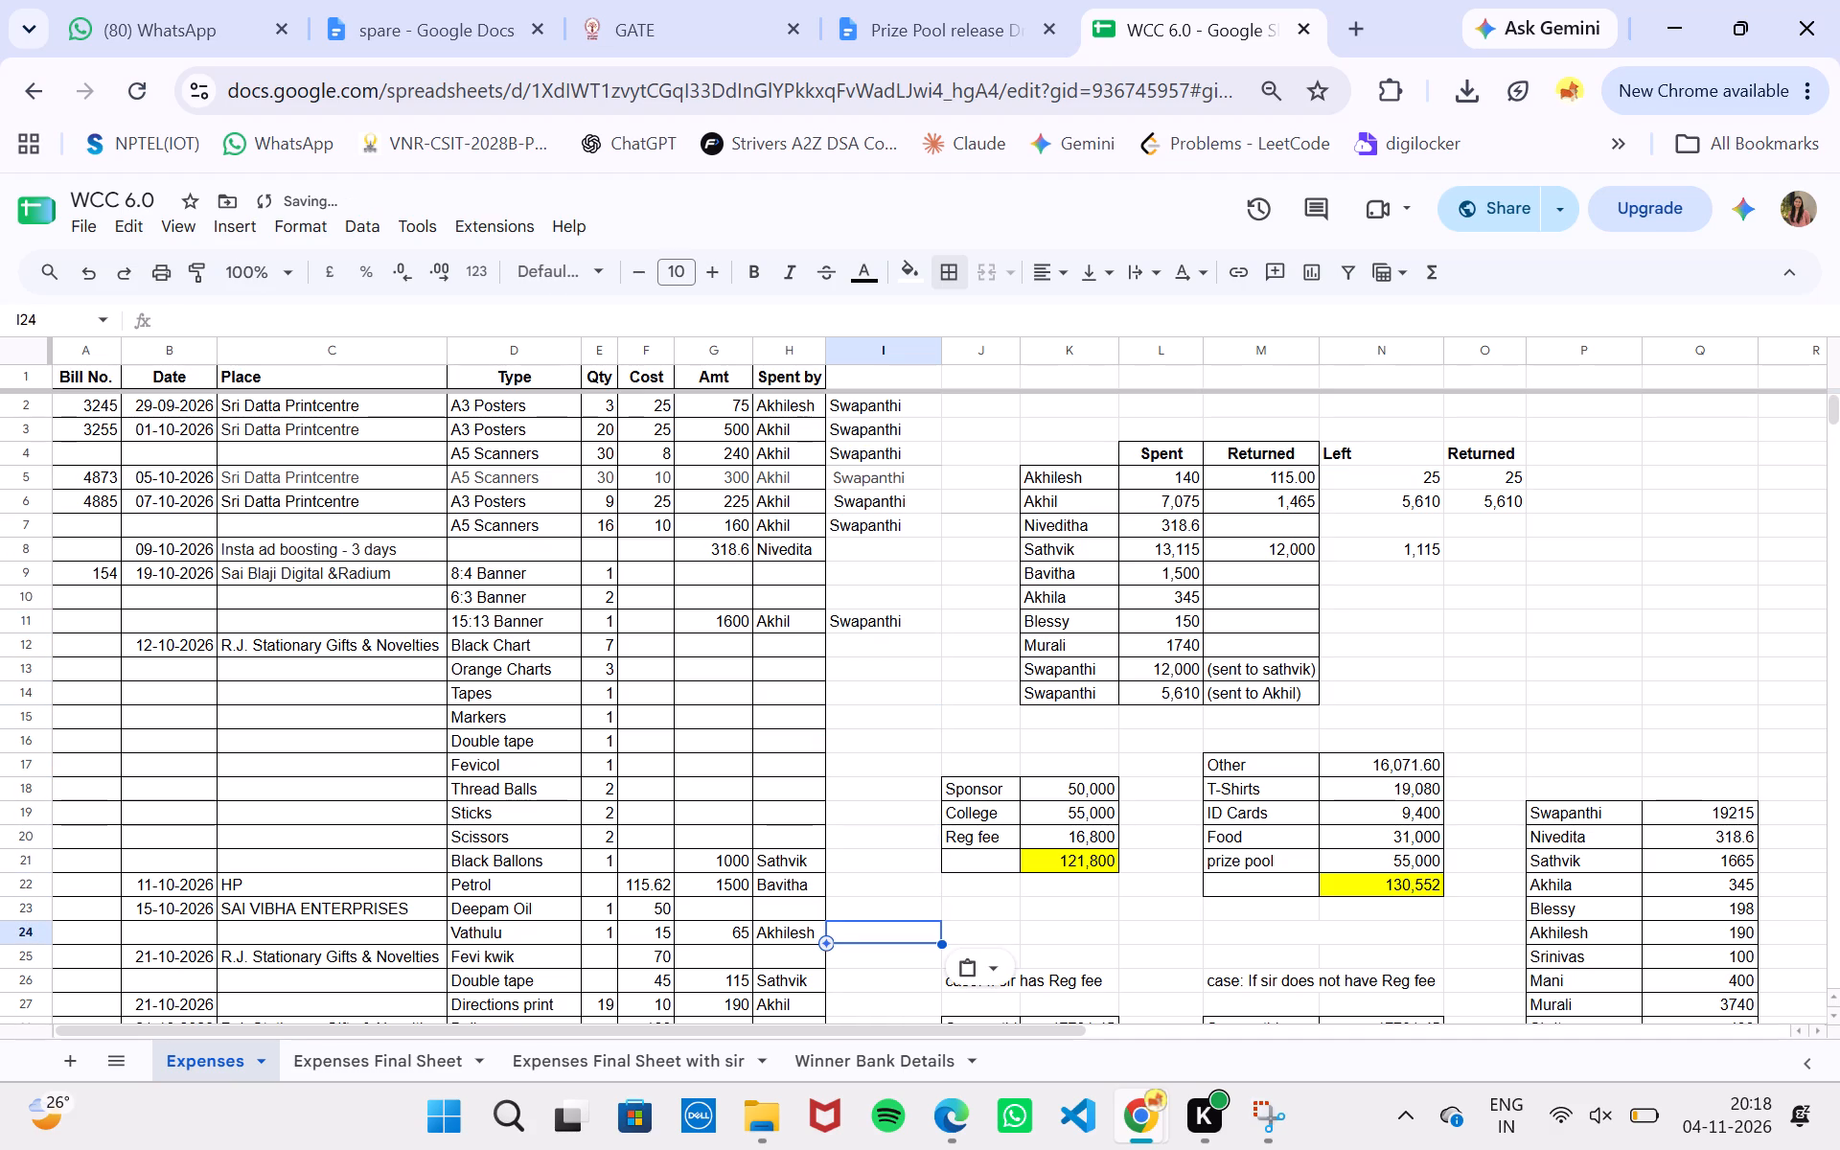
{"action": "key", "text": "ctrl+v"}
{"action": "key", "text": "Return"}
{"action": "key", "text": "ctrl+v"}
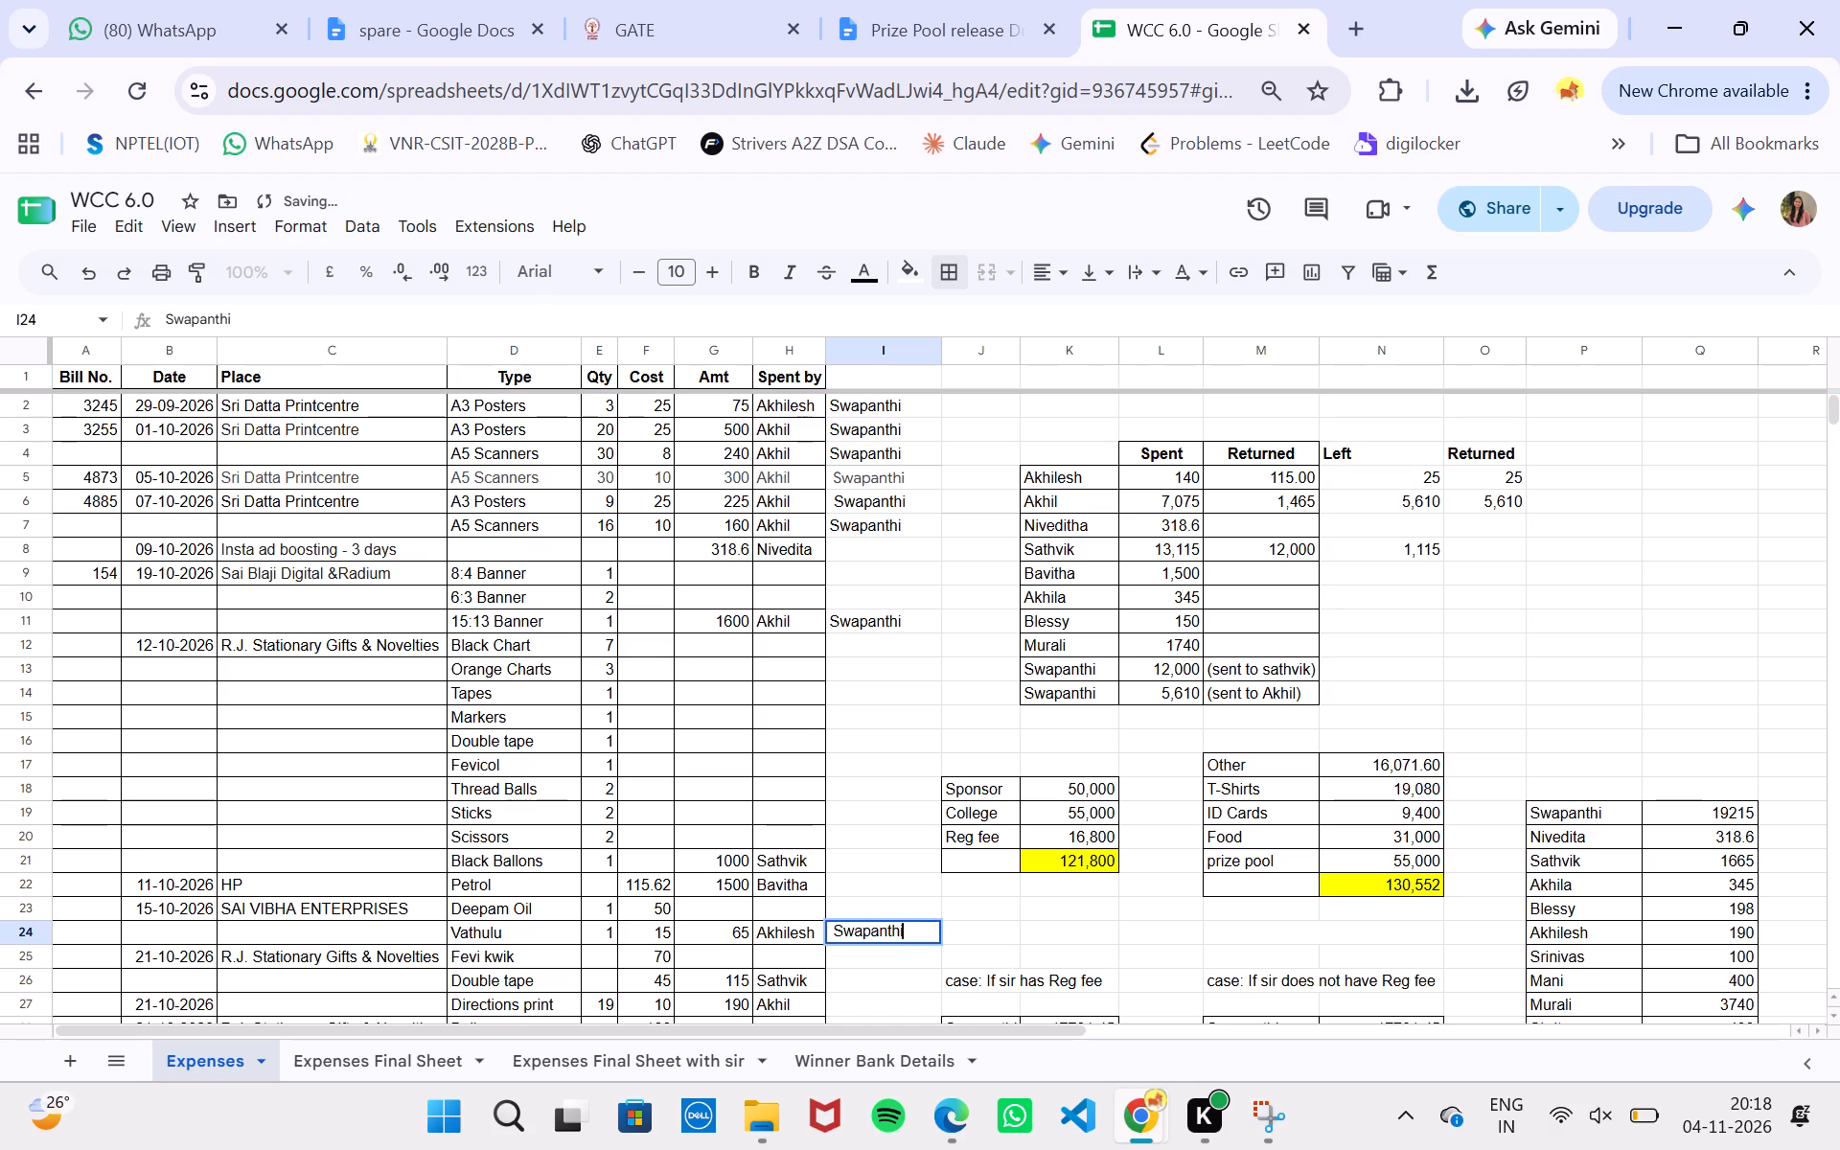
{"action": "key", "text": "Return"}
Paste Swapanthi into I27, beside Akhil's Directions print expense.
{"action": "key", "text": "Return"}
{"action": "key", "text": "Return"}
{"action": "key", "text": "Return"}
{"action": "key", "text": "Return"}
{"action": "key", "text": "Return"}
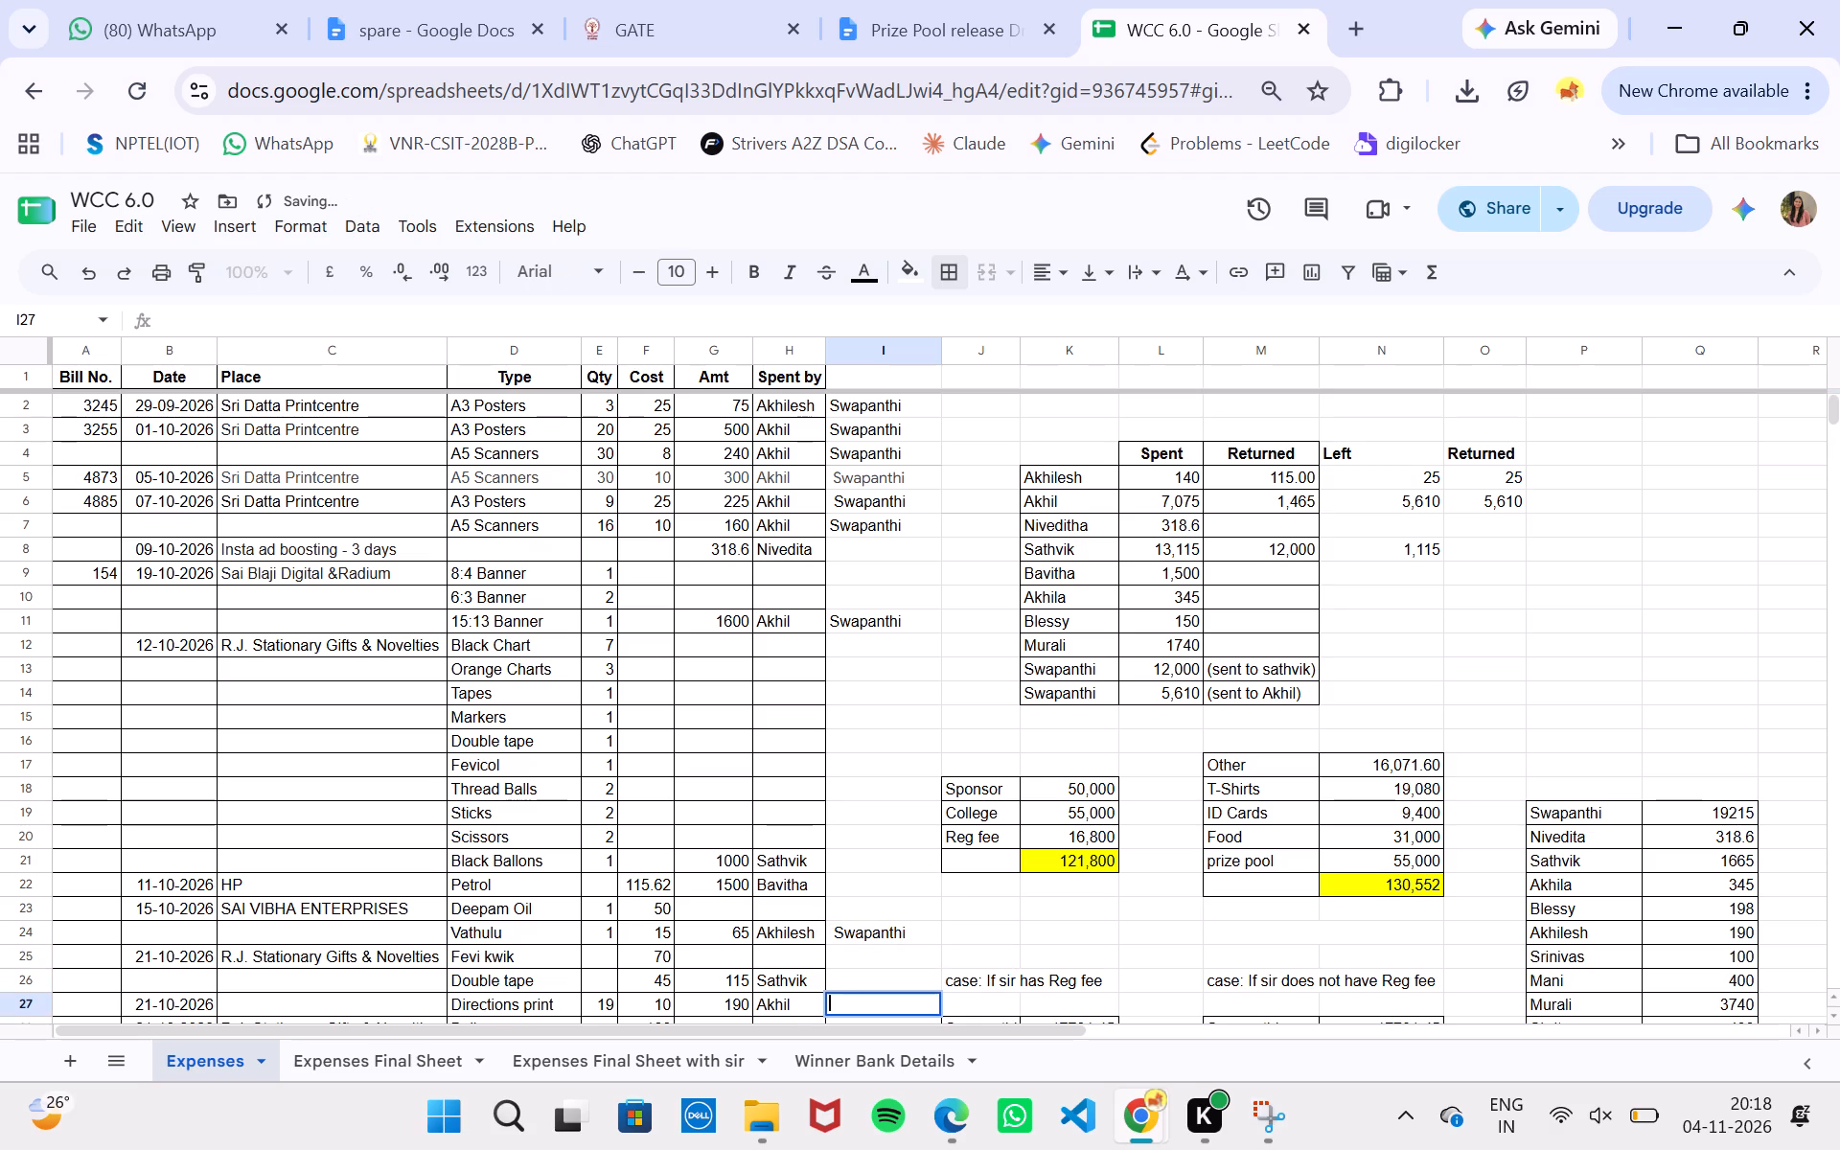
{"action": "key", "text": "ctrl+v"}
{"action": "key", "text": "Return"}
Paste Swapanthi into I37 through I39, beside Akhil's cheques, Newsletters and Wrap expenses.
{"action": "key", "text": "Return"}
{"action": "key", "text": "Return"}
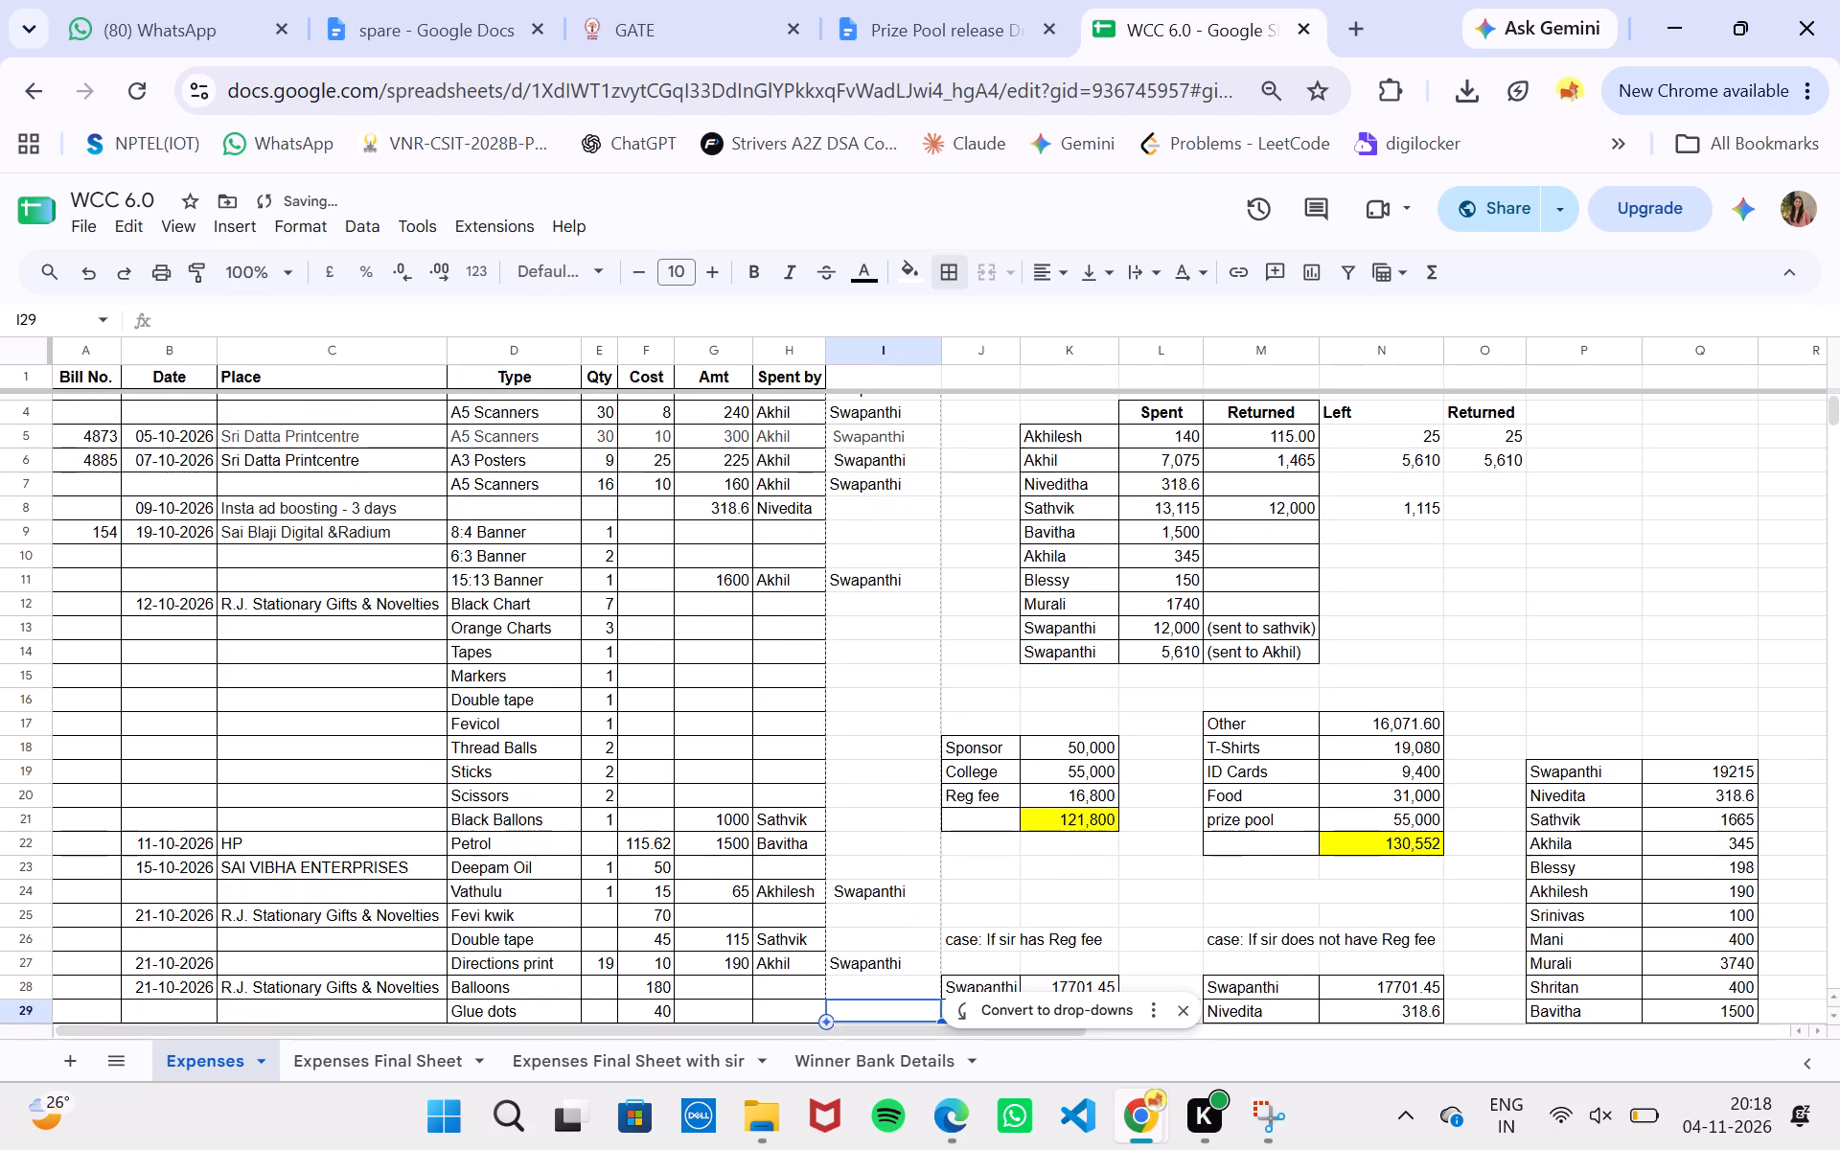
{"action": "key", "text": "Return"}
{"action": "key", "text": "Return"}
{"action": "key", "text": "Return"}
{"action": "key", "text": "Return"}
{"action": "key", "text": "Return"}
{"action": "key", "text": "Return"}
{"action": "key", "text": "Return"}
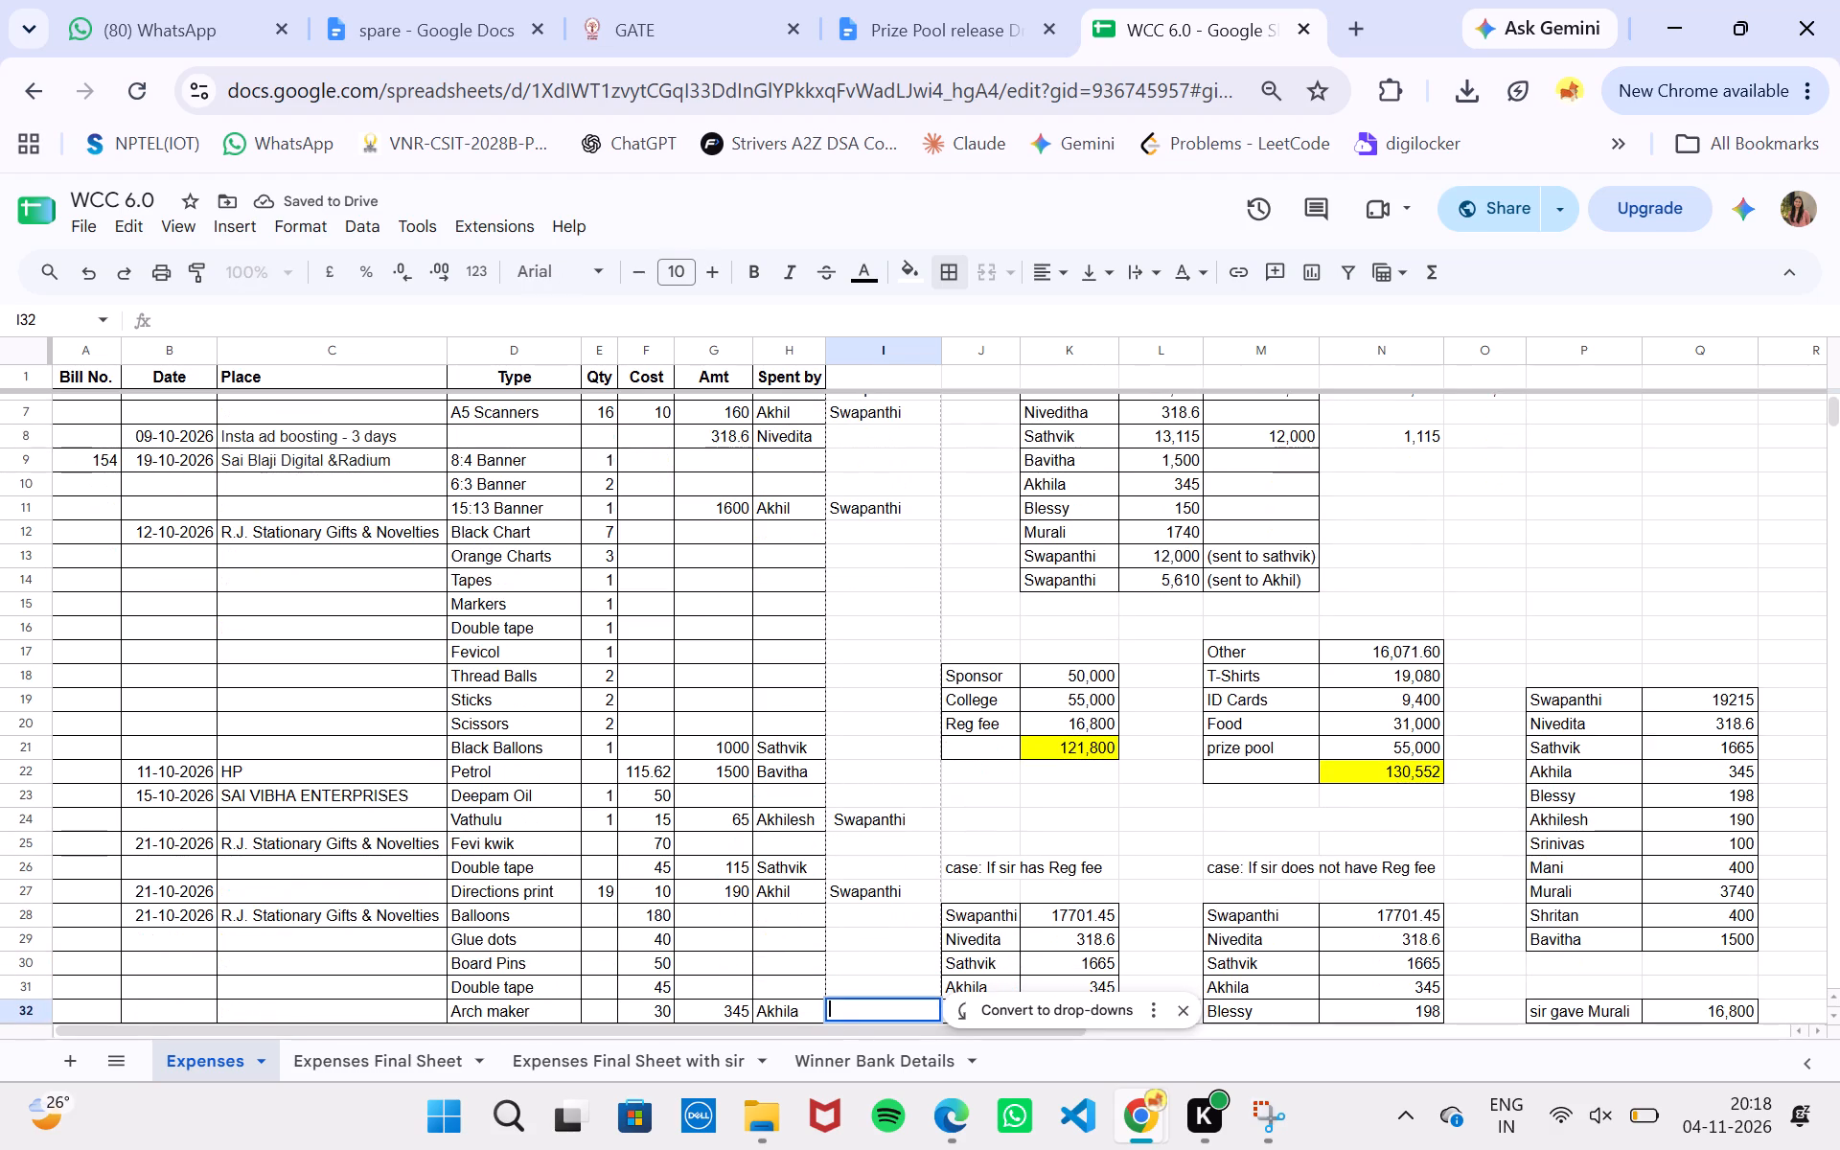
{"action": "key", "text": "Return"}
{"action": "key", "text": "Return"}
{"action": "key", "text": "Return"}
{"action": "key", "text": "Return"}
{"action": "key", "text": "Return"}
{"action": "key", "text": "Return"}
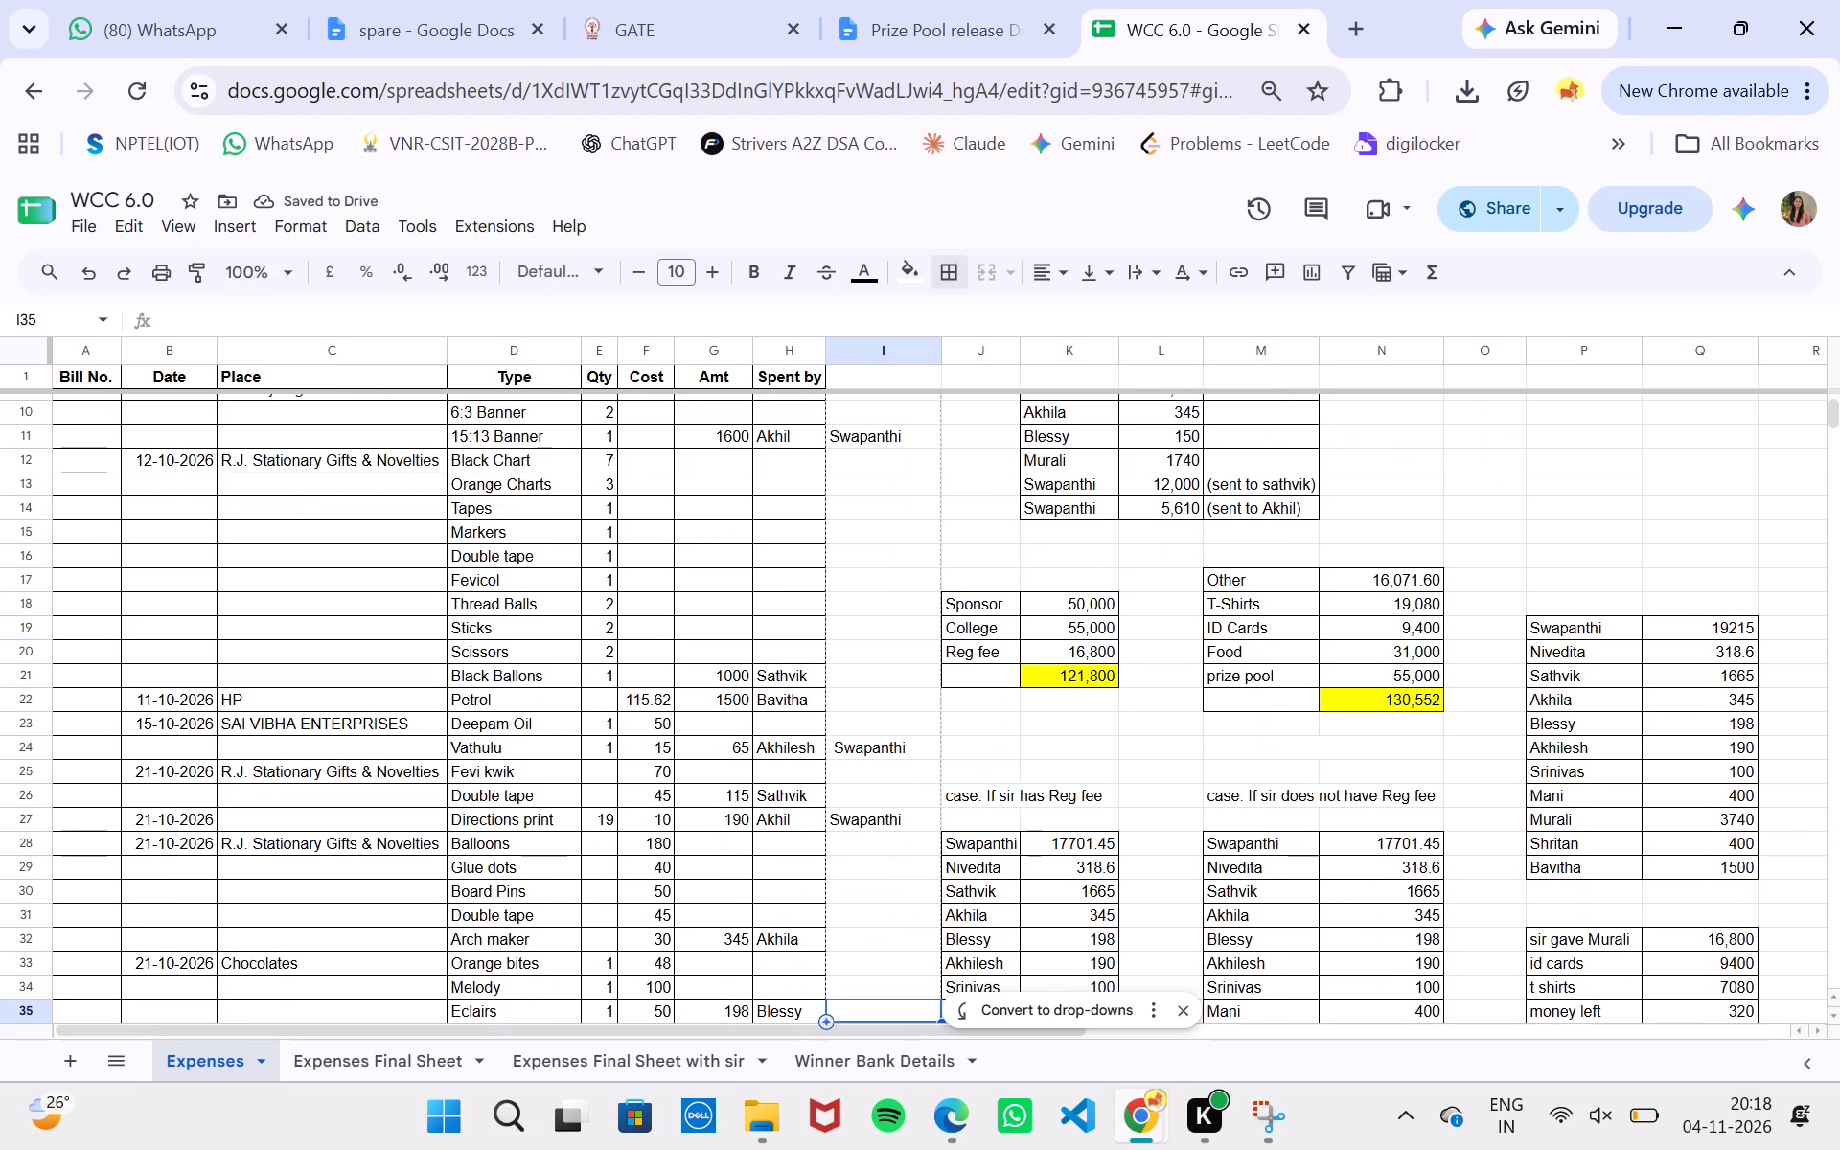
{"action": "key", "text": "Return"}
{"action": "key", "text": "Return"}
{"action": "key", "text": "Return"}
{"action": "key", "text": "Return"}
{"action": "key", "text": "Return"}
{"action": "key", "text": "Return"}
{"action": "key", "text": "Return"}
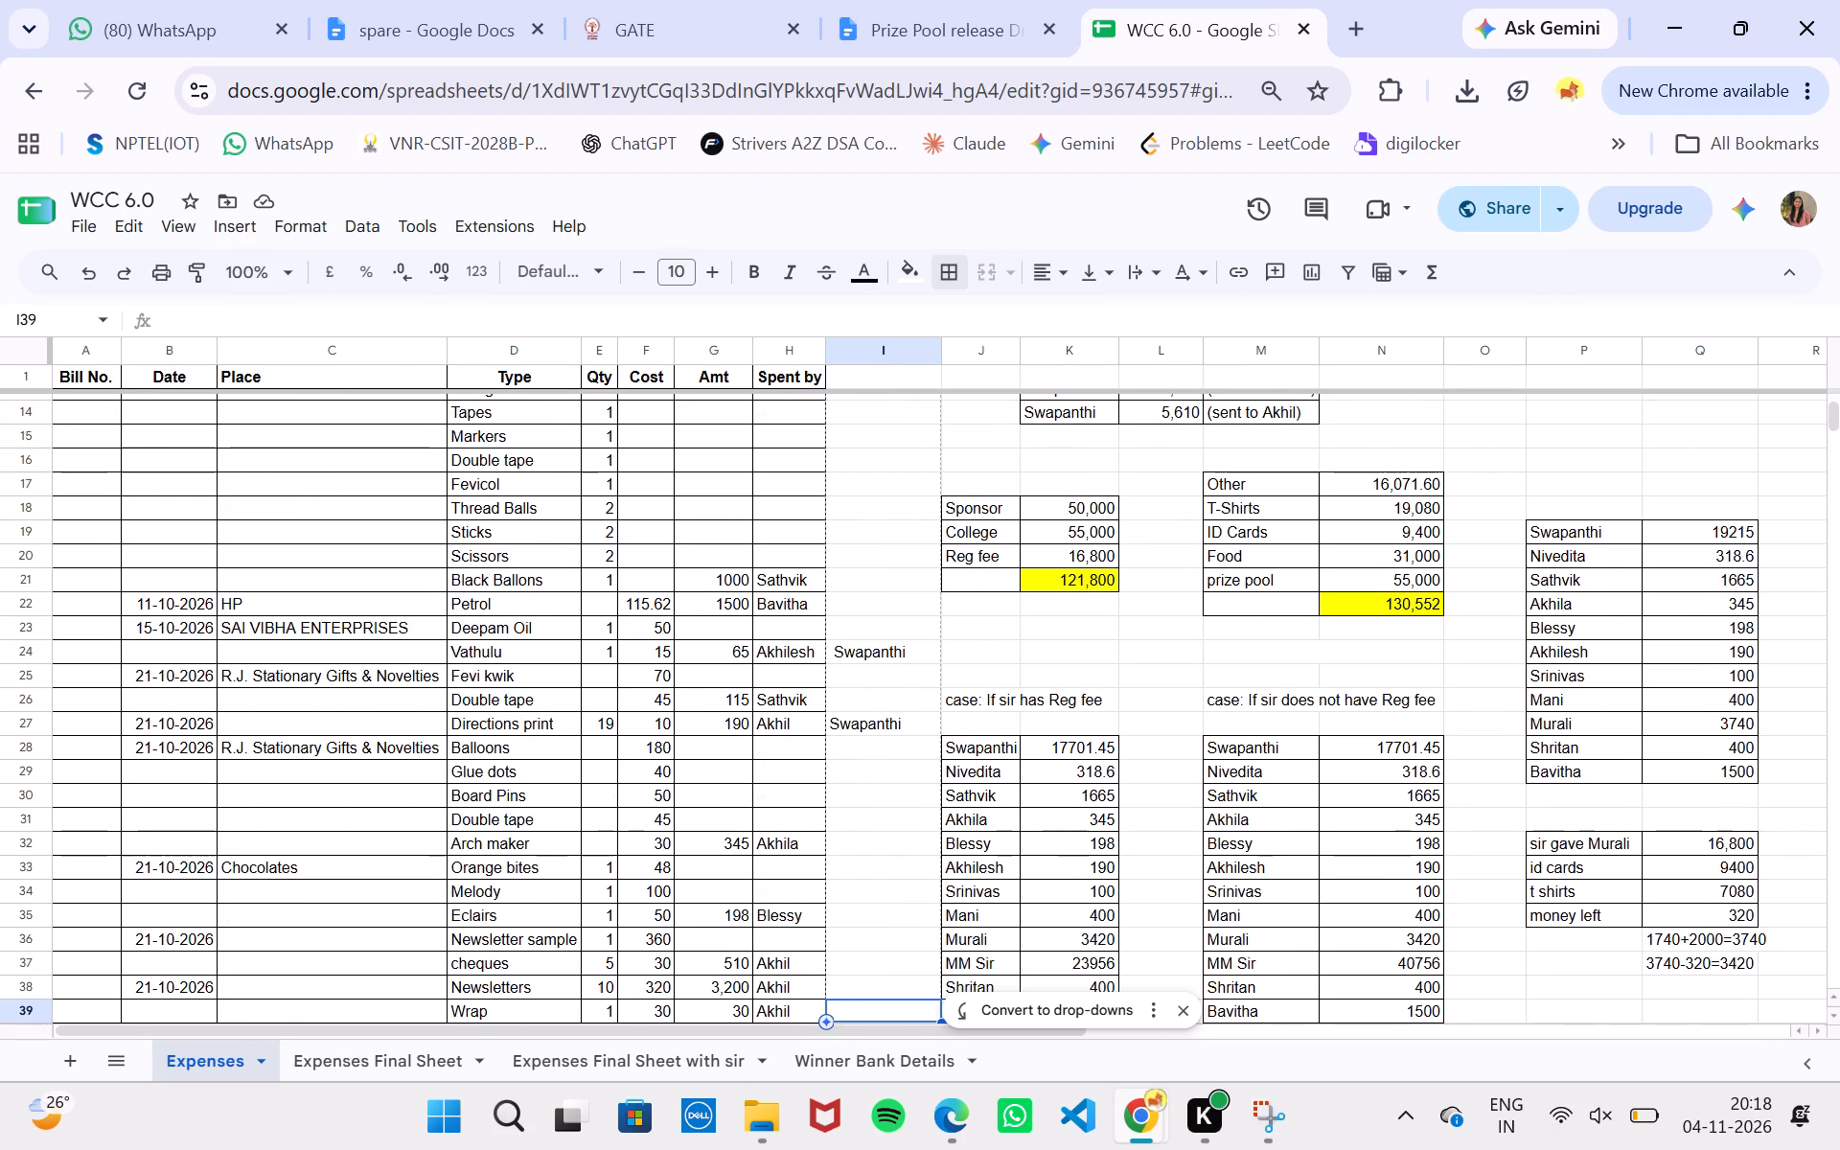
{"action": "key", "text": "Up"}
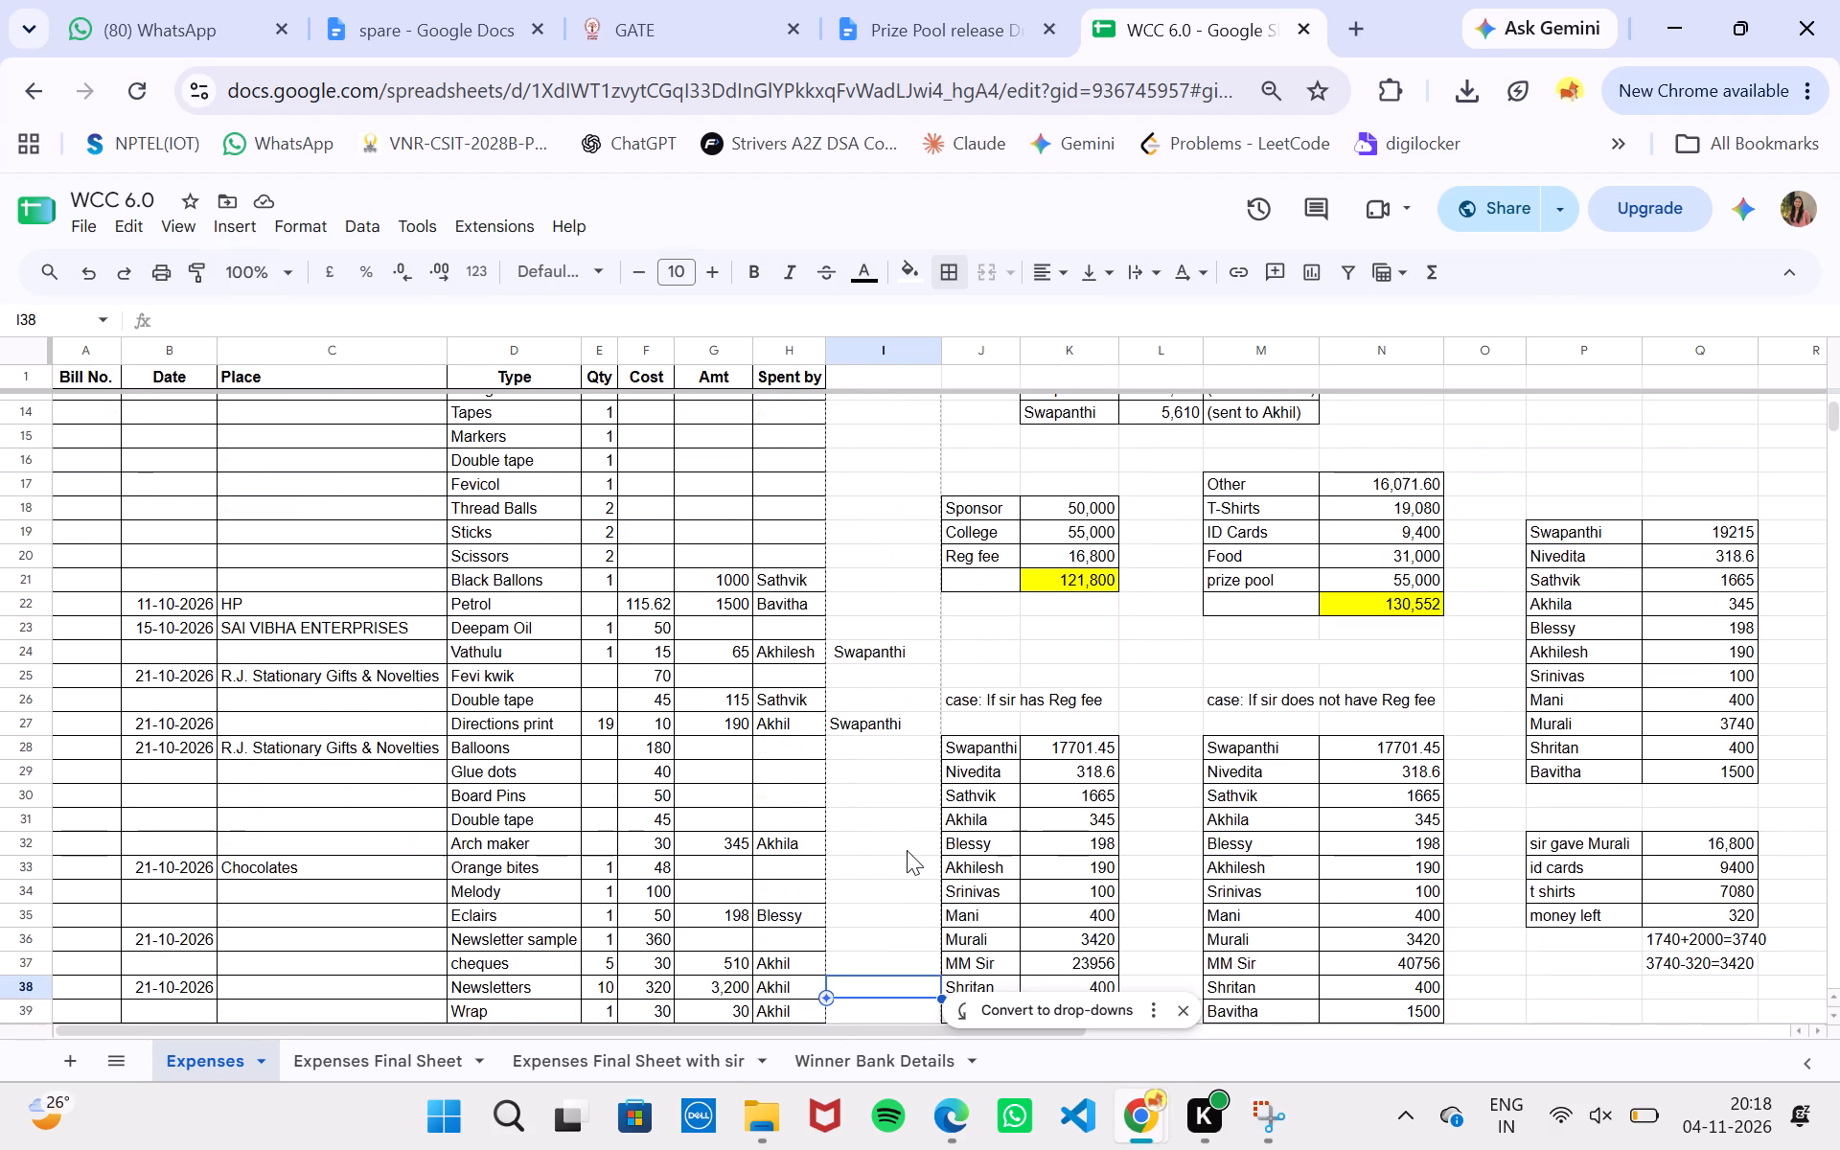
{"action": "scroll", "coordinate": [947, 868], "scroll_direction": "down", "scroll_amount": 1}
{"action": "double_click", "coordinate": [845, 792]}
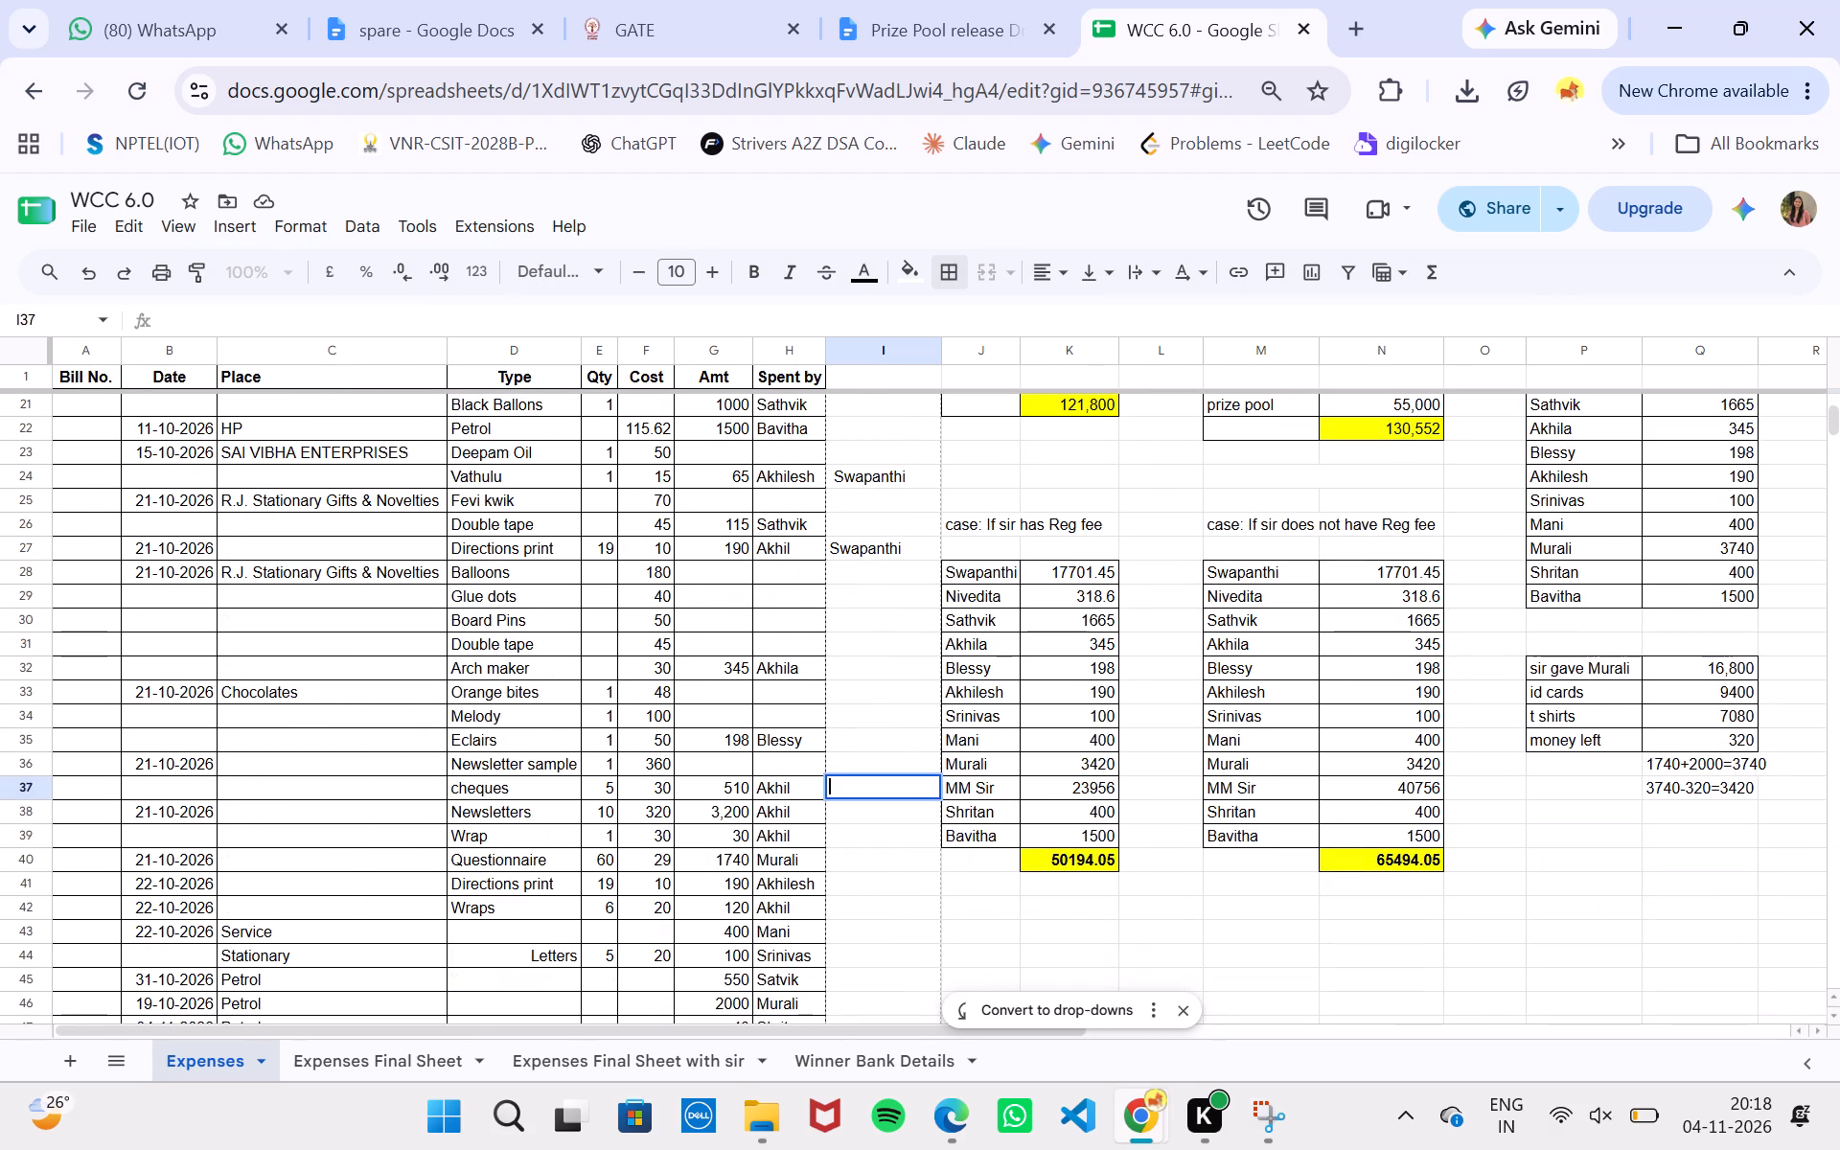
{"action": "key", "text": "ctrl+v"}
{"action": "double_click", "coordinate": [852, 815]}
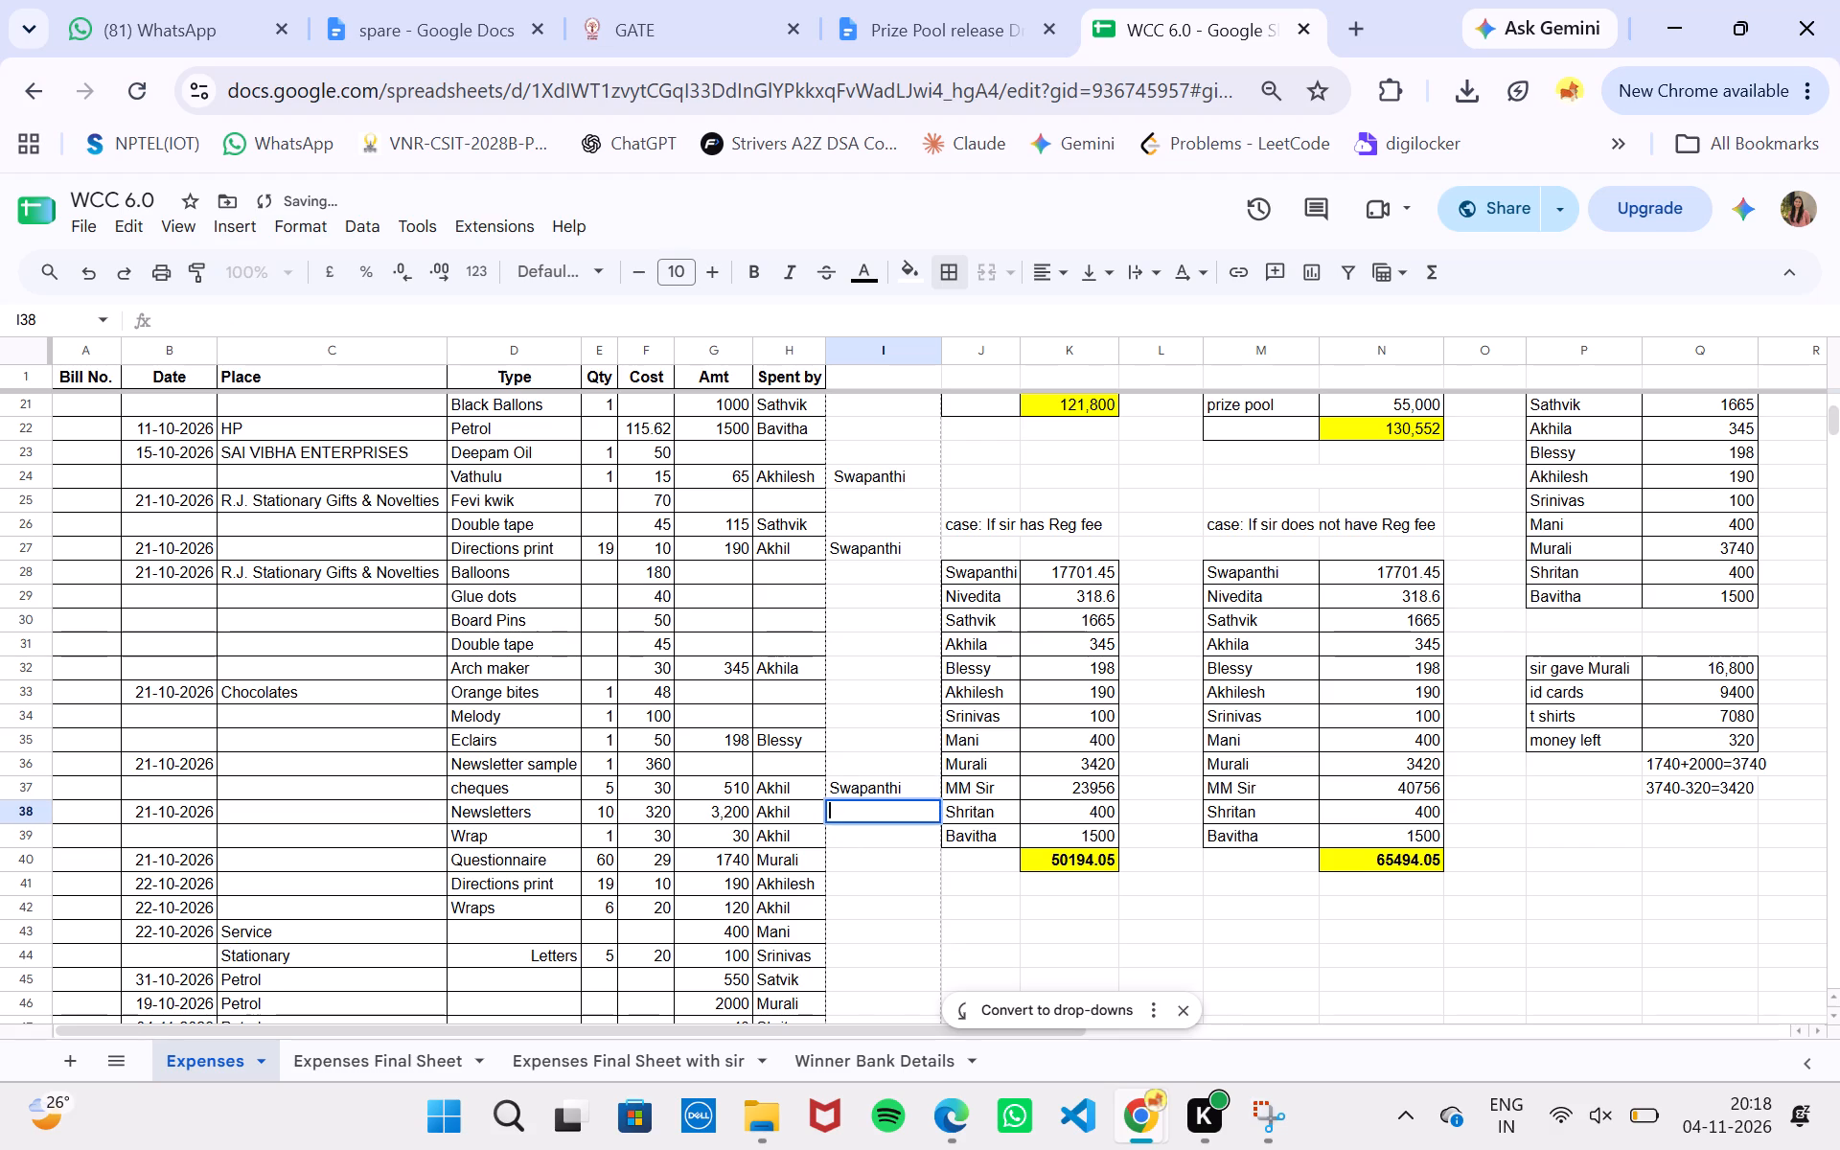
{"action": "key", "text": "ctrl+v"}
{"action": "key", "text": "Return"}
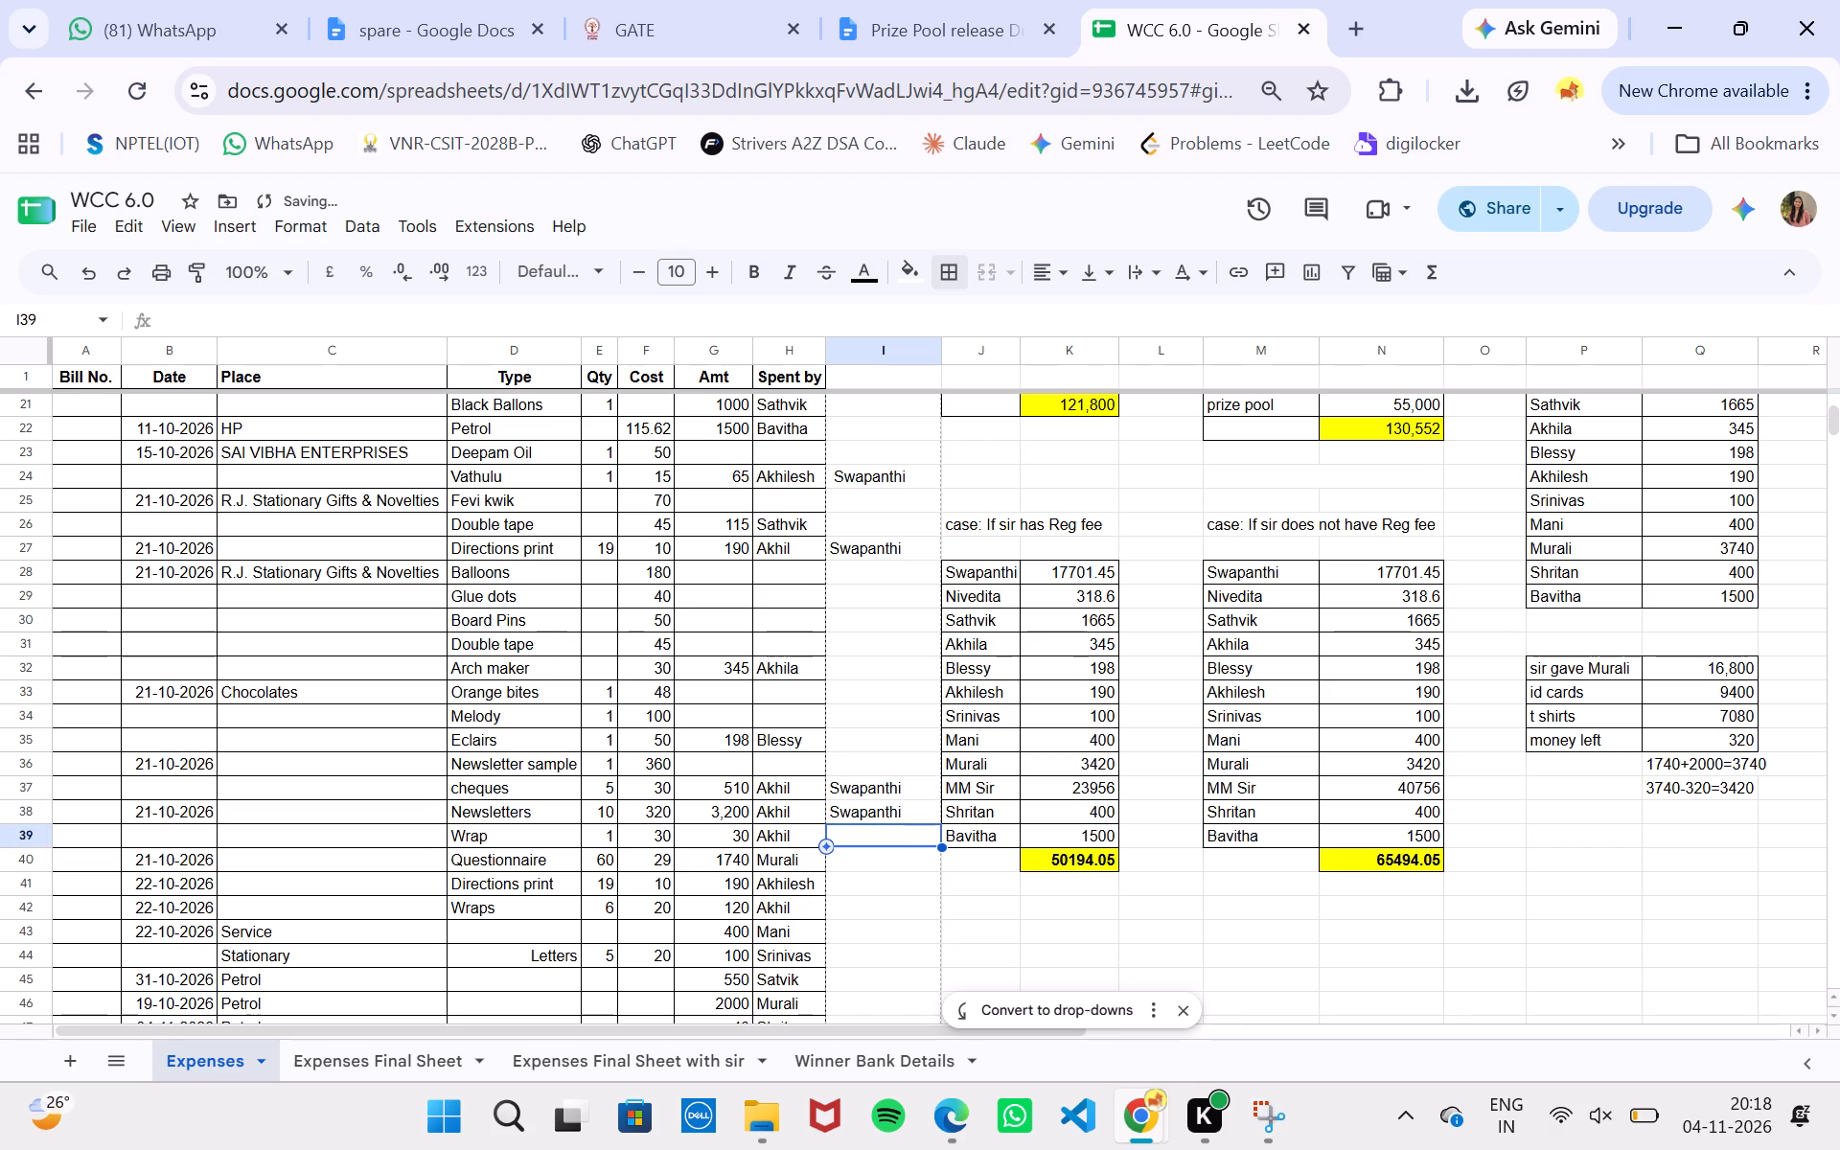
{"action": "key", "text": "ctrl+v"}
{"action": "key", "text": "ctrl+v"}
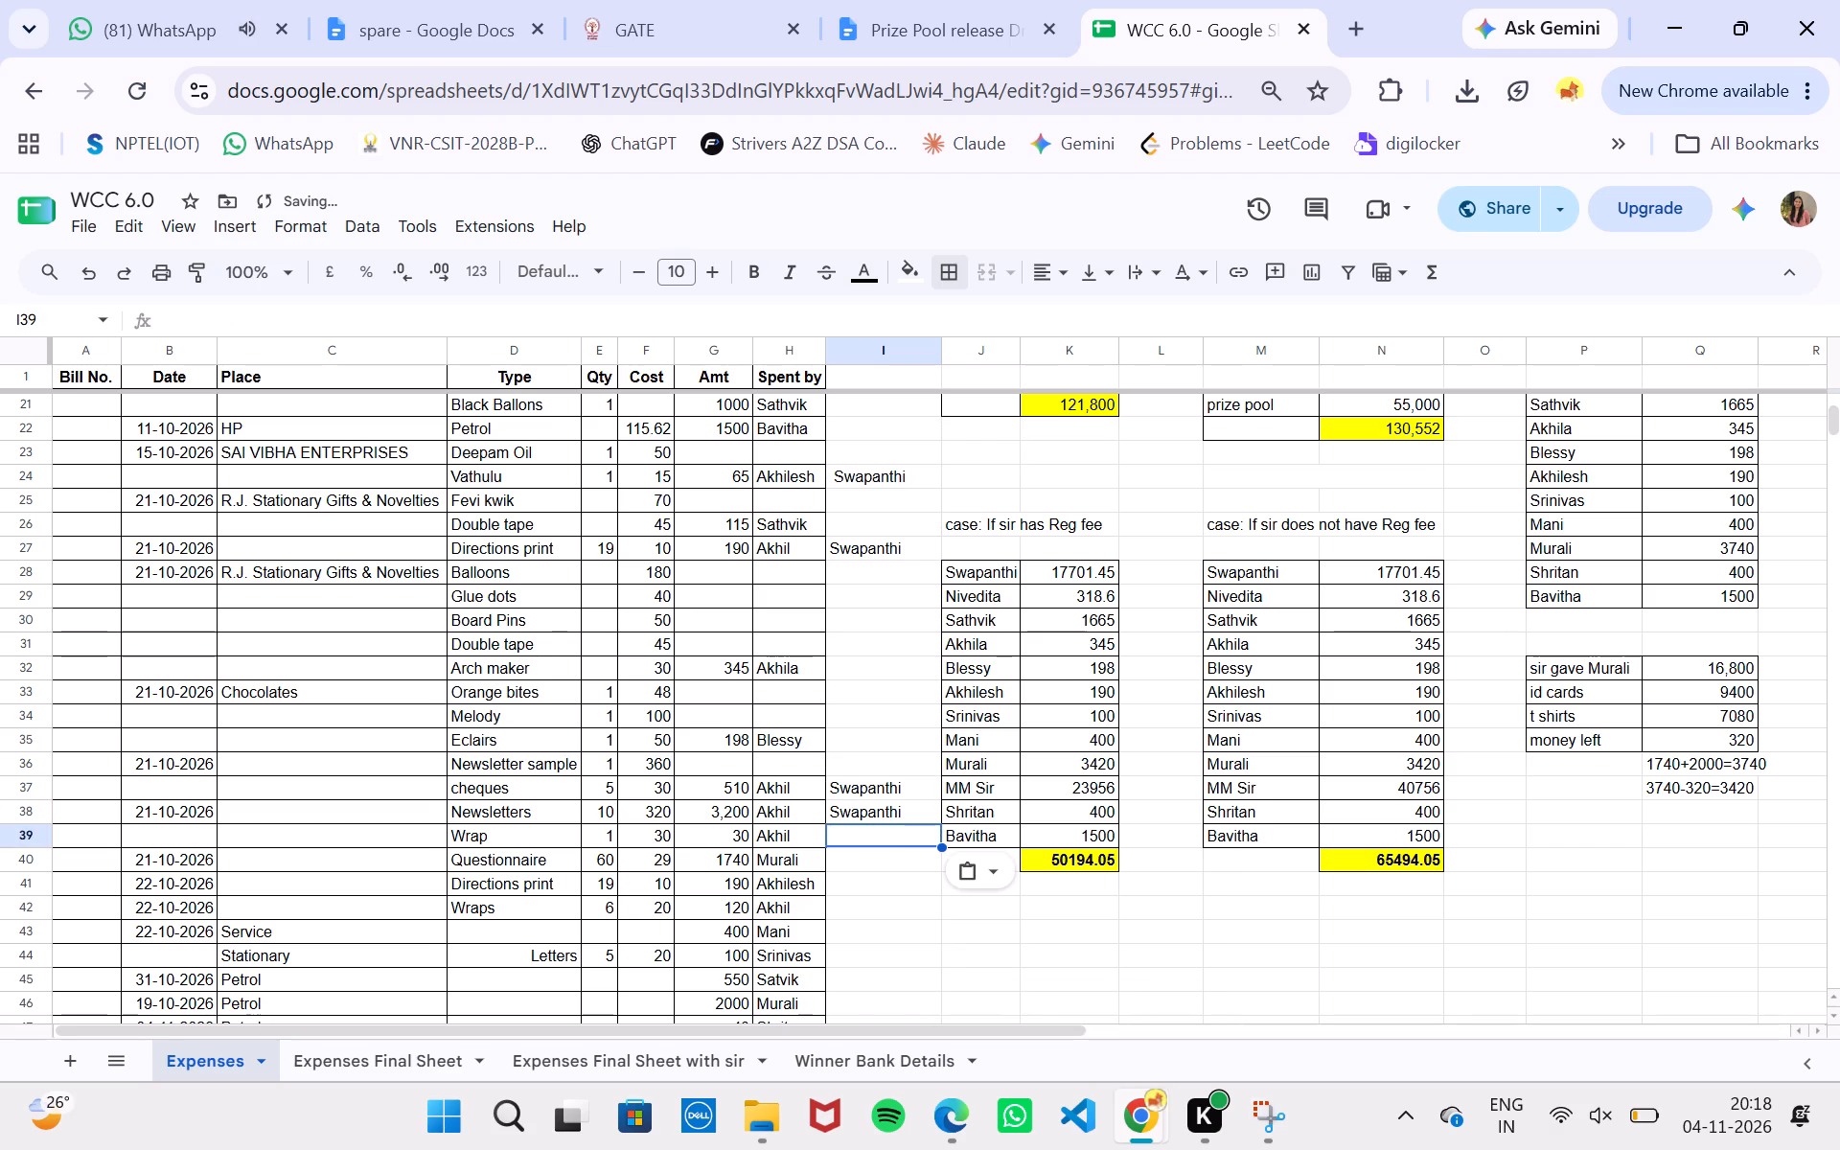
{"action": "key", "text": "Return"}
{"action": "key", "text": "ctrl+v"}
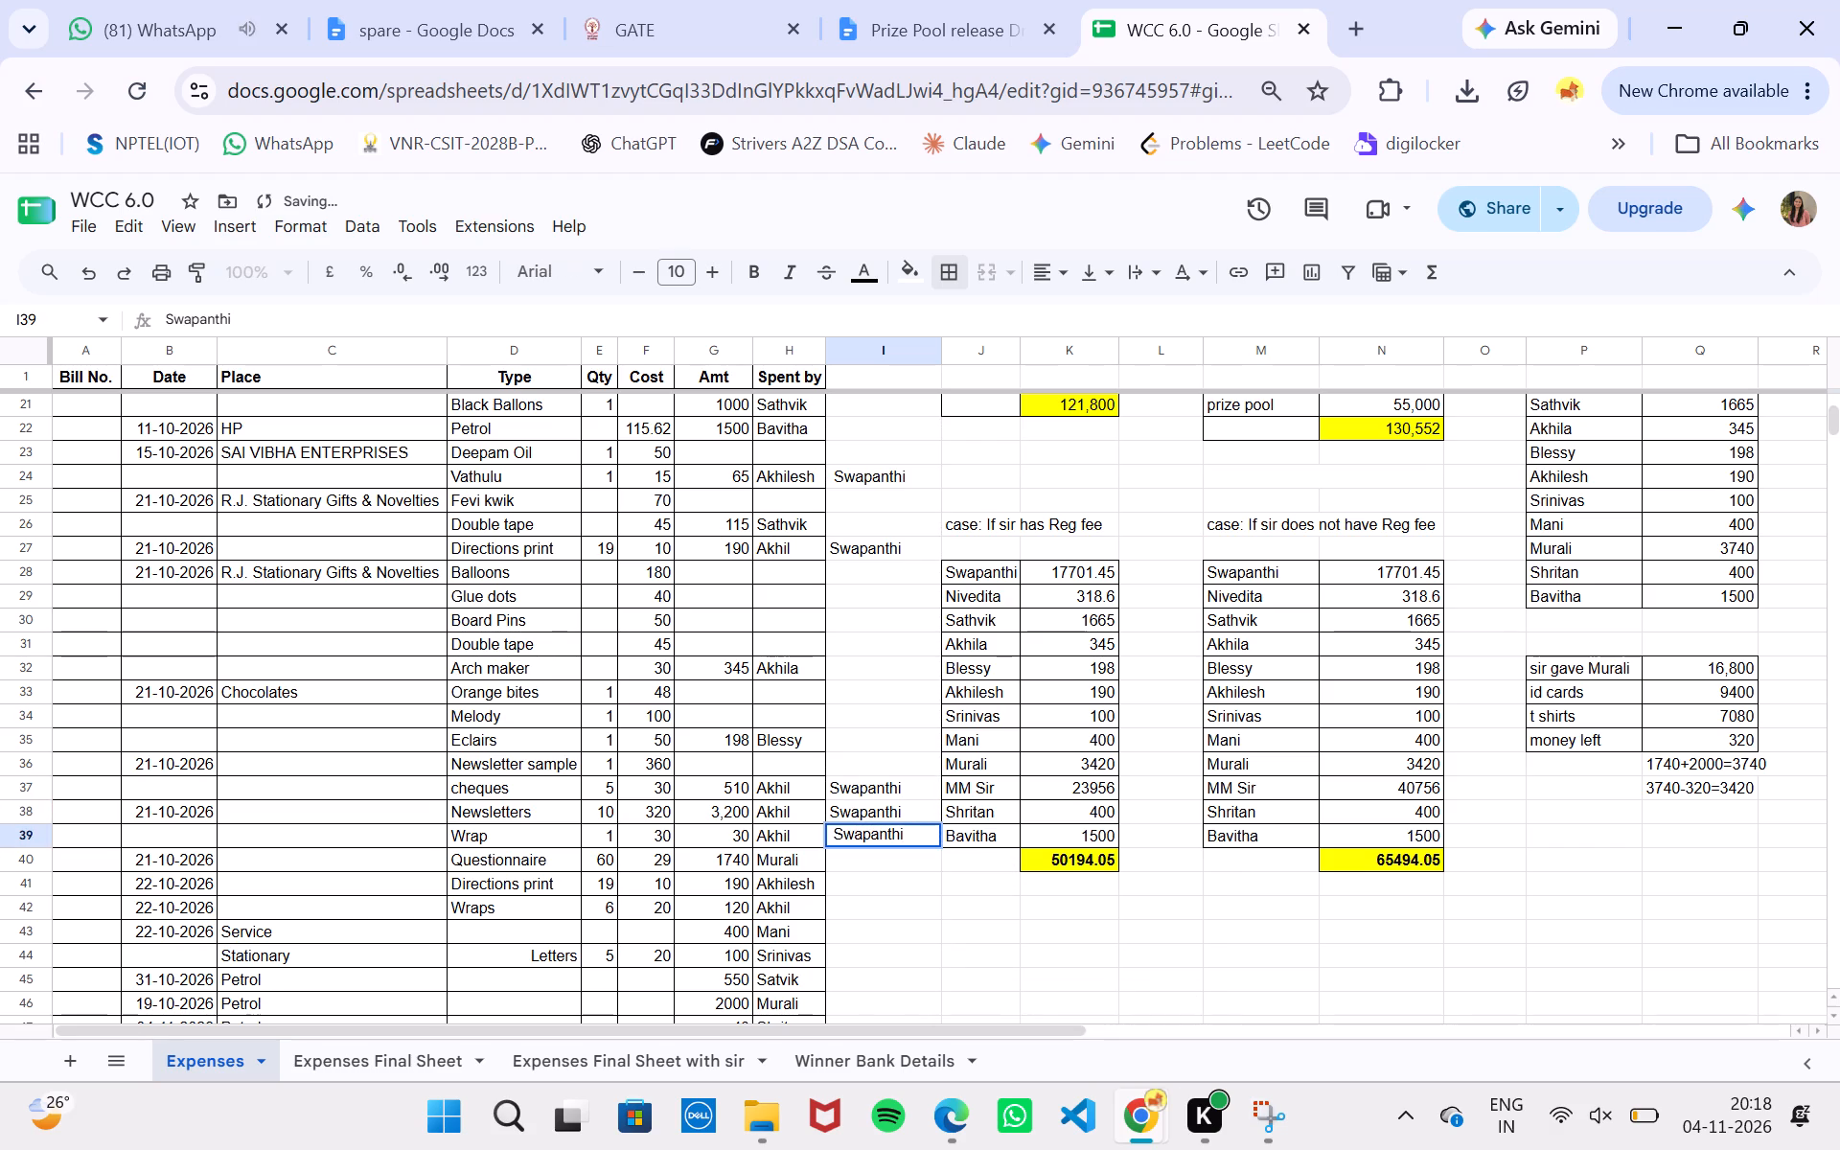
{"action": "key", "text": "Return"}
Paste Swapanthi into I42, beside Akhil's Wraps expense.
{"action": "key", "text": "Return"}
{"action": "key", "text": "Return"}
{"action": "key", "text": "Return"}
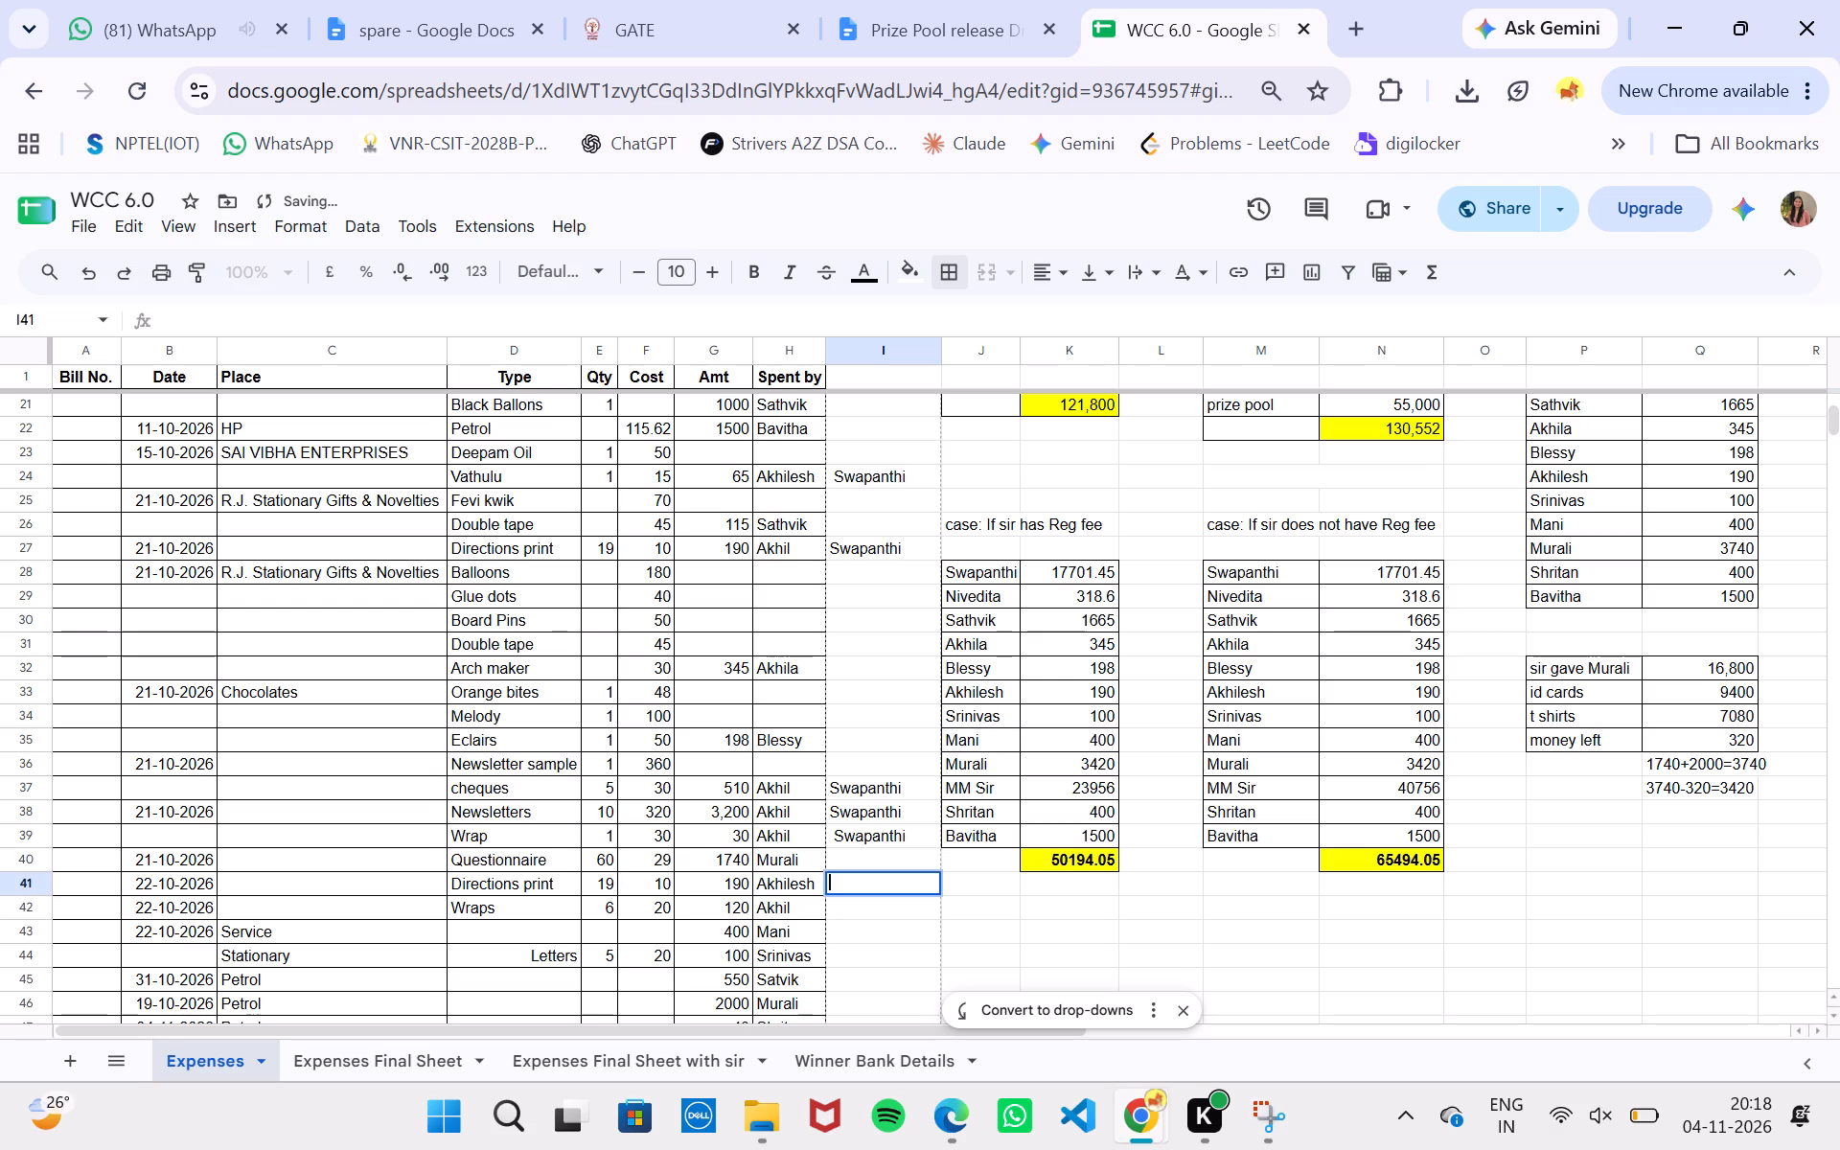
{"action": "key", "text": "Return"}
{"action": "key", "text": "ctrl+v"}
{"action": "key", "text": "Return"}
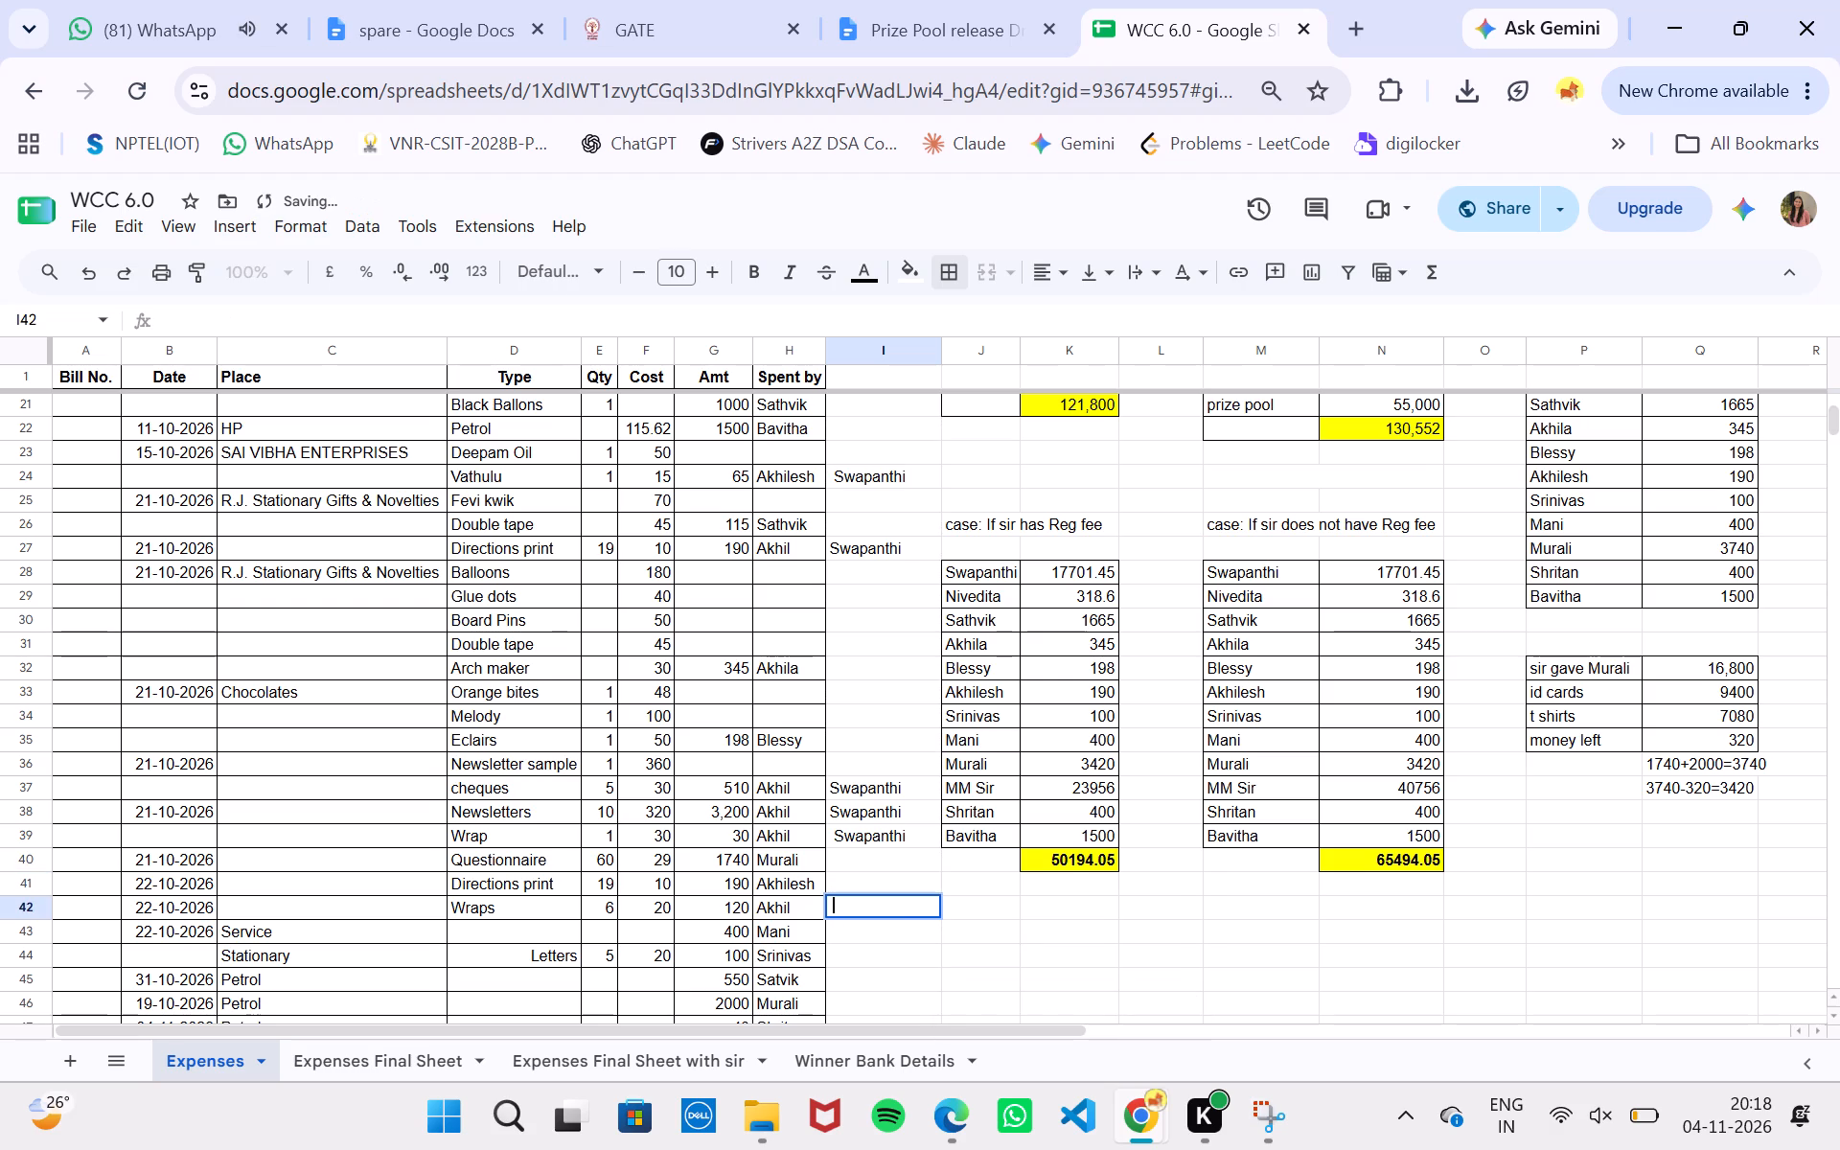
{"action": "key", "text": "ctrl+v"}
{"action": "key", "text": "Return"}
Paste Swapanthi into I50, beside Sathvik's Participants T-Shirts expense.
{"action": "key", "text": "Return"}
{"action": "key", "text": "Return"}
{"action": "key", "text": "Return"}
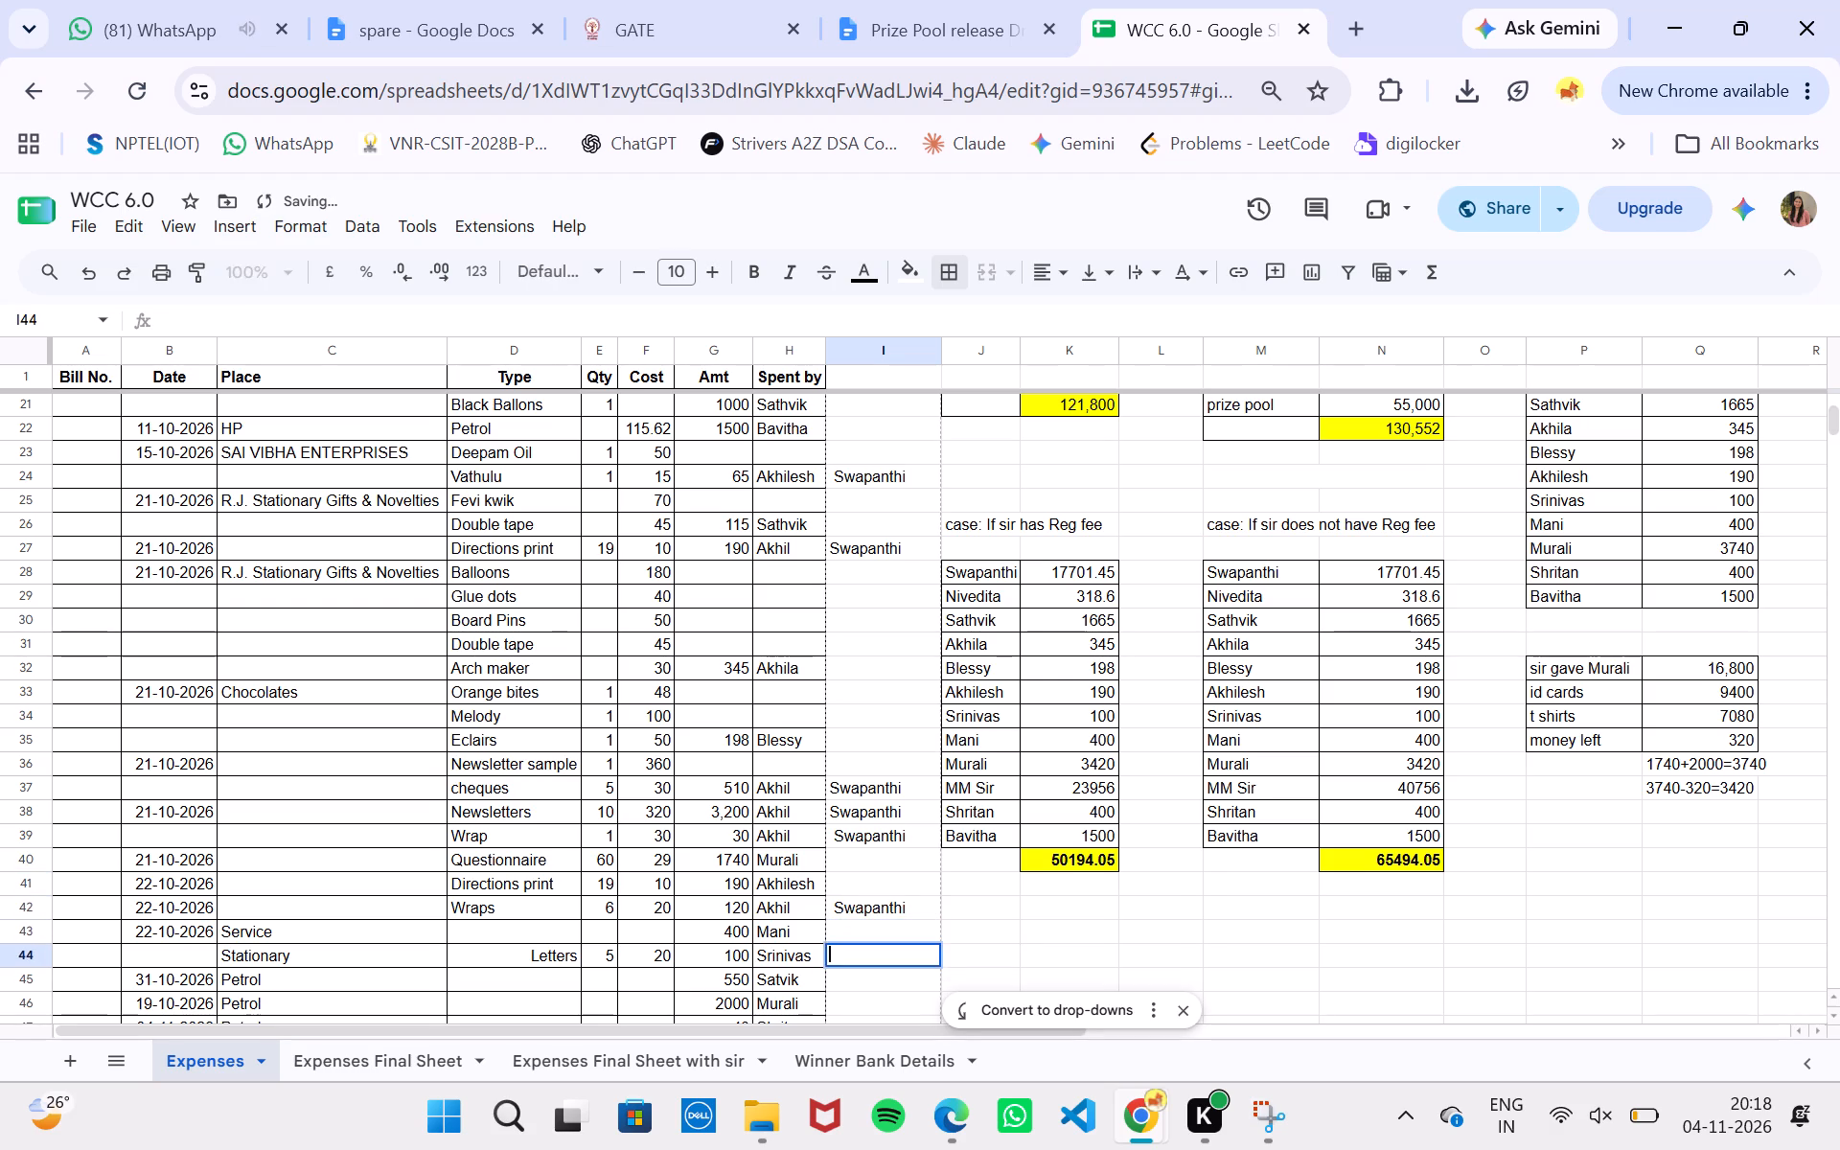
{"action": "key", "text": "Return"}
{"action": "key", "text": "Return"}
{"action": "key", "text": "Return"}
{"action": "key", "text": "Return"}
{"action": "key", "text": "Return"}
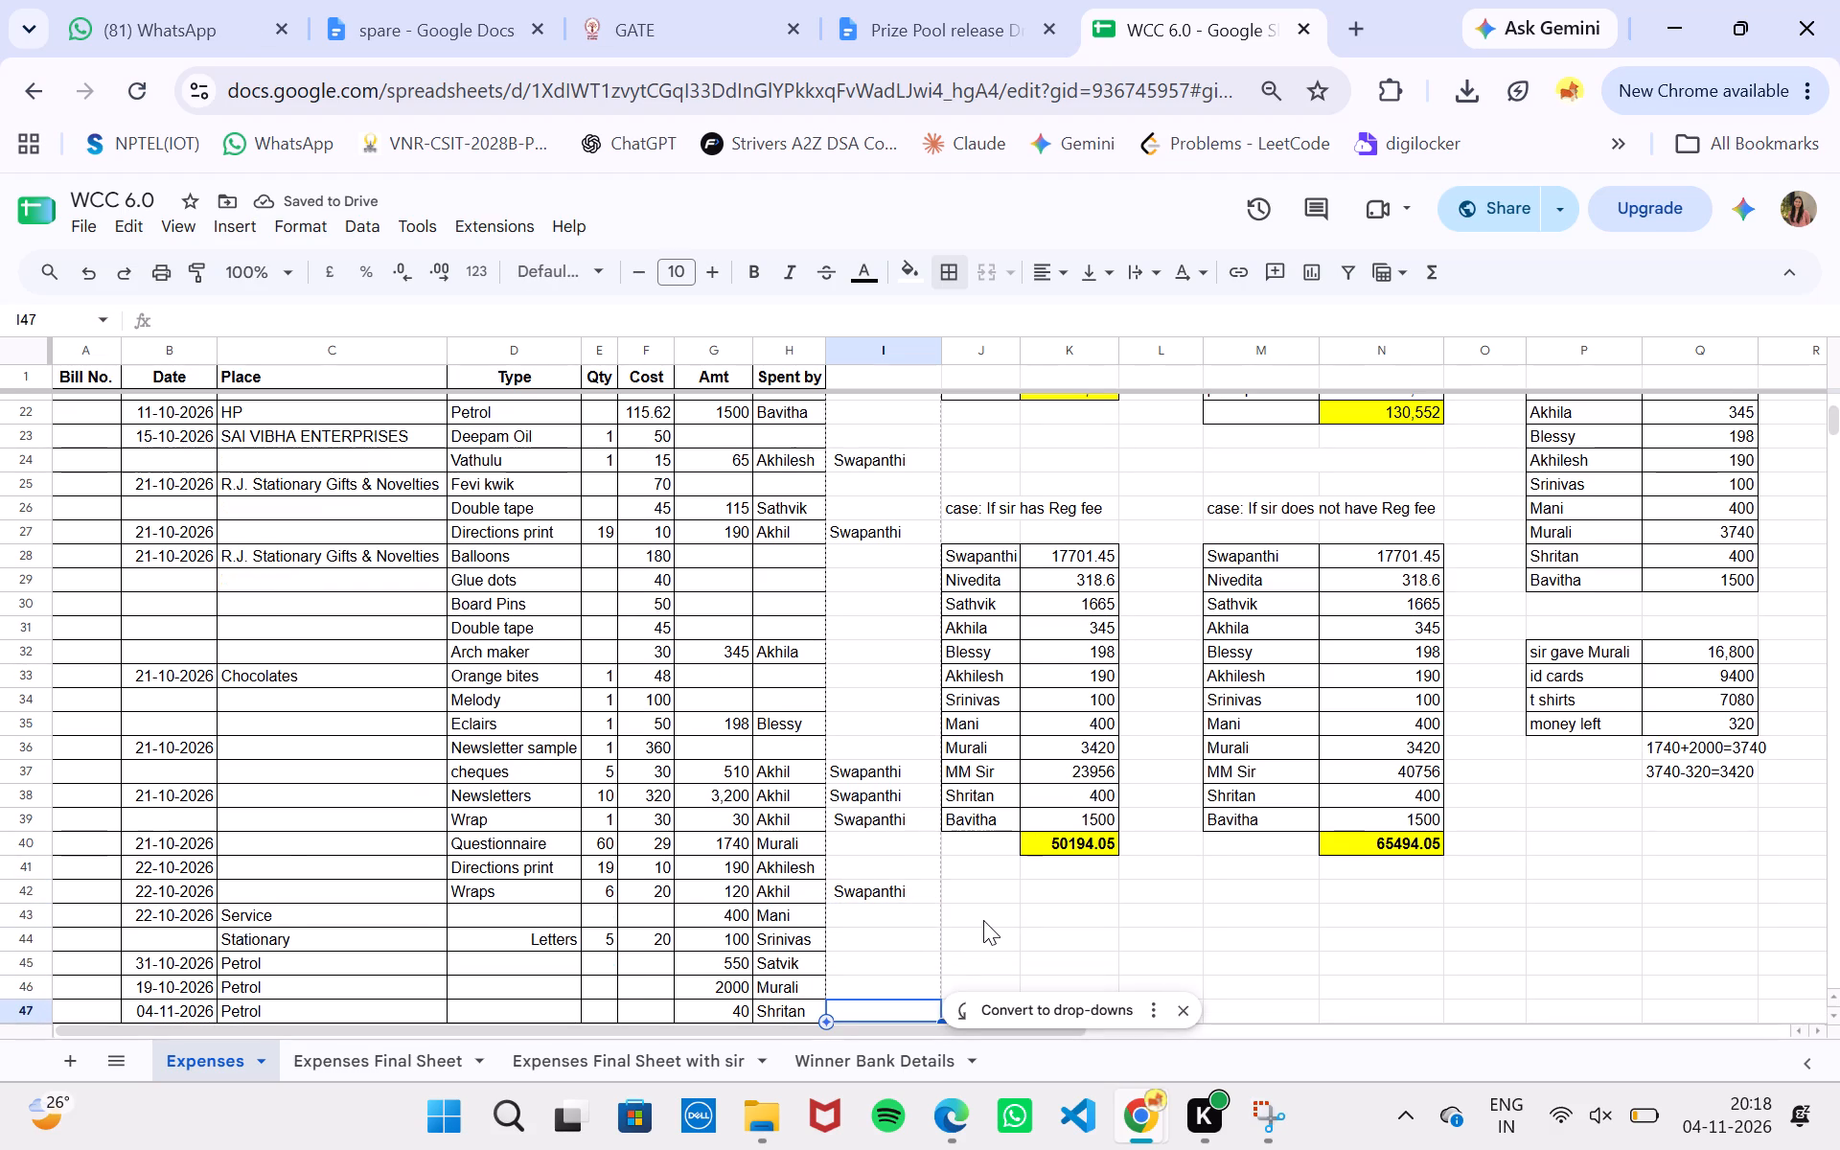
{"action": "left_click", "coordinate": [983, 920]}
{"action": "scroll", "coordinate": [983, 920], "scroll_direction": "up", "scroll_amount": 2}
{"action": "scroll", "coordinate": [983, 920], "scroll_direction": "down", "scroll_amount": 2}
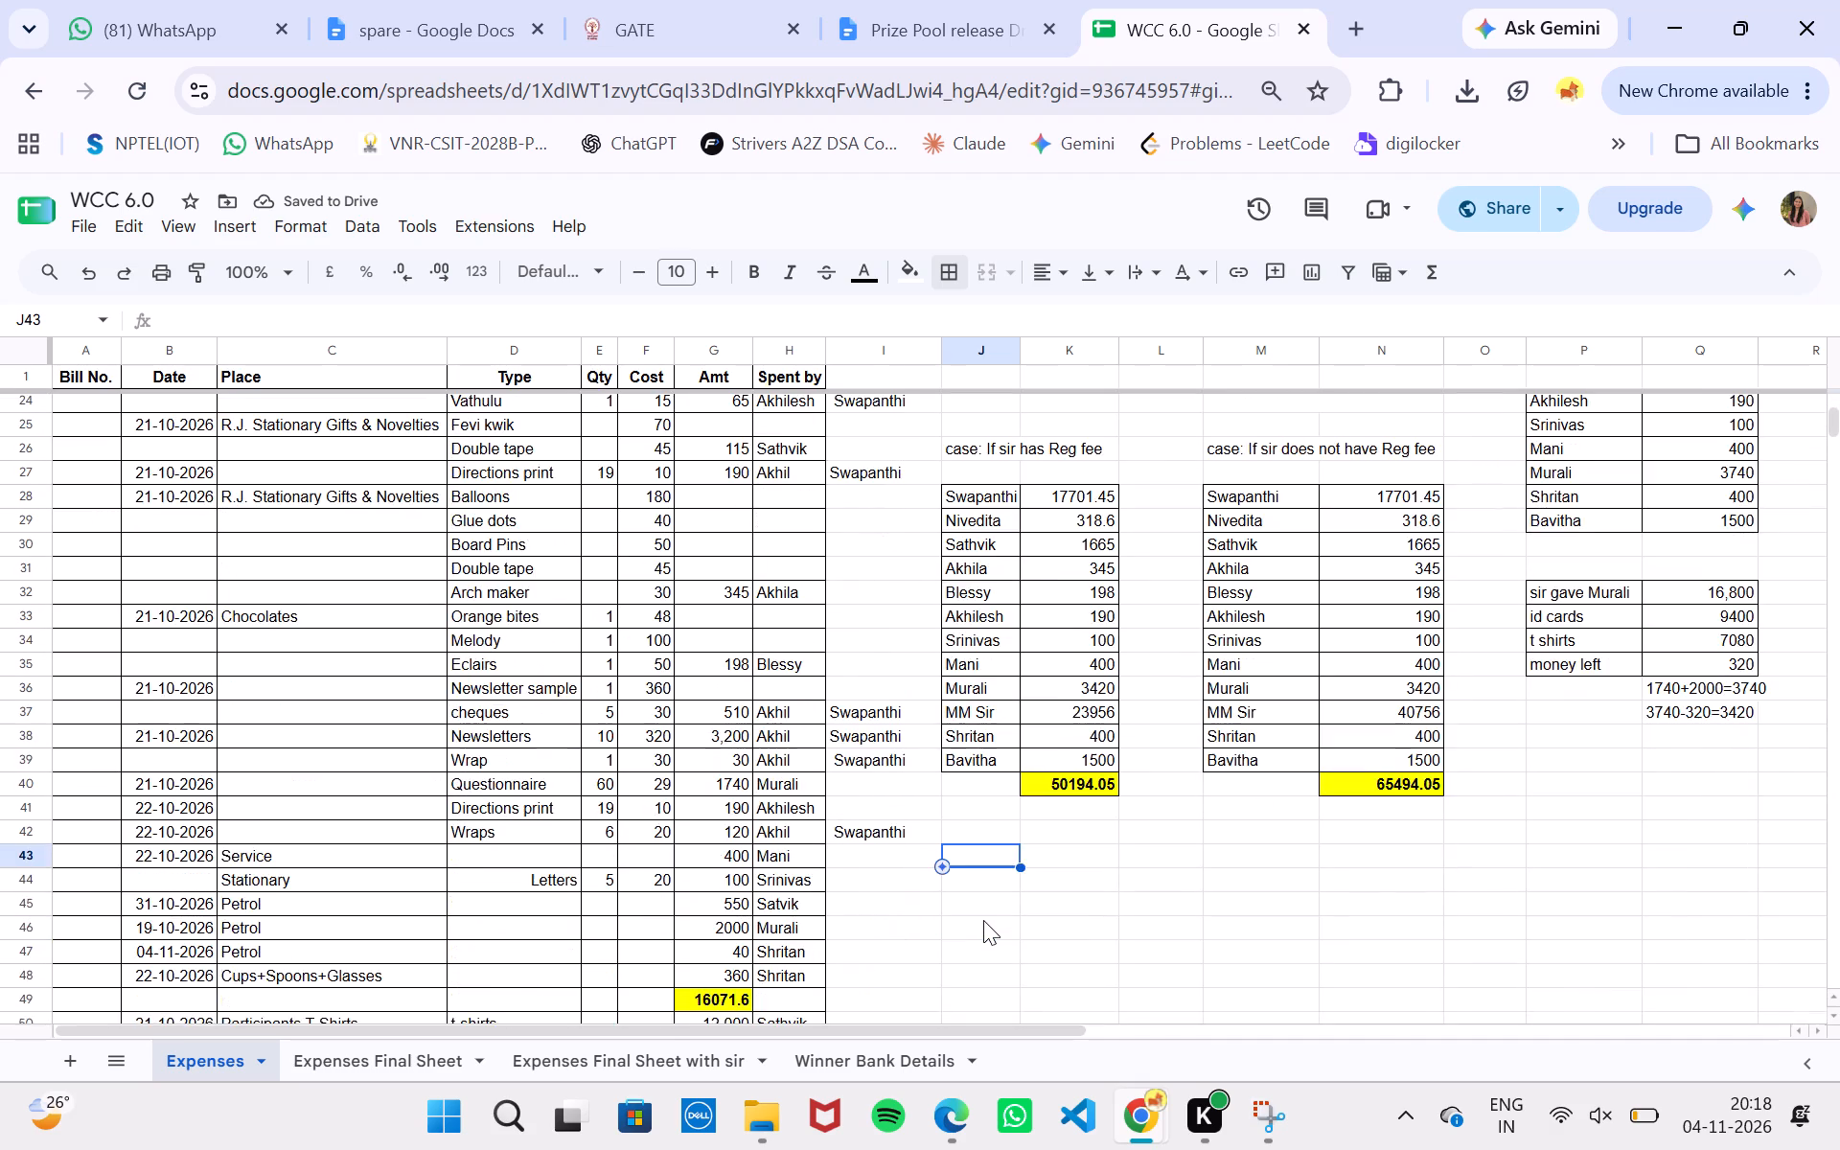
{"action": "scroll", "coordinate": [983, 920], "scroll_direction": "down", "scroll_amount": 4}
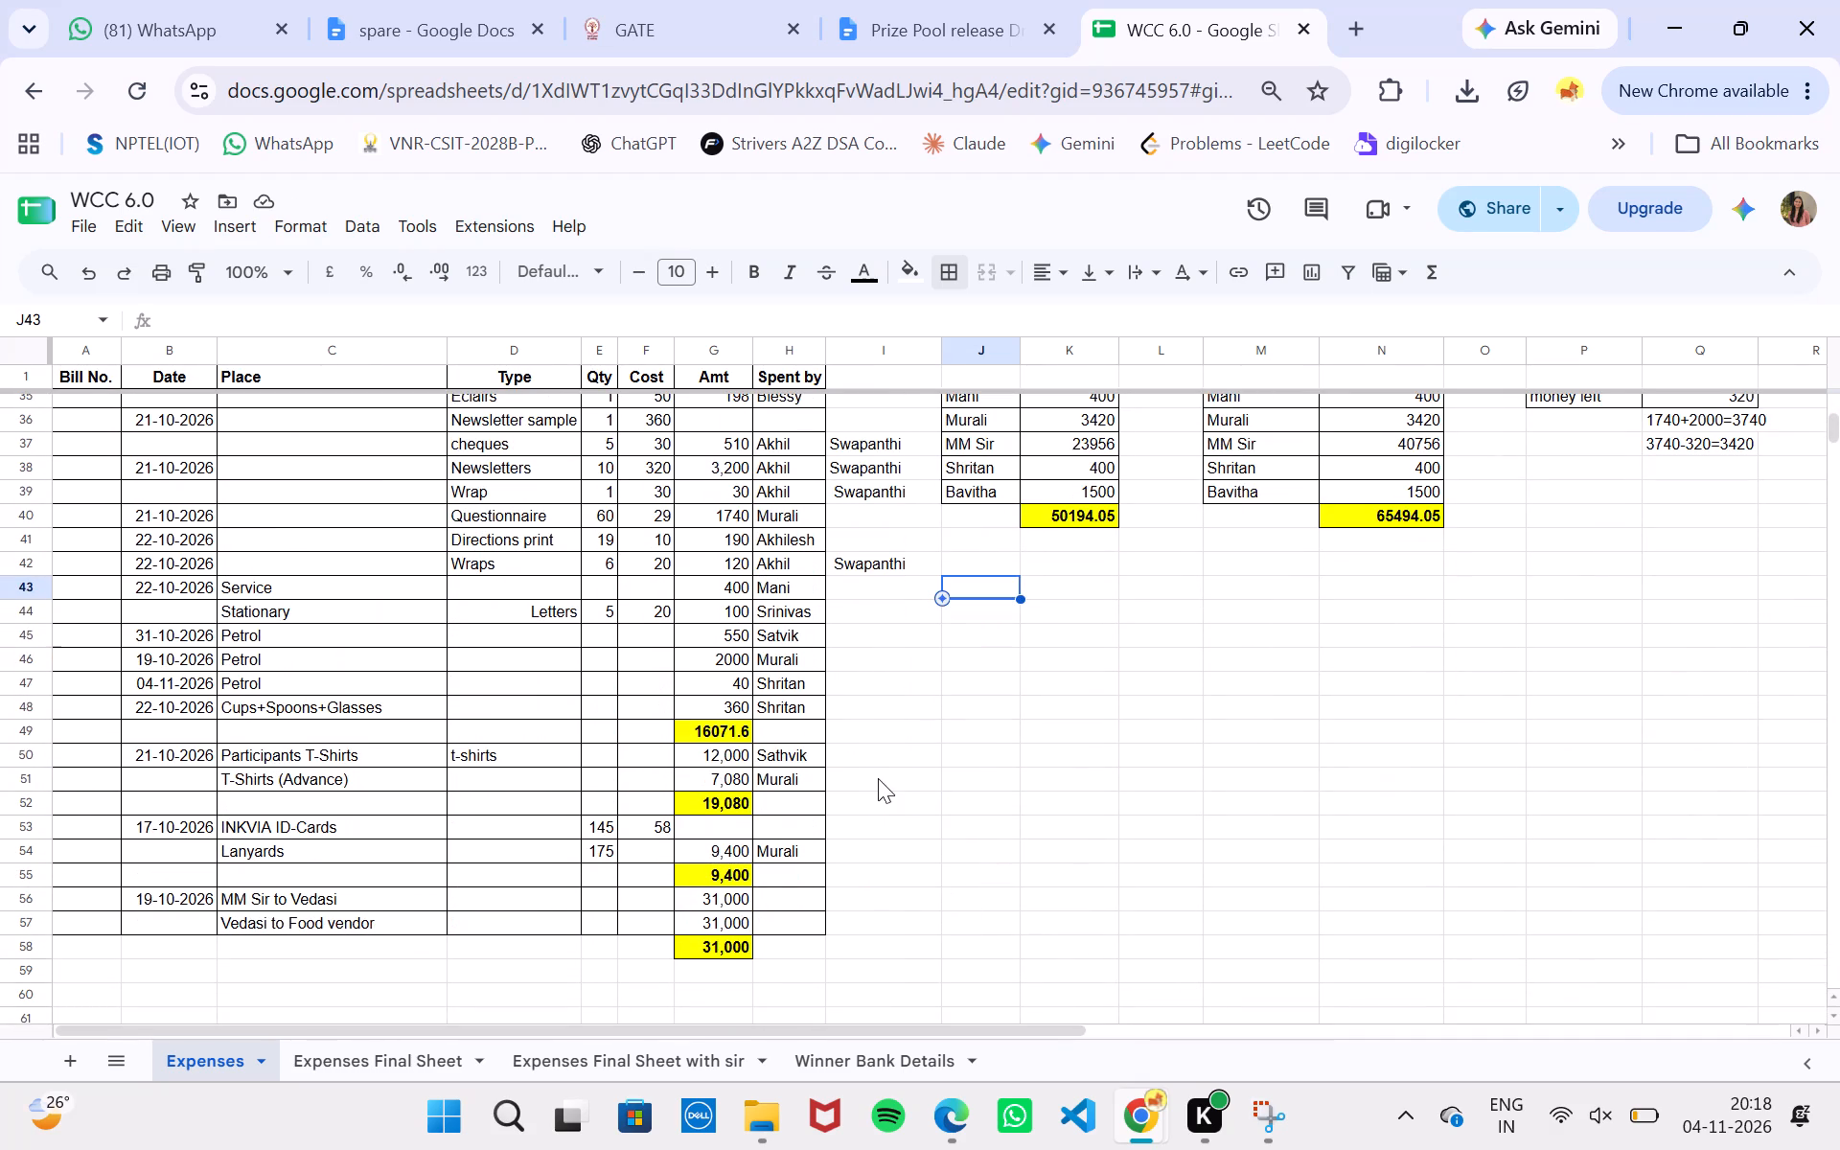
{"action": "double_click", "coordinate": [869, 757]}
{"action": "key", "text": "ctrl+v"}
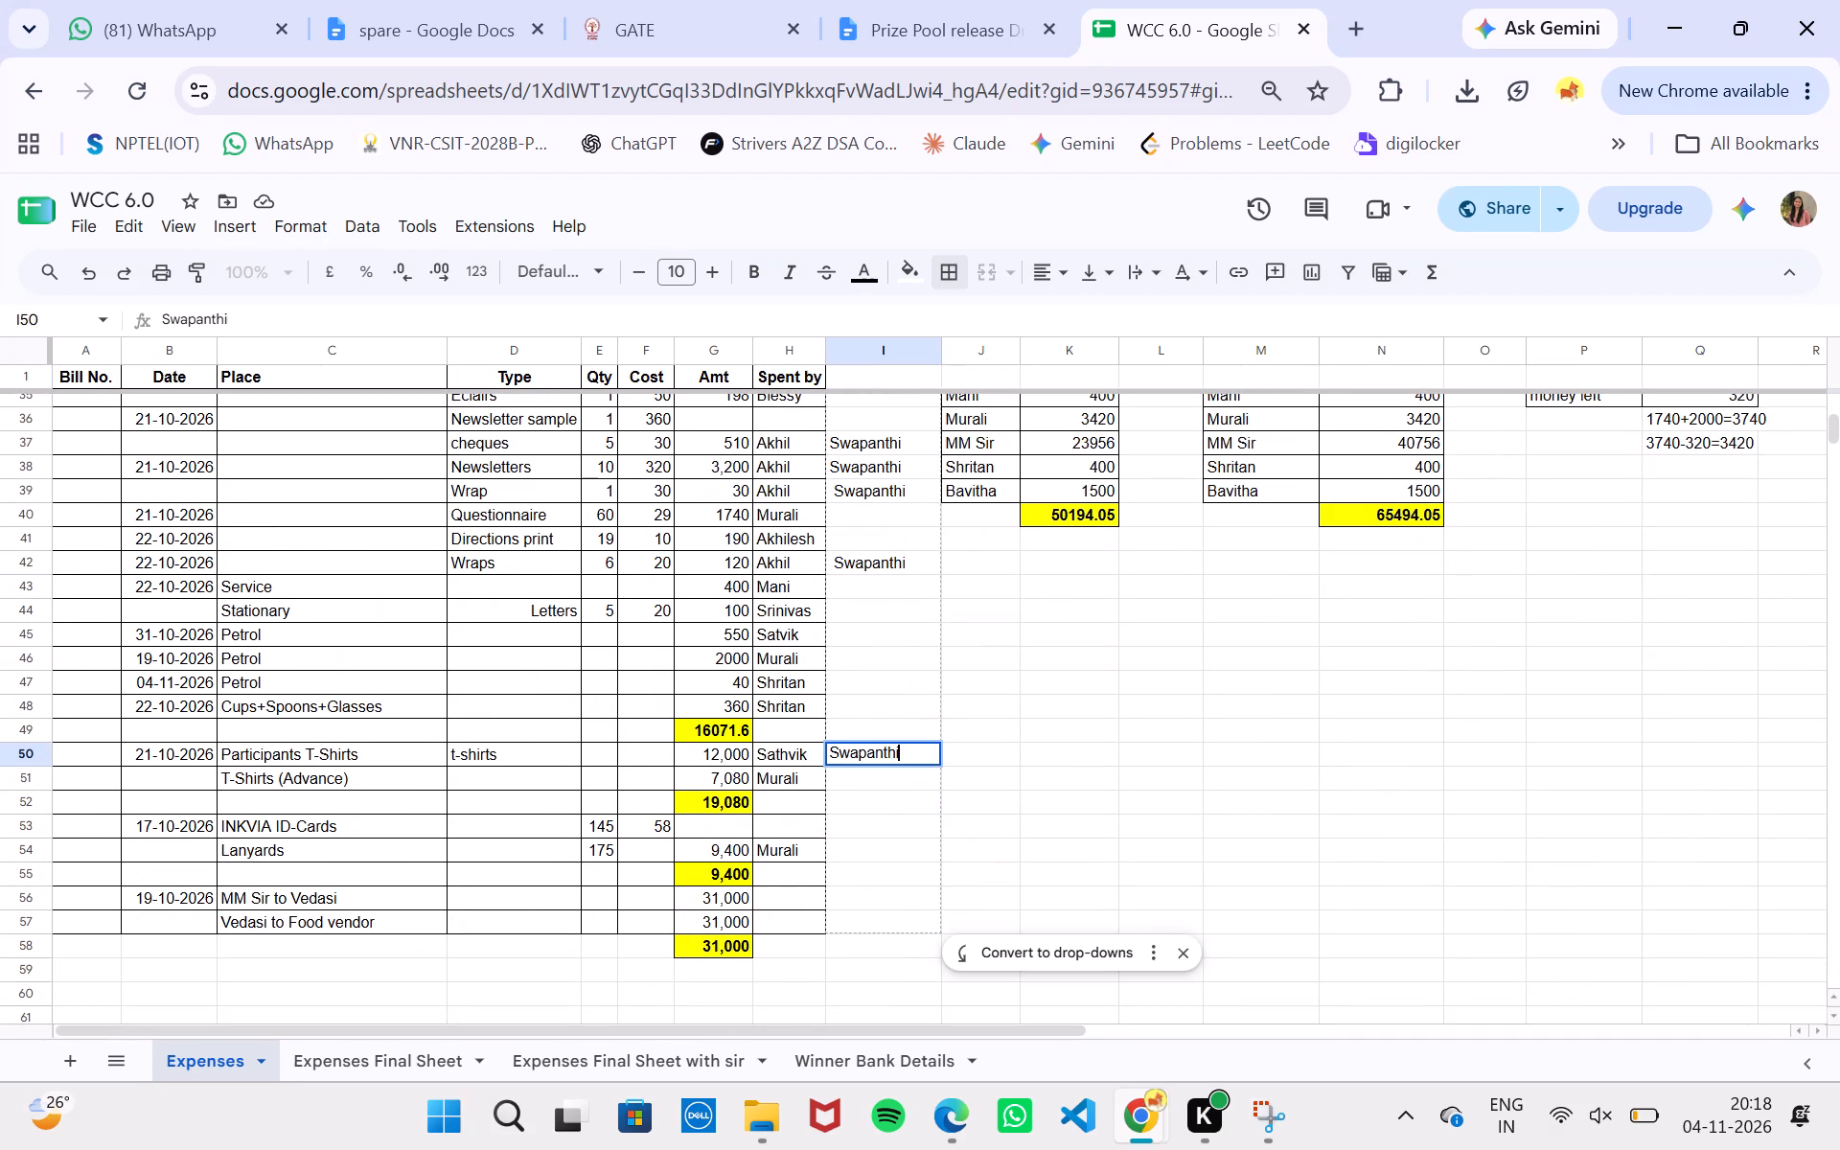
{"action": "left_click", "coordinate": [974, 770]}
Narrow column I slightly so it fits the Swapanthi entries more closely.
{"action": "scroll", "coordinate": [974, 770], "scroll_direction": "up", "scroll_amount": 7}
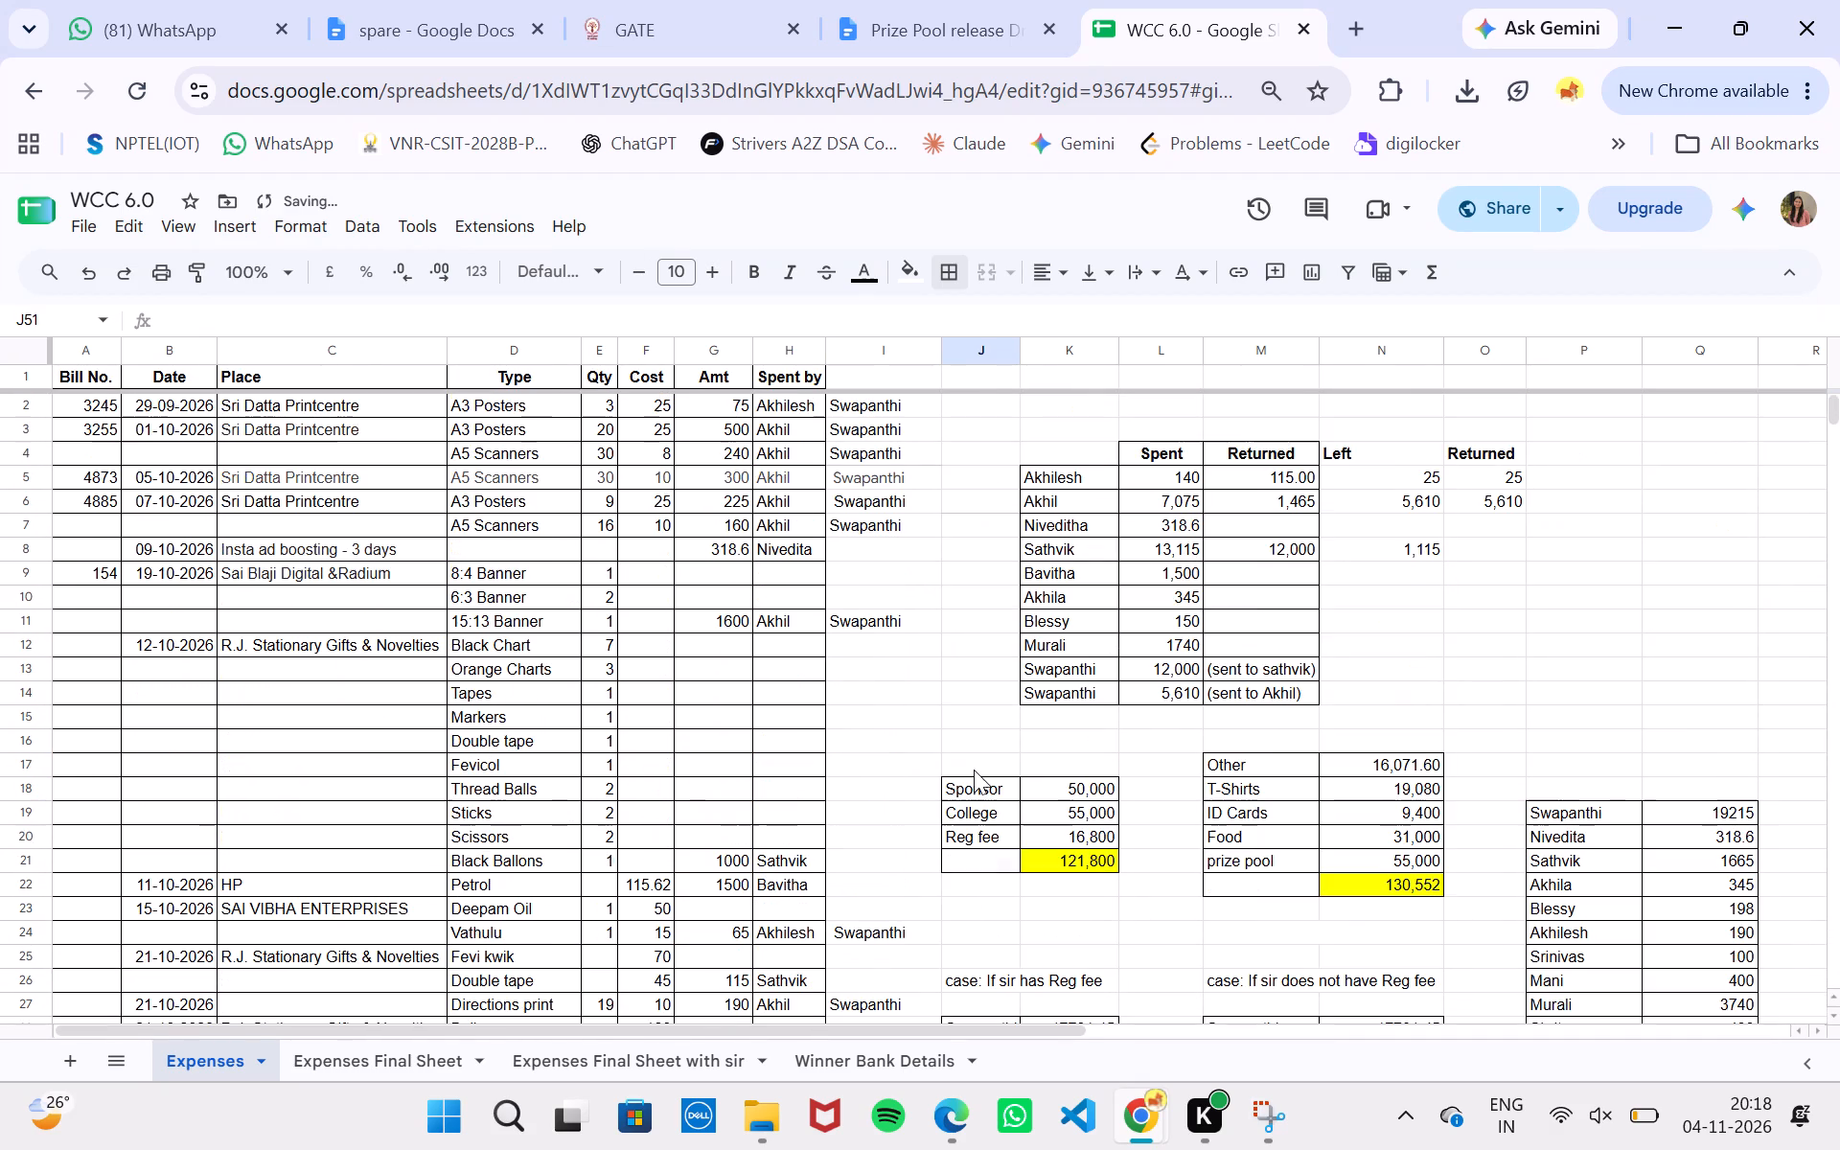
{"action": "left_click_drag", "start_coordinate": [939, 346], "coordinate": [911, 347]}
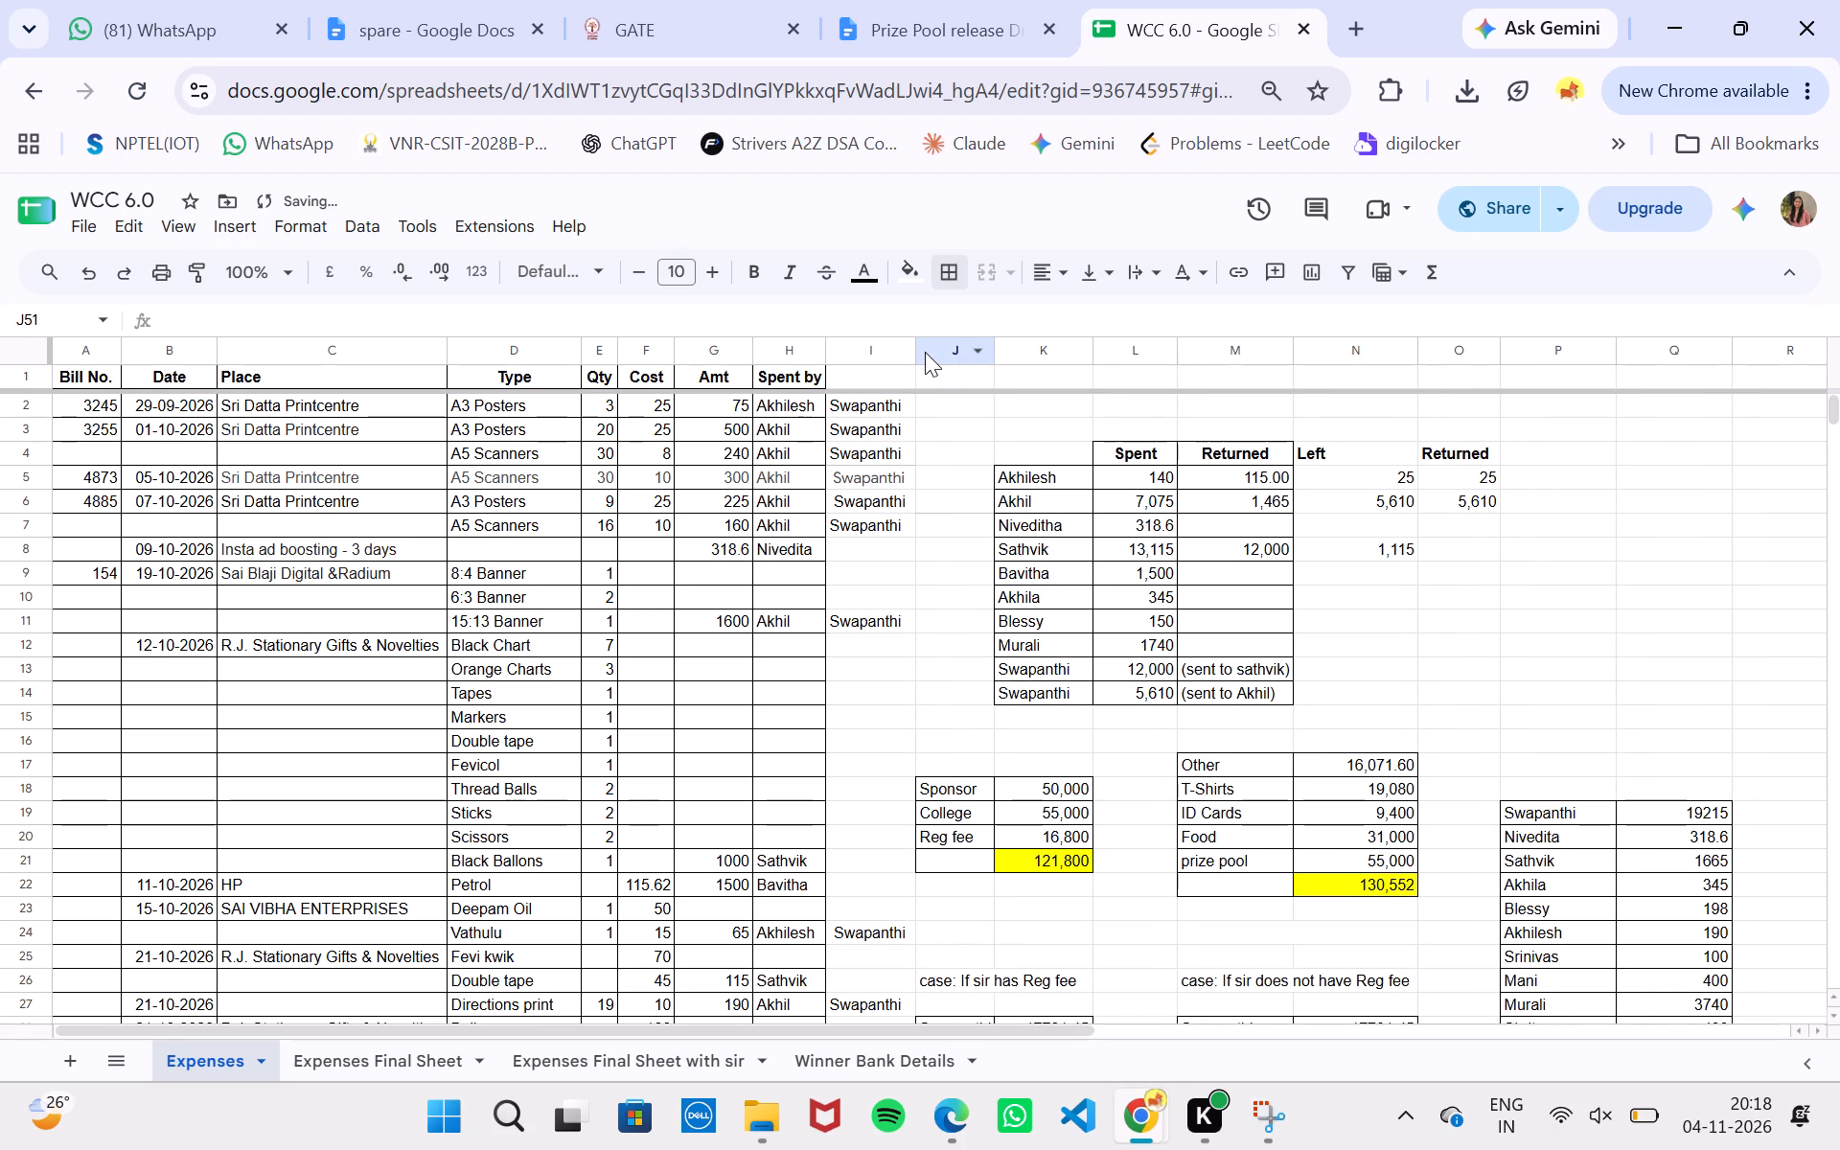
Insert one blank column before column J, between the expense list and the summary tables.
{"action": "right_click", "coordinate": [925, 352]}
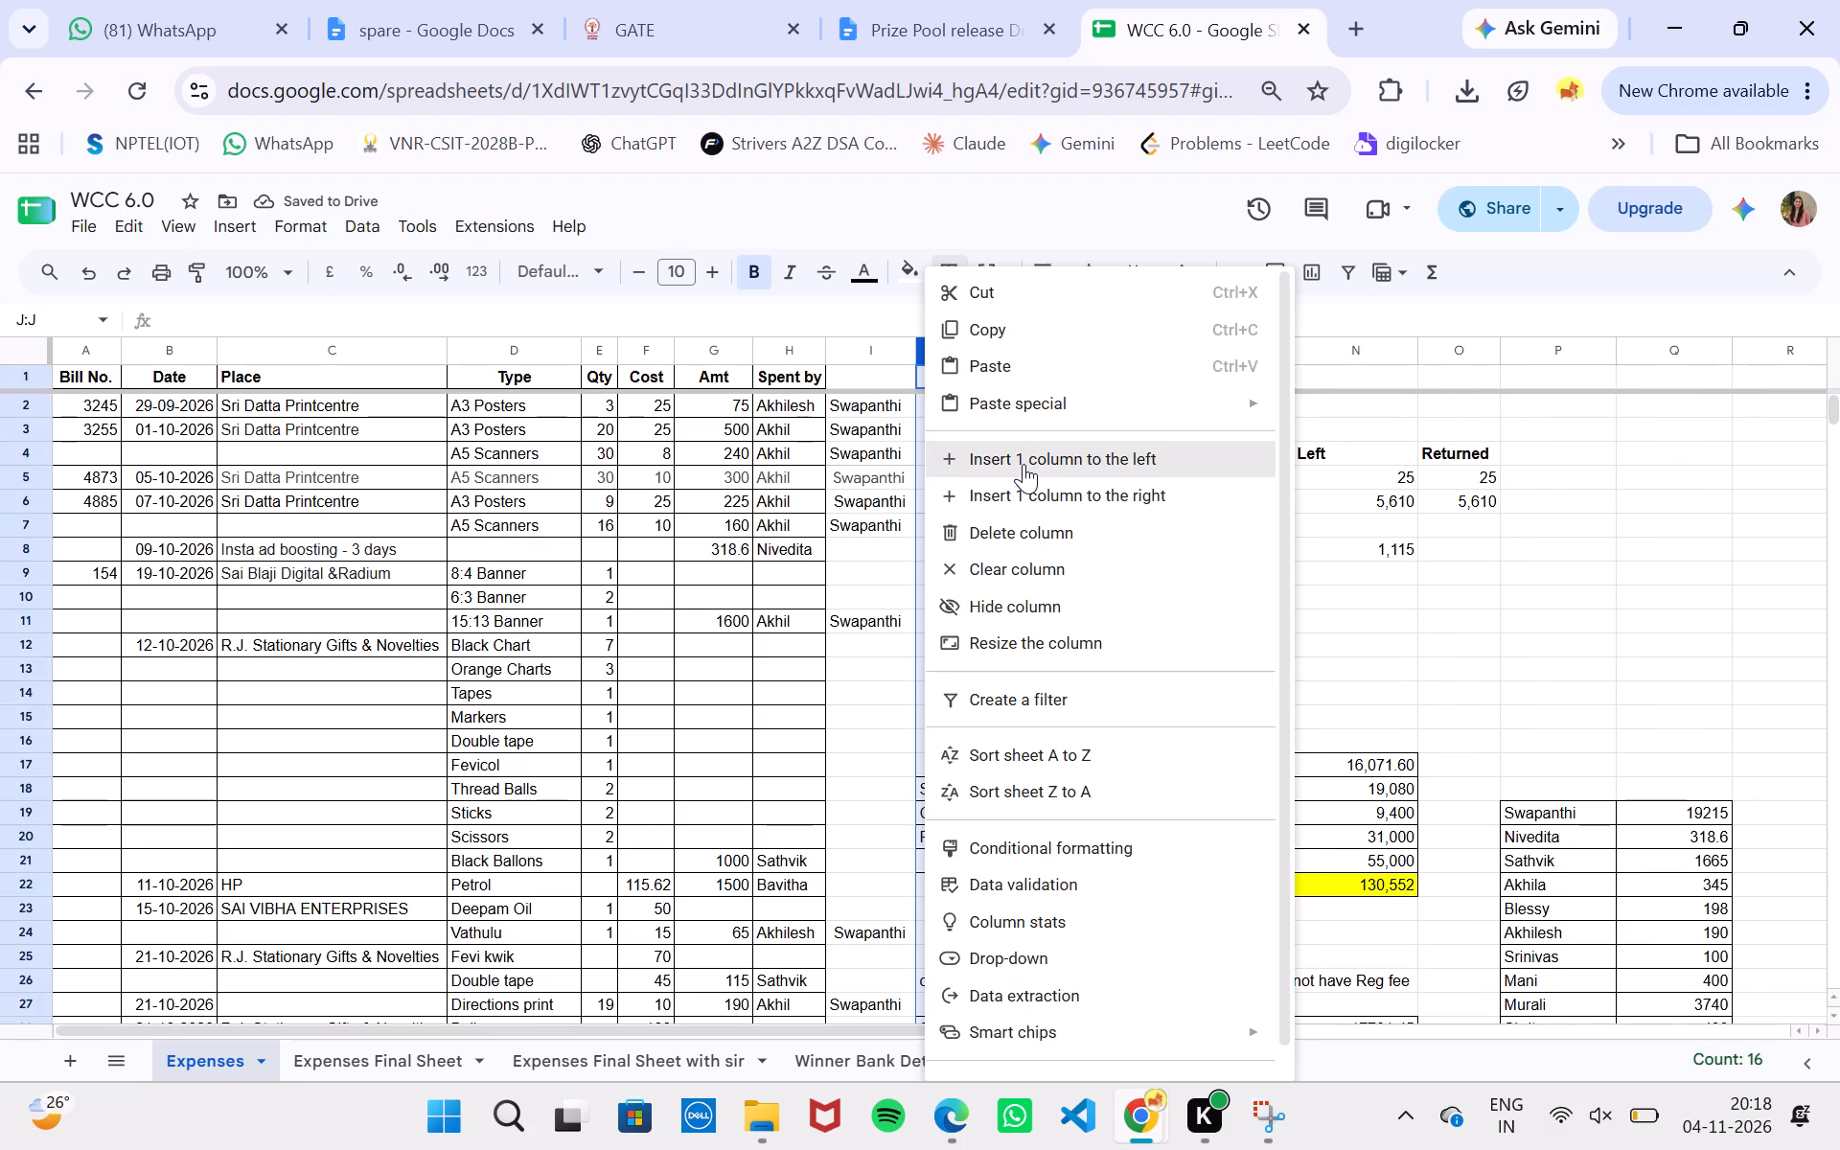
{"action": "left_click", "coordinate": [1023, 464]}
{"action": "left_click", "coordinate": [1023, 531]}
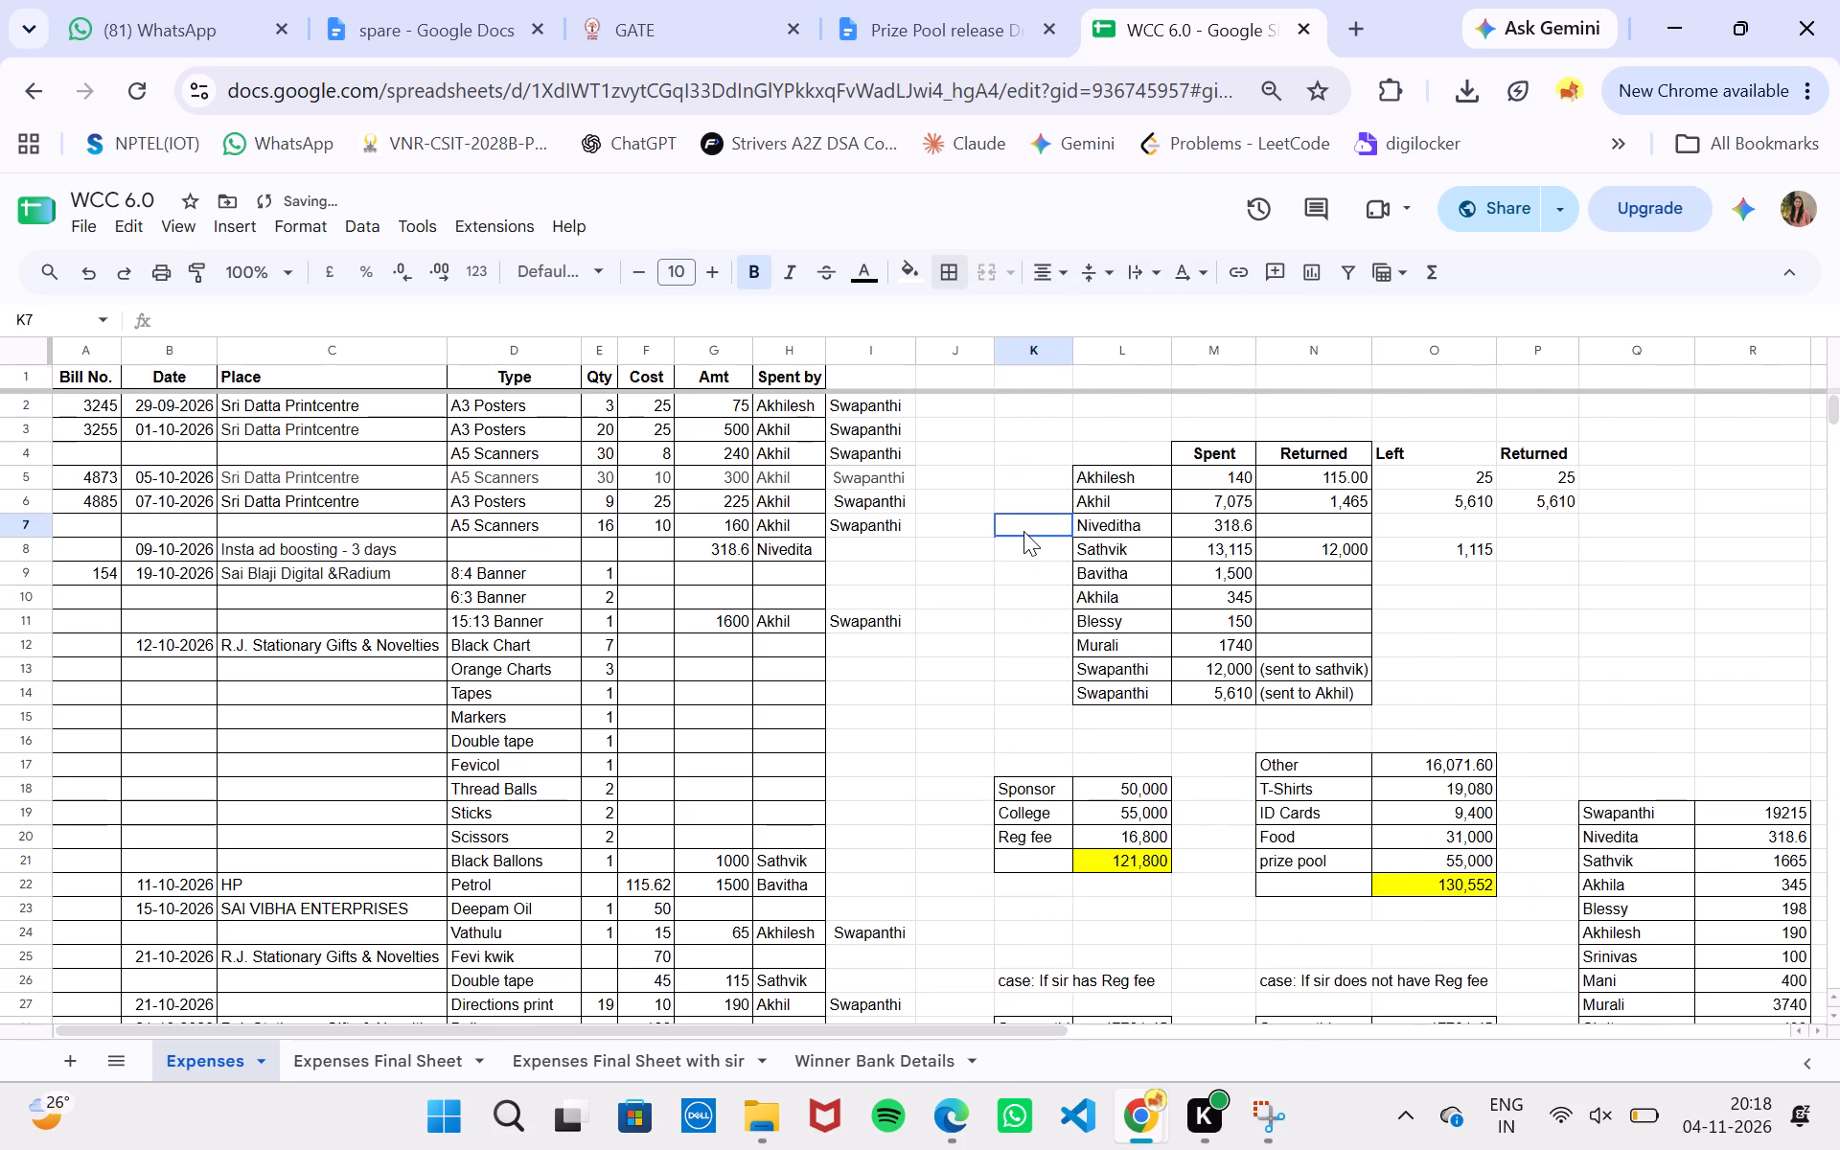
Apply all borders to cells I2 through I57, alongside the expense list.
{"action": "scroll", "coordinate": [1023, 531], "scroll_direction": "down", "scroll_amount": 5}
{"action": "scroll", "coordinate": [1023, 531], "scroll_direction": "up", "scroll_amount": 2}
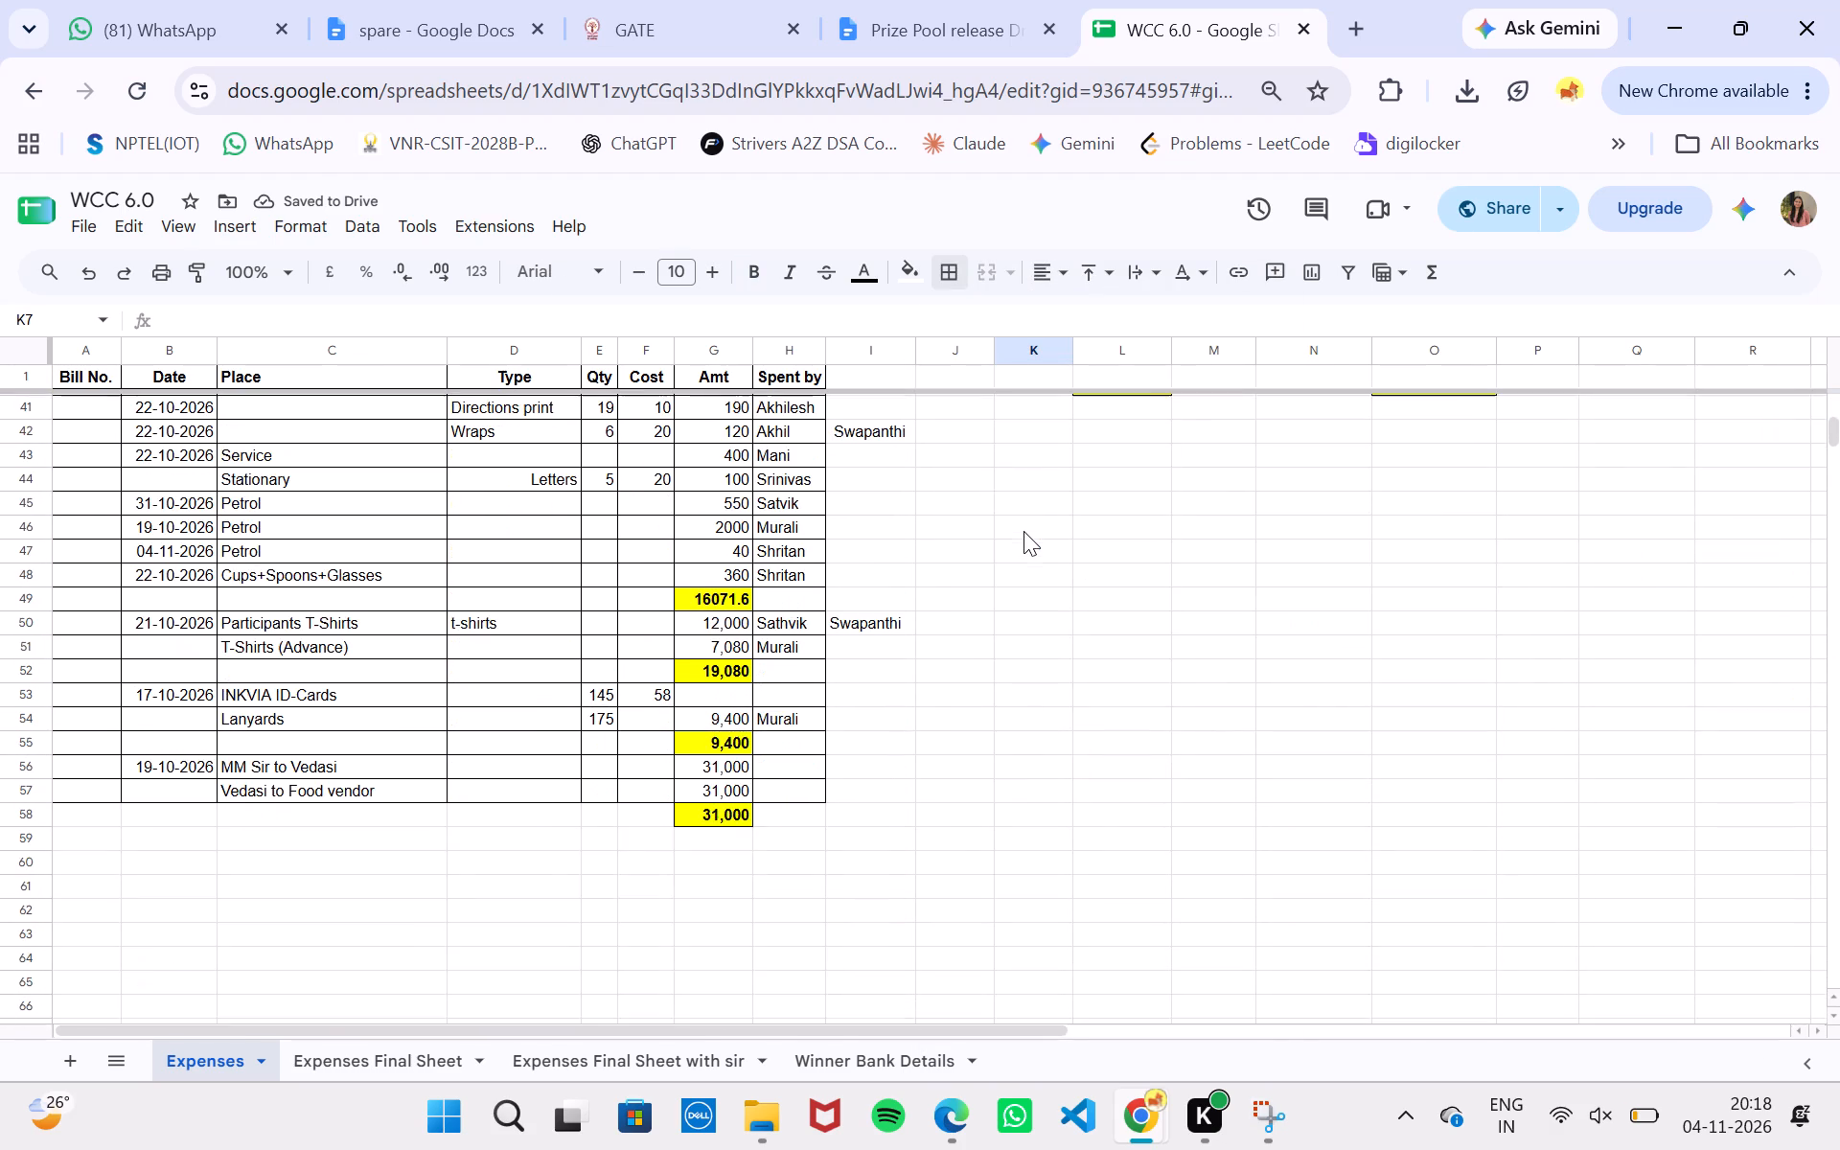
{"action": "scroll", "coordinate": [1023, 531], "scroll_direction": "up", "scroll_amount": 2}
{"action": "left_click_drag", "start_coordinate": [878, 400], "coordinate": [899, 1102]}
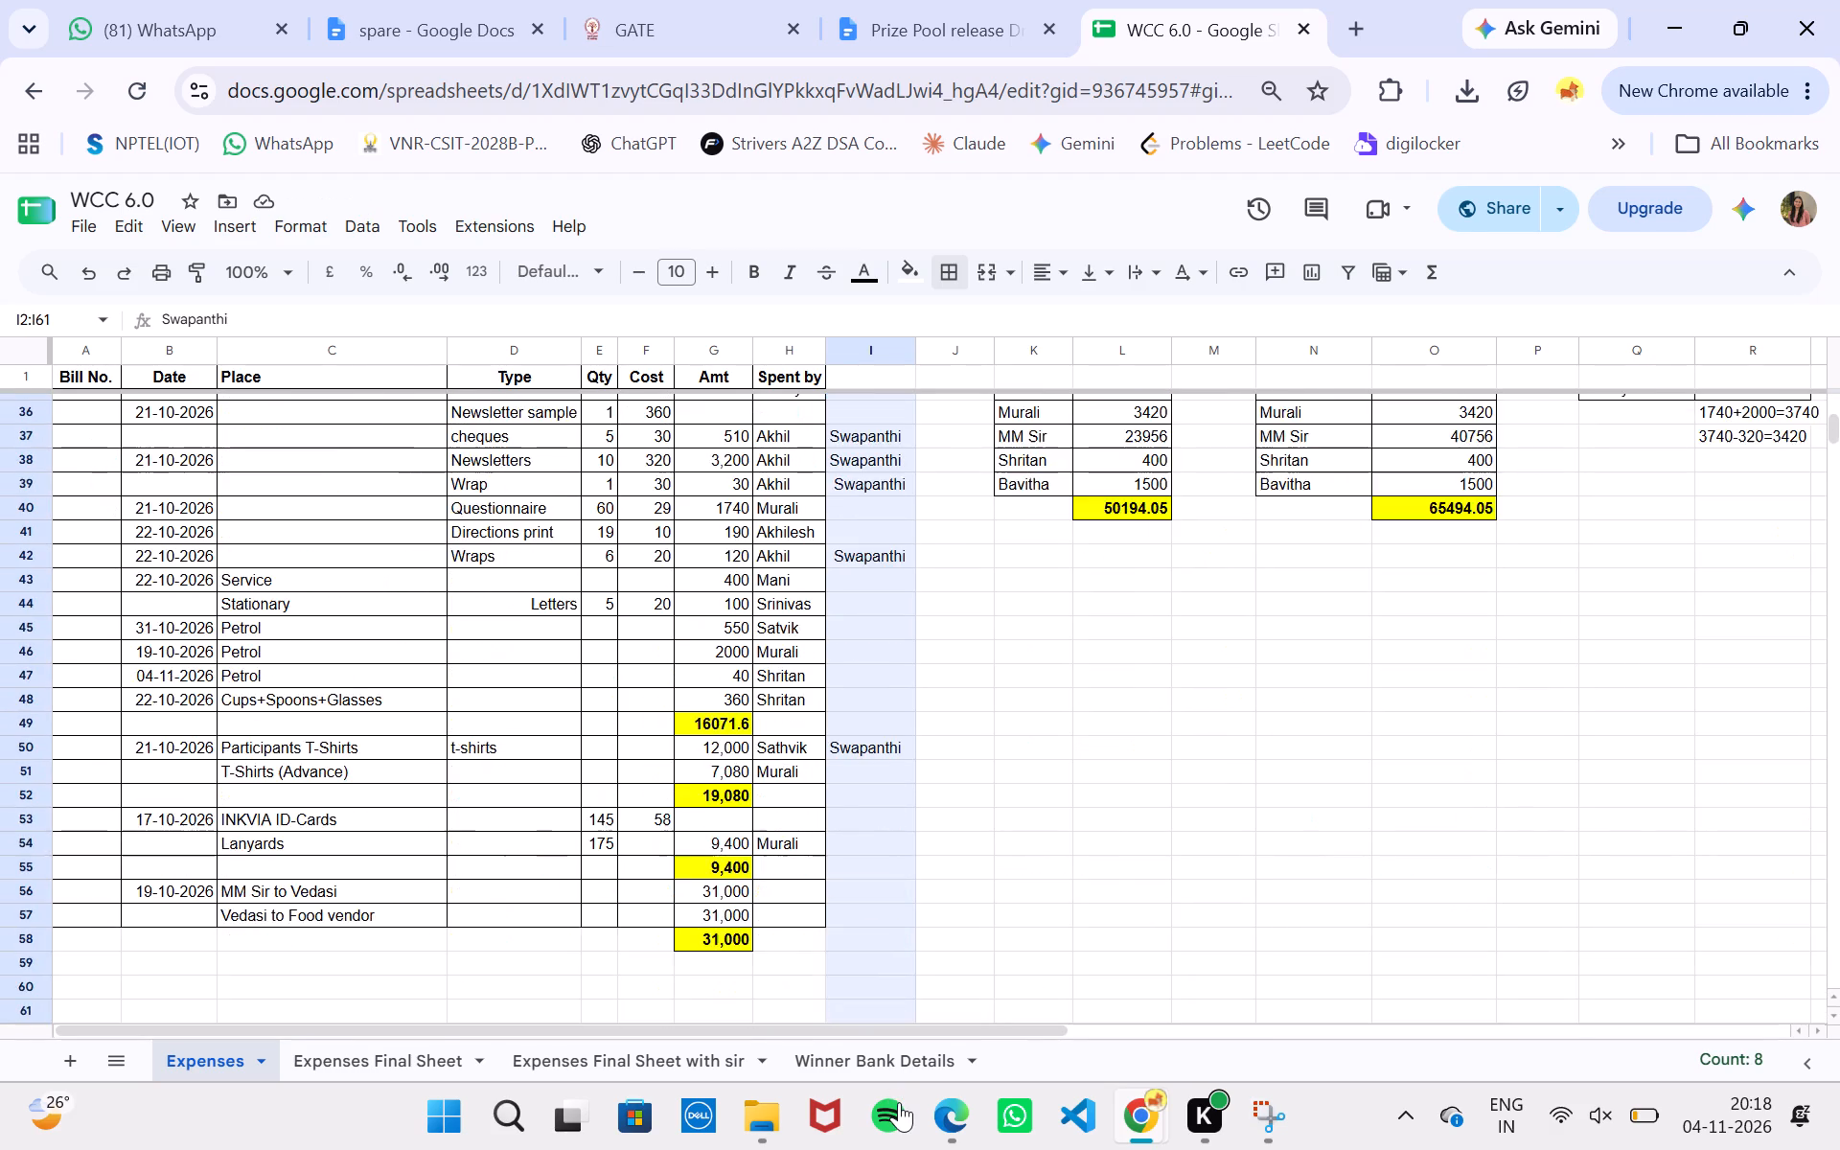
{"action": "left_click_drag", "start_coordinate": [899, 1102], "coordinate": [889, 831]}
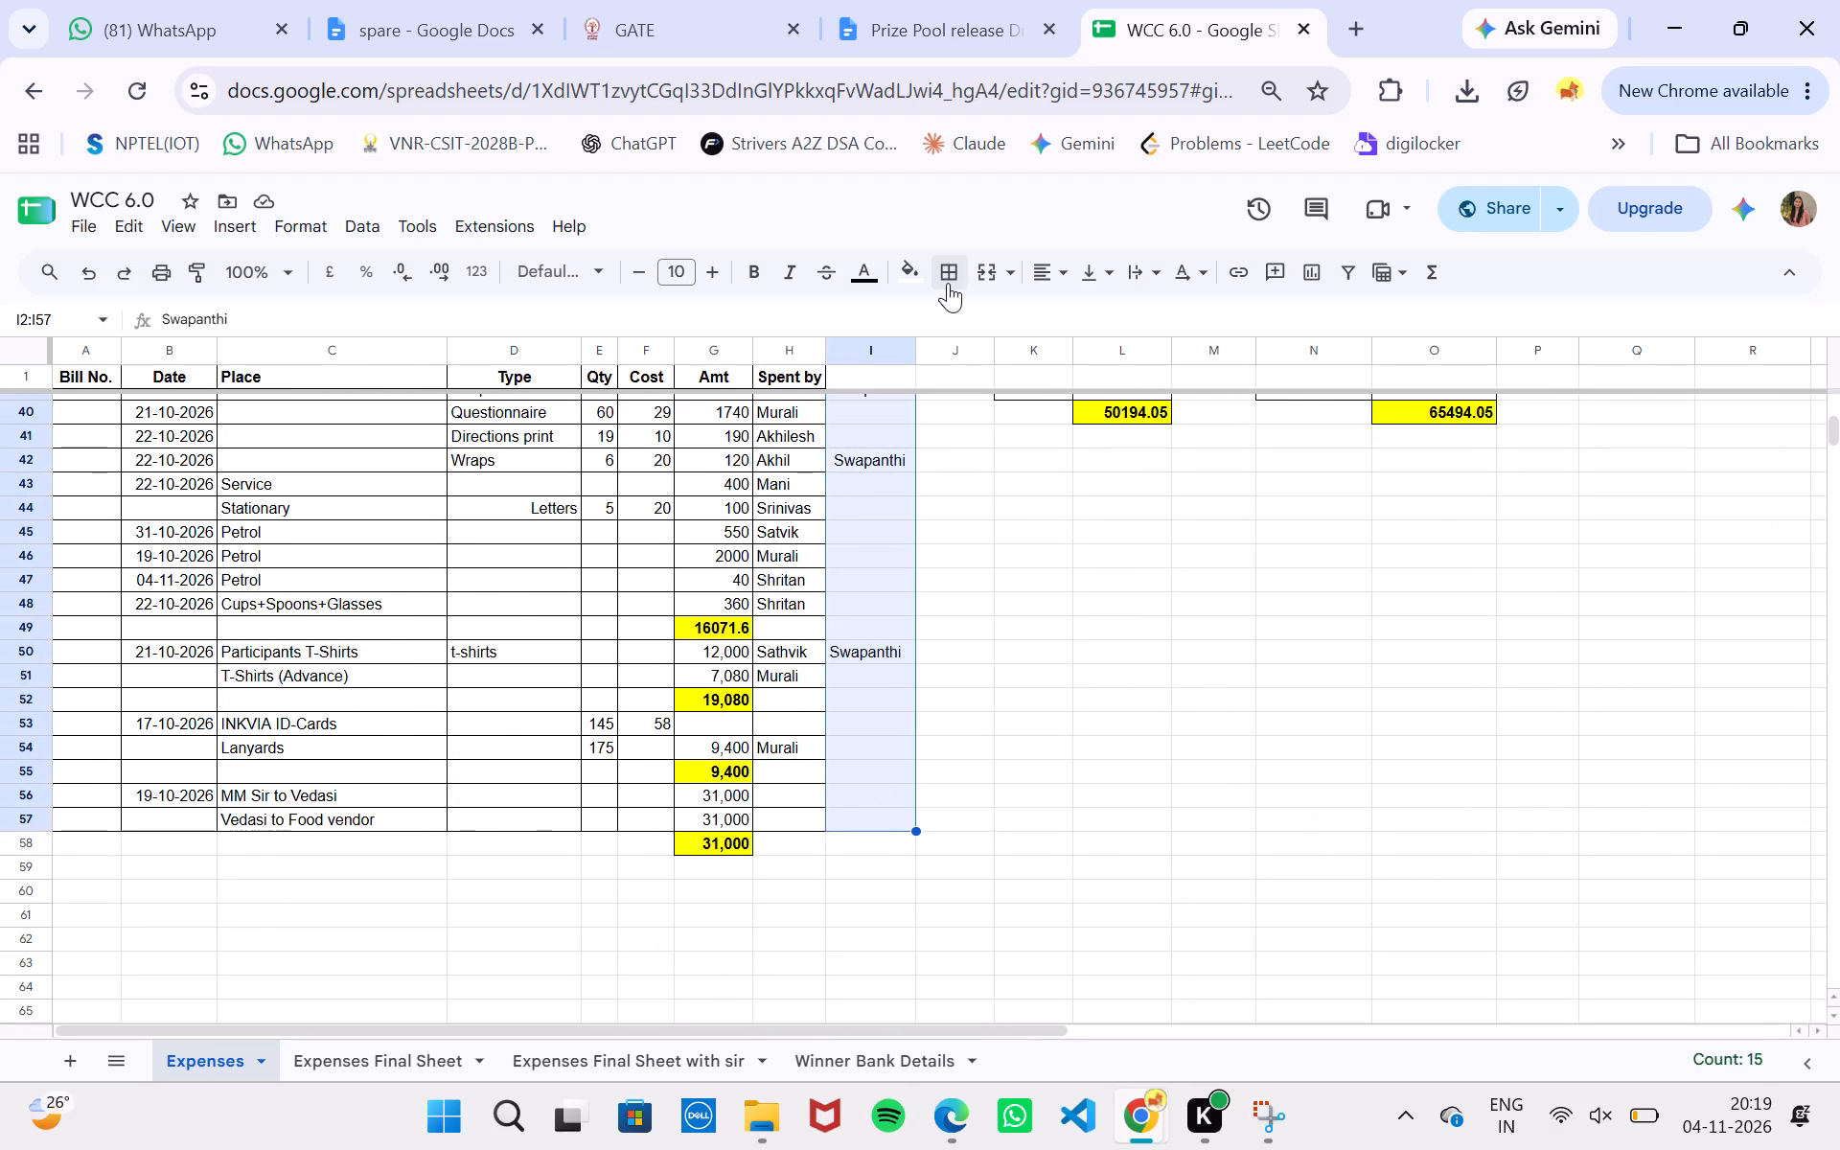
{"action": "left_click", "coordinate": [948, 283]}
{"action": "left_click", "coordinate": [962, 319]}
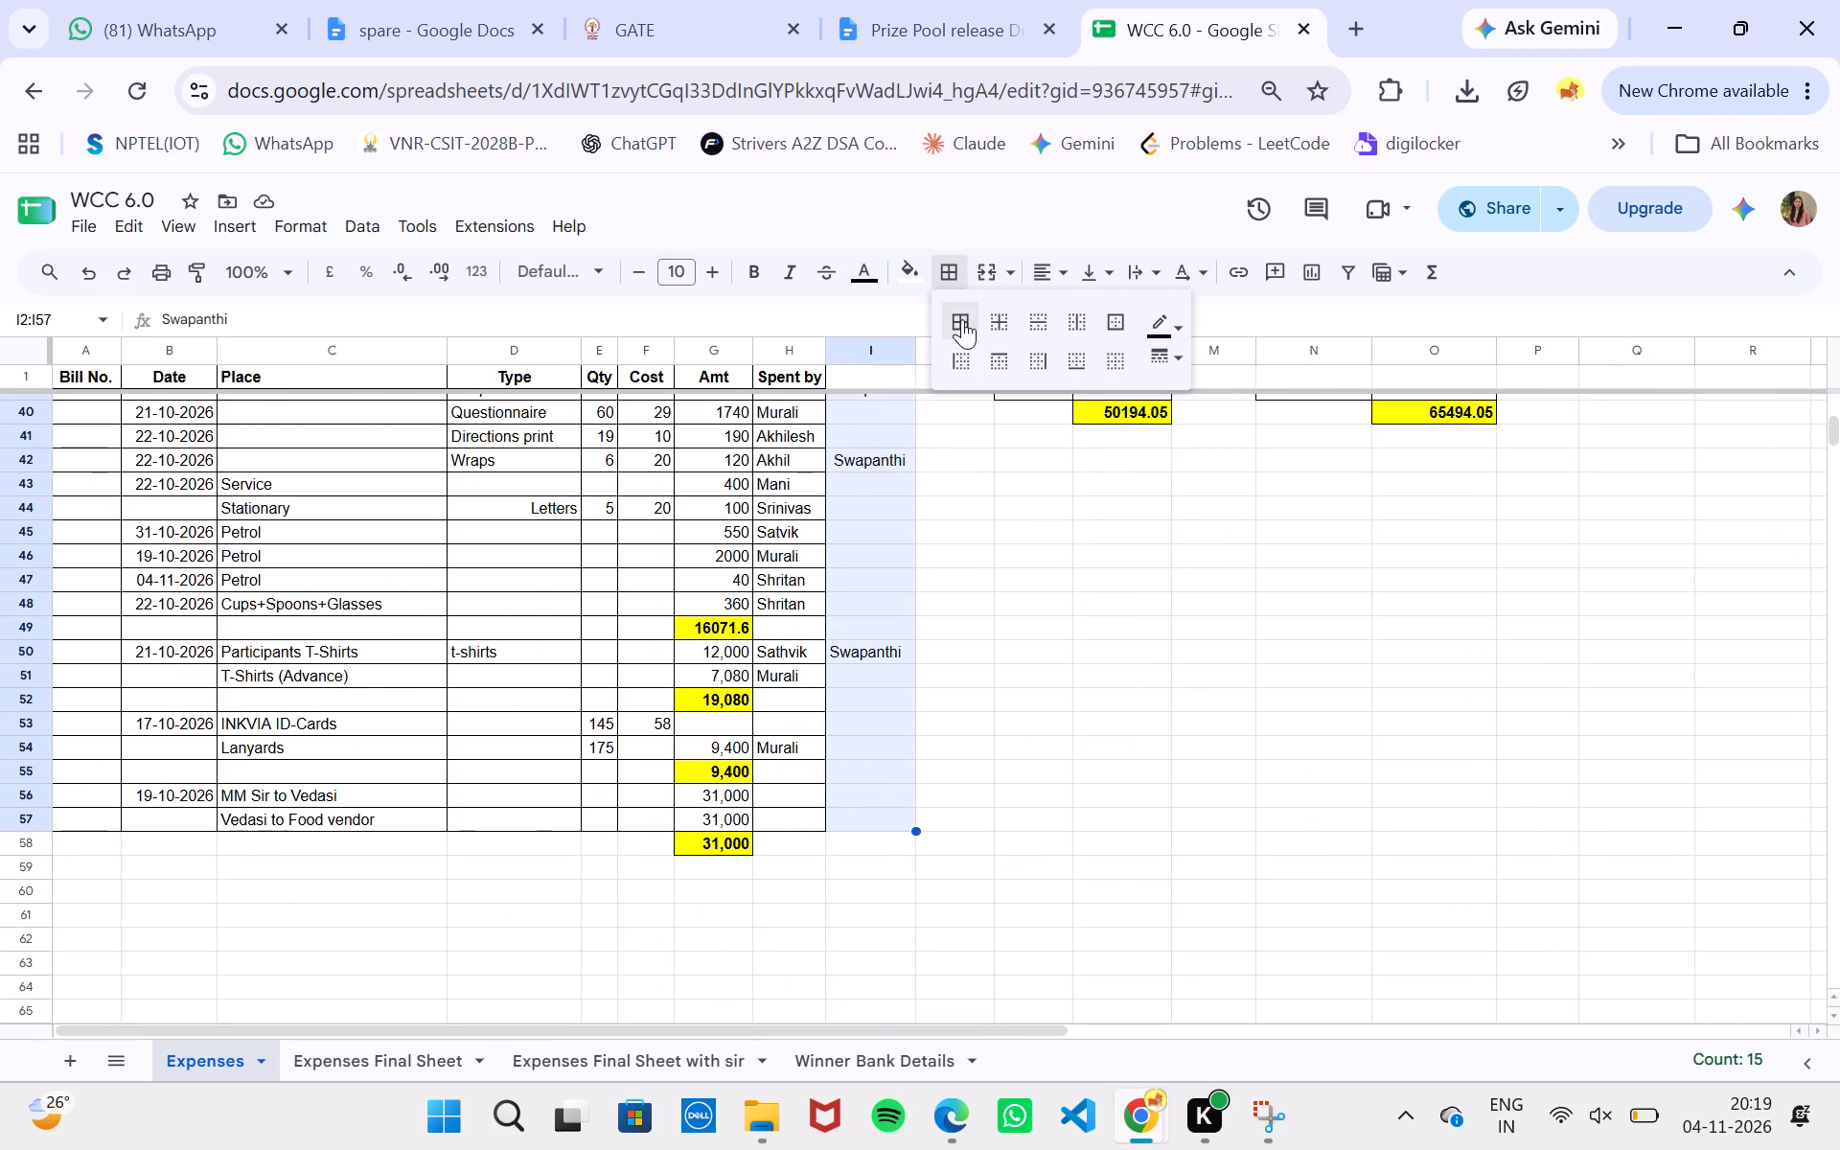
{"action": "left_click", "coordinate": [995, 628]}
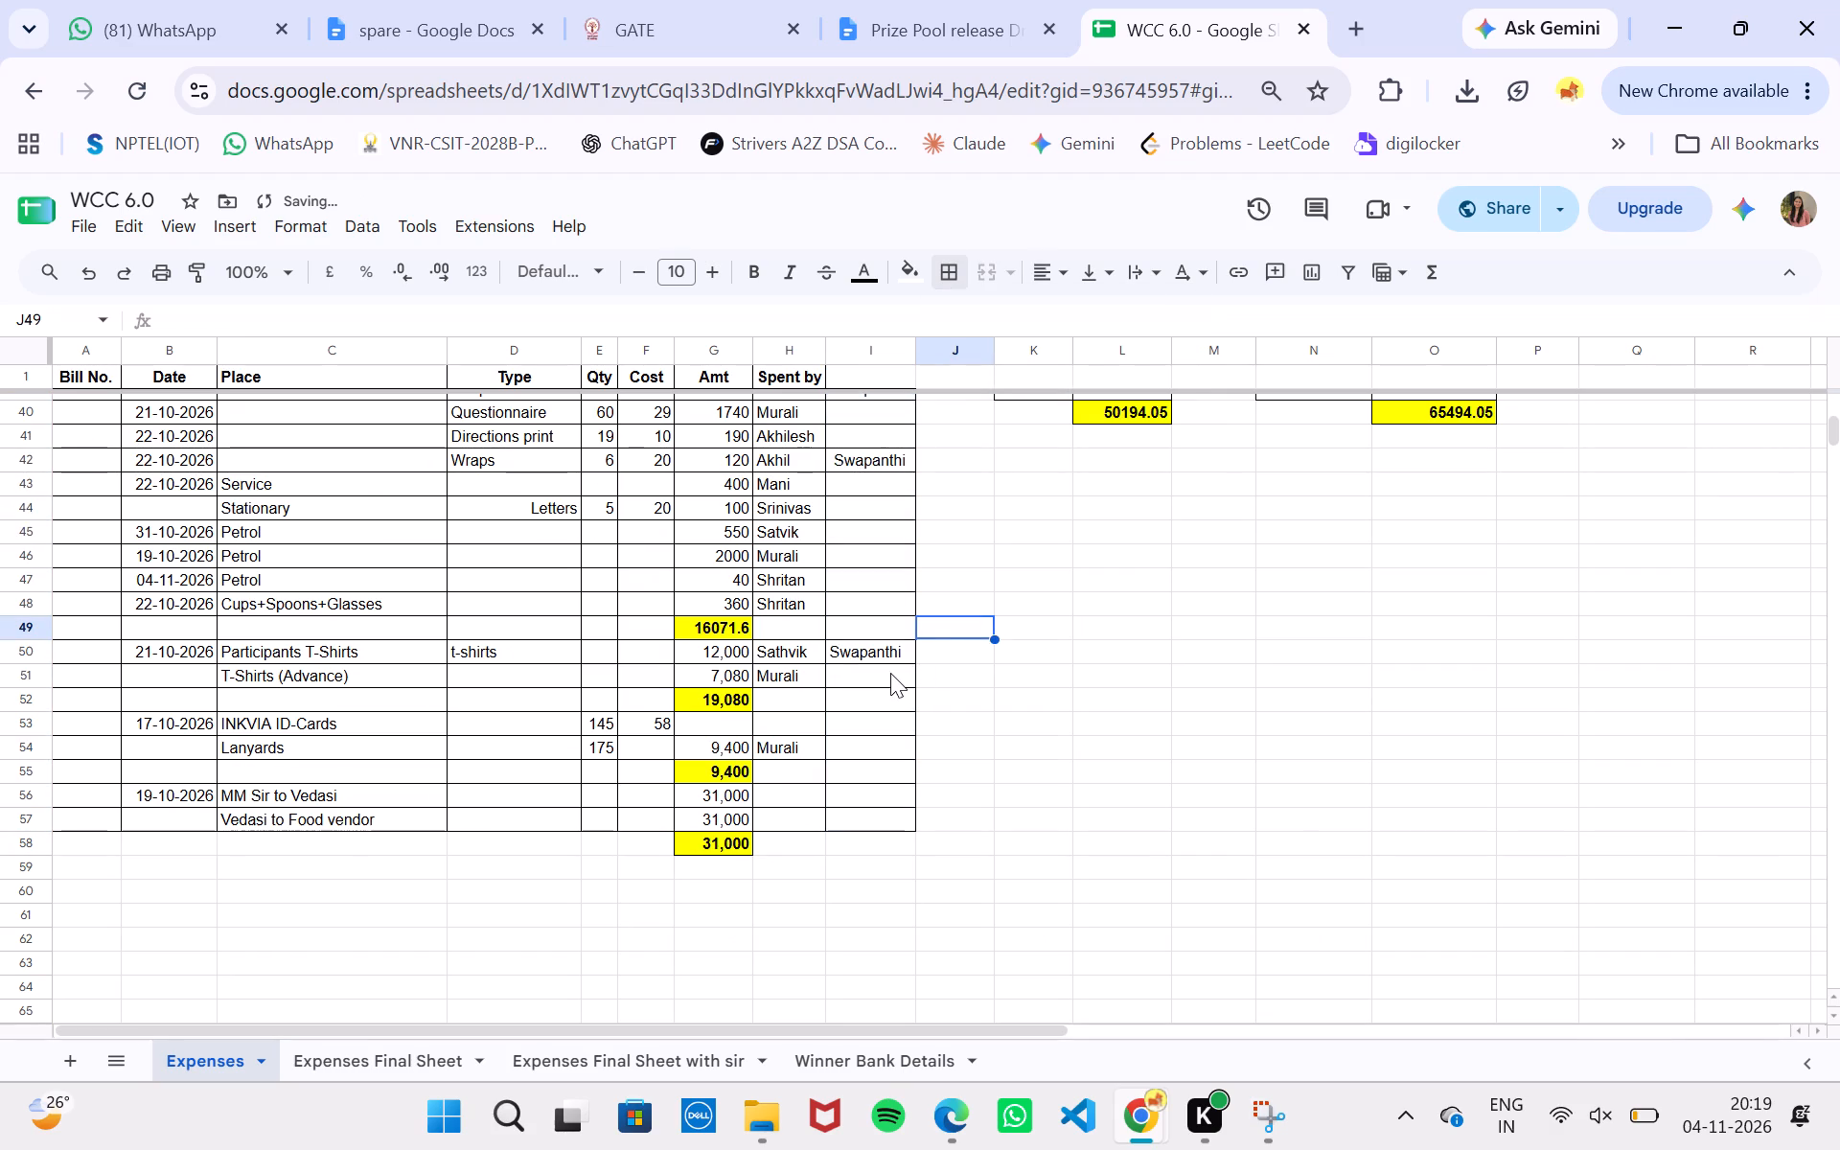
Enter MM Sir in I51 beside T-Shirts (Advance), and copy it into I54 beside Lanyards and I57 beside the Food vendor payment.
{"action": "double_click", "coordinate": [888, 677]}
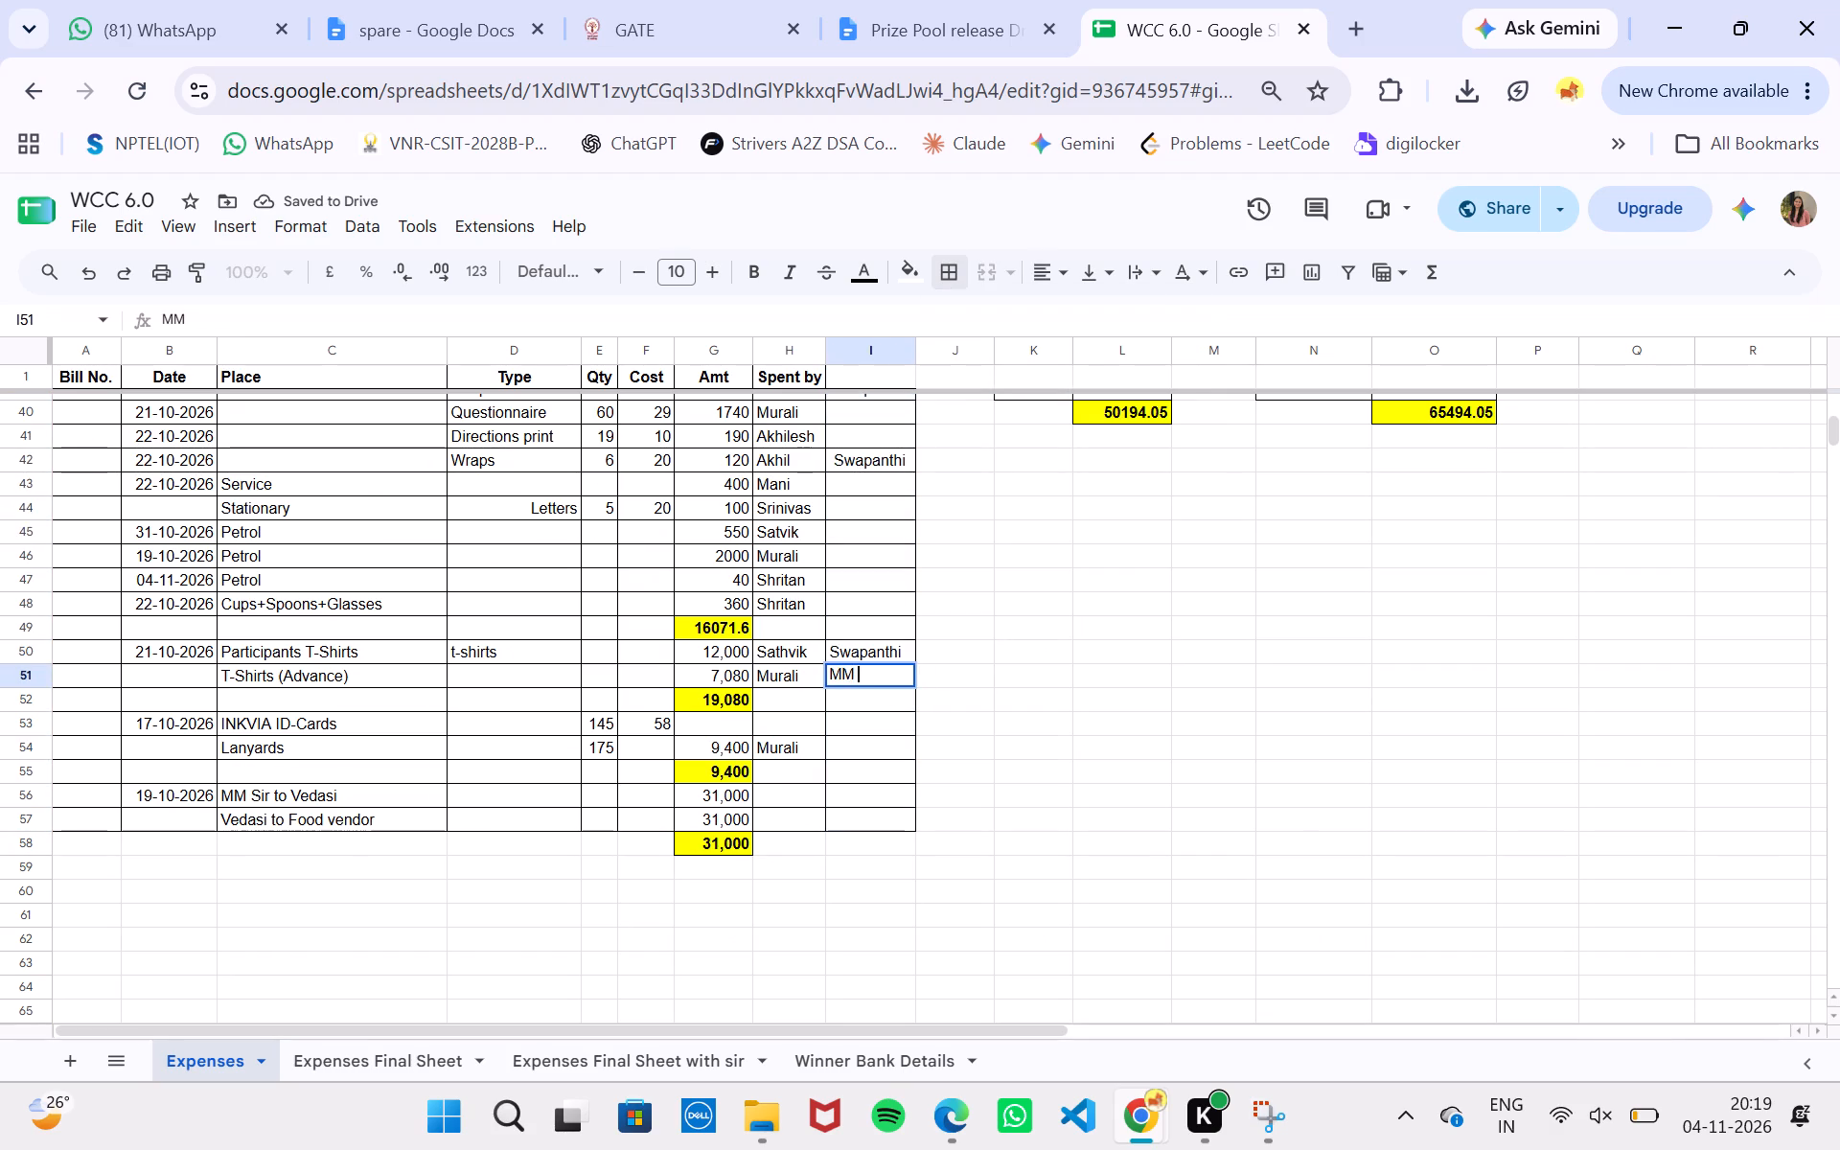
{"action": "key", "text": "ctrl+a"}
{"action": "key", "text": "ctrl+c"}
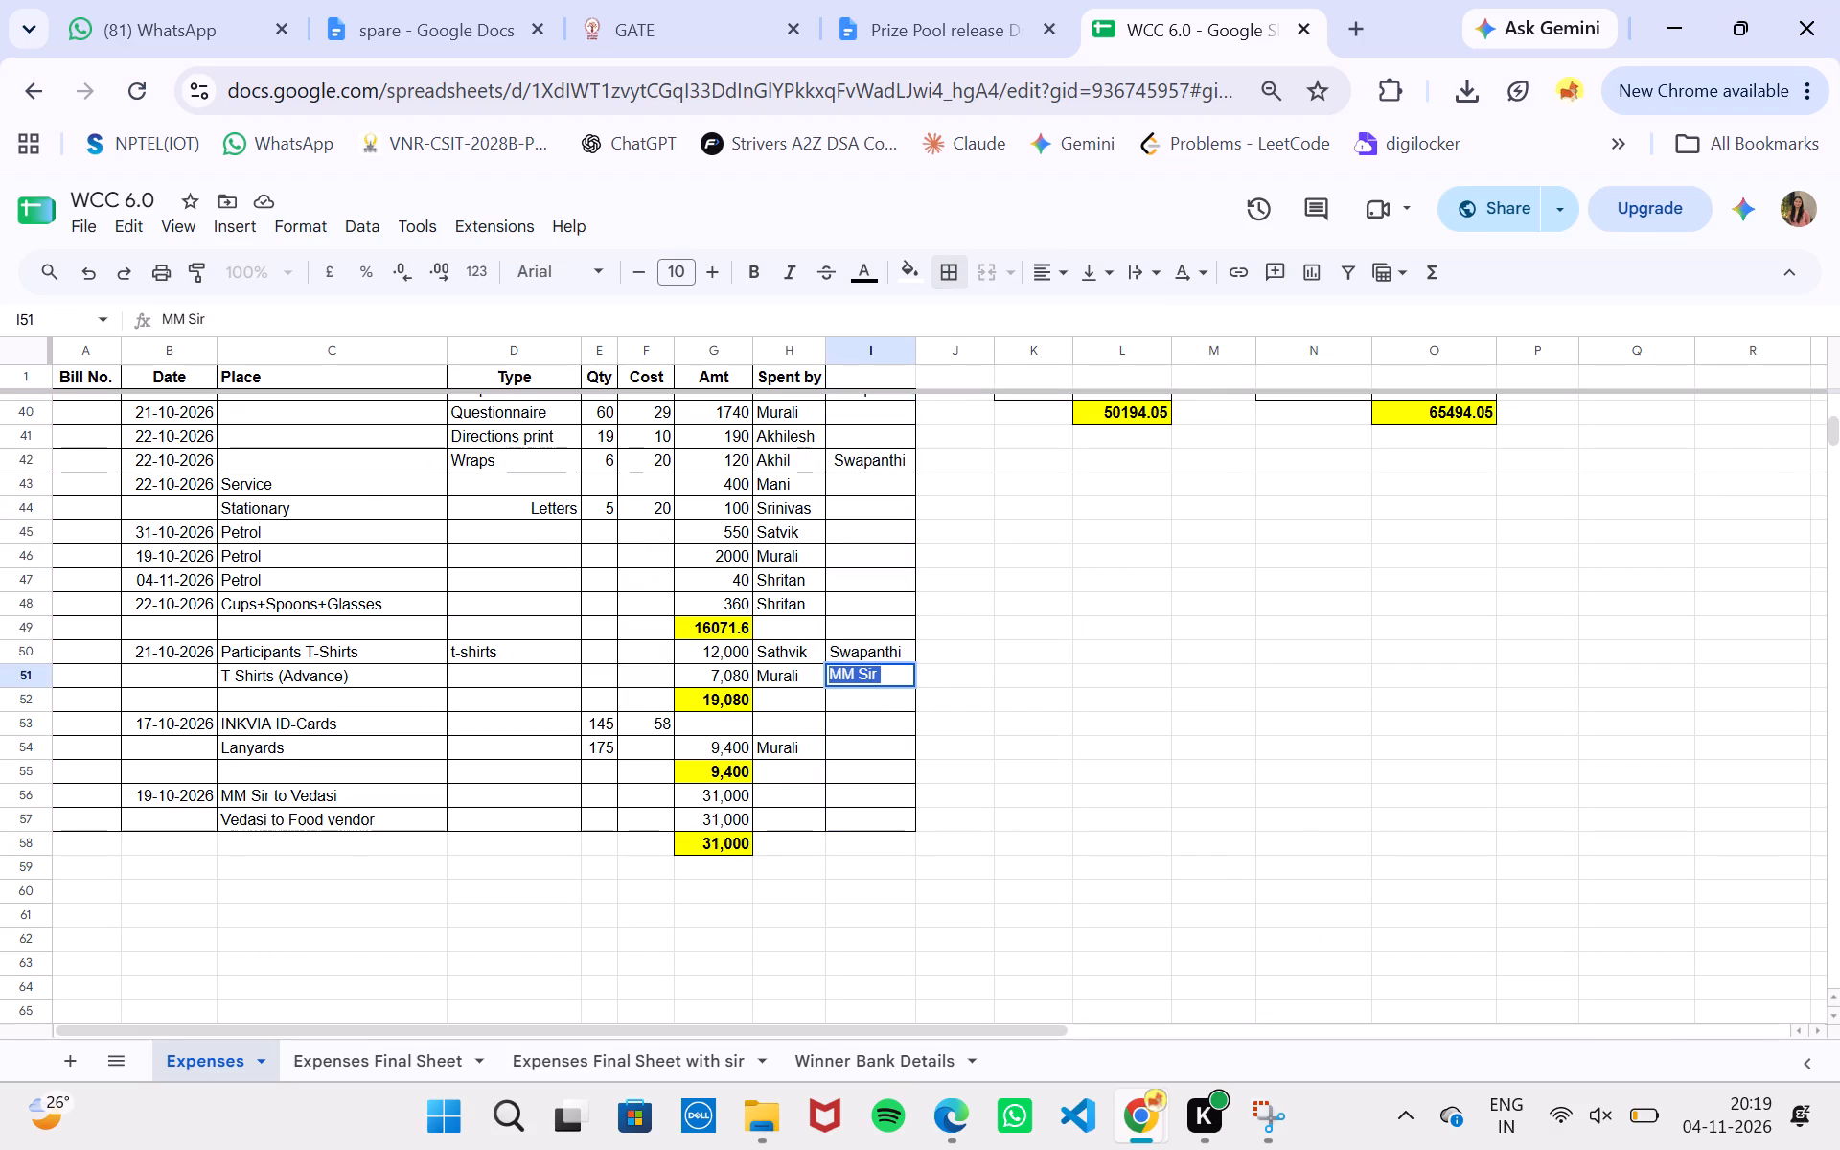
{"action": "double_click", "coordinate": [877, 754]}
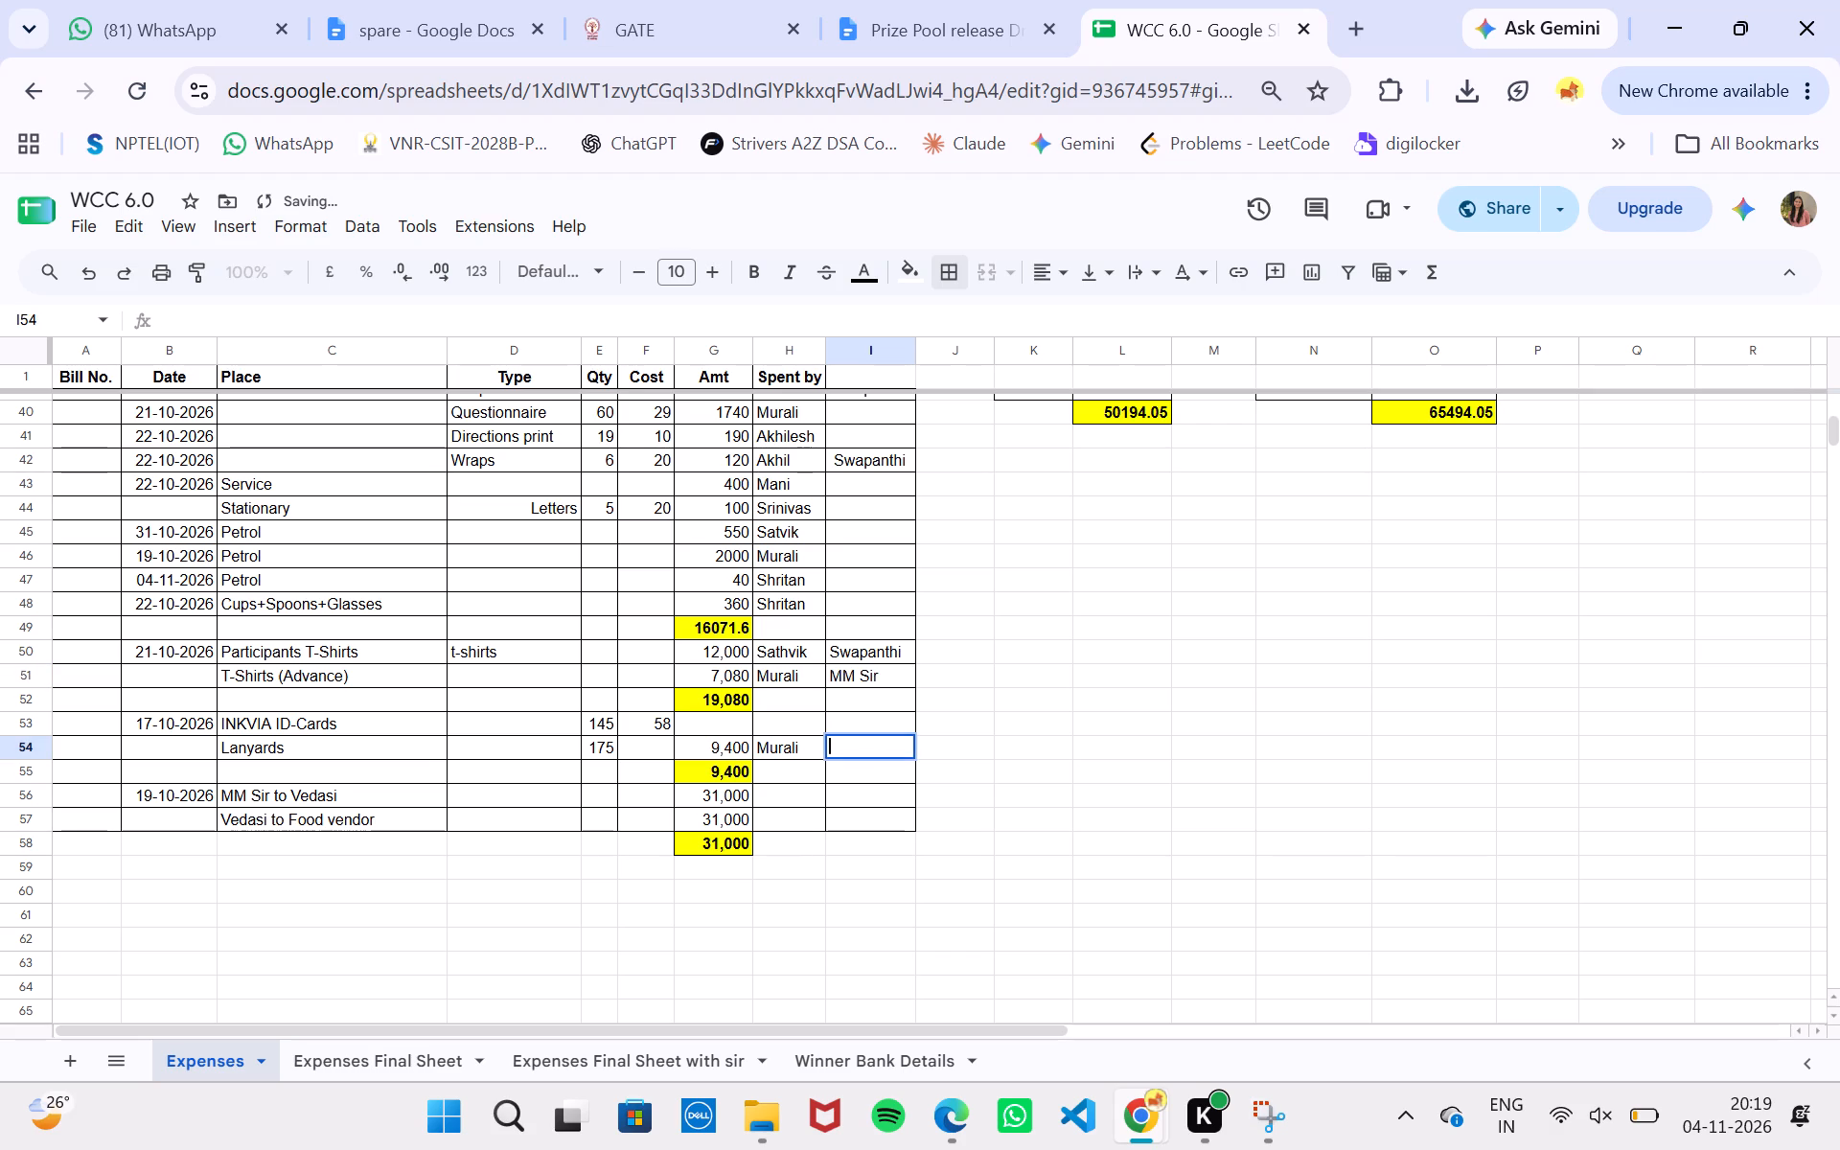
{"action": "key", "text": "ctrl+v"}
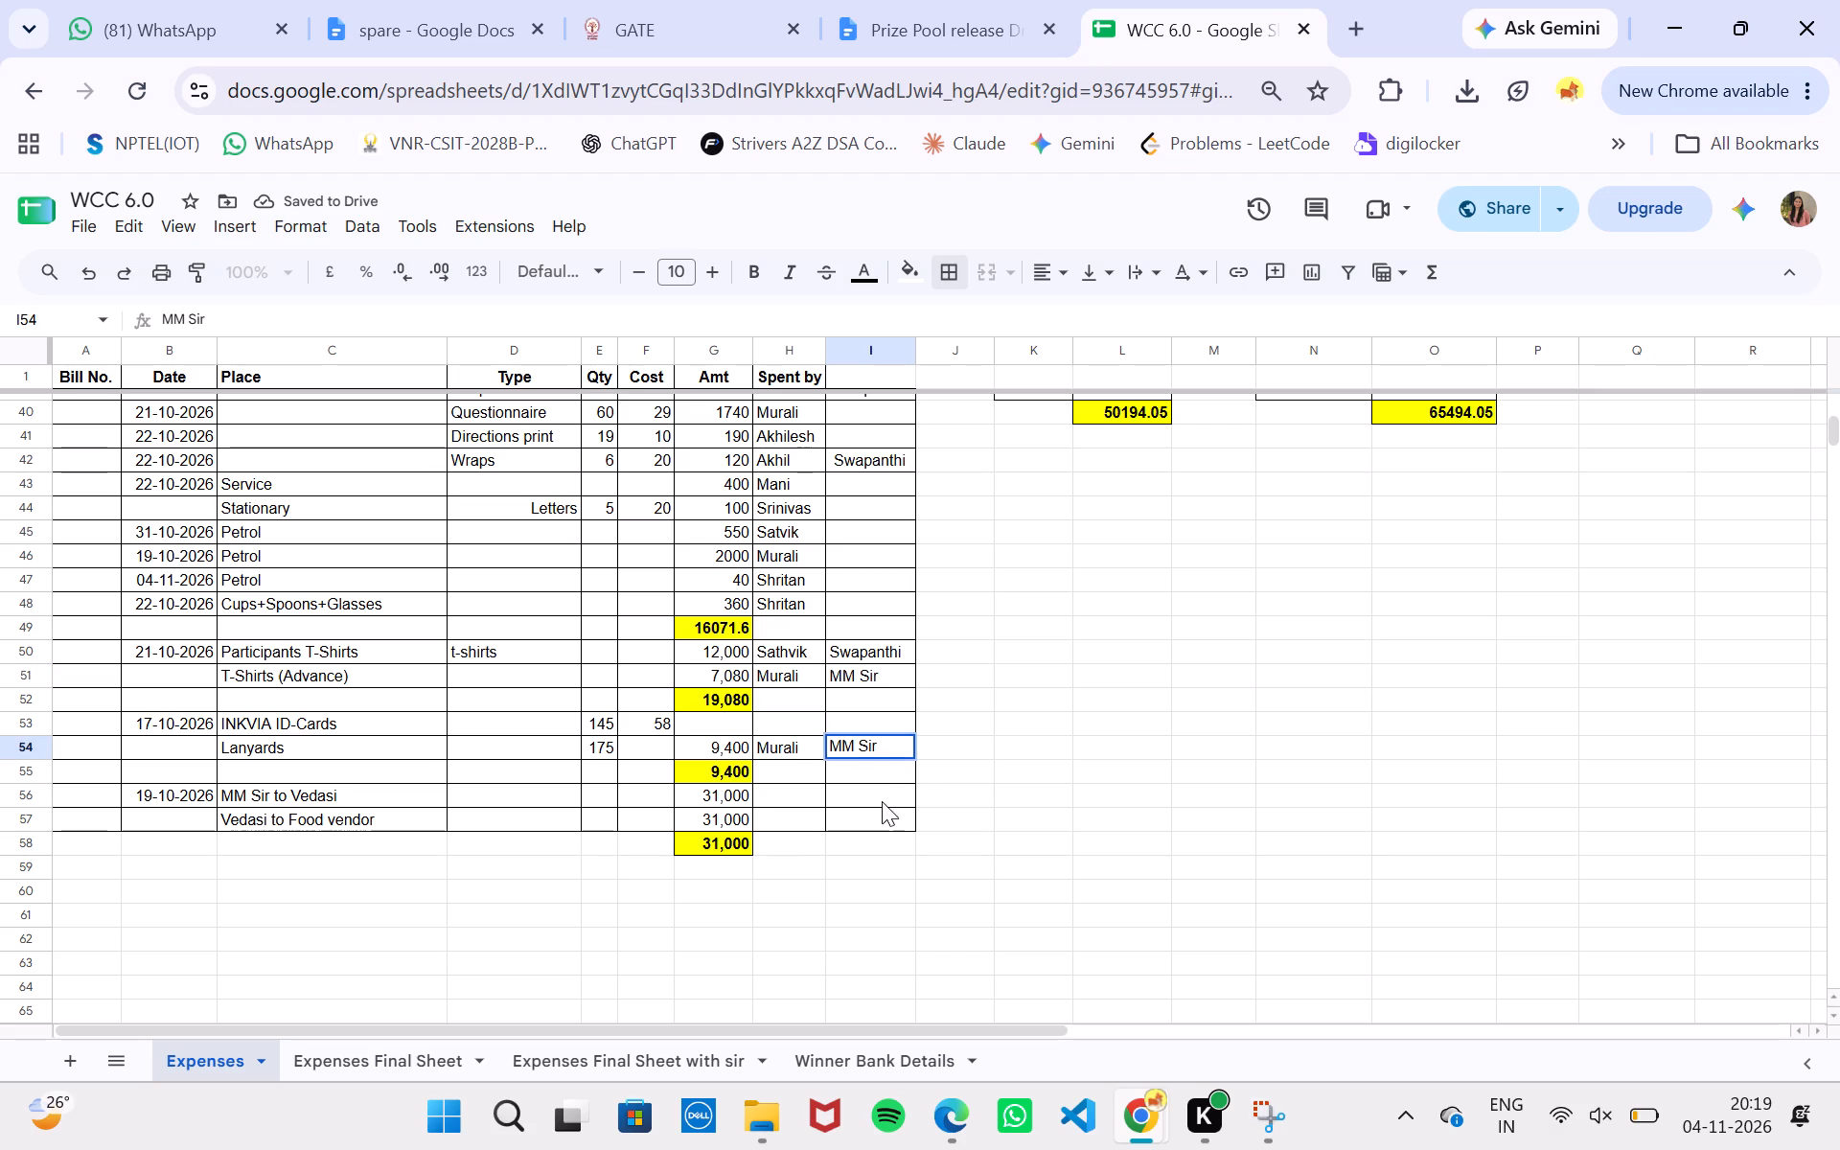
{"action": "double_click", "coordinate": [884, 817]}
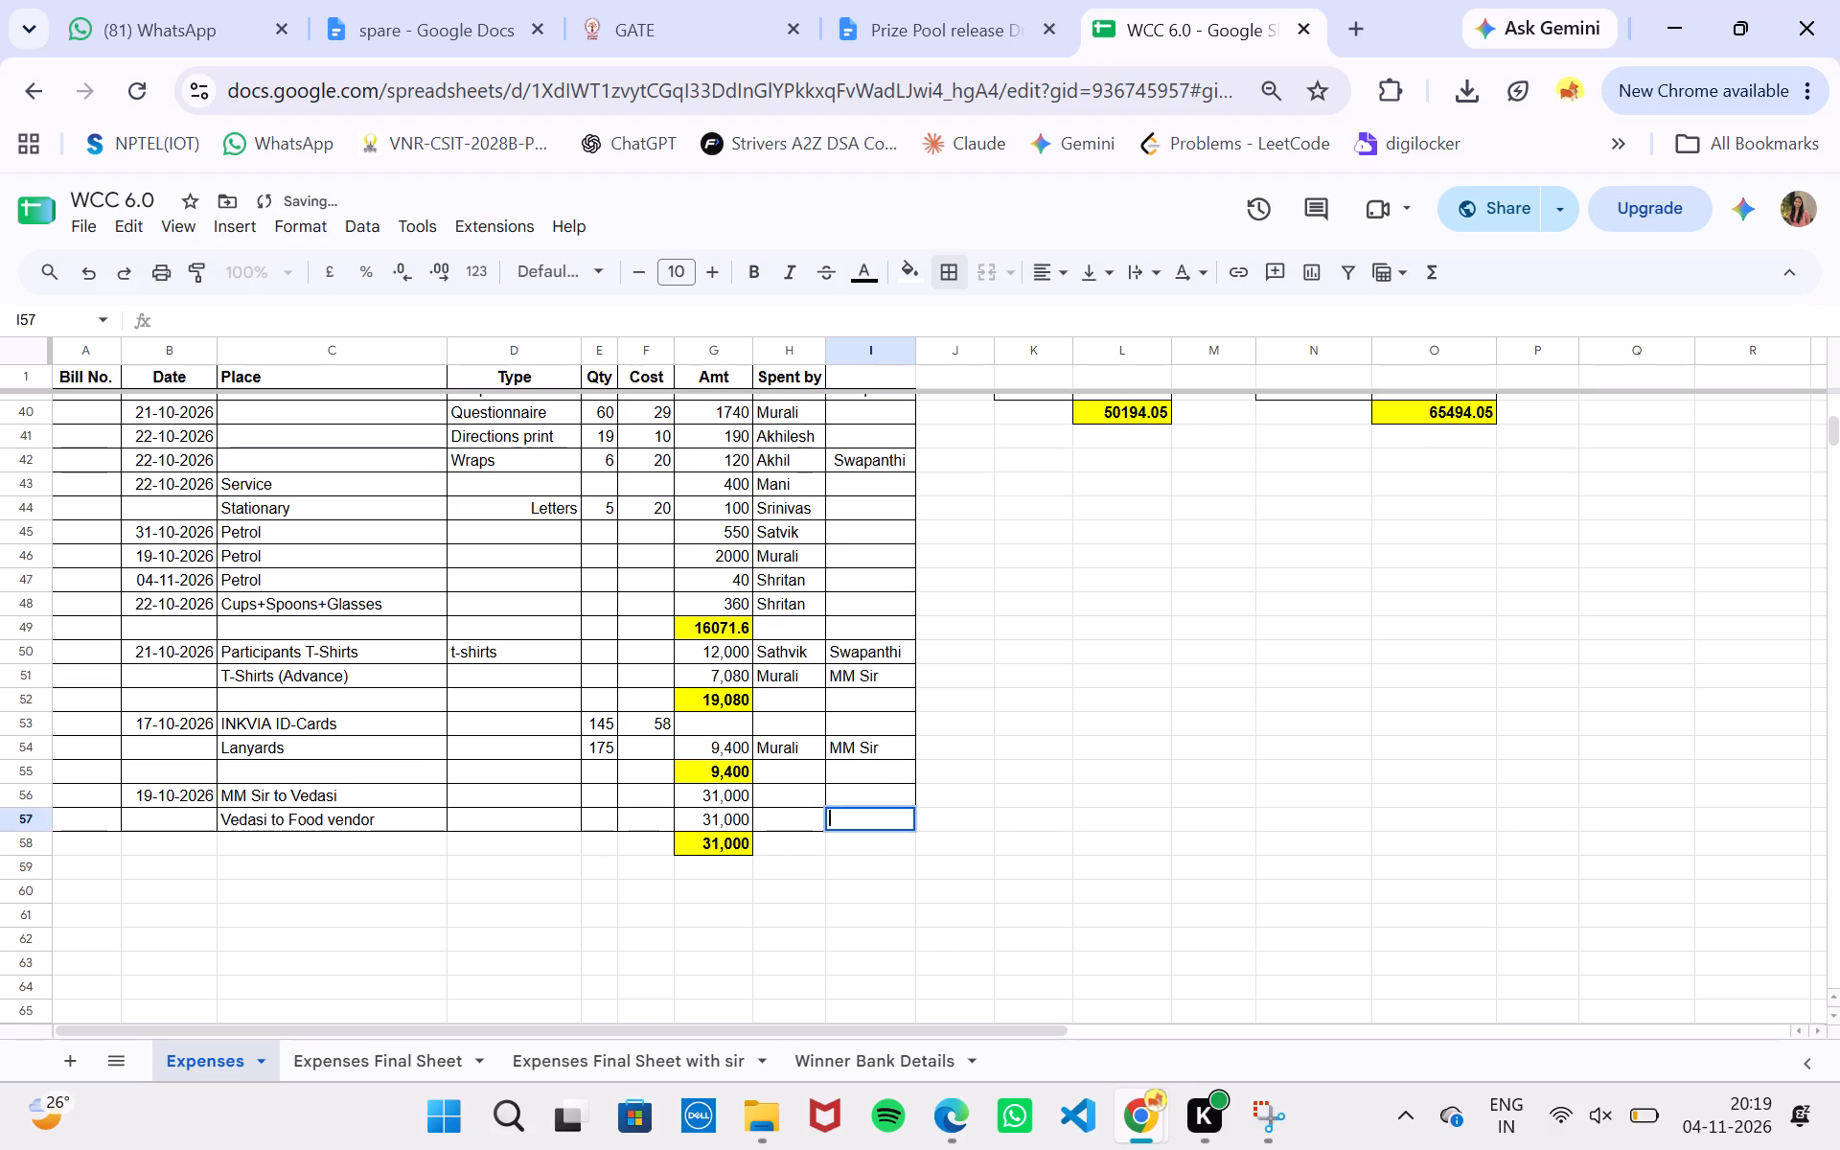
{"action": "key", "text": "ctrl+v"}
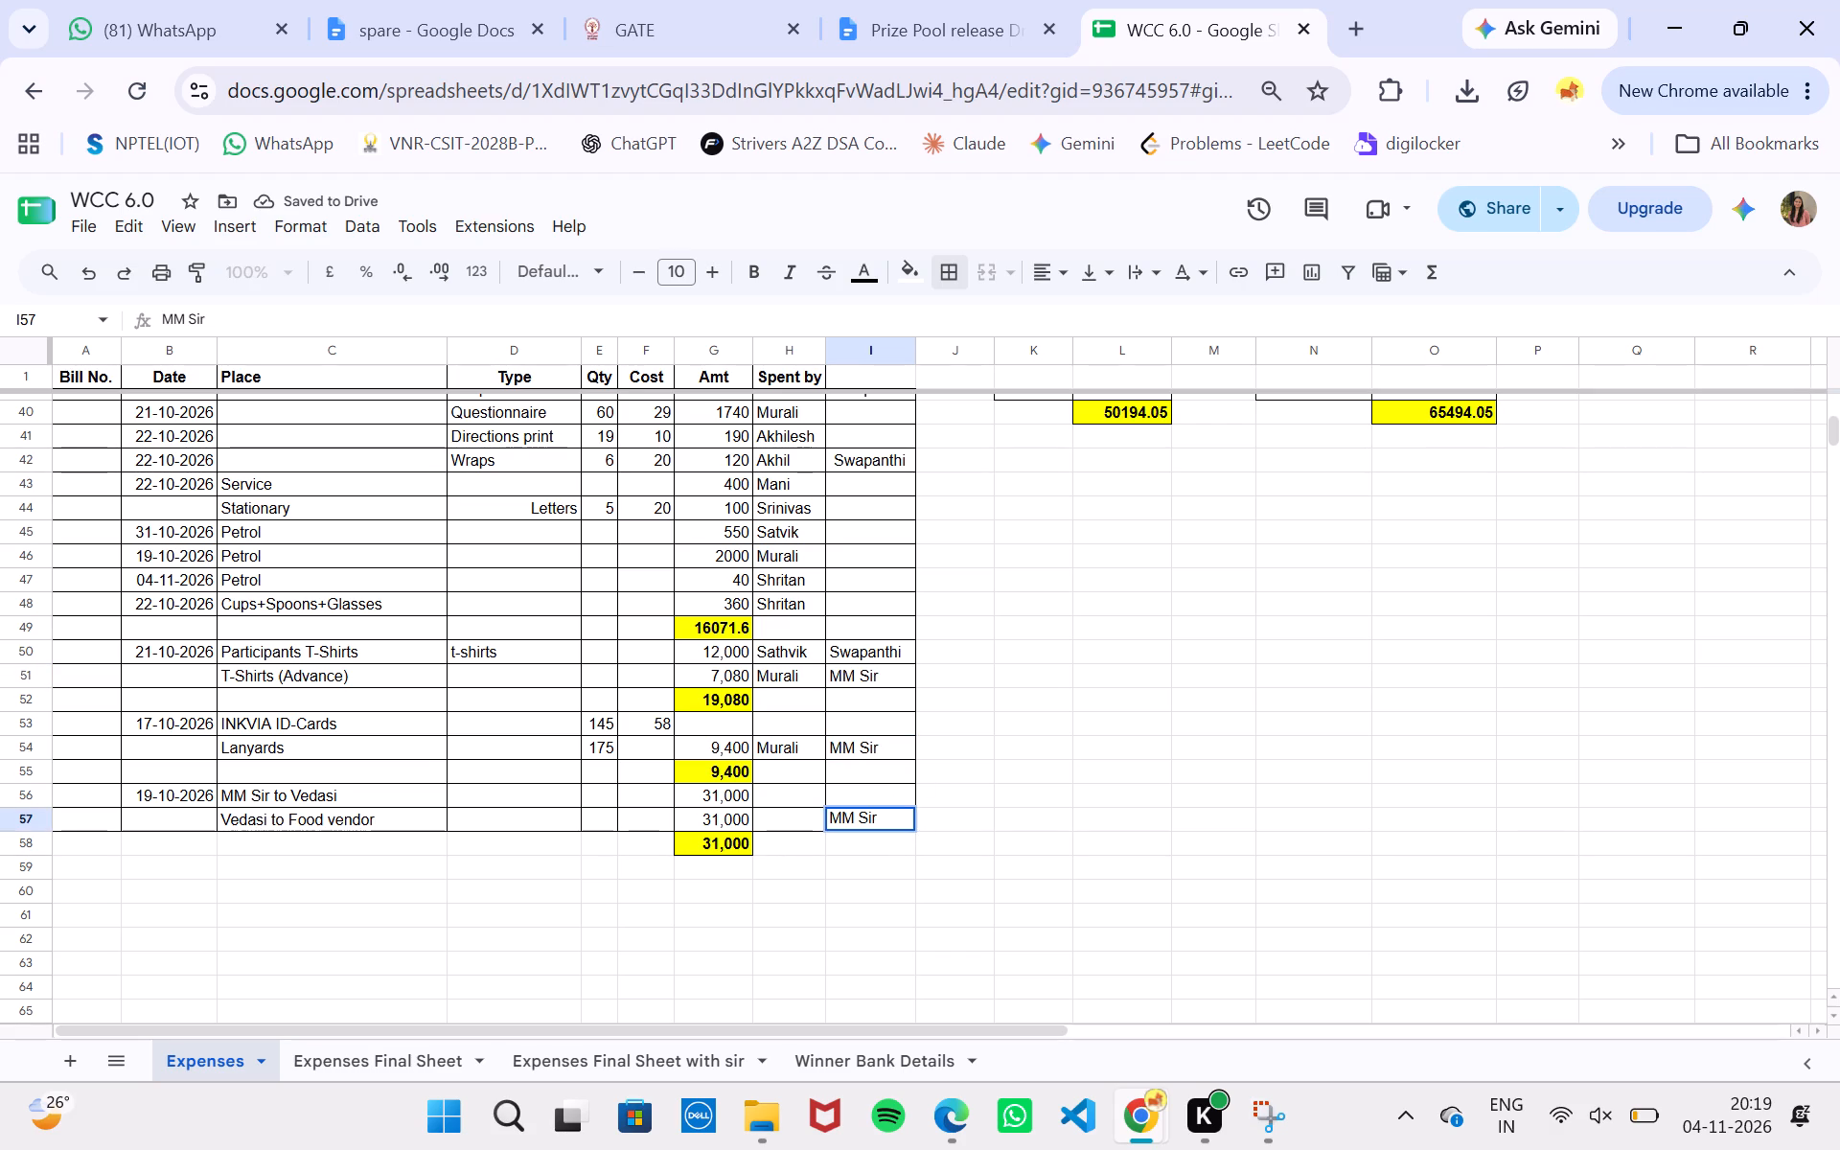
{"action": "scroll", "coordinate": [1005, 736], "scroll_direction": "up", "scroll_amount": 1}
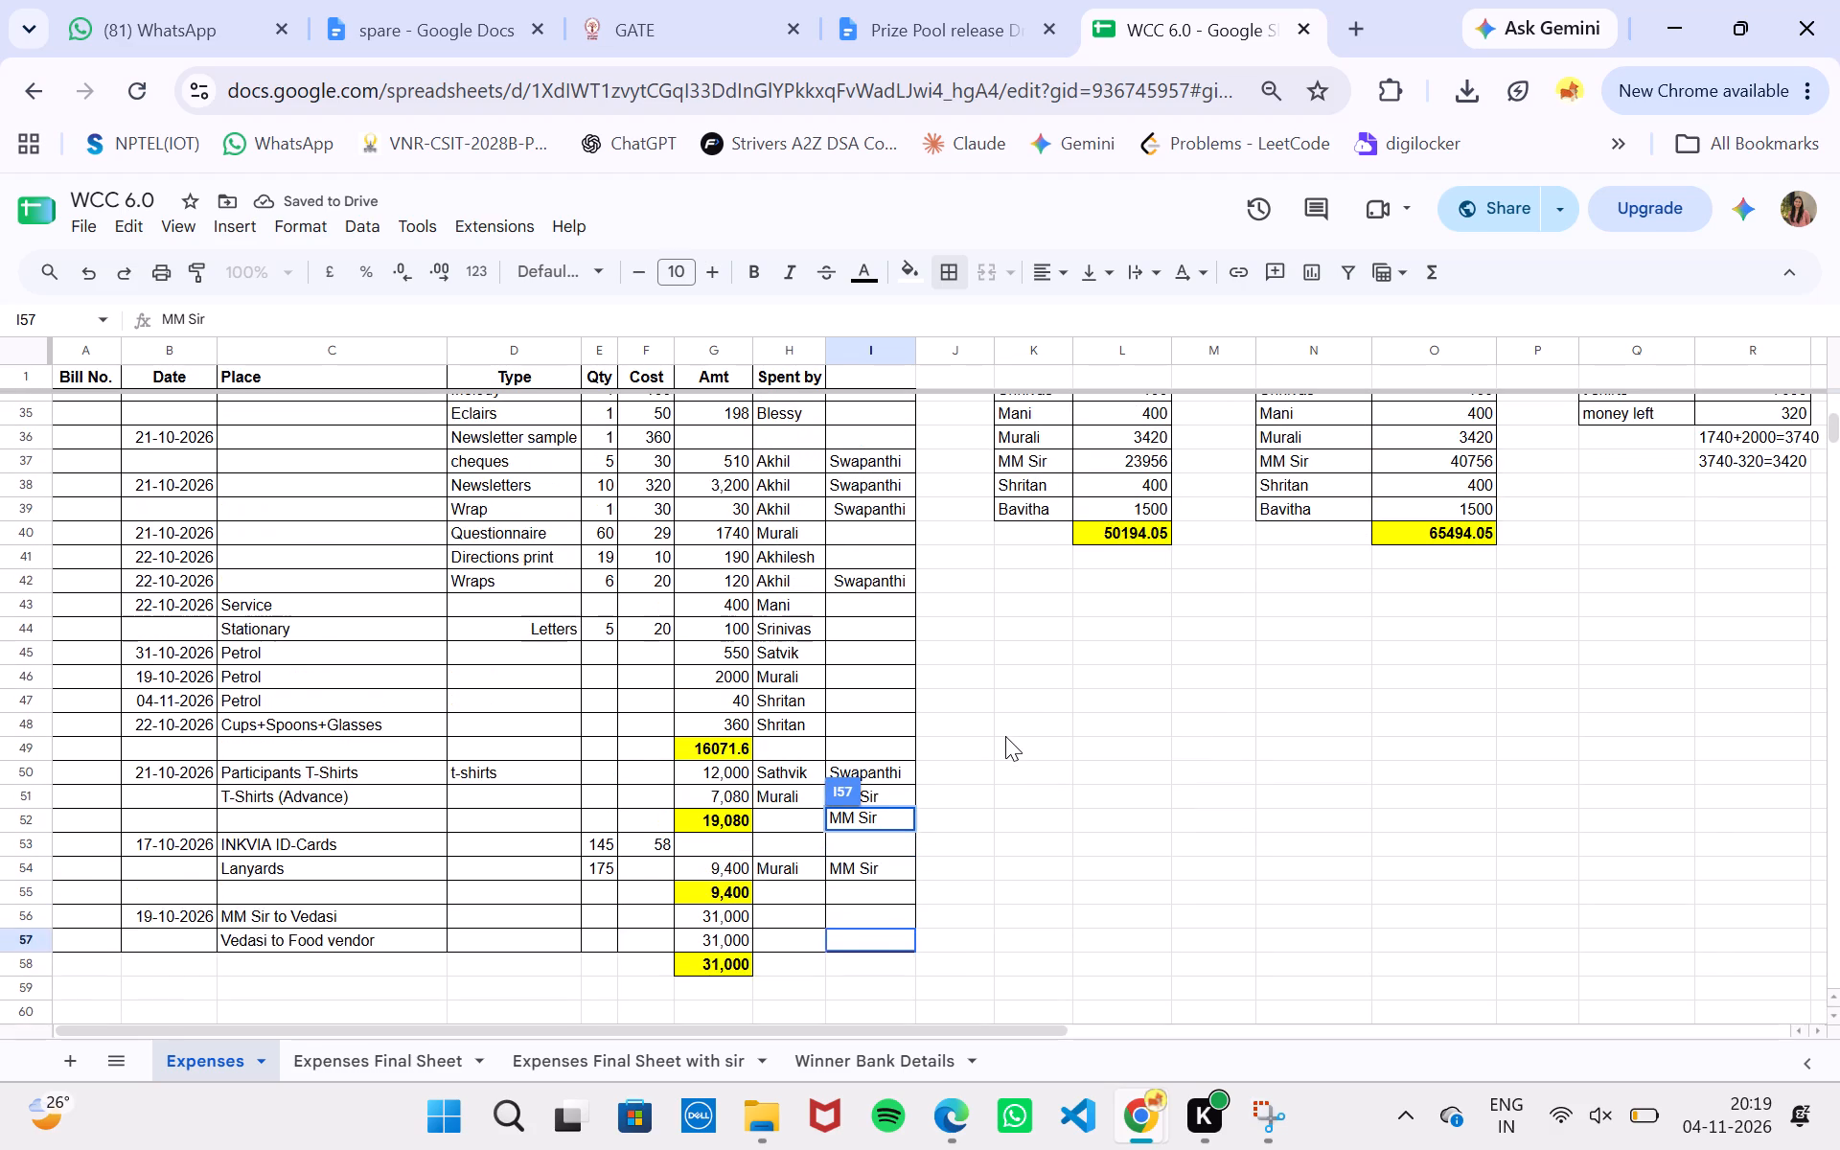
{"action": "key", "text": "Return"}
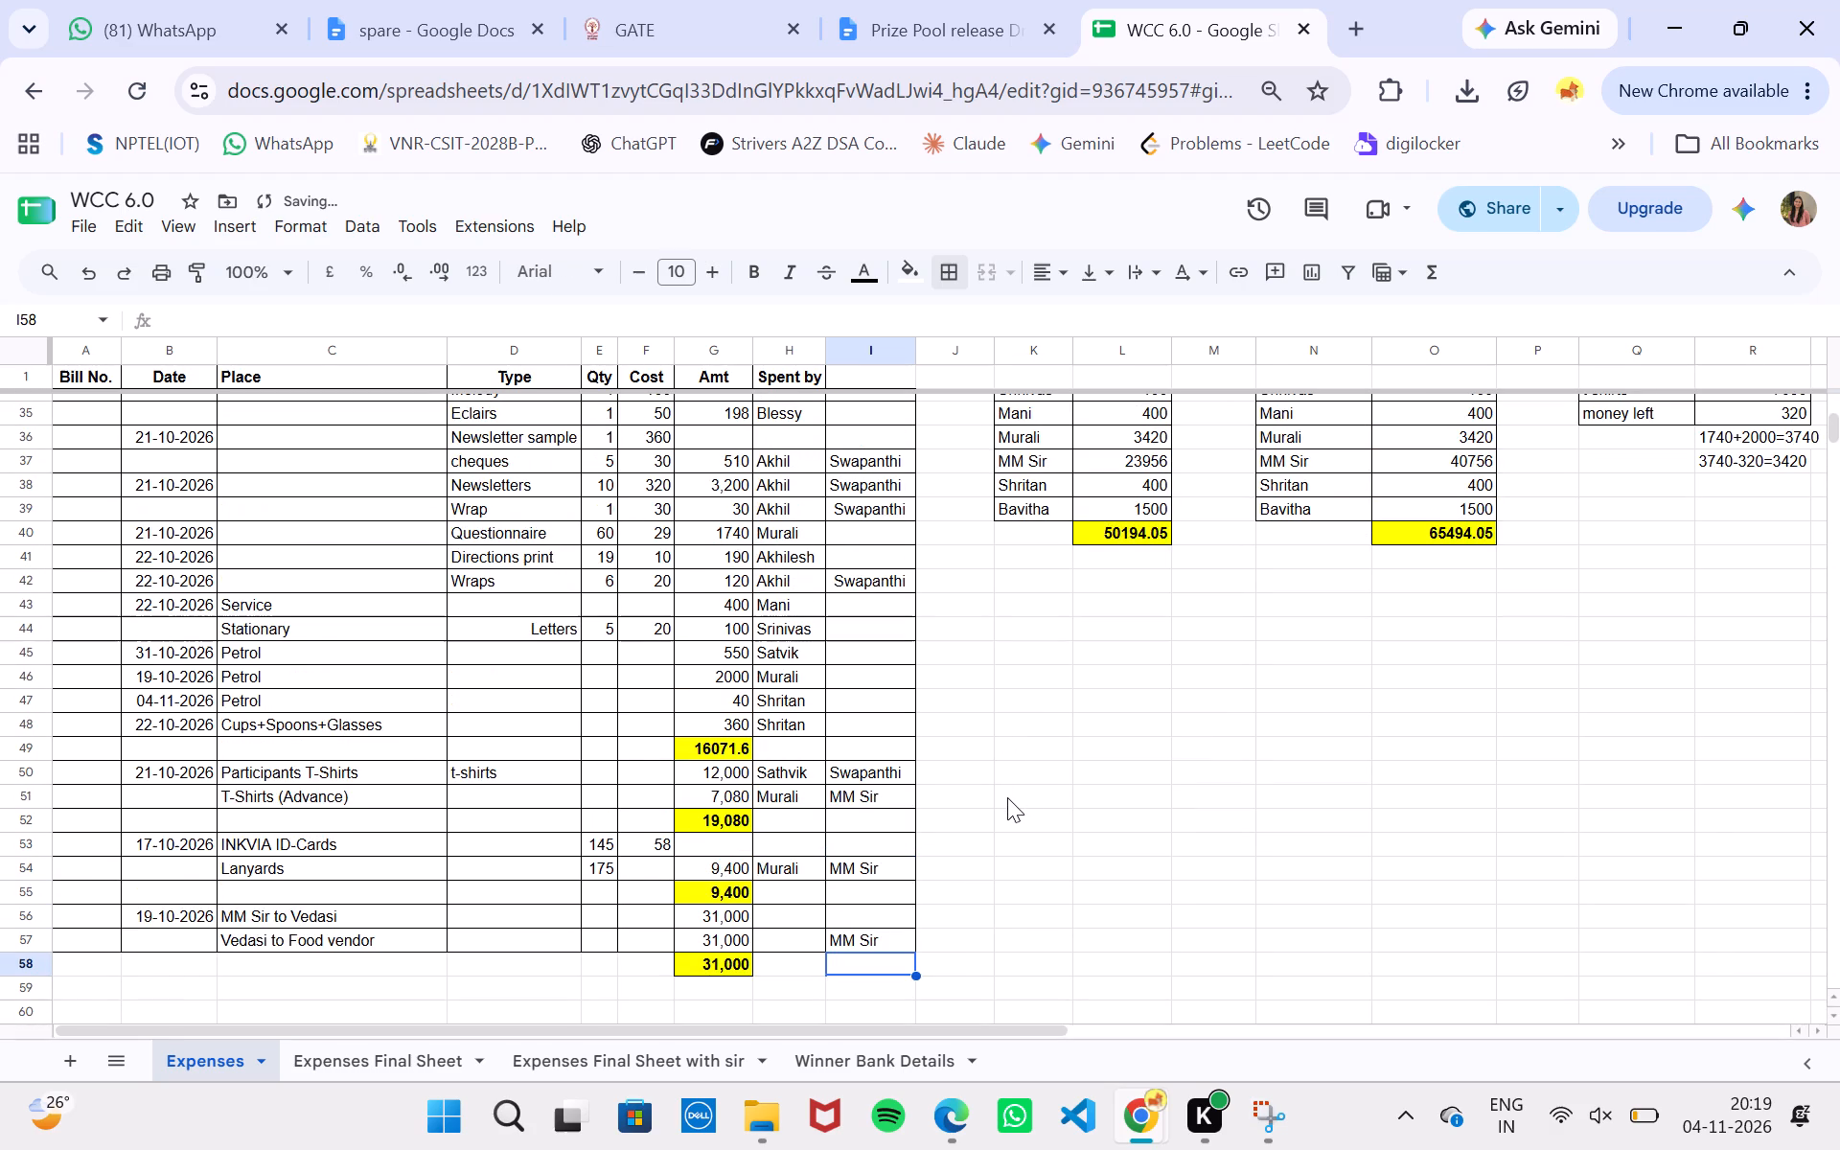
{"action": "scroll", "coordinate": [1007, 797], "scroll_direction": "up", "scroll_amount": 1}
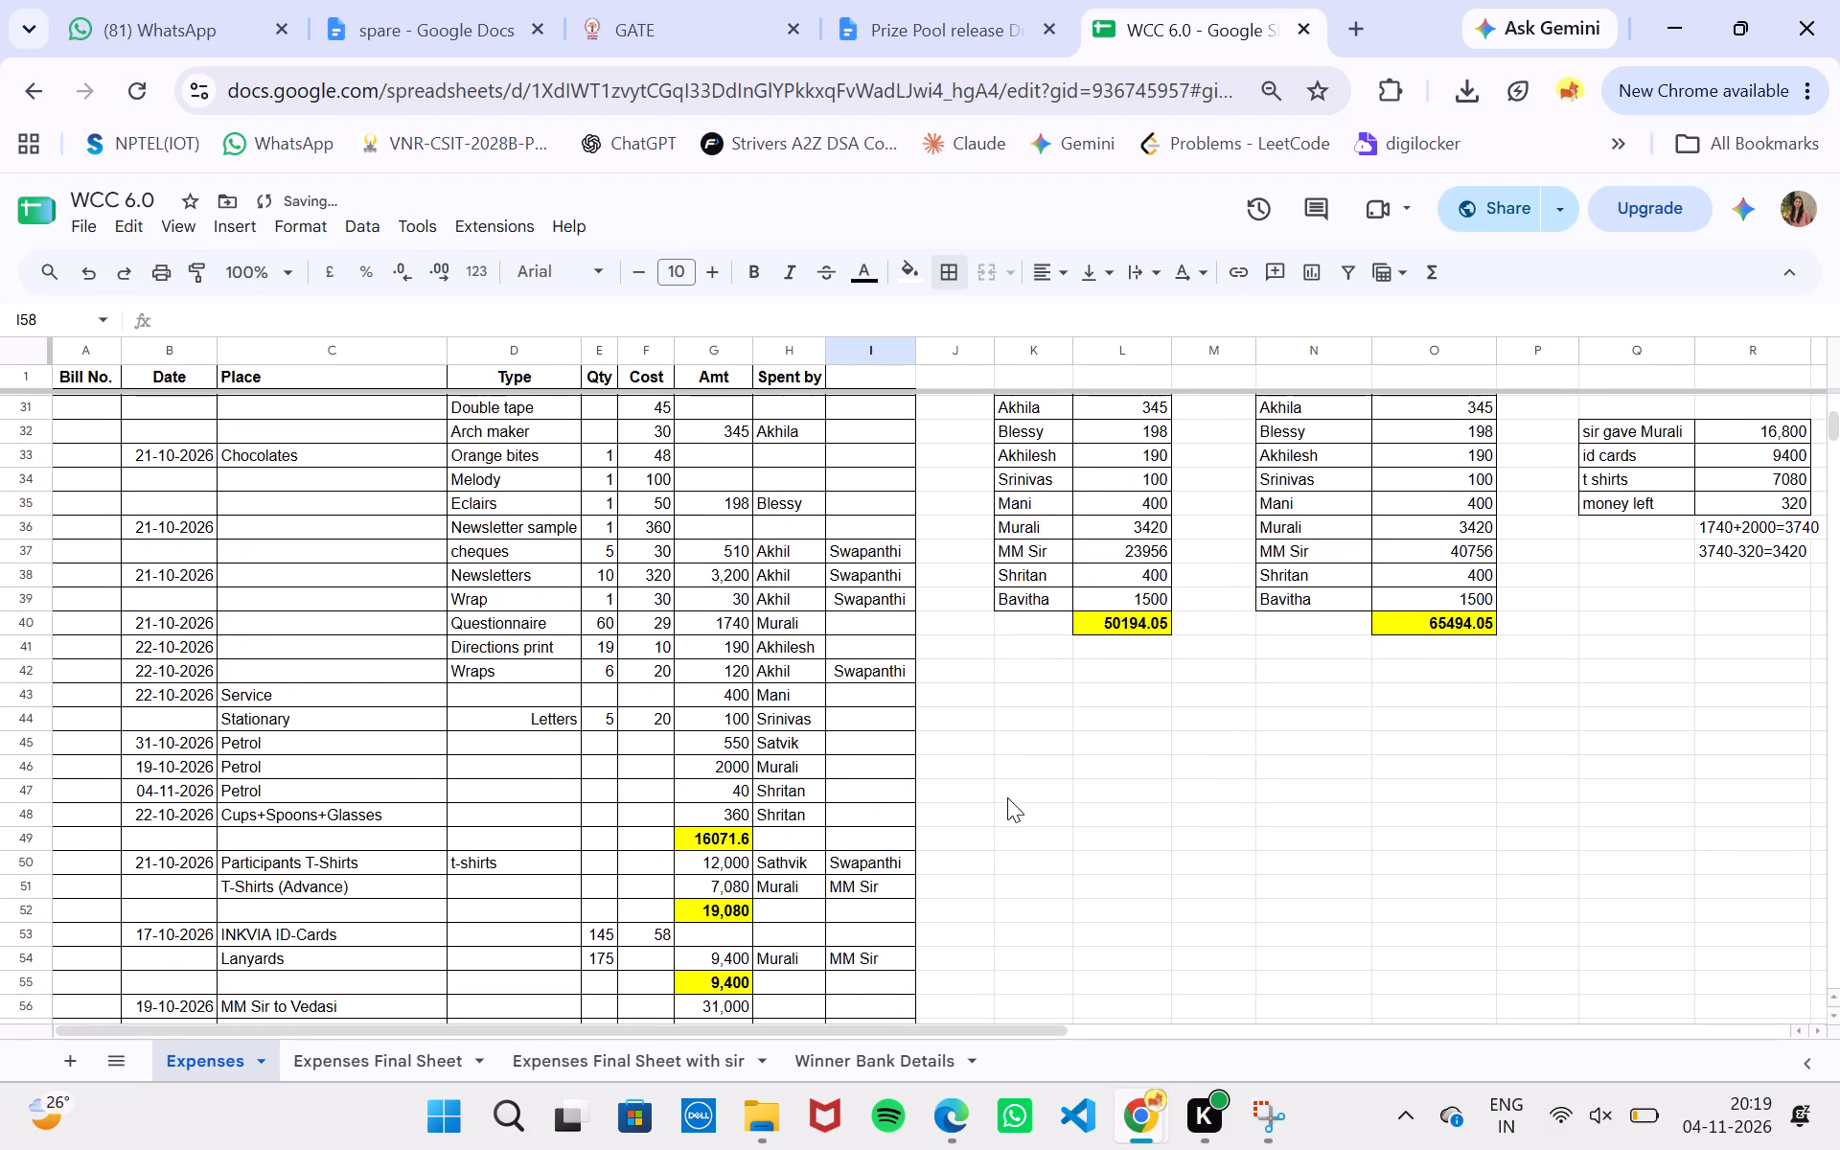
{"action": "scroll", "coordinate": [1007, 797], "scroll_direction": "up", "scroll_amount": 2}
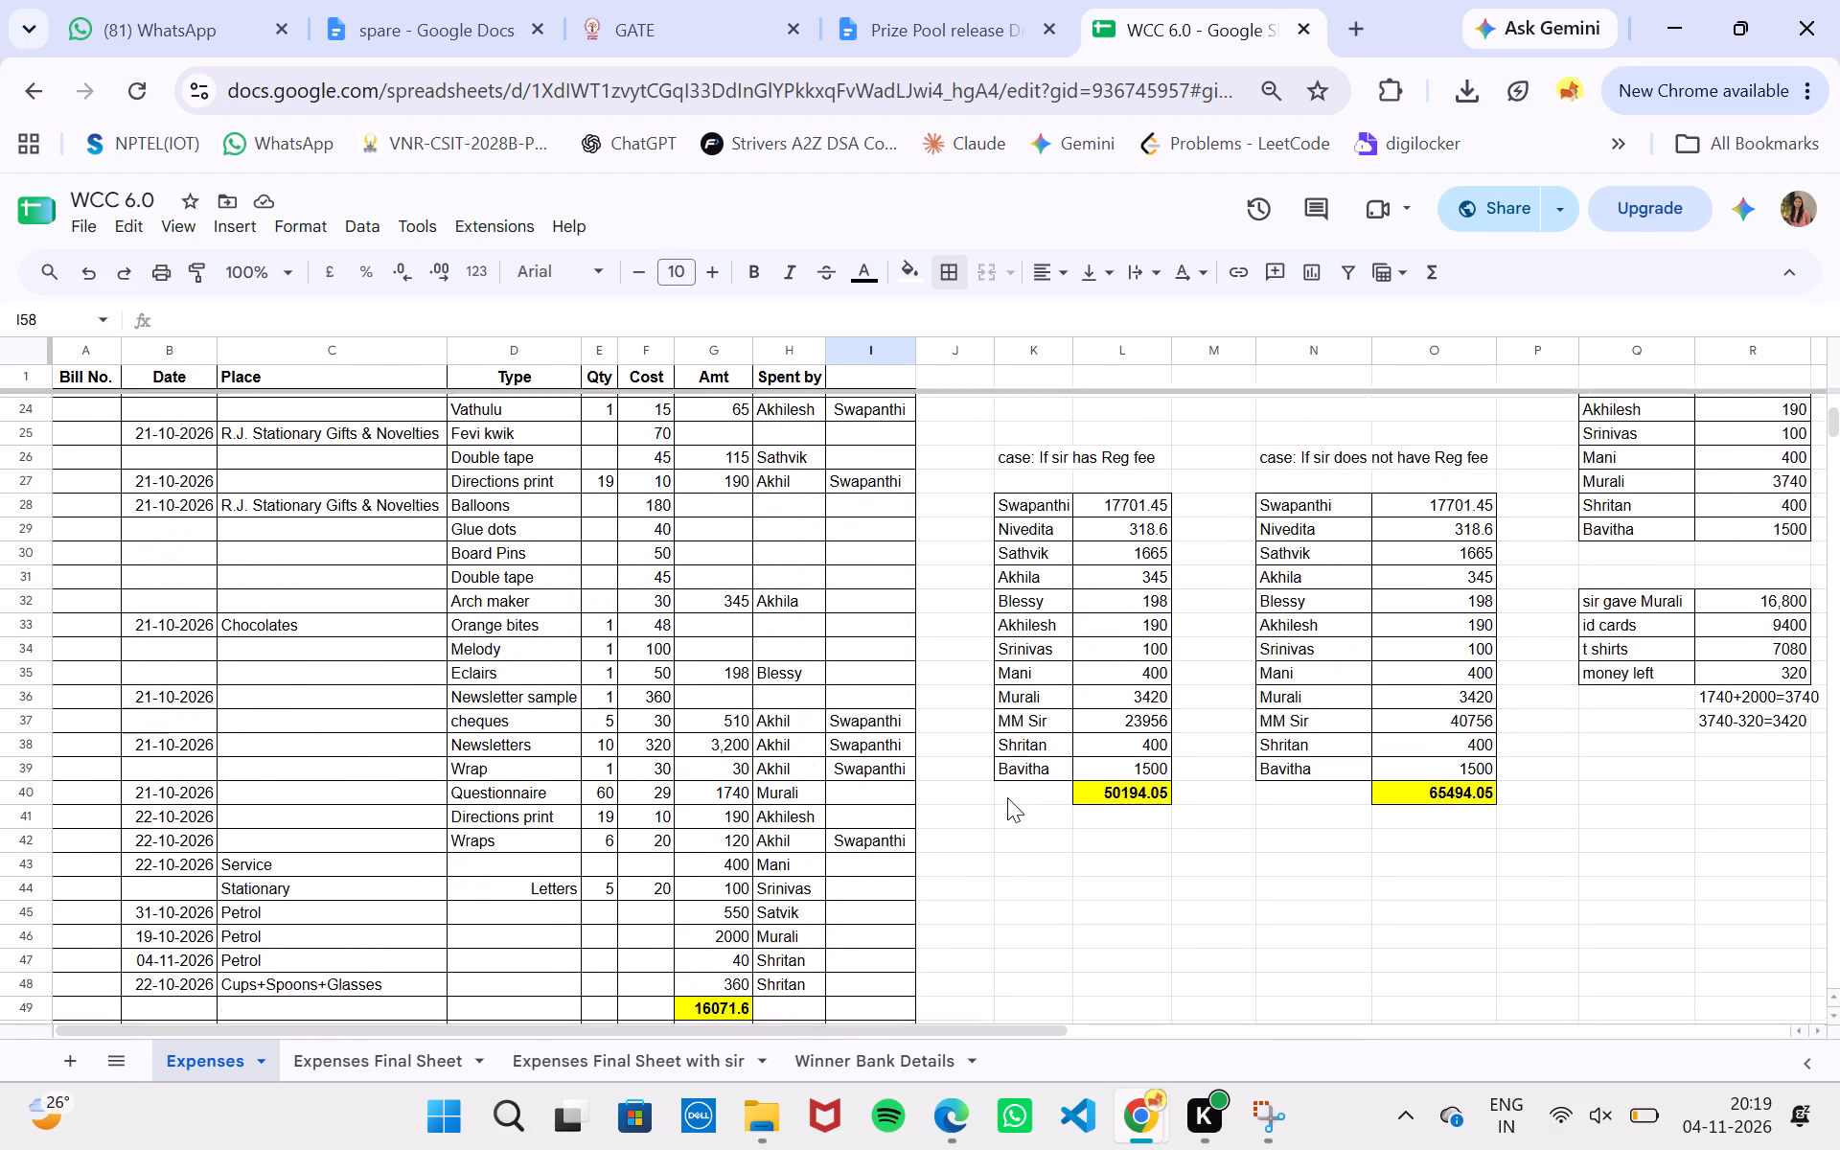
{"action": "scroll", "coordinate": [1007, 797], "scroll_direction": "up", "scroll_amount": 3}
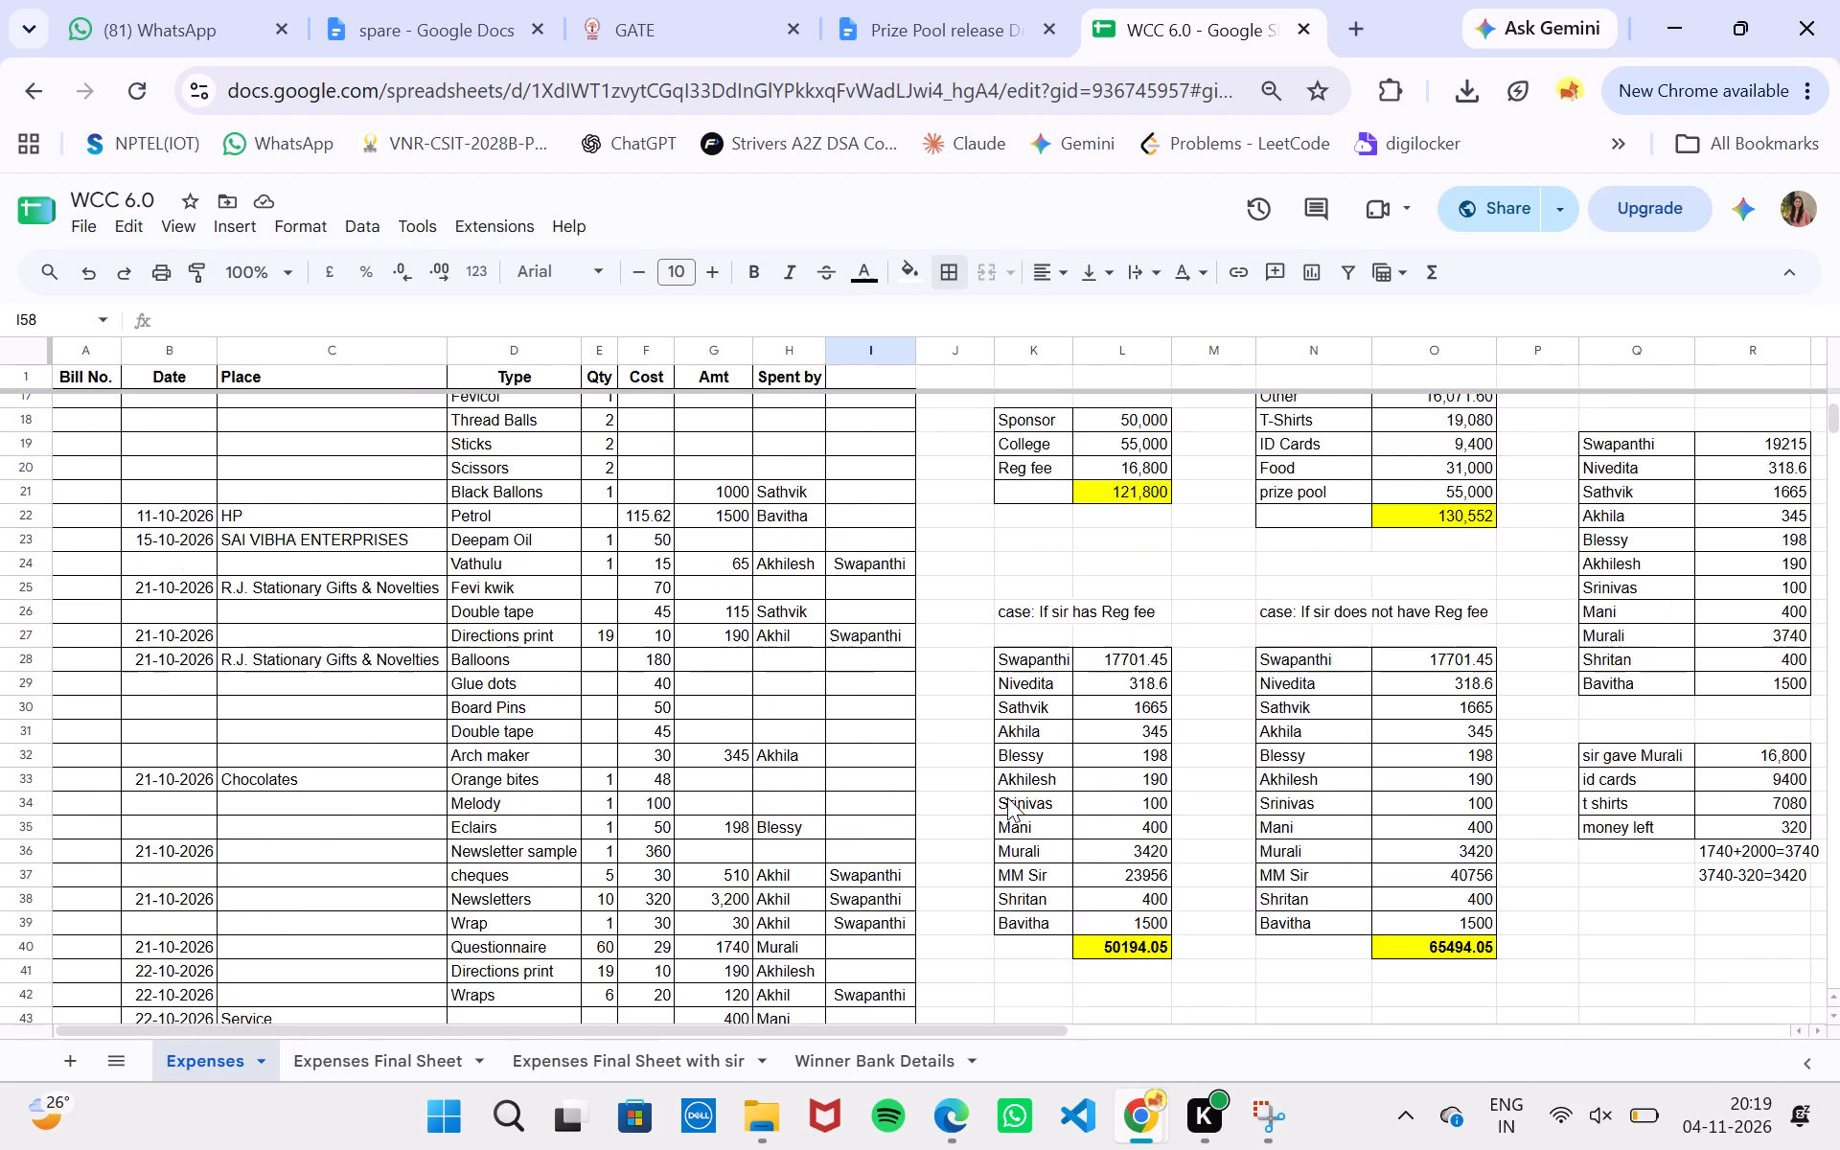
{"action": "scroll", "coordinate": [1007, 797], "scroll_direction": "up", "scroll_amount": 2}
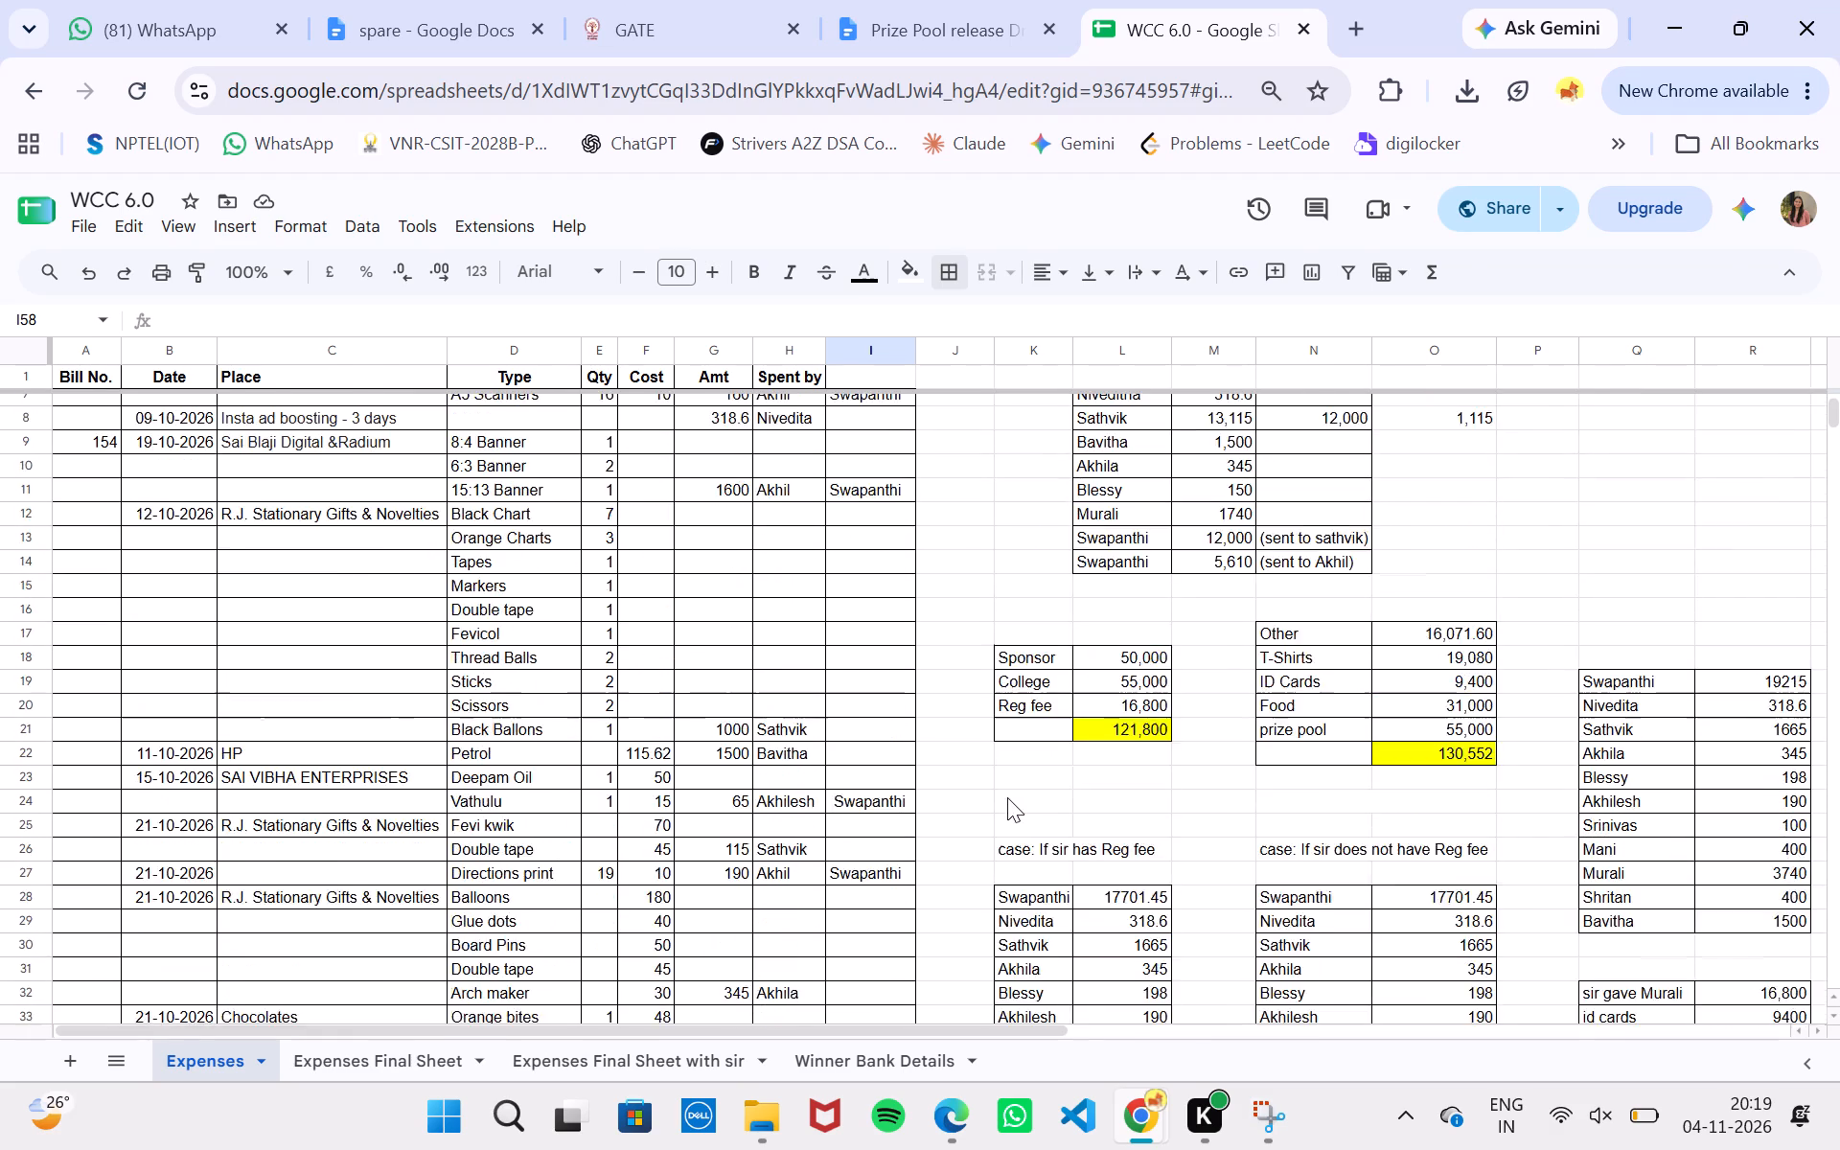
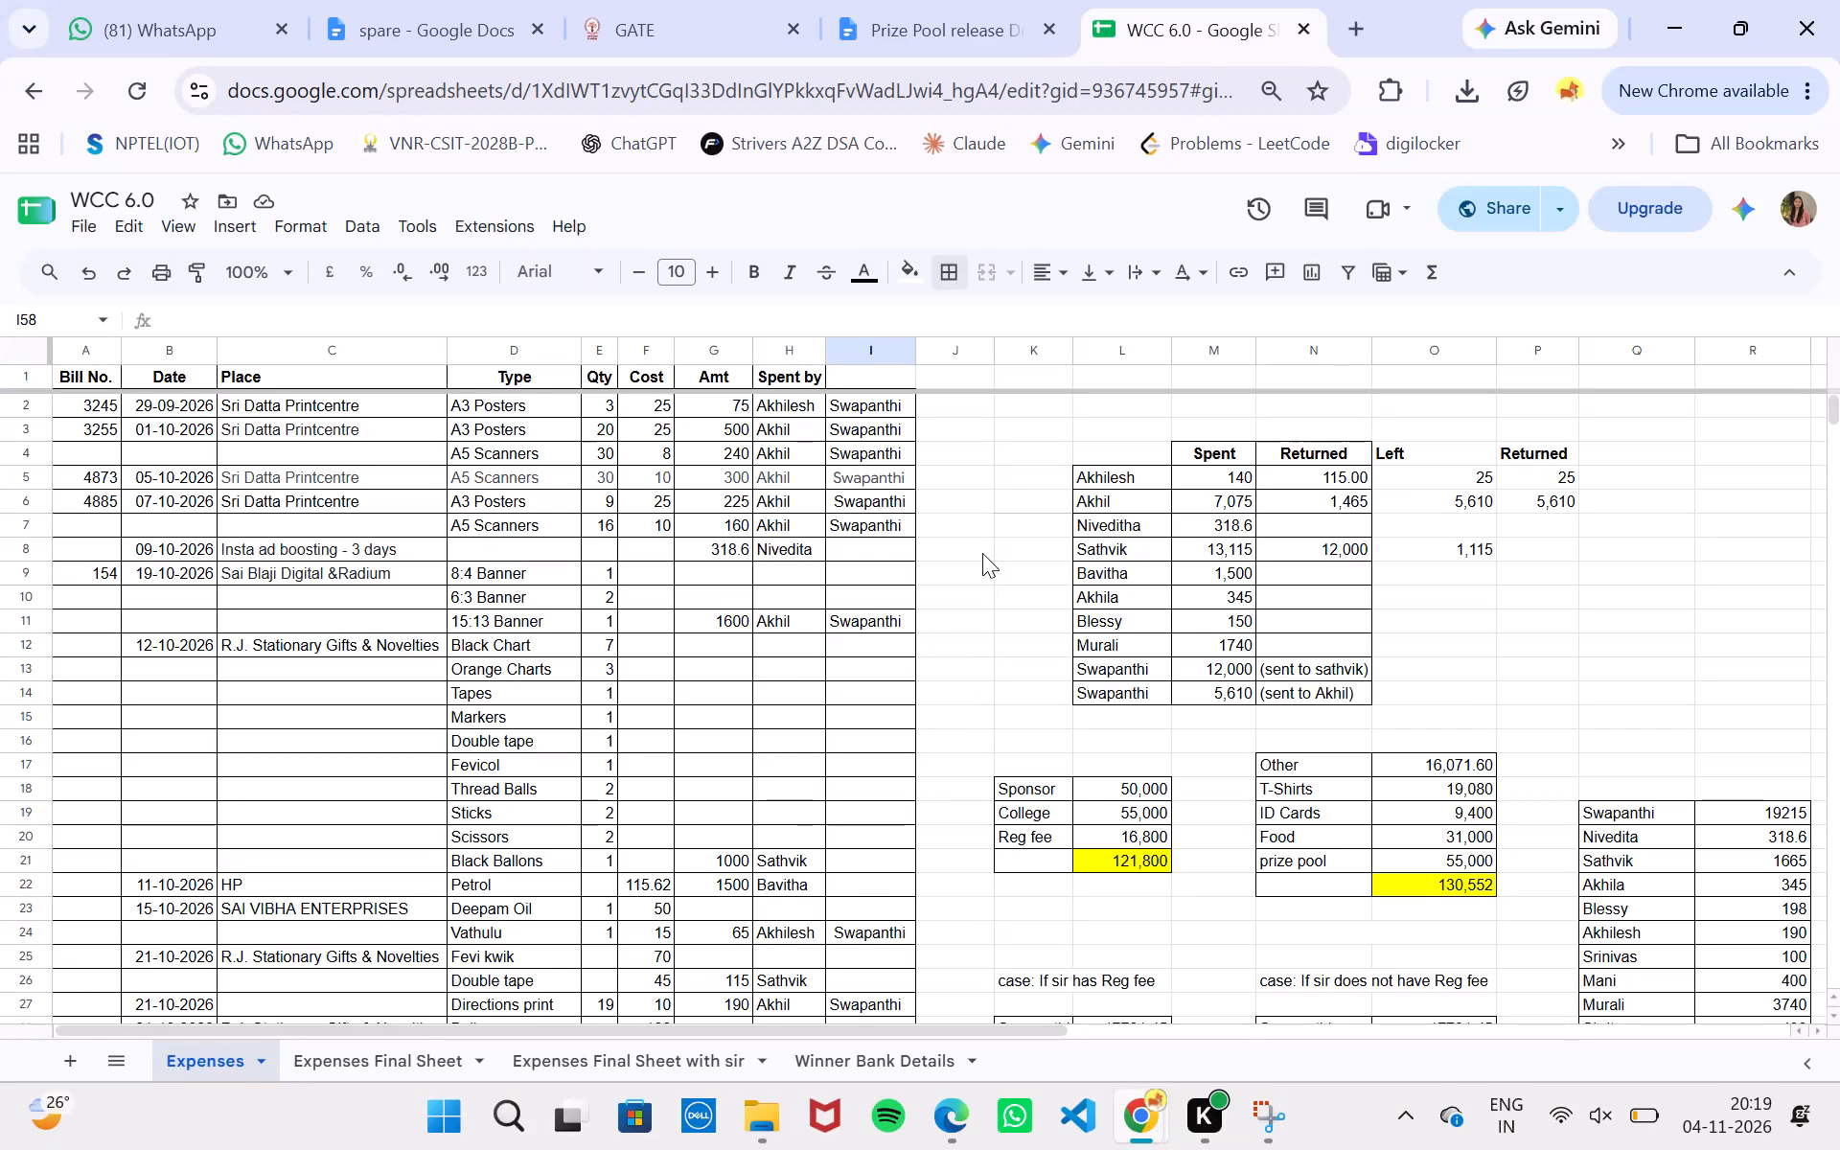
Review the expense rows and summary tables on the Expenses sheet and on Expenses Final Sheet.
{"action": "scroll", "coordinate": [982, 553], "scroll_direction": "down", "scroll_amount": 2}
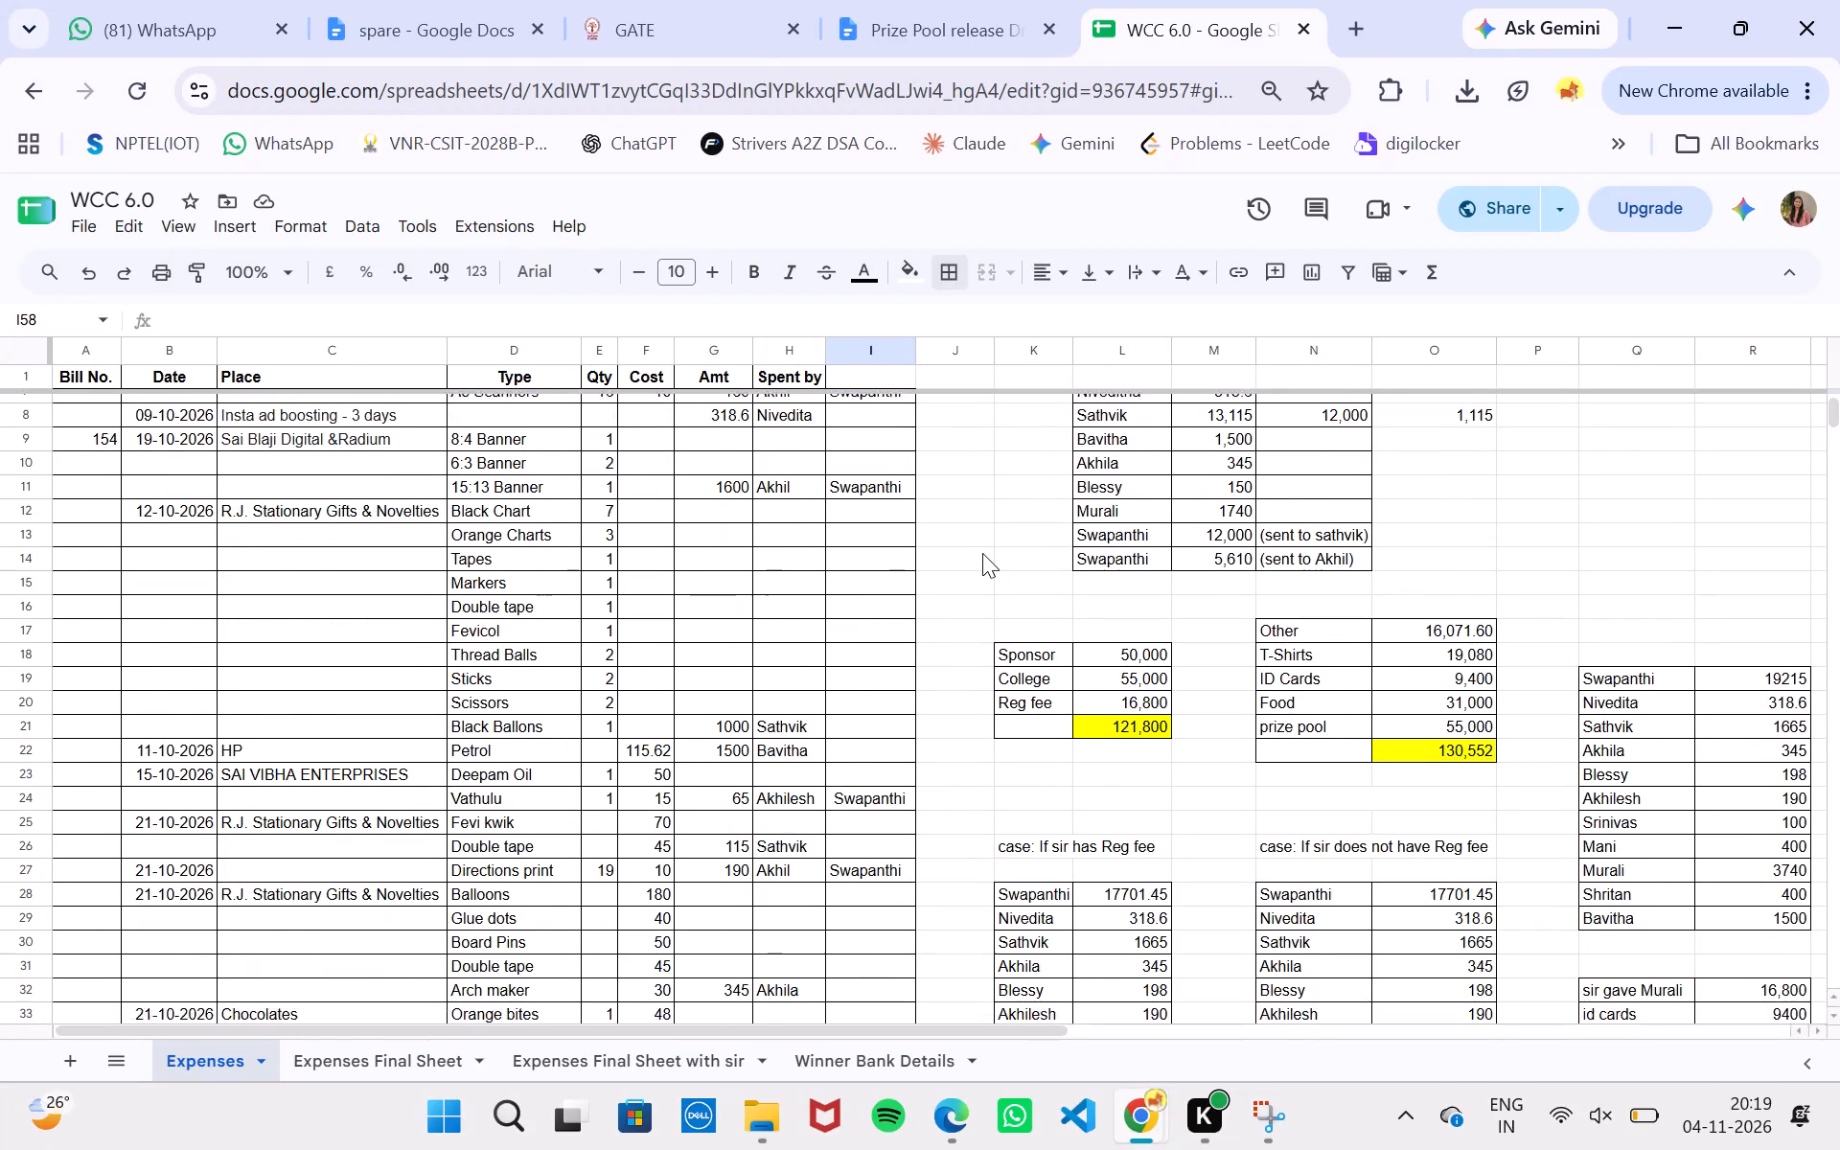
{"action": "scroll", "coordinate": [982, 553], "scroll_direction": "down", "scroll_amount": 3}
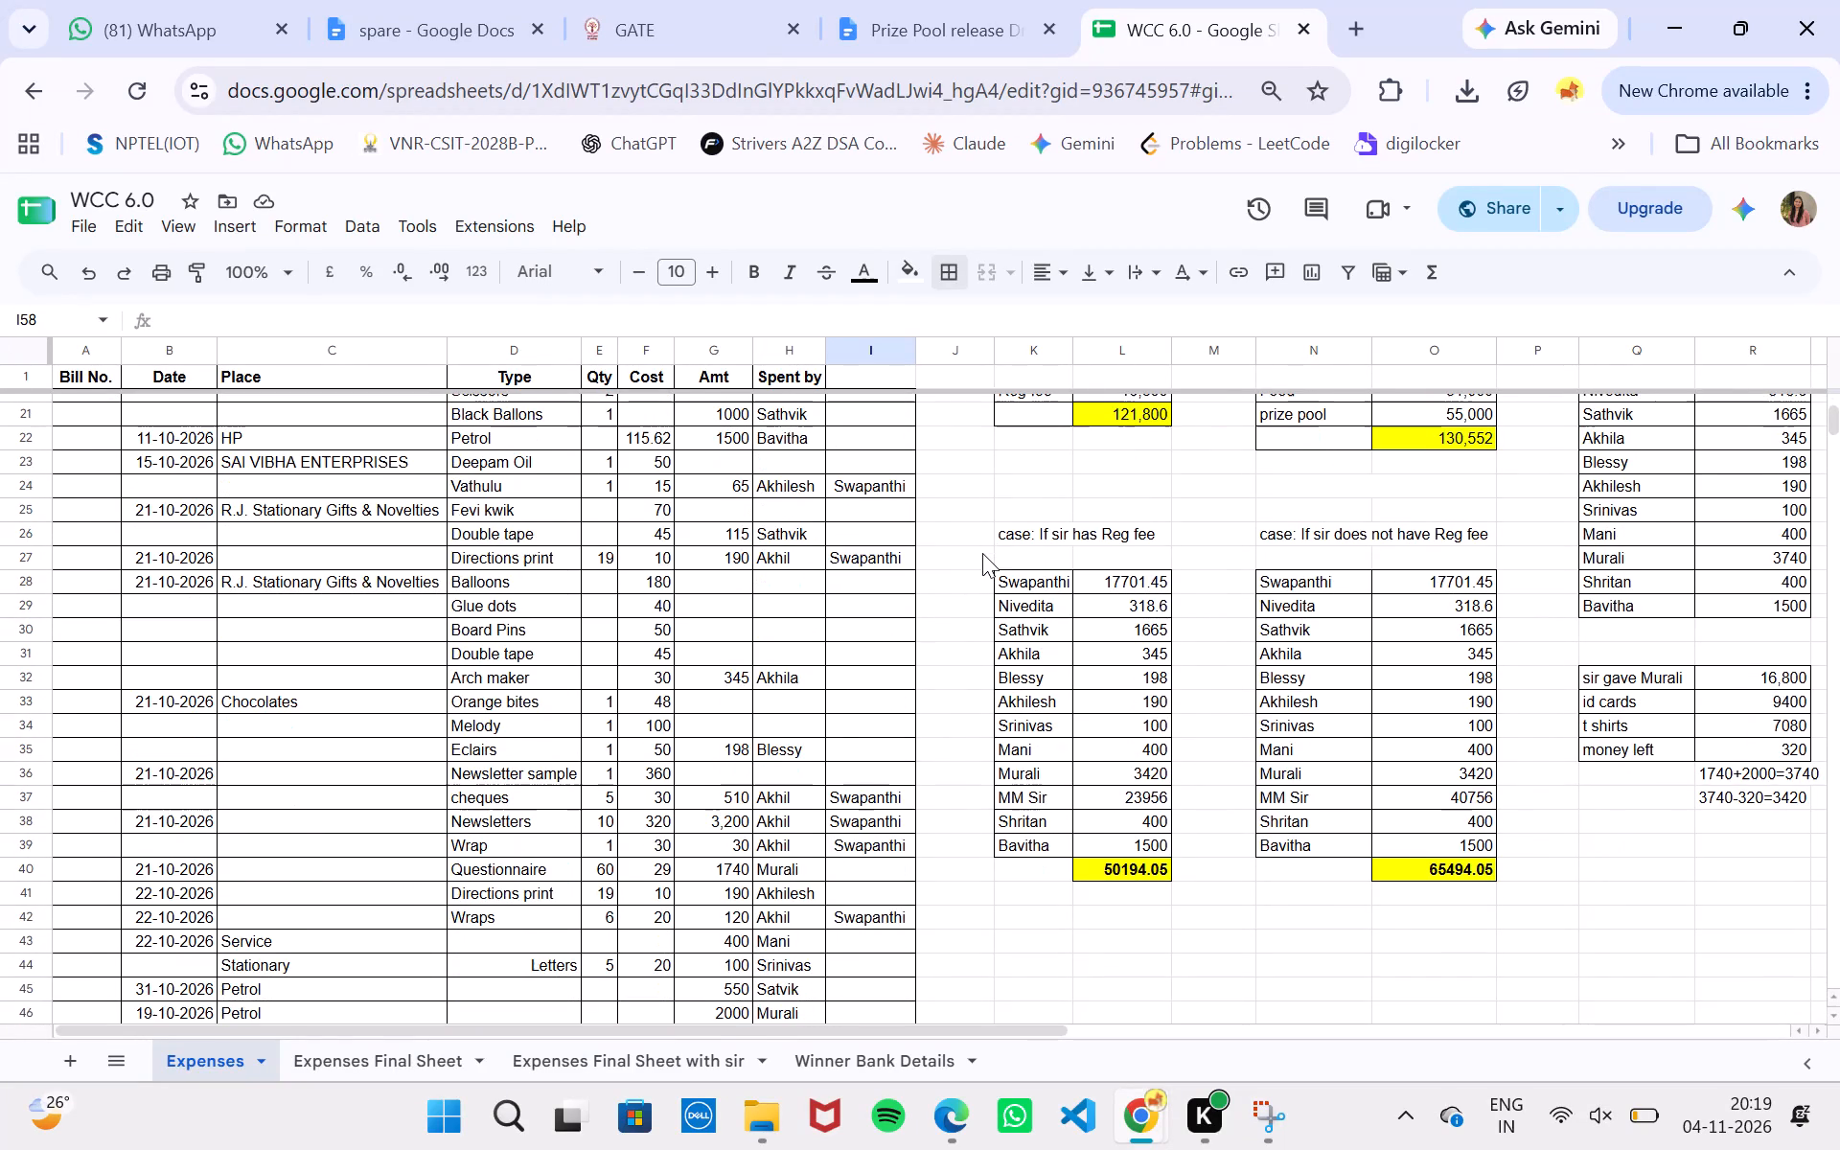
{"action": "scroll", "coordinate": [982, 553], "scroll_direction": "down", "scroll_amount": 2}
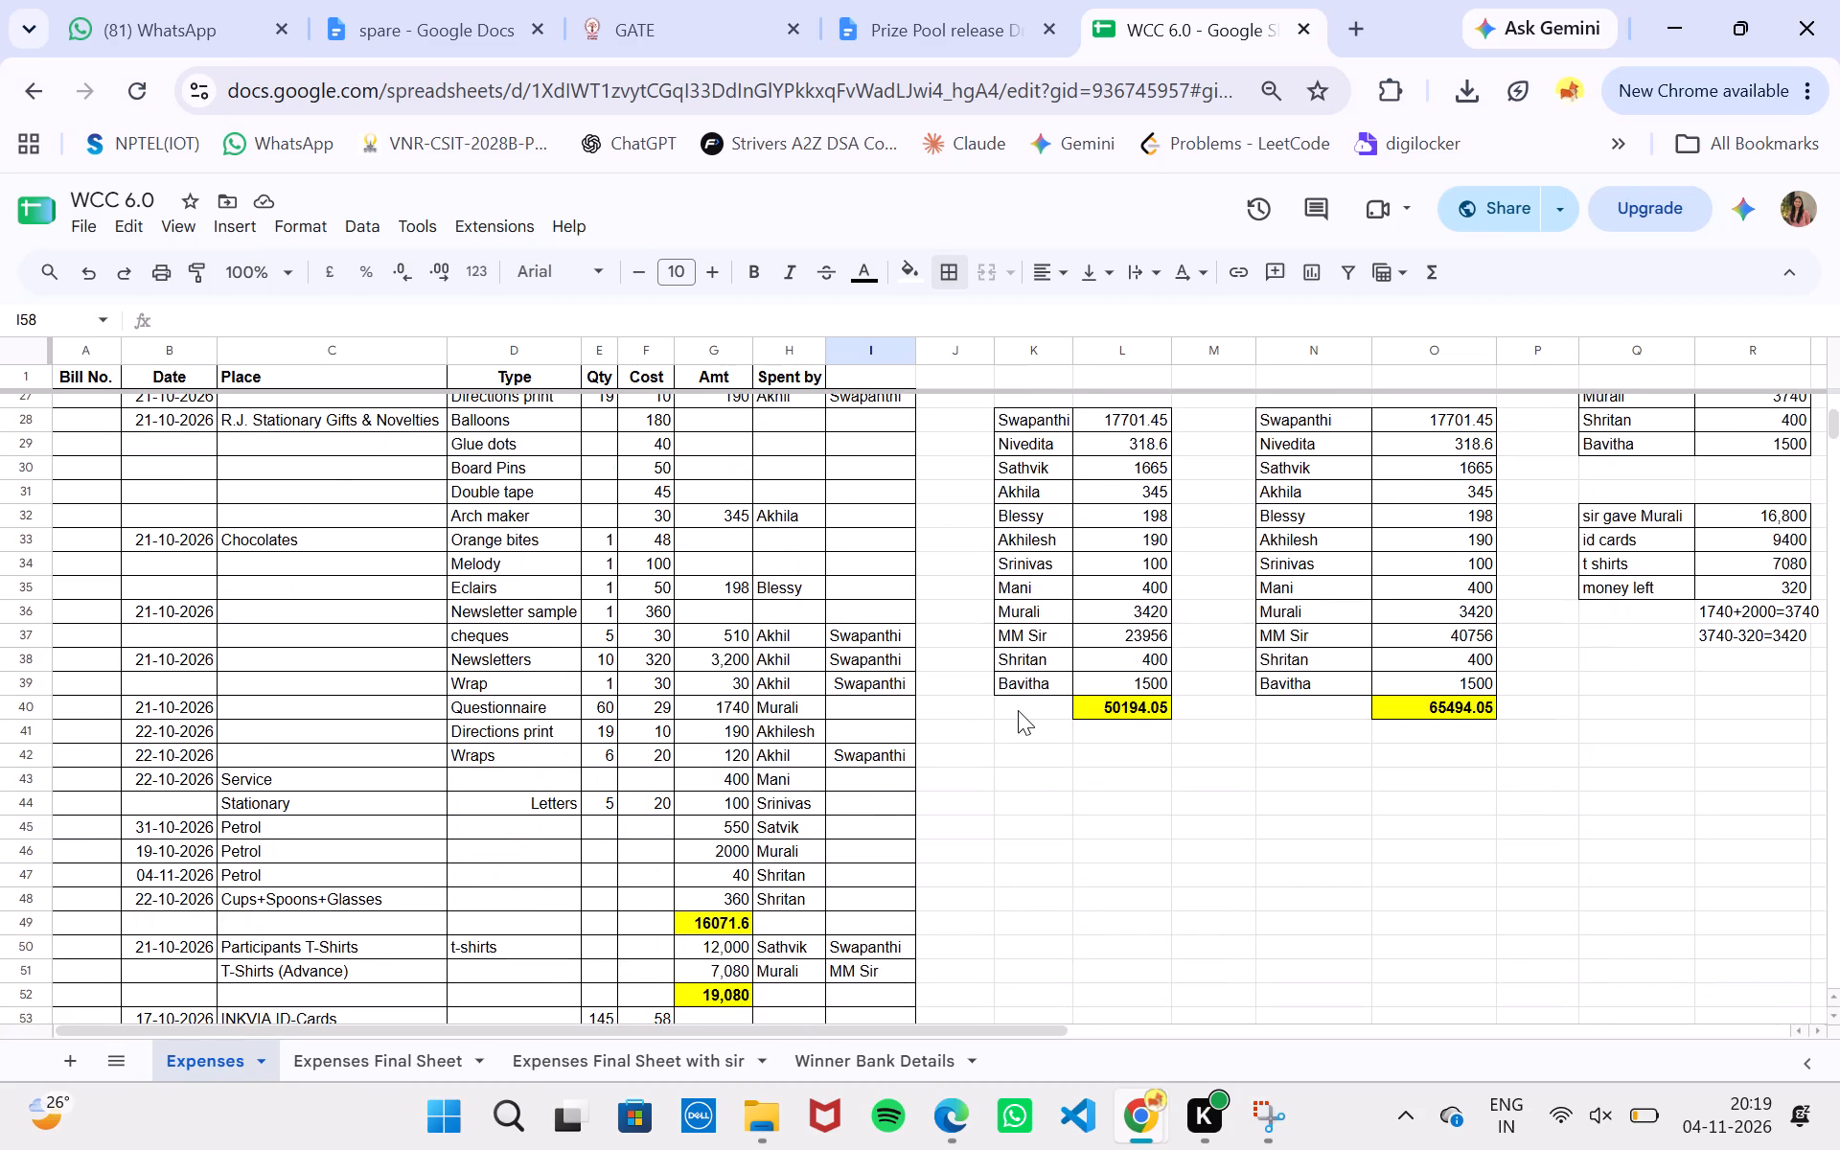
{"action": "left_click", "coordinate": [354, 1064]}
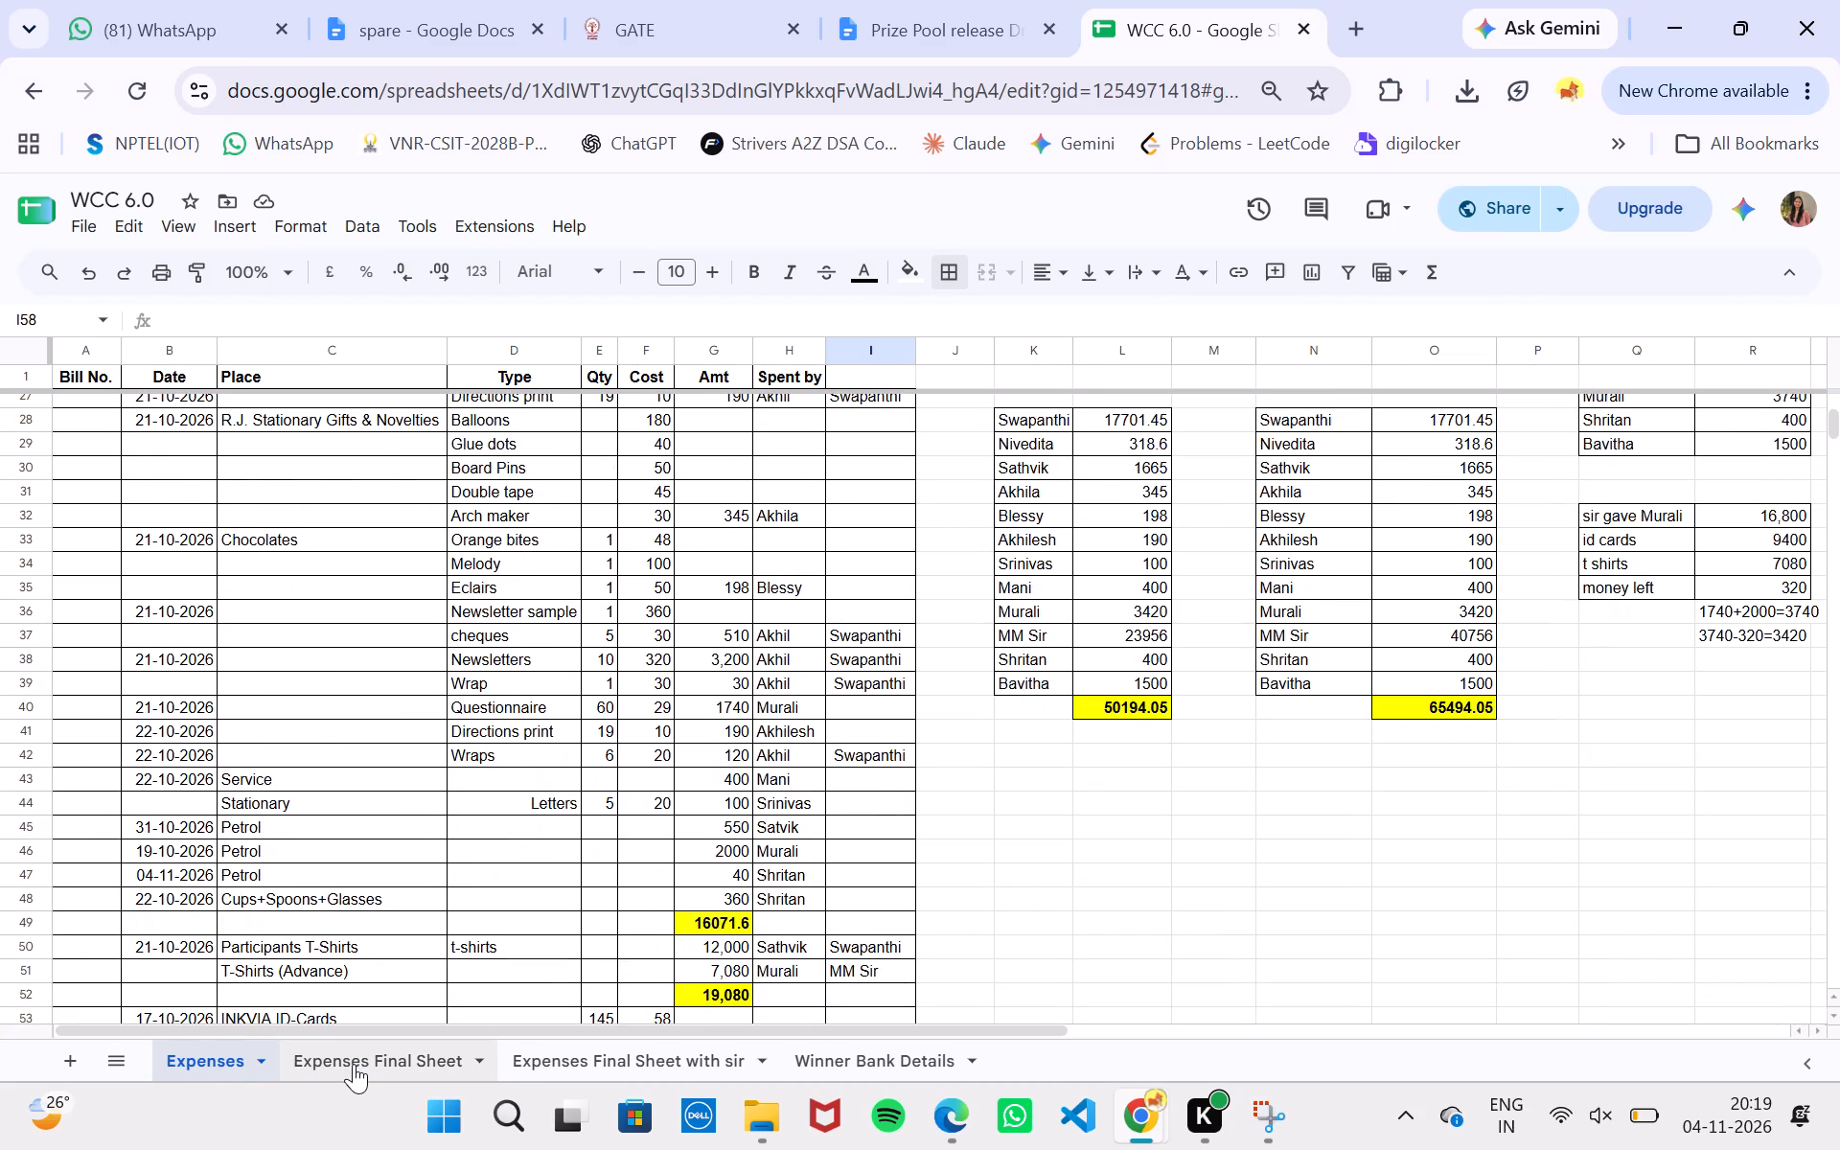
{"action": "left_click", "coordinate": [1163, 826]}
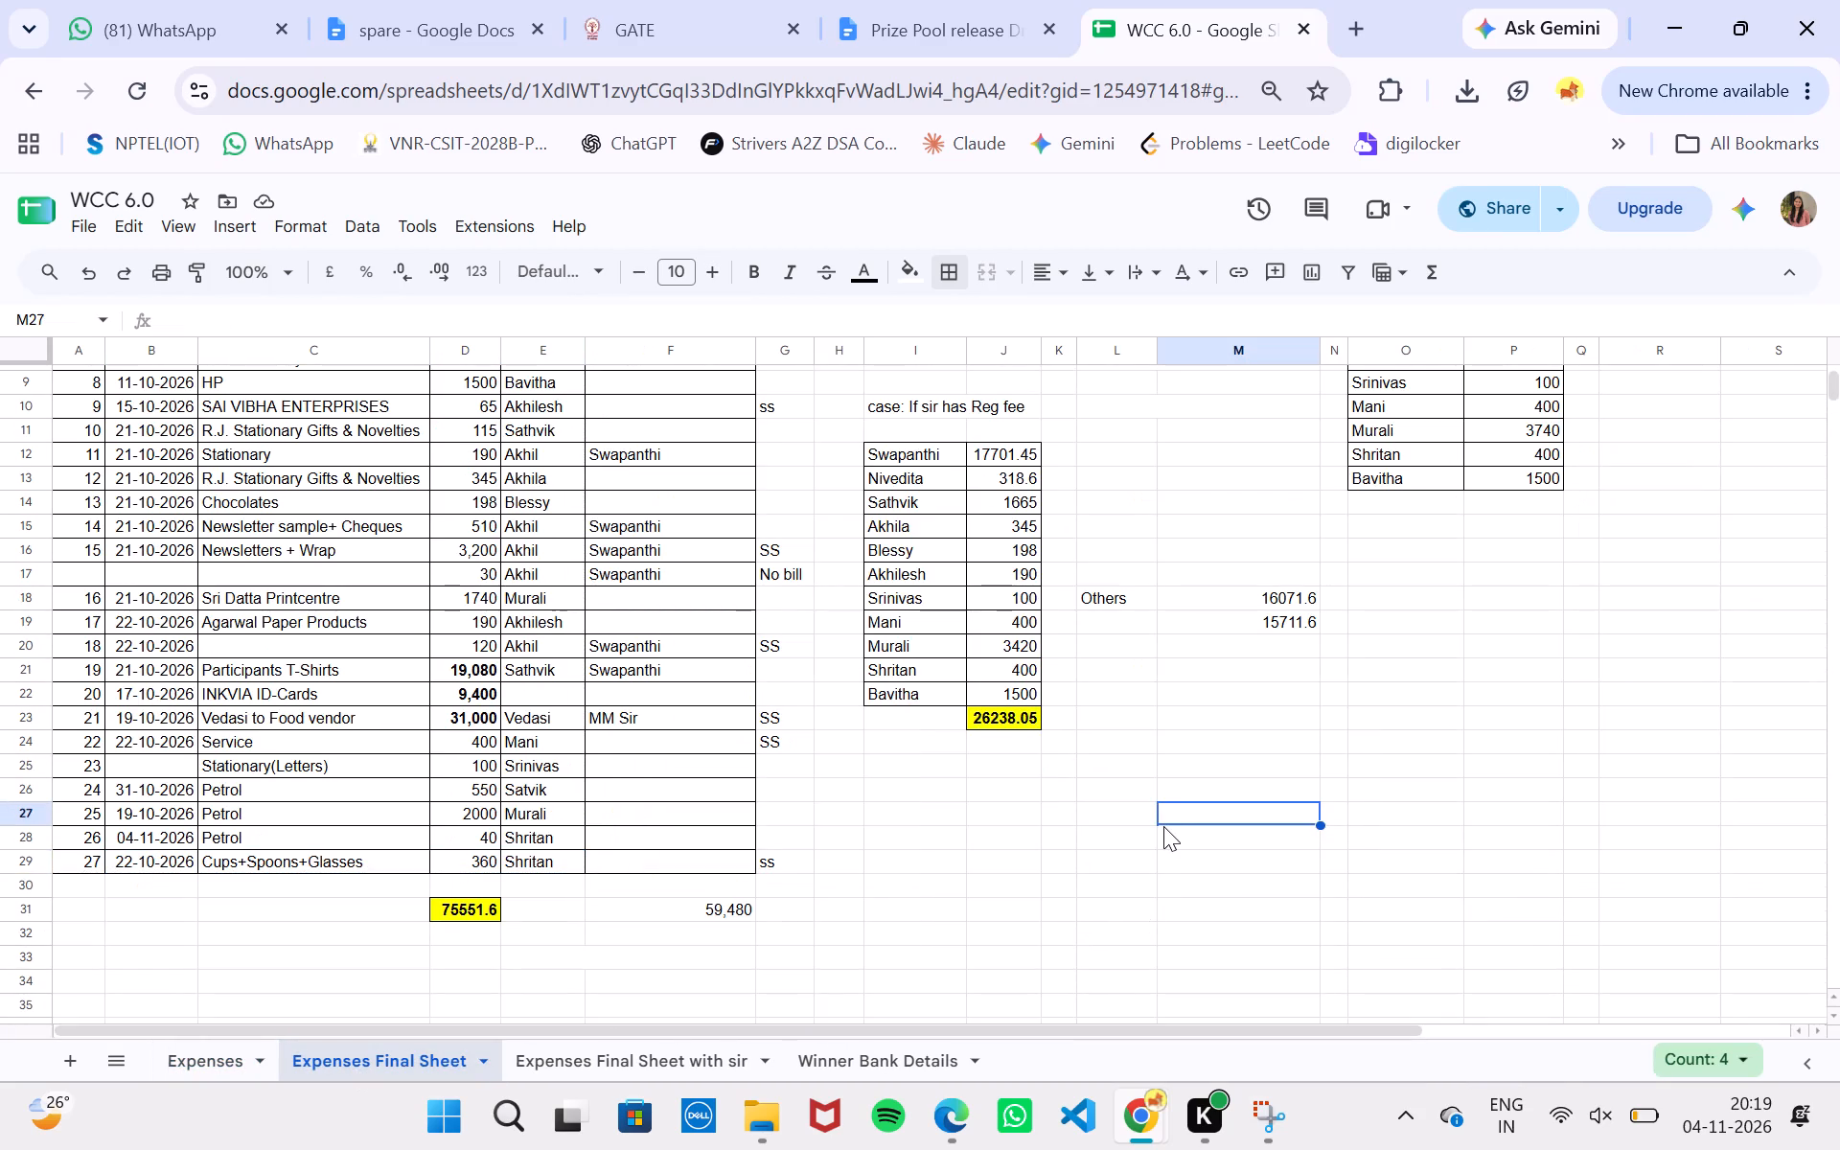
{"action": "scroll", "coordinate": [1163, 826], "scroll_direction": "up", "scroll_amount": 2}
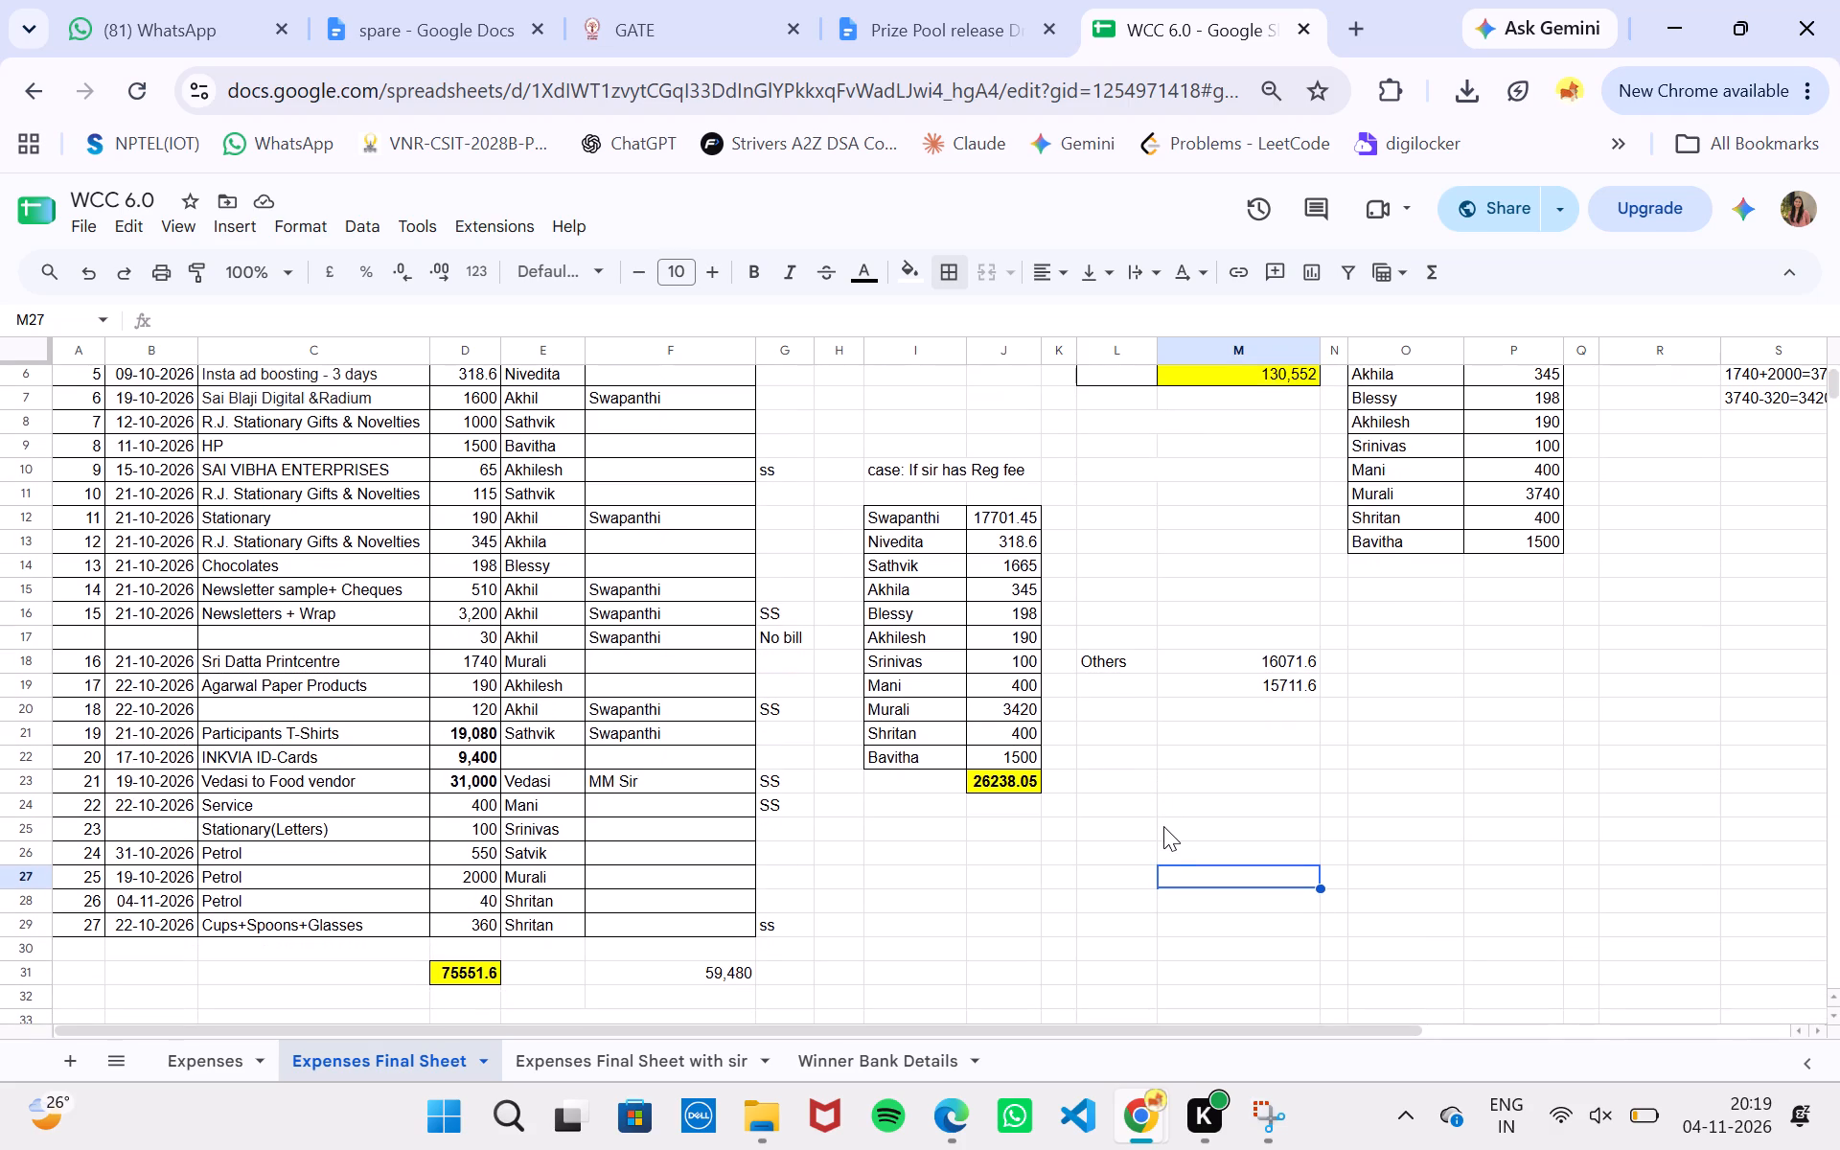
{"action": "scroll", "coordinate": [1163, 826], "scroll_direction": "up", "scroll_amount": 1}
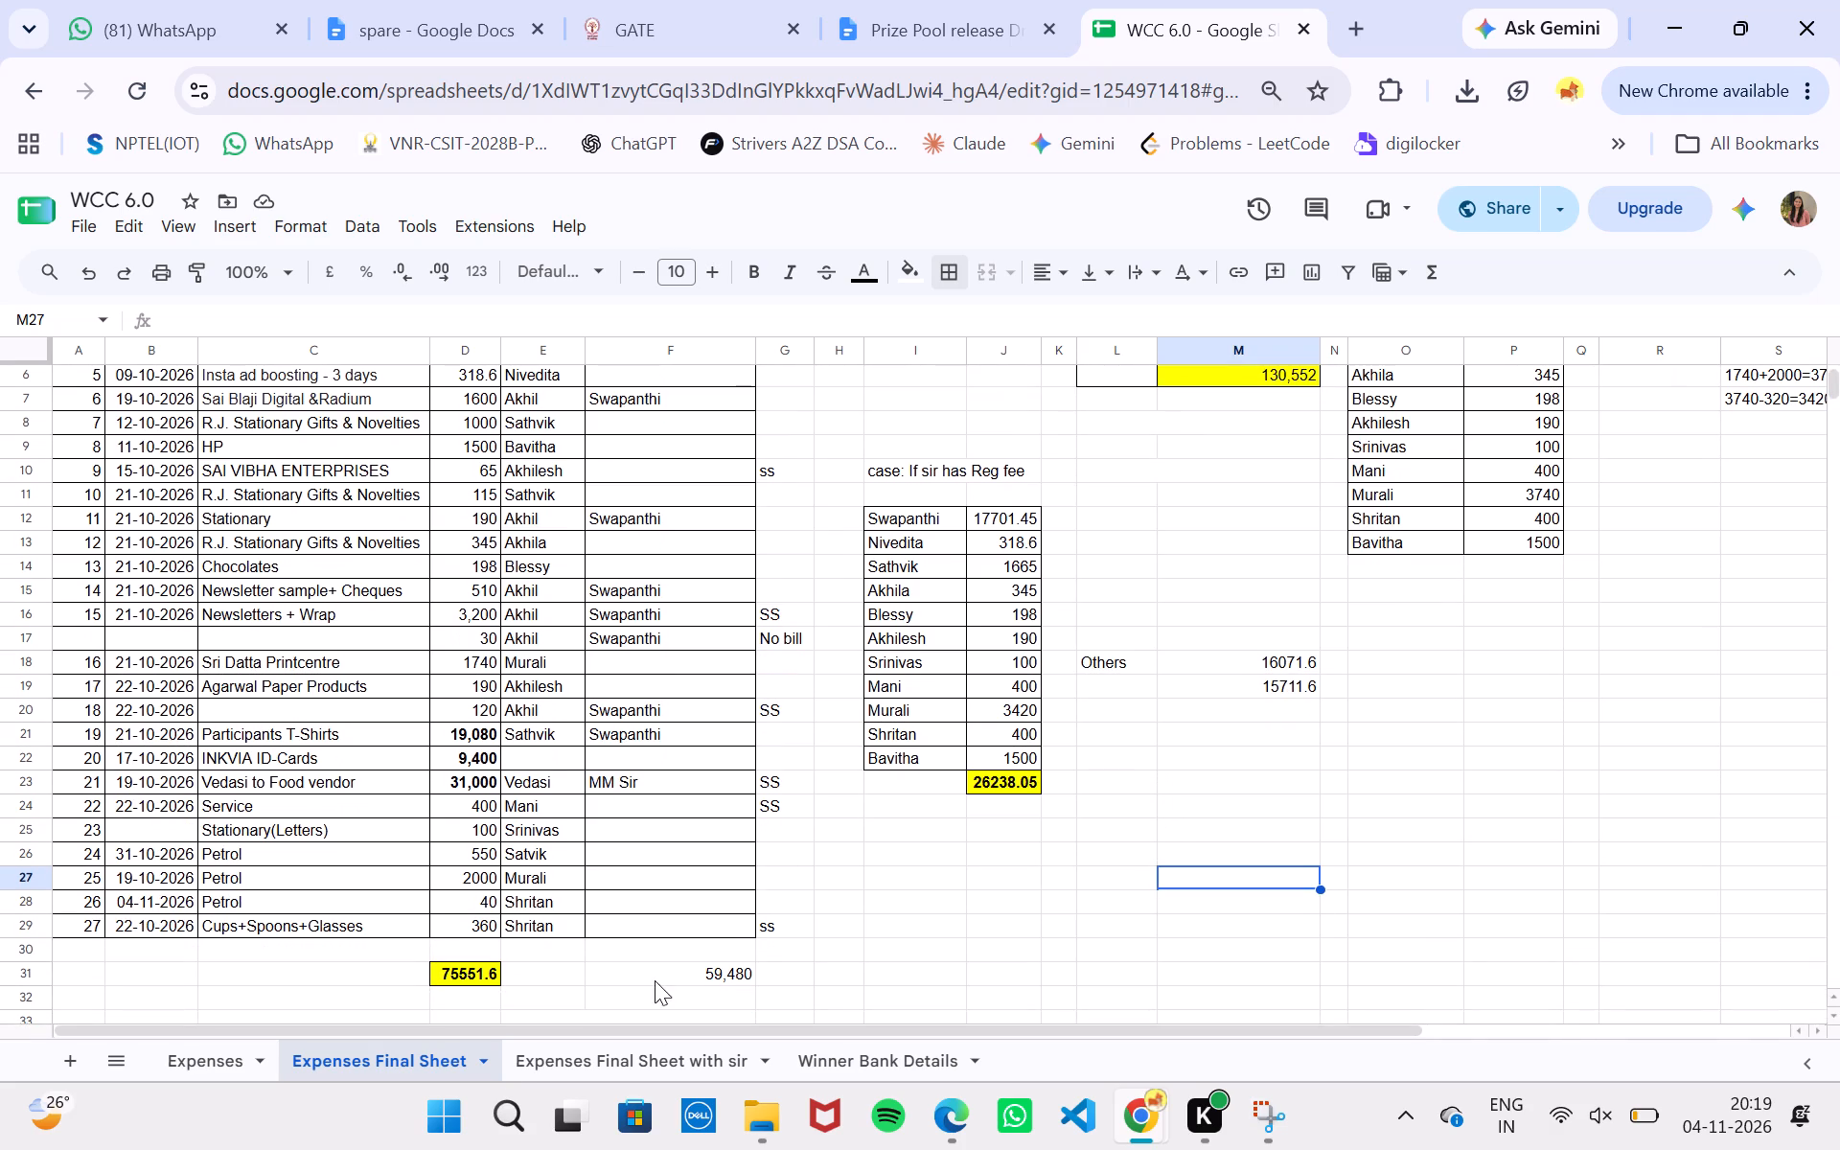
Delete the sheet named Expenses Final Sheet.
{"action": "left_click", "coordinate": [492, 1059]}
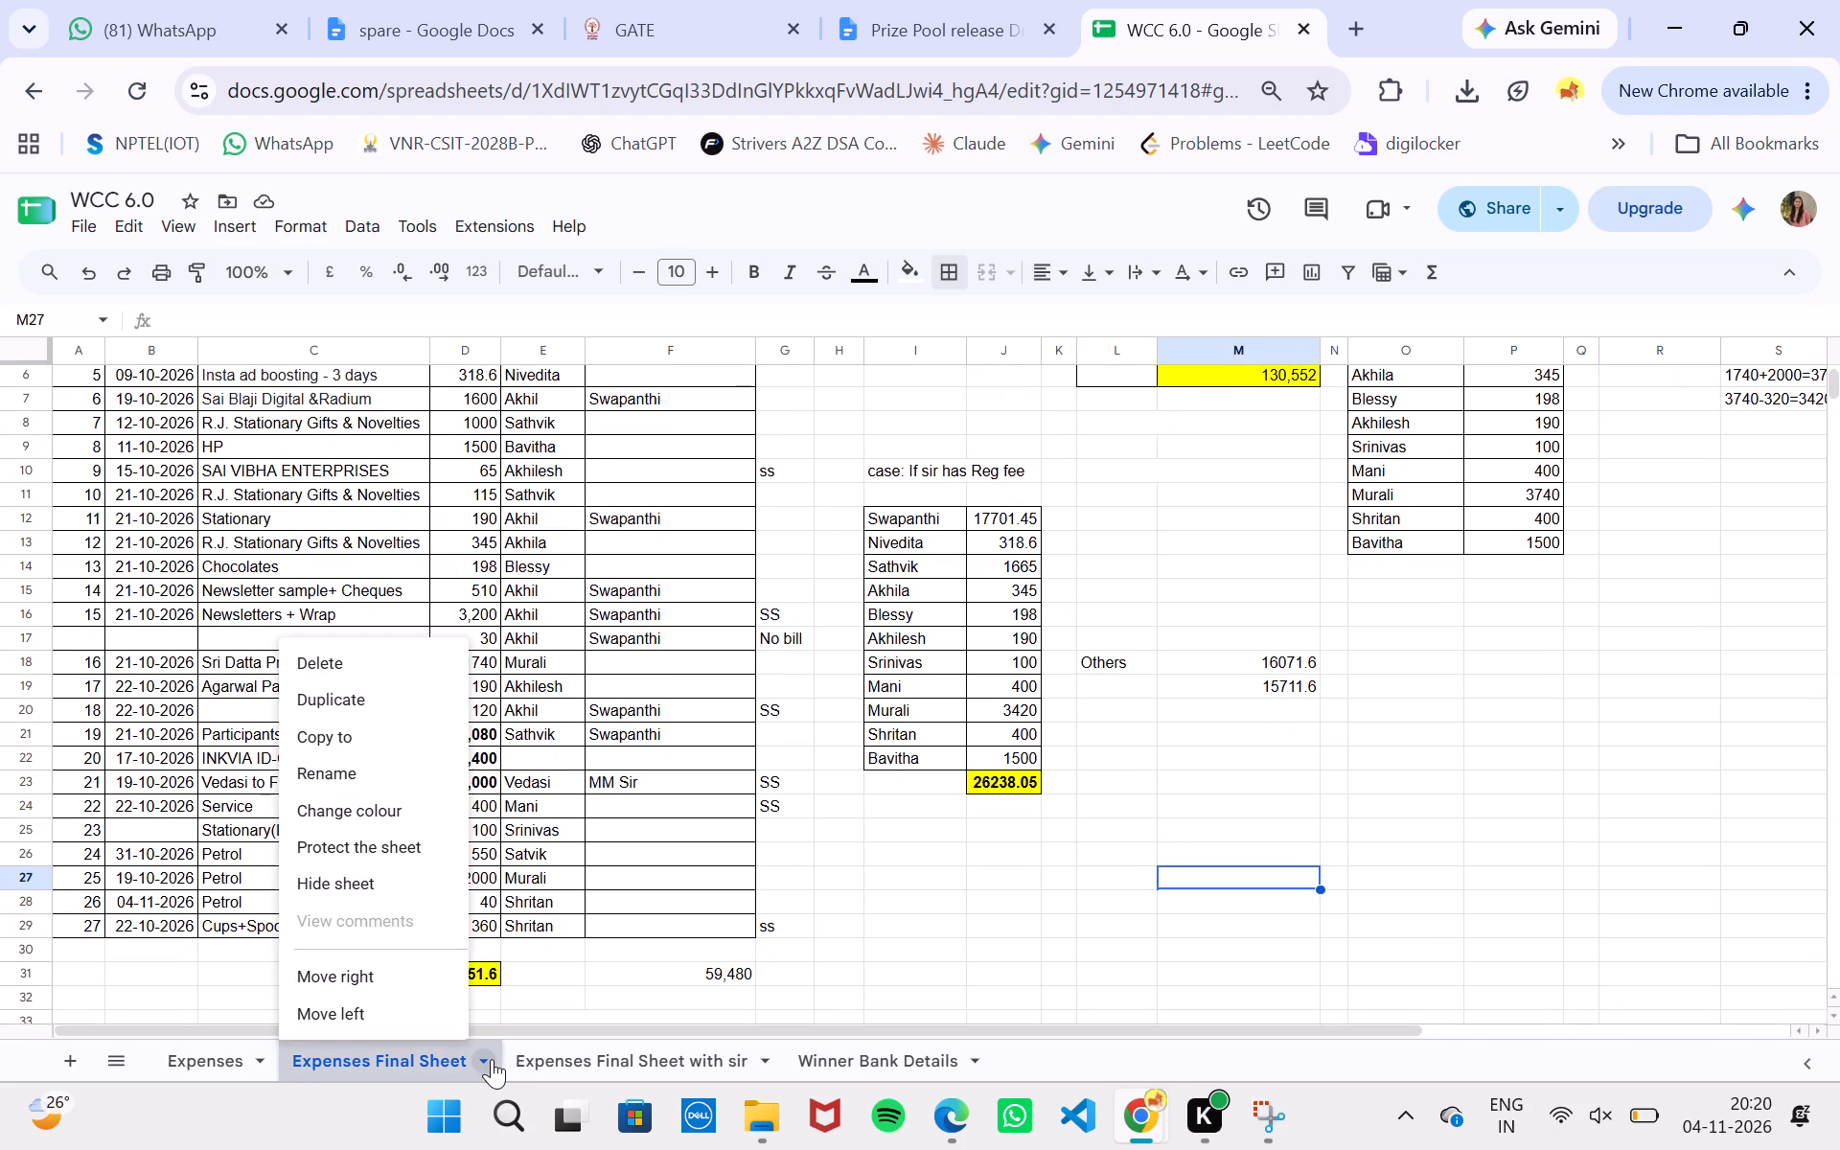
{"action": "left_click", "coordinate": [321, 659]}
{"action": "left_click", "coordinate": [1157, 678]}
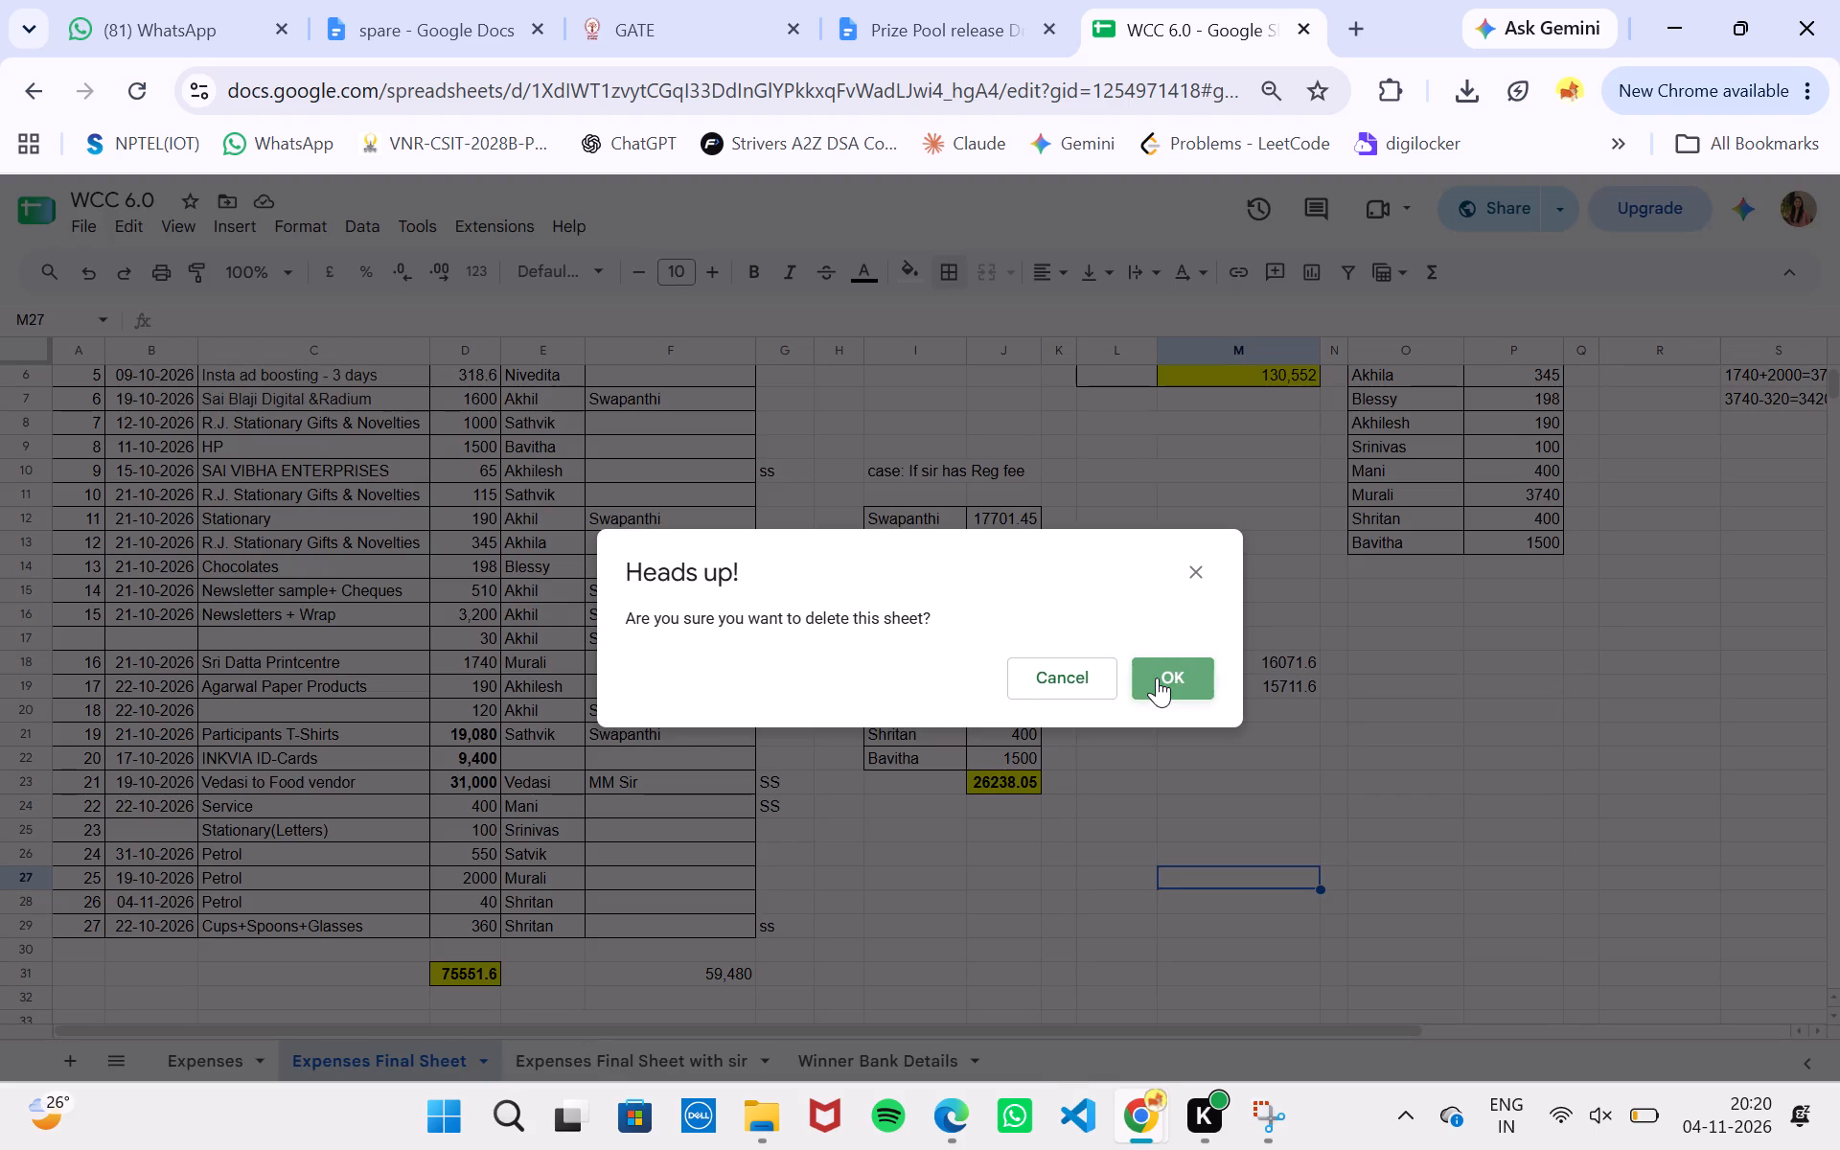
Copy the "case: If sir has Reg fee" table, I25:J38, on Expenses Final Sheet with sir.
{"action": "left_click", "coordinate": [470, 1061]}
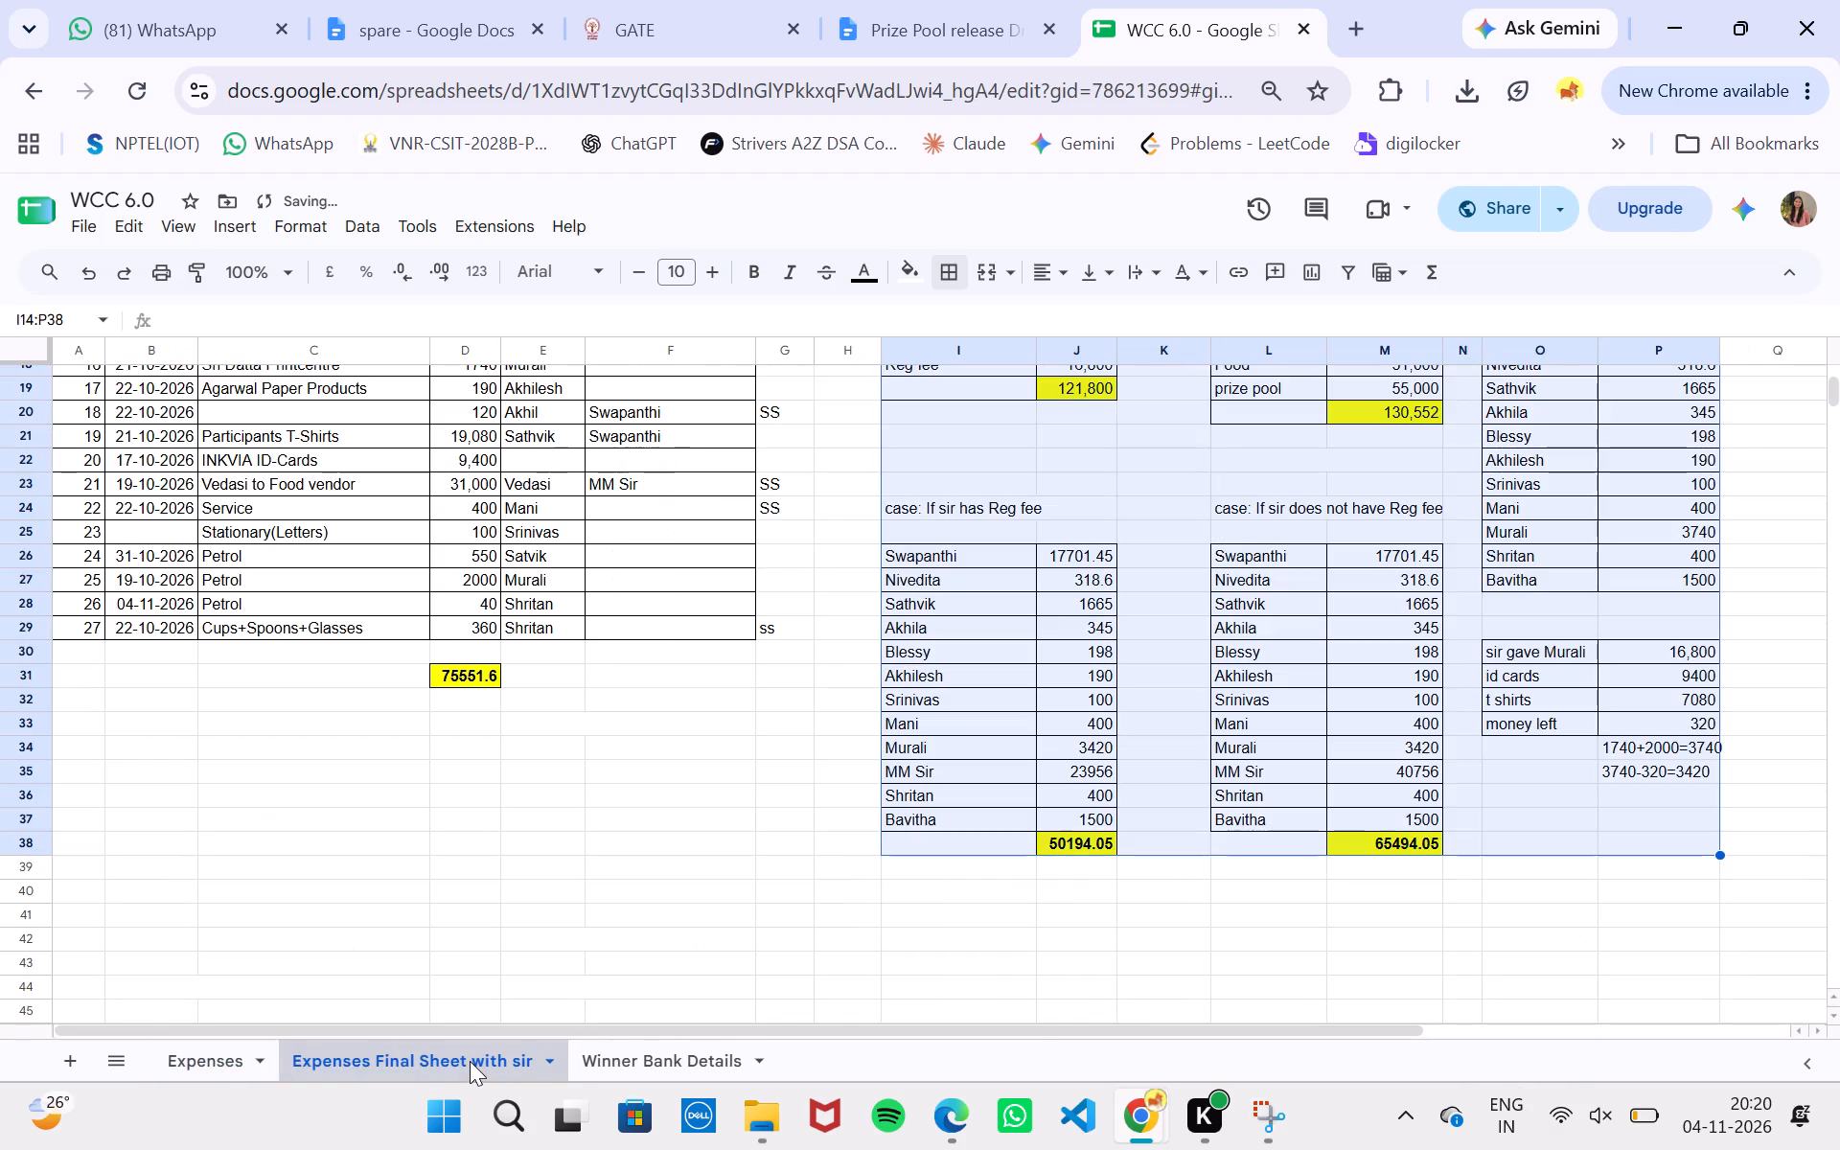
{"action": "left_click", "coordinate": [1068, 919]}
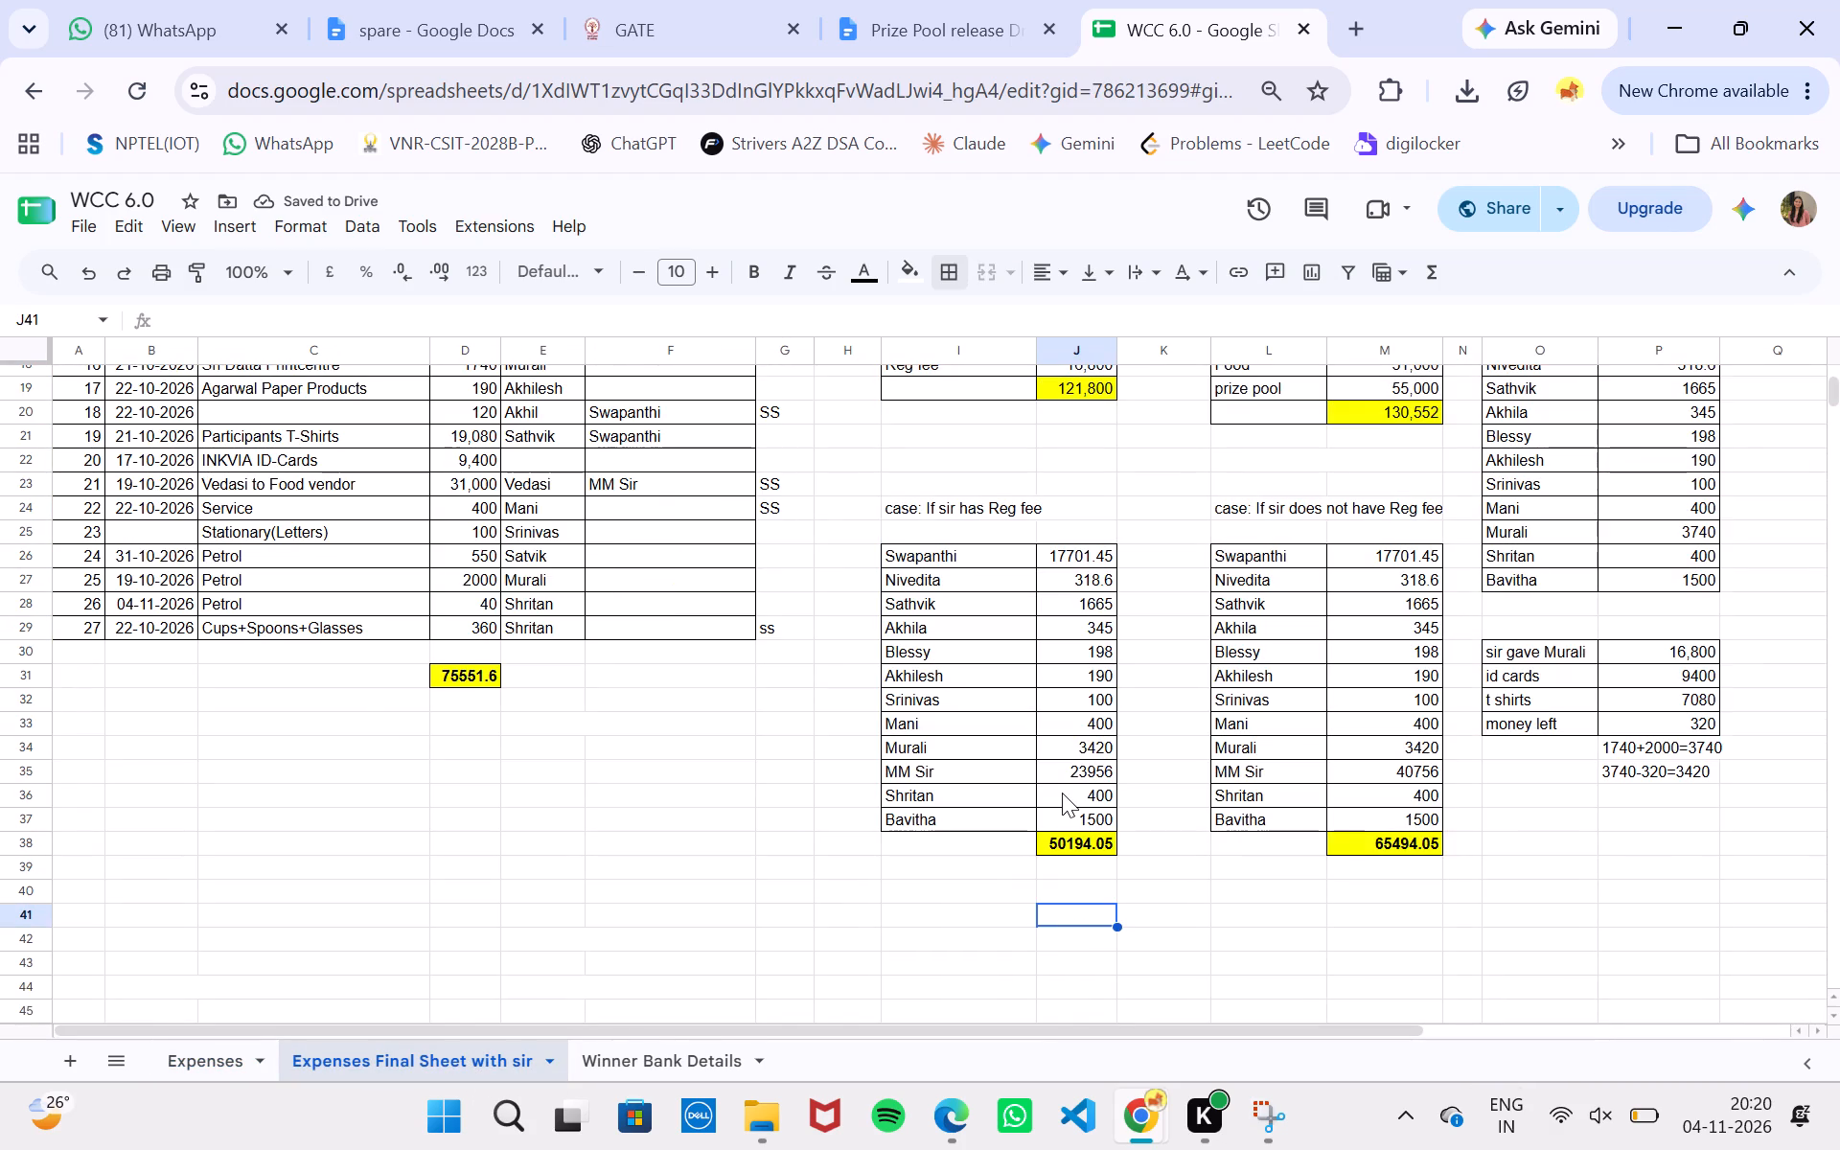
{"action": "left_click_drag", "start_coordinate": [894, 533], "coordinate": [1085, 820]}
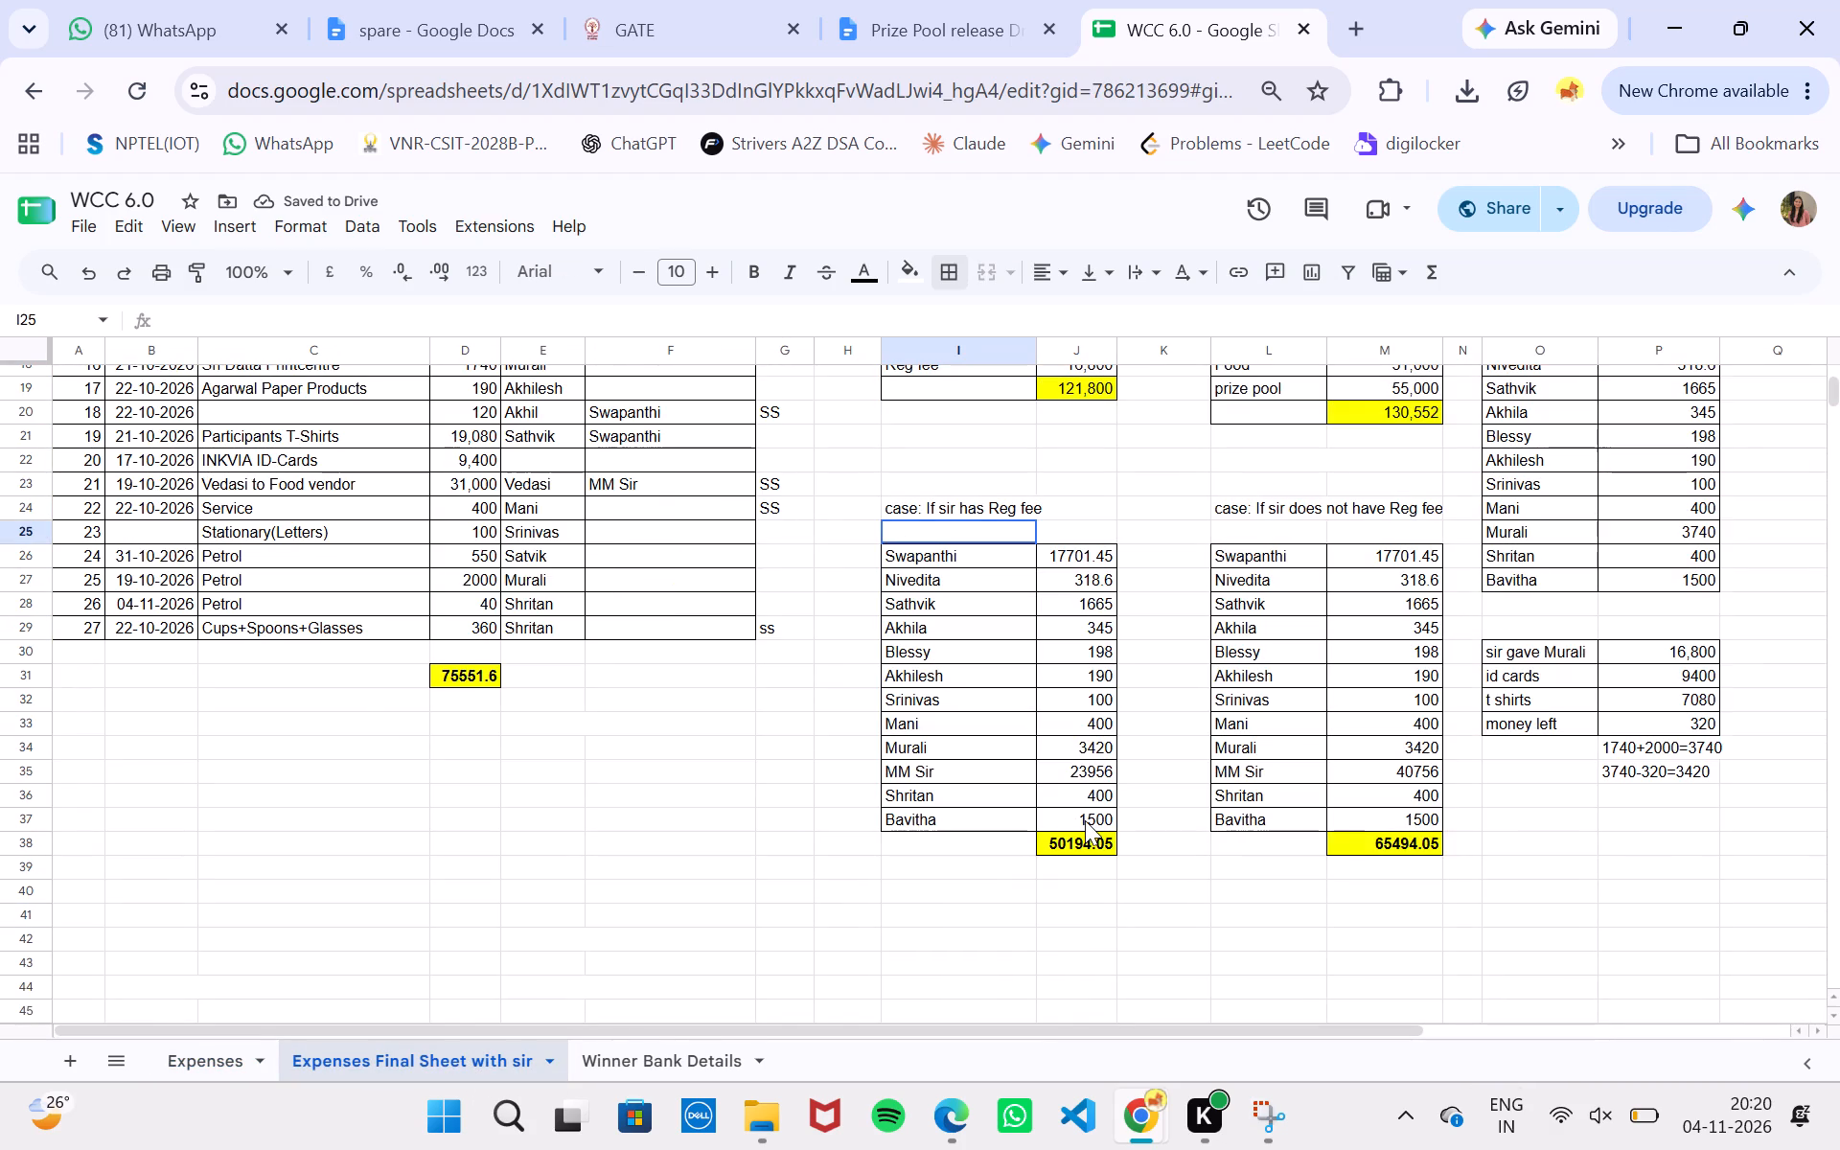
{"action": "left_click_drag", "start_coordinate": [1085, 820], "coordinate": [1085, 851]}
{"action": "key", "text": "ctrl+c"}
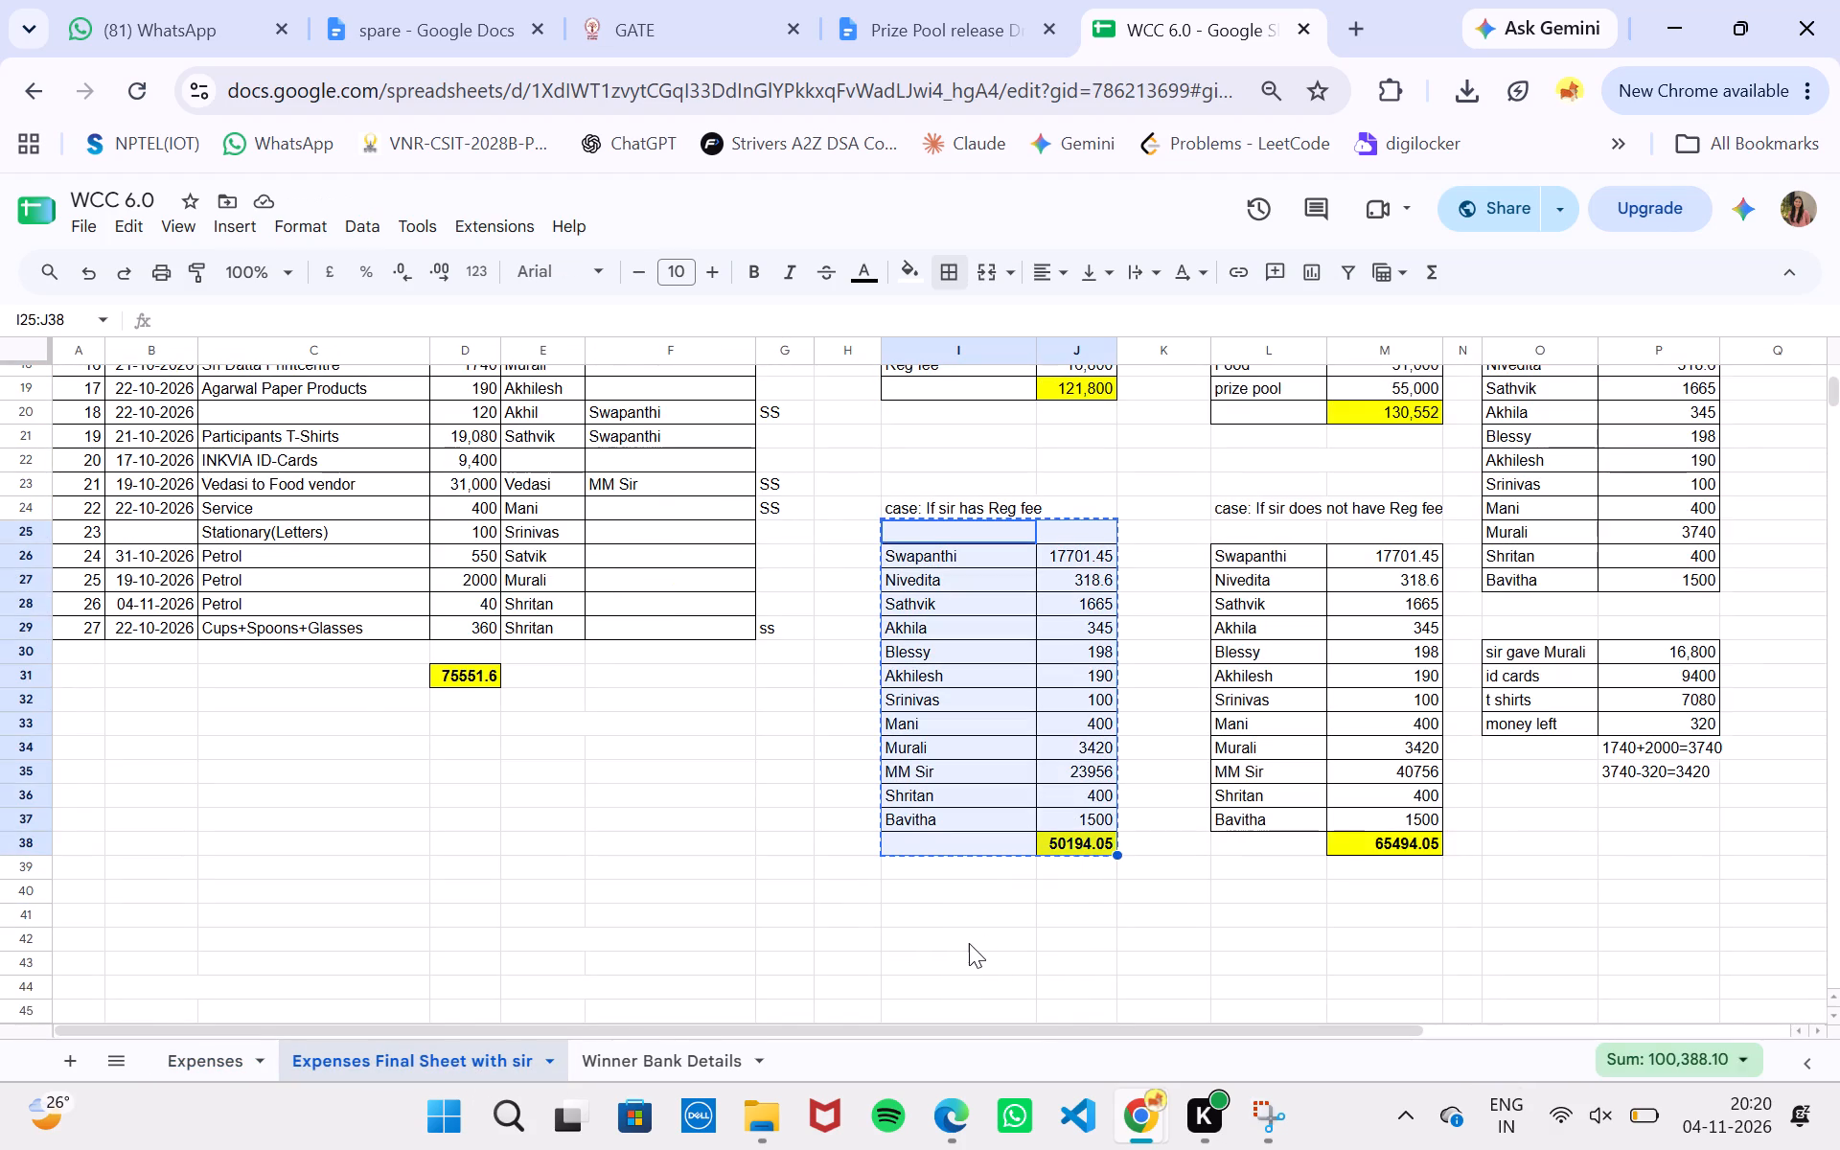
{"action": "left_click", "coordinate": [1269, 912]}
{"action": "scroll", "coordinate": [1269, 912], "scroll_direction": "up", "scroll_amount": 6}
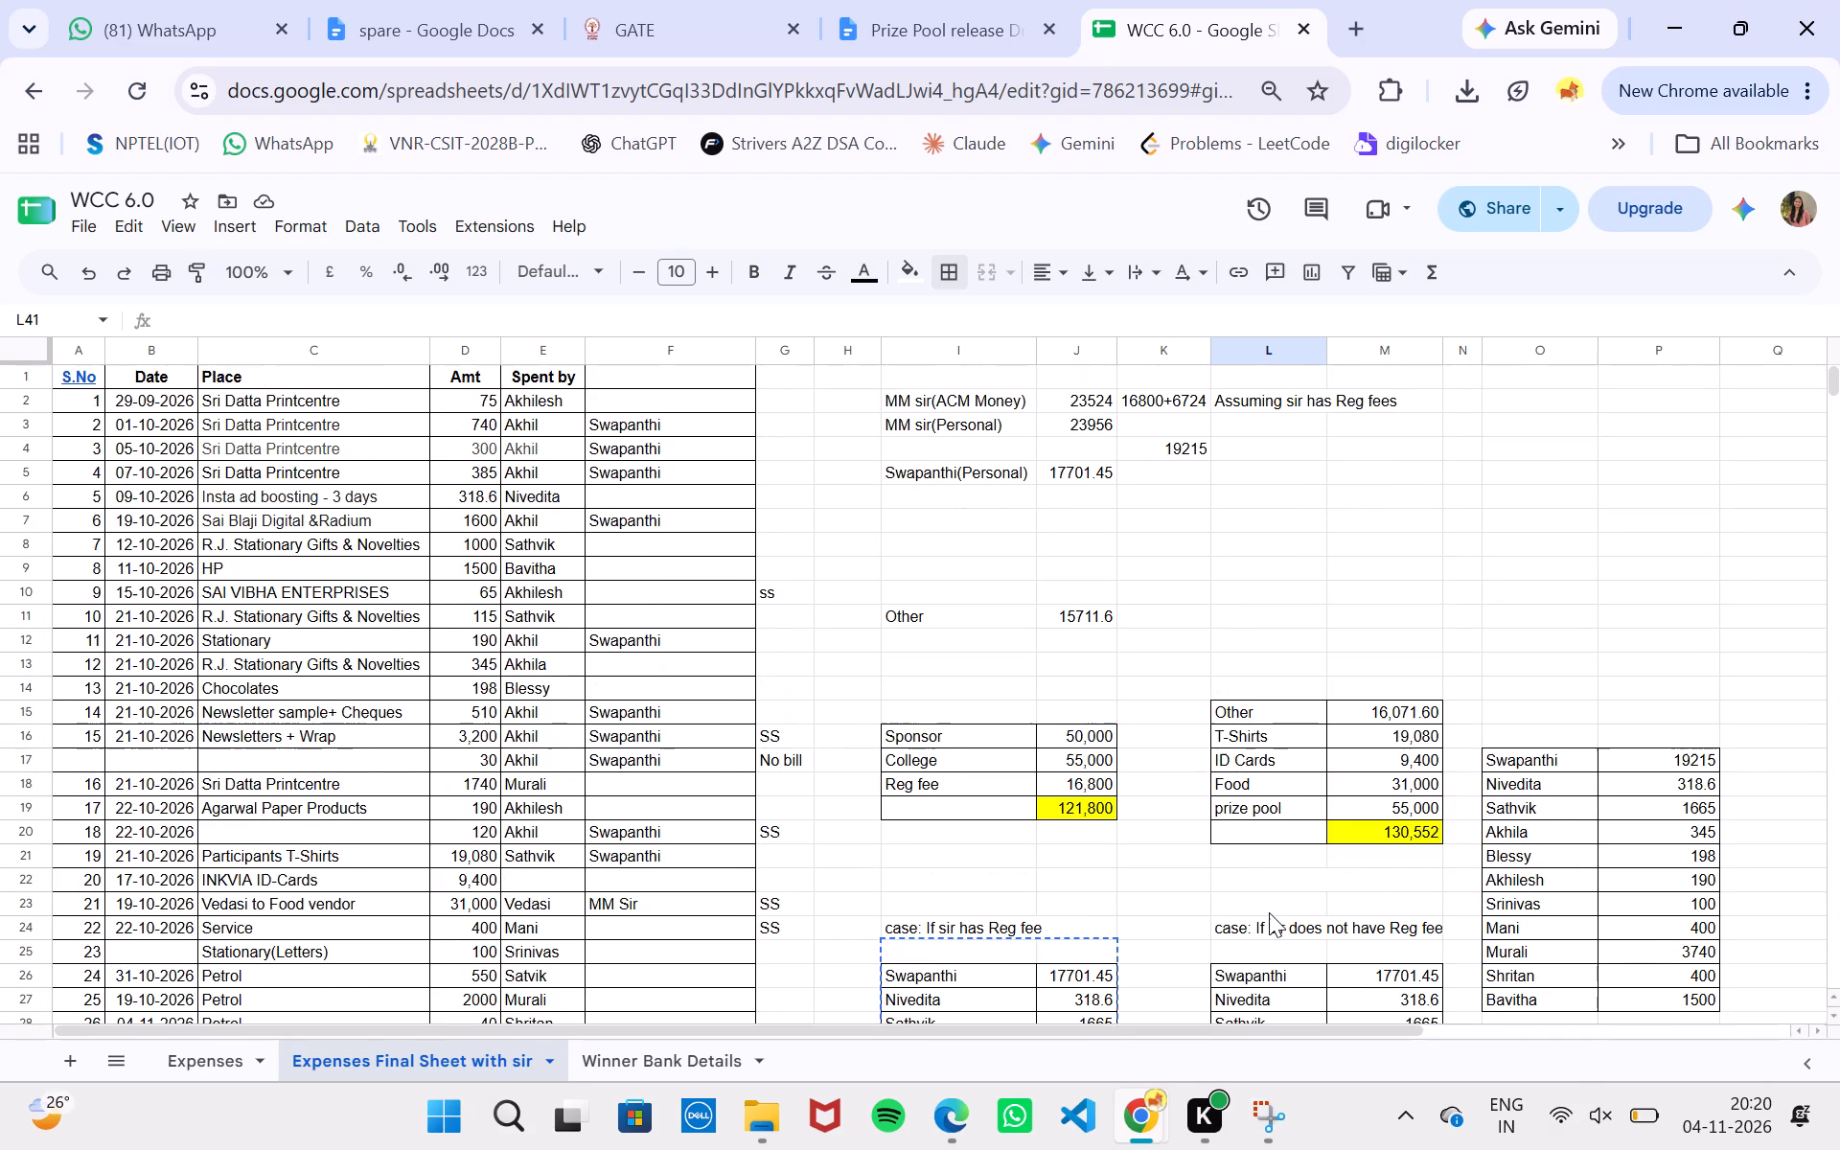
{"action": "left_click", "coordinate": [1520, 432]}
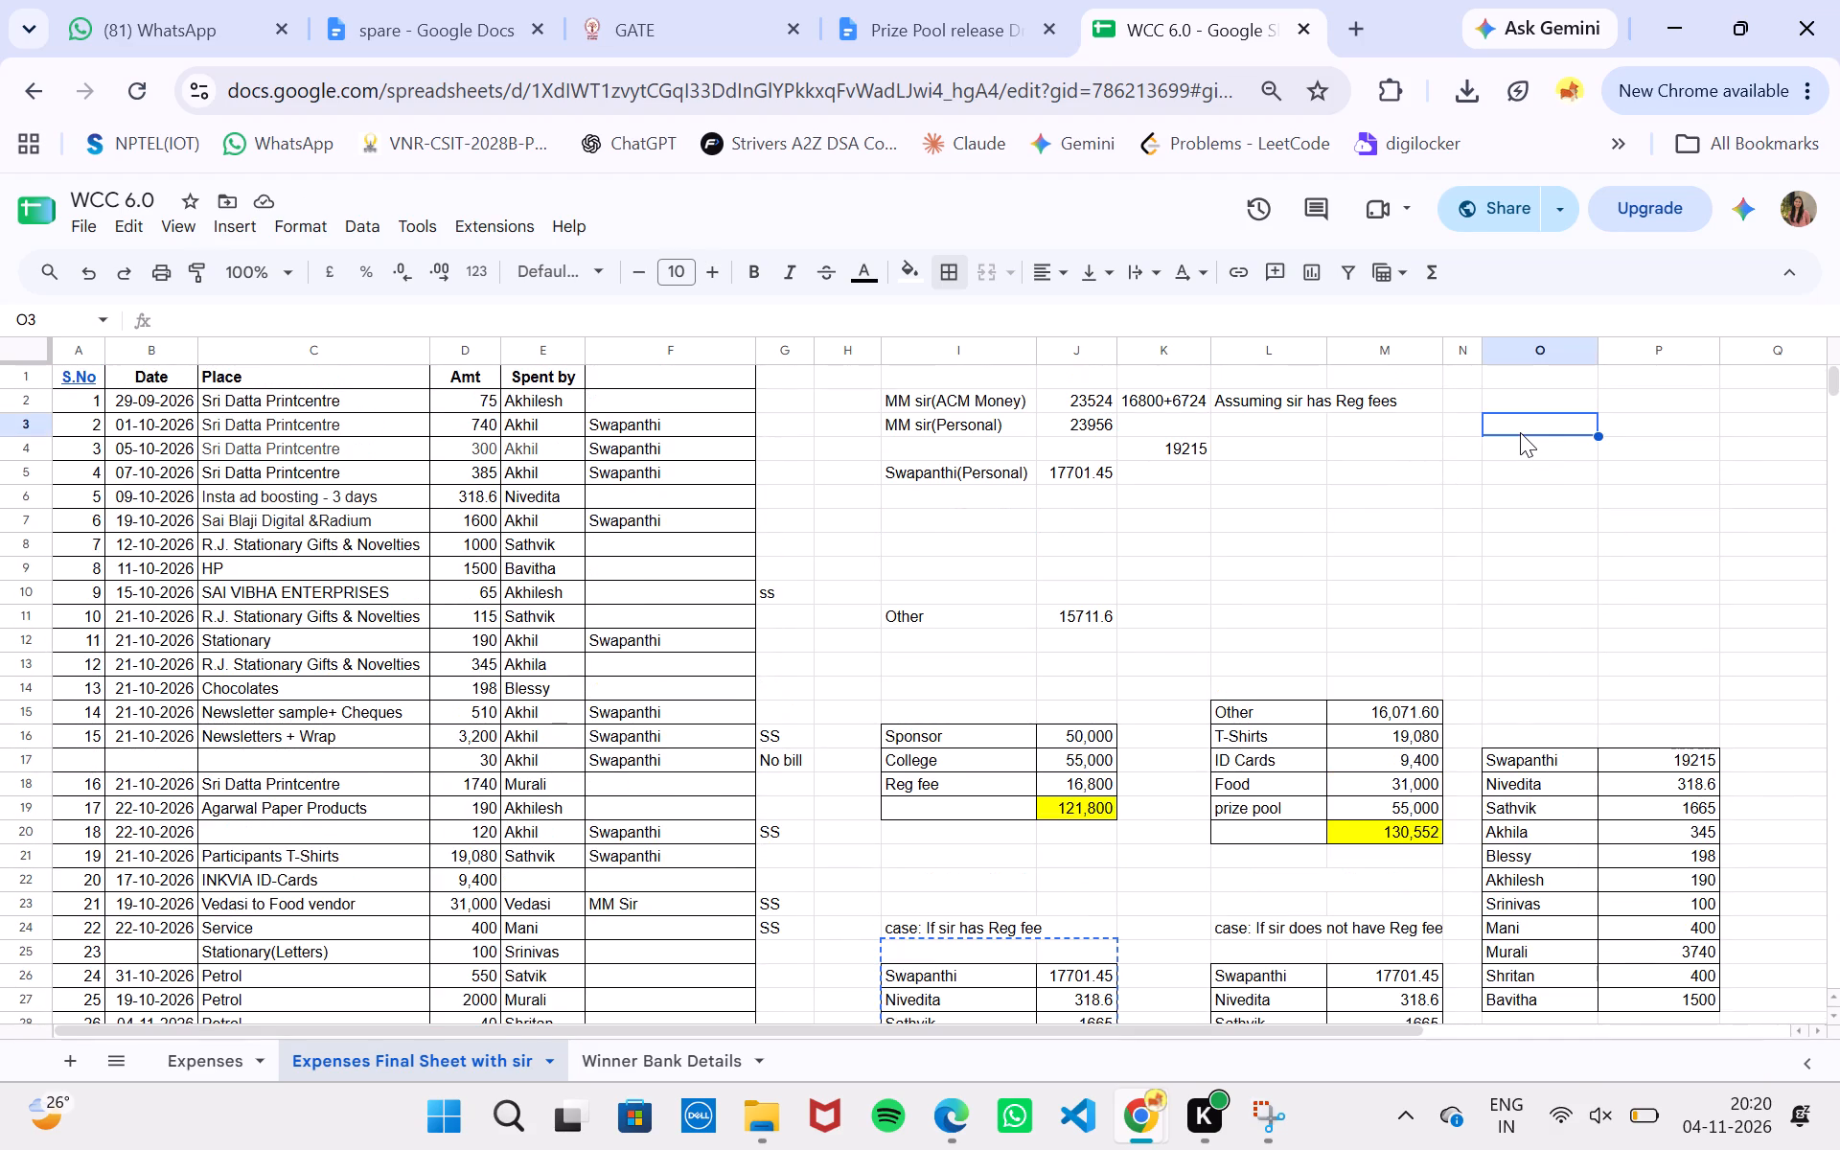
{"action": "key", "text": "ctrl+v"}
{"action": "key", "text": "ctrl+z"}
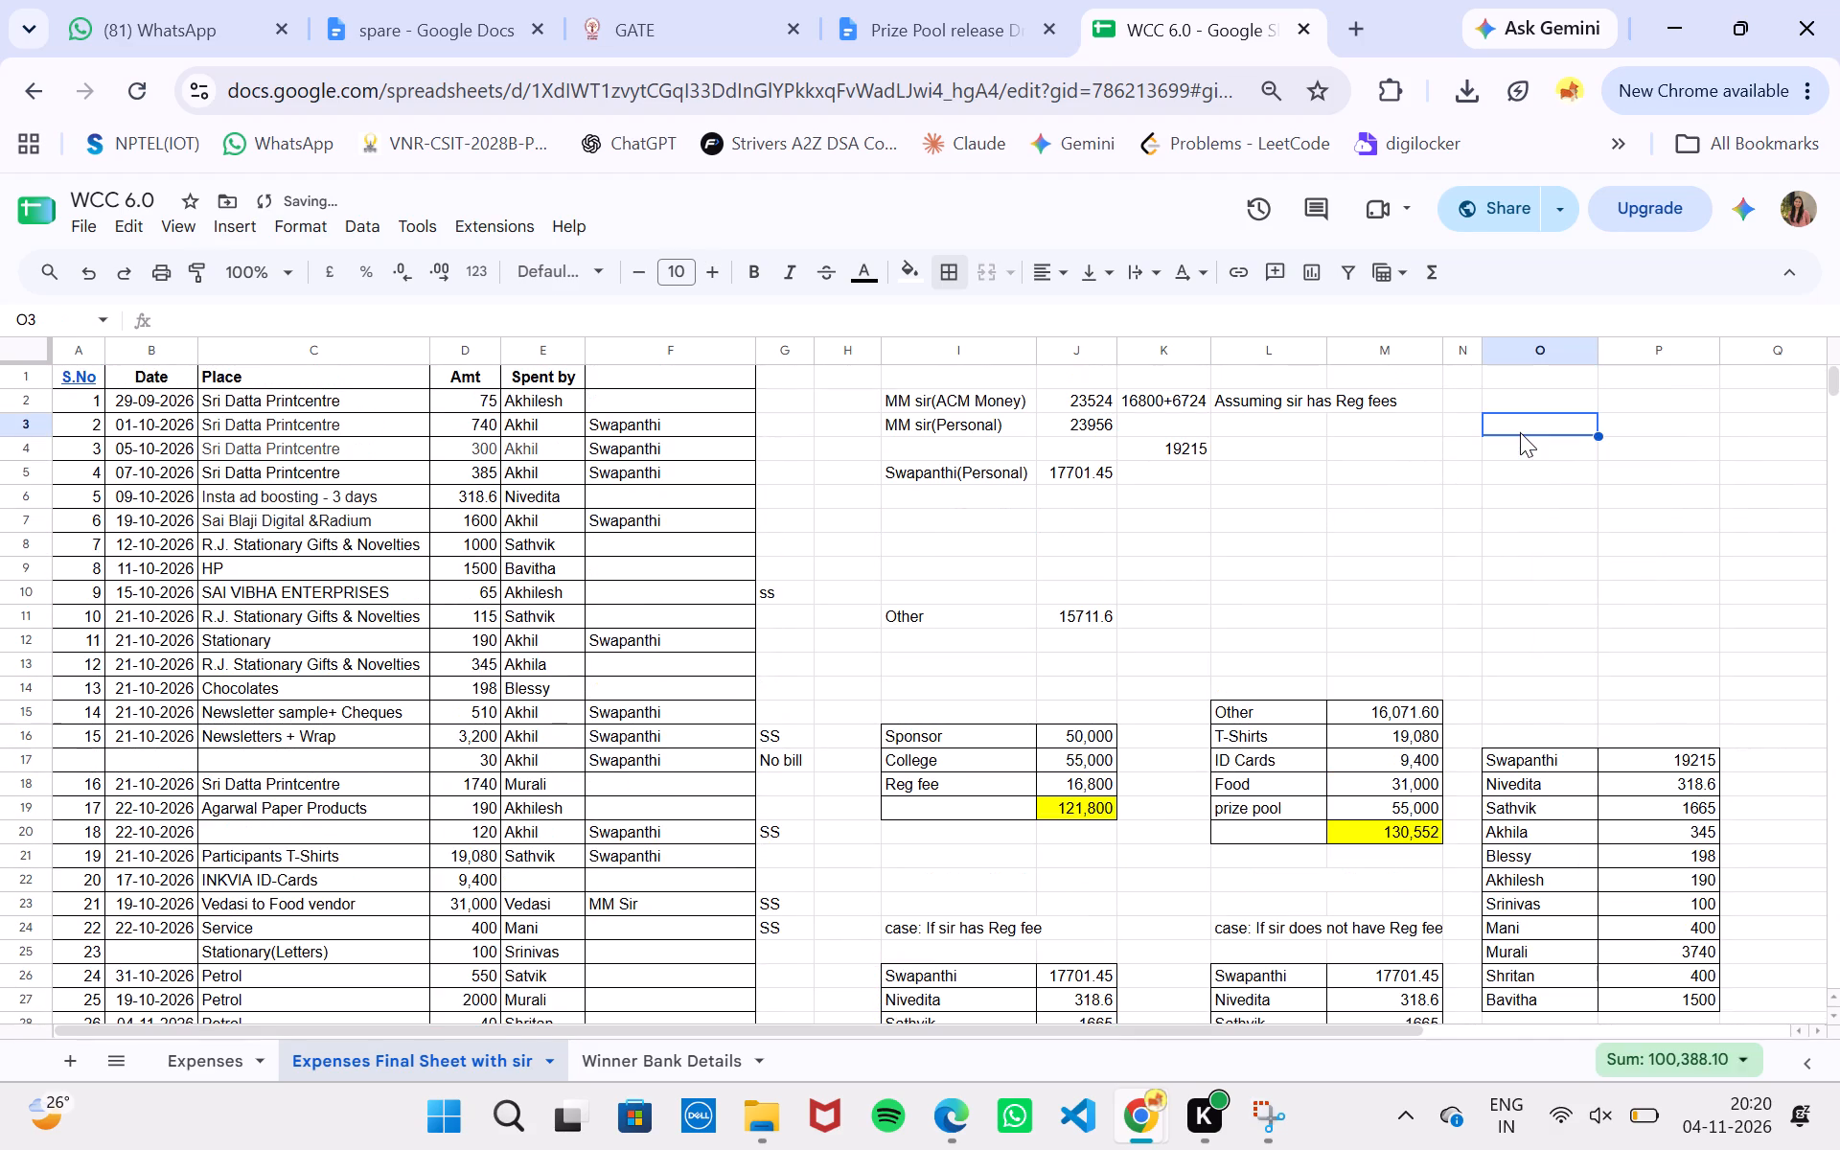
Paste the copied table at O1, above the existing table in columns O and P.
{"action": "left_click", "coordinate": [1529, 375]}
{"action": "key", "text": "ctrl+v"}
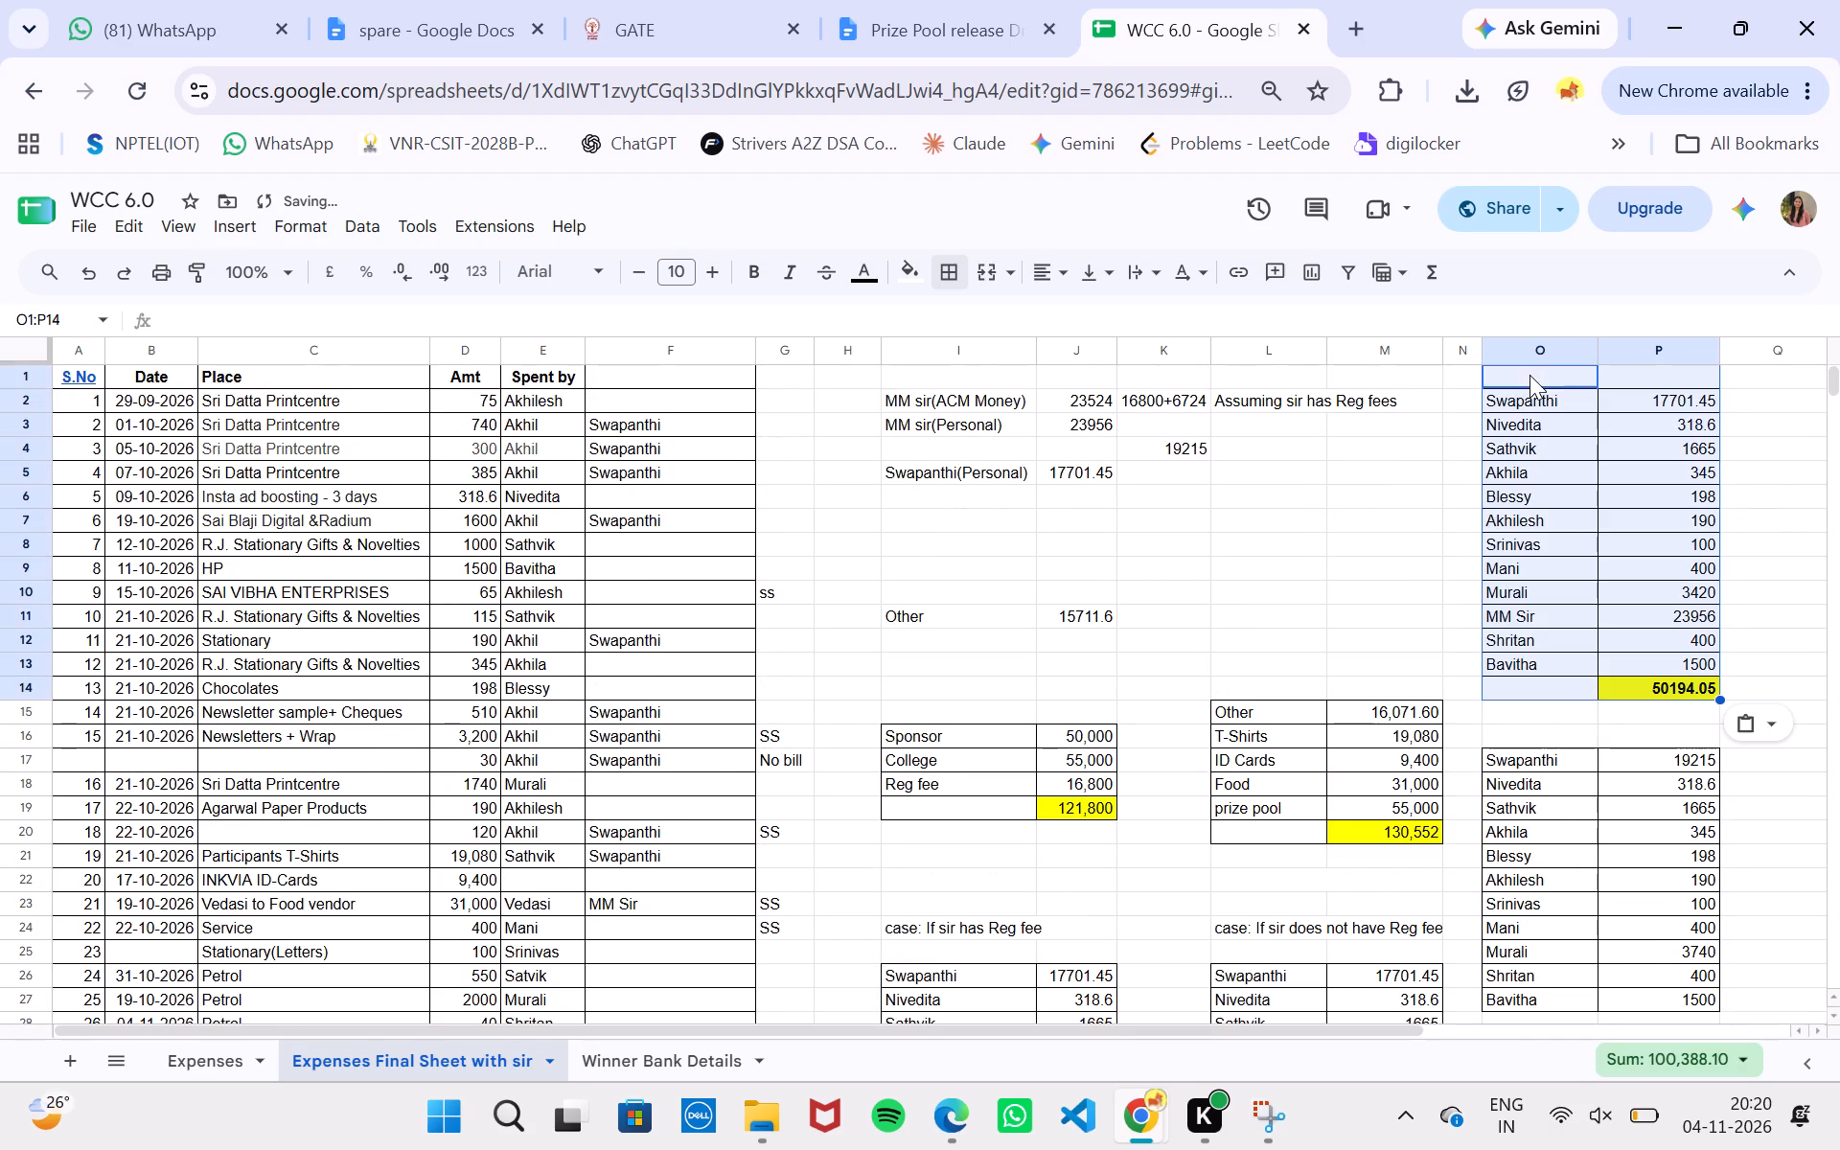
{"action": "left_click", "coordinate": [1772, 415]}
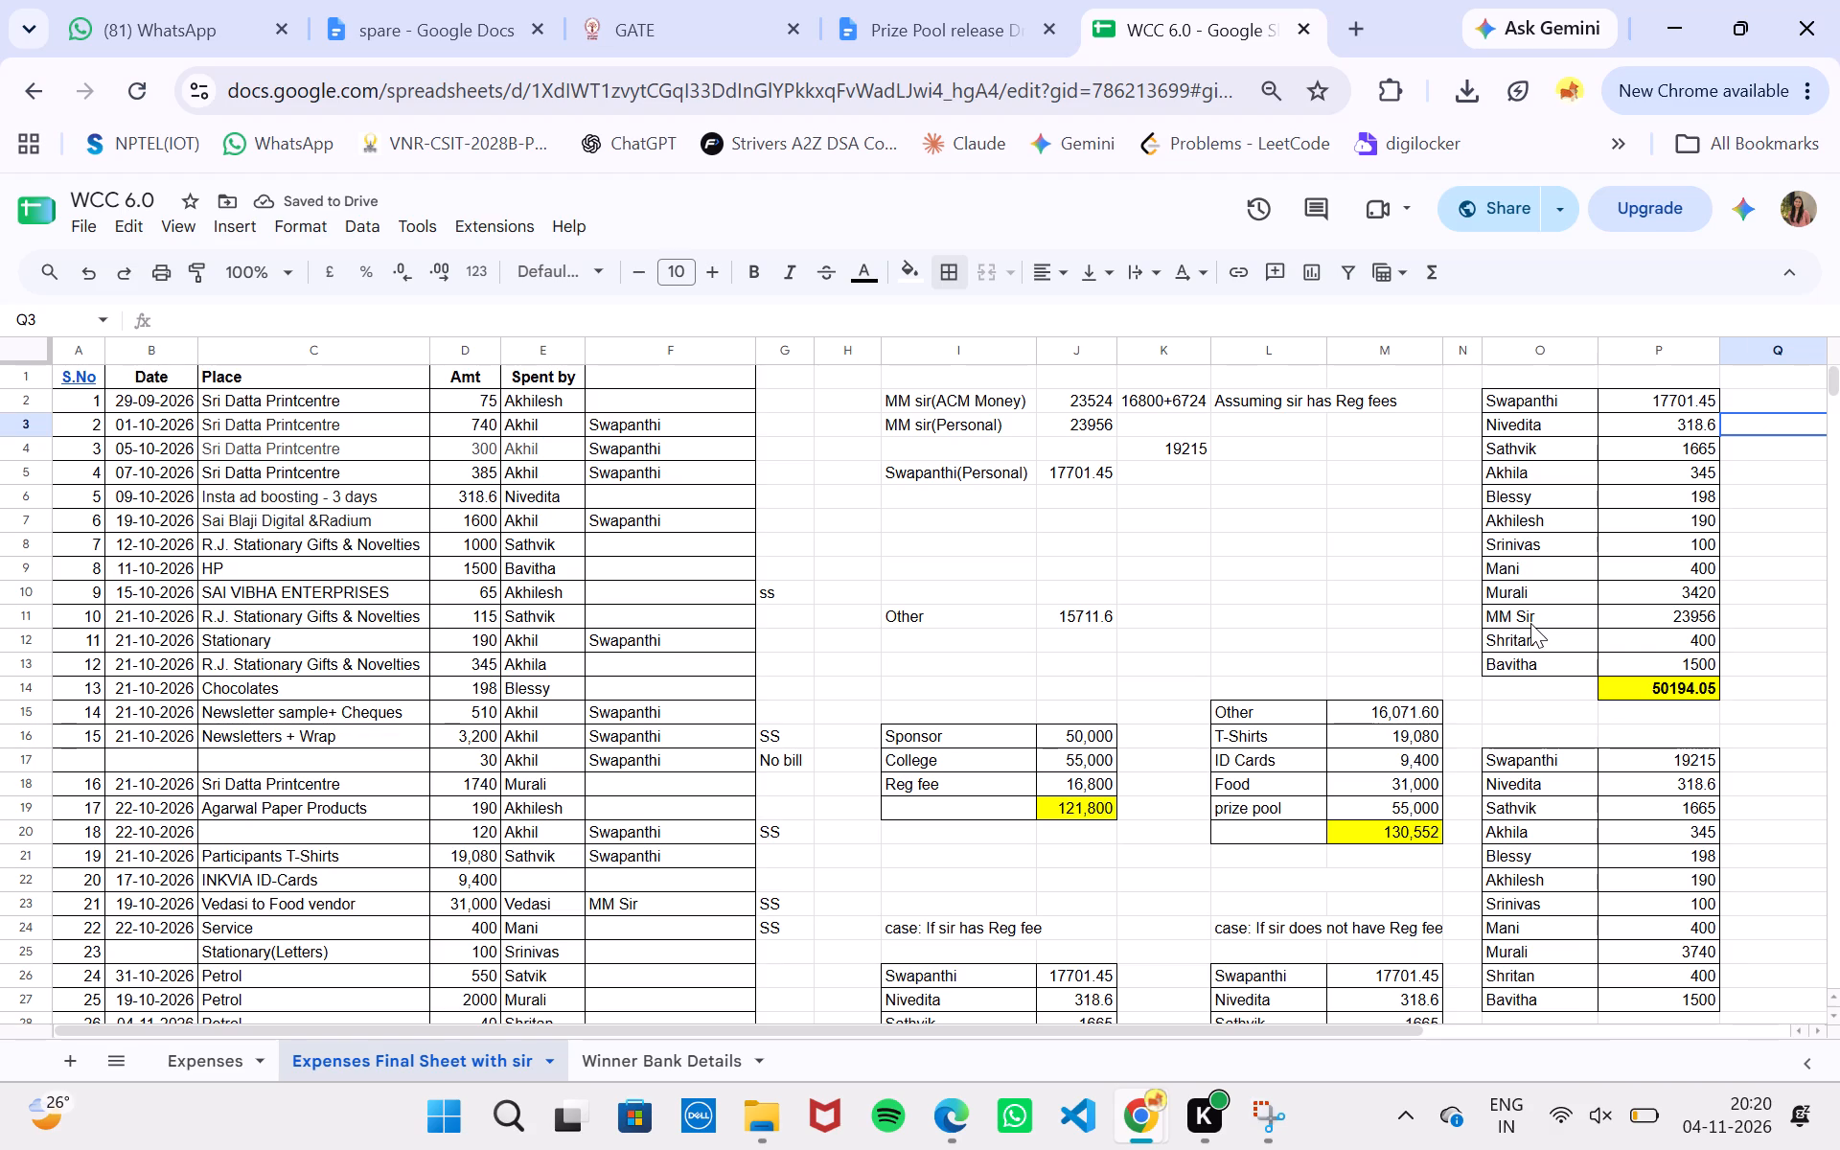
Remove the MM Sir entry from the pasted table and shift the Shritan, Bavitha and total rows up to start at O11.
{"action": "left_click_drag", "start_coordinate": [1532, 616], "coordinate": [1624, 619]}
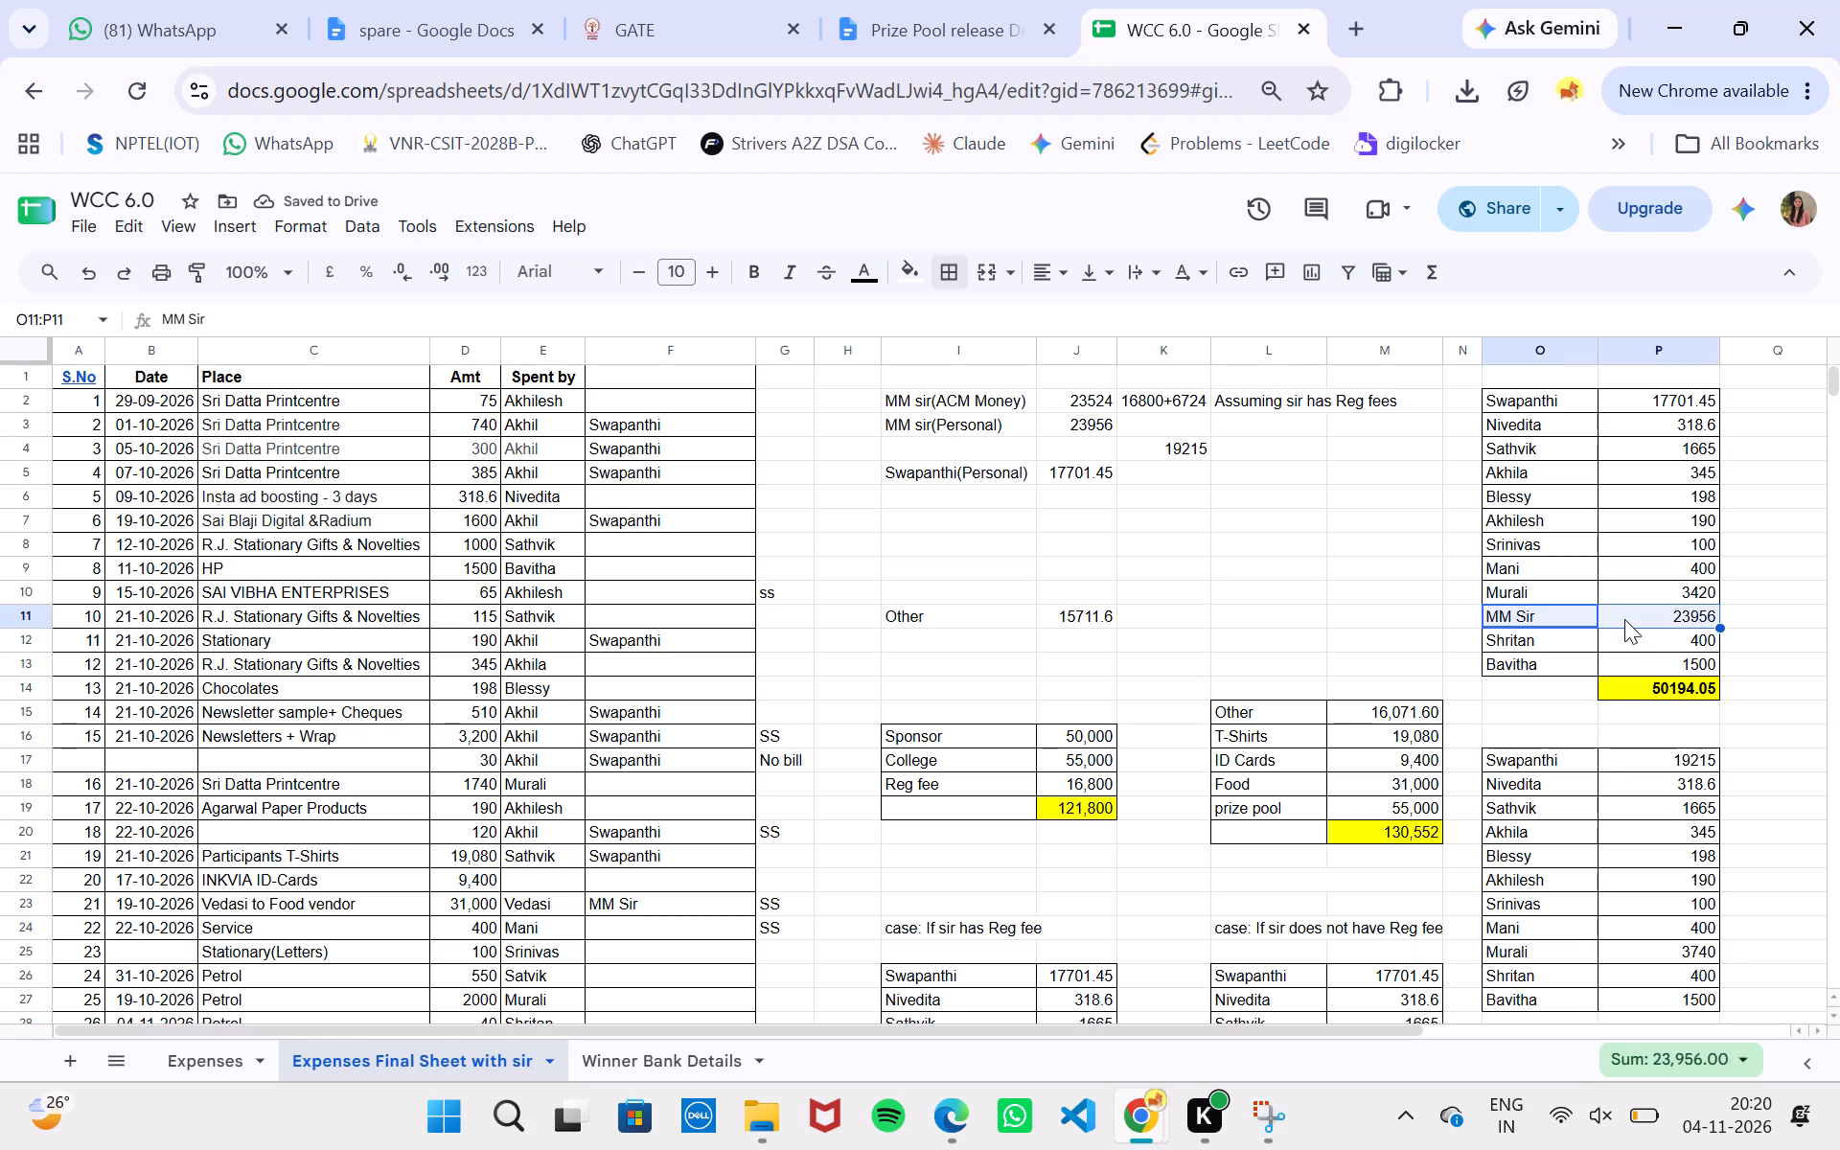
{"action": "key", "text": "Delete"}
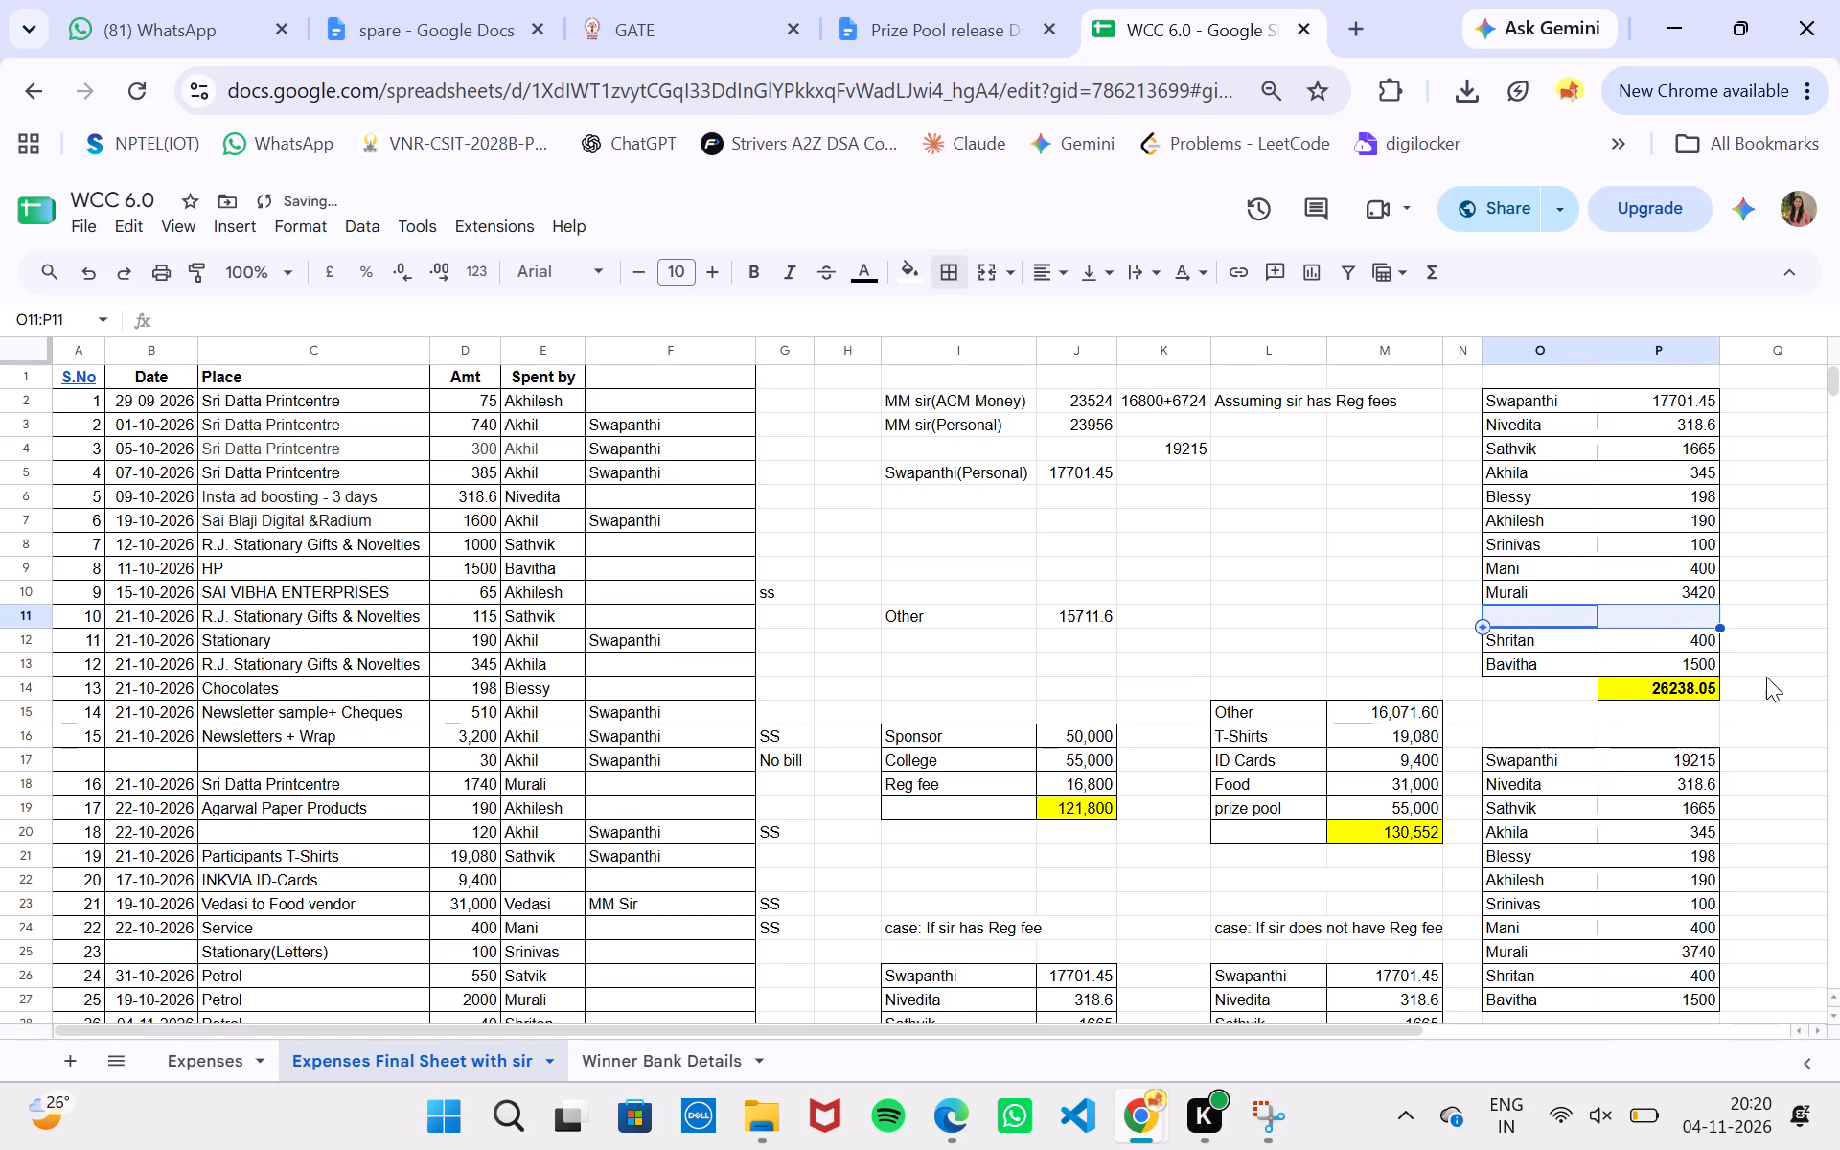
{"action": "left_click", "coordinate": [1766, 677]}
{"action": "left_click_drag", "start_coordinate": [1555, 635], "coordinate": [1656, 689]}
{"action": "key", "text": "ctrl+c"}
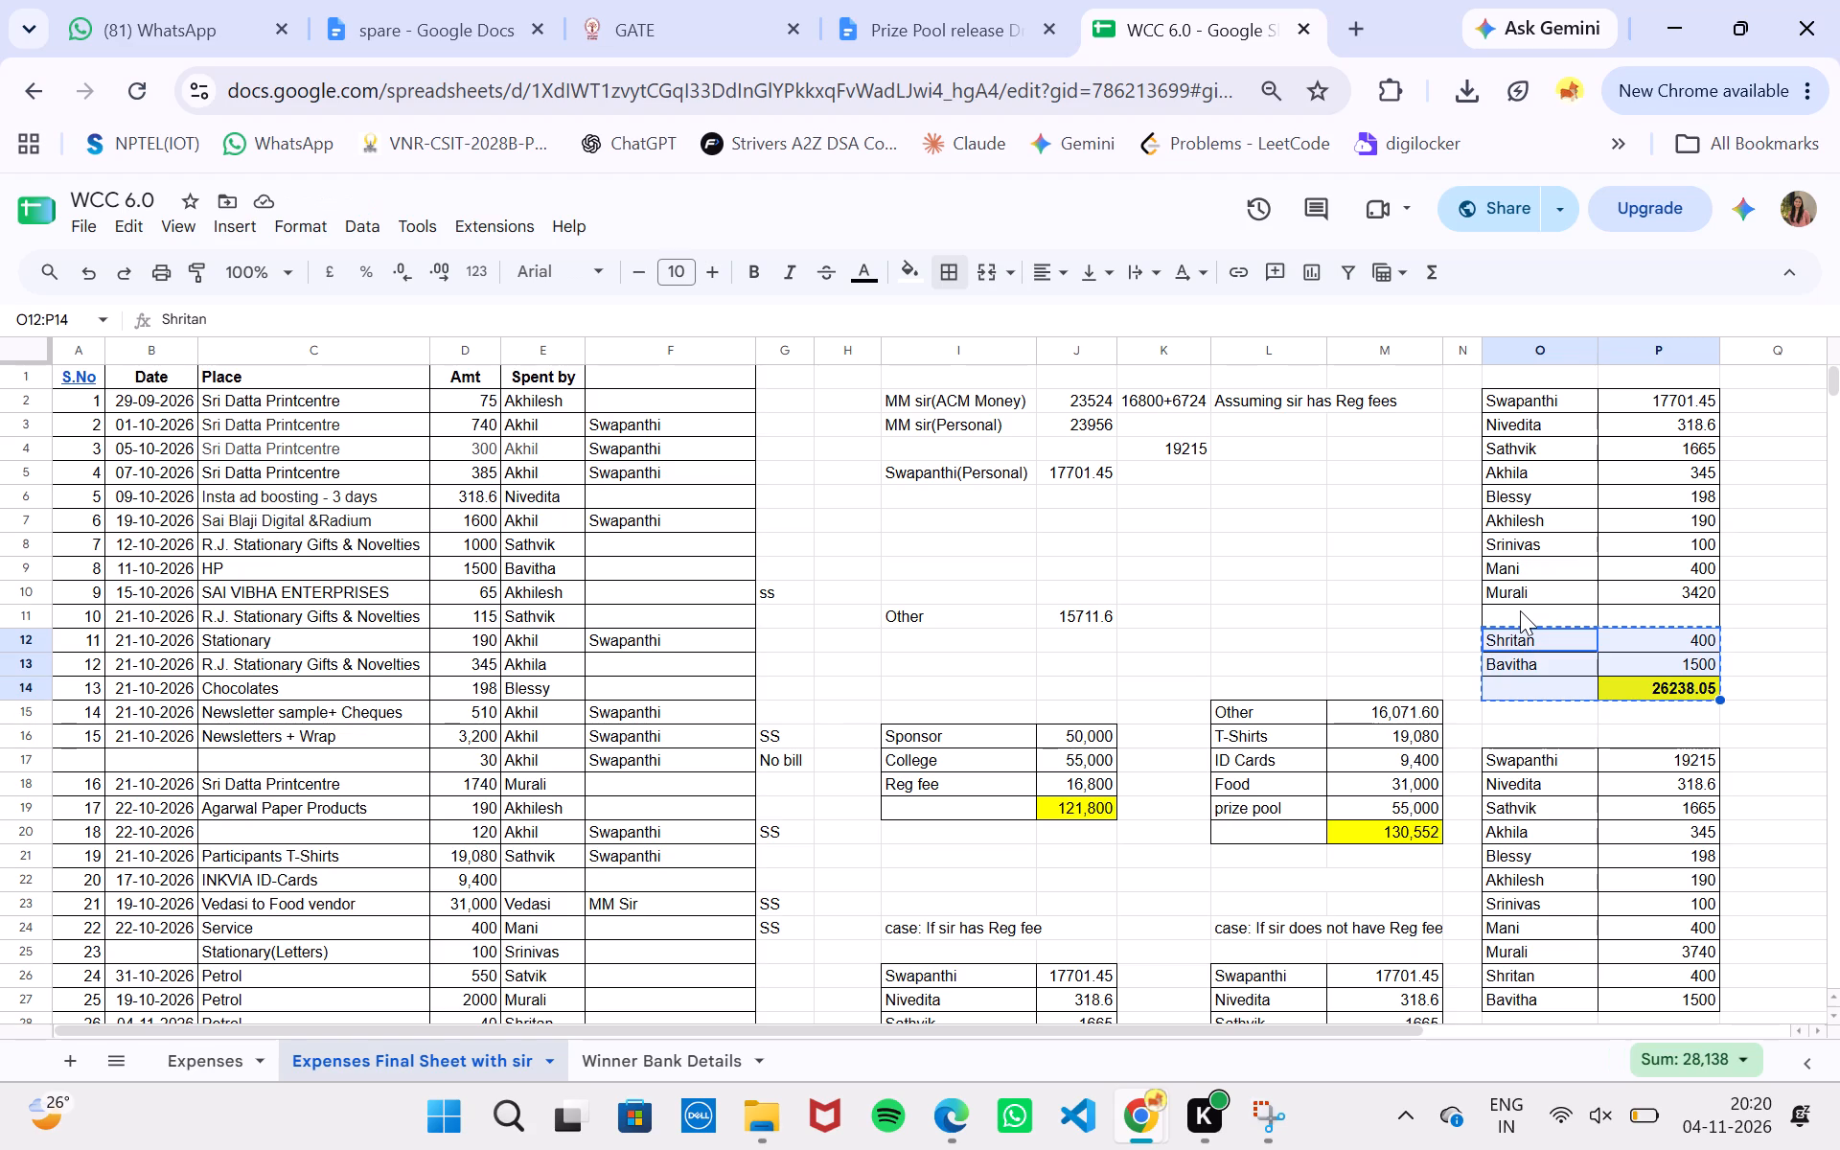
{"action": "left_click", "coordinate": [1520, 610]}
{"action": "key", "text": "ctrl+v"}
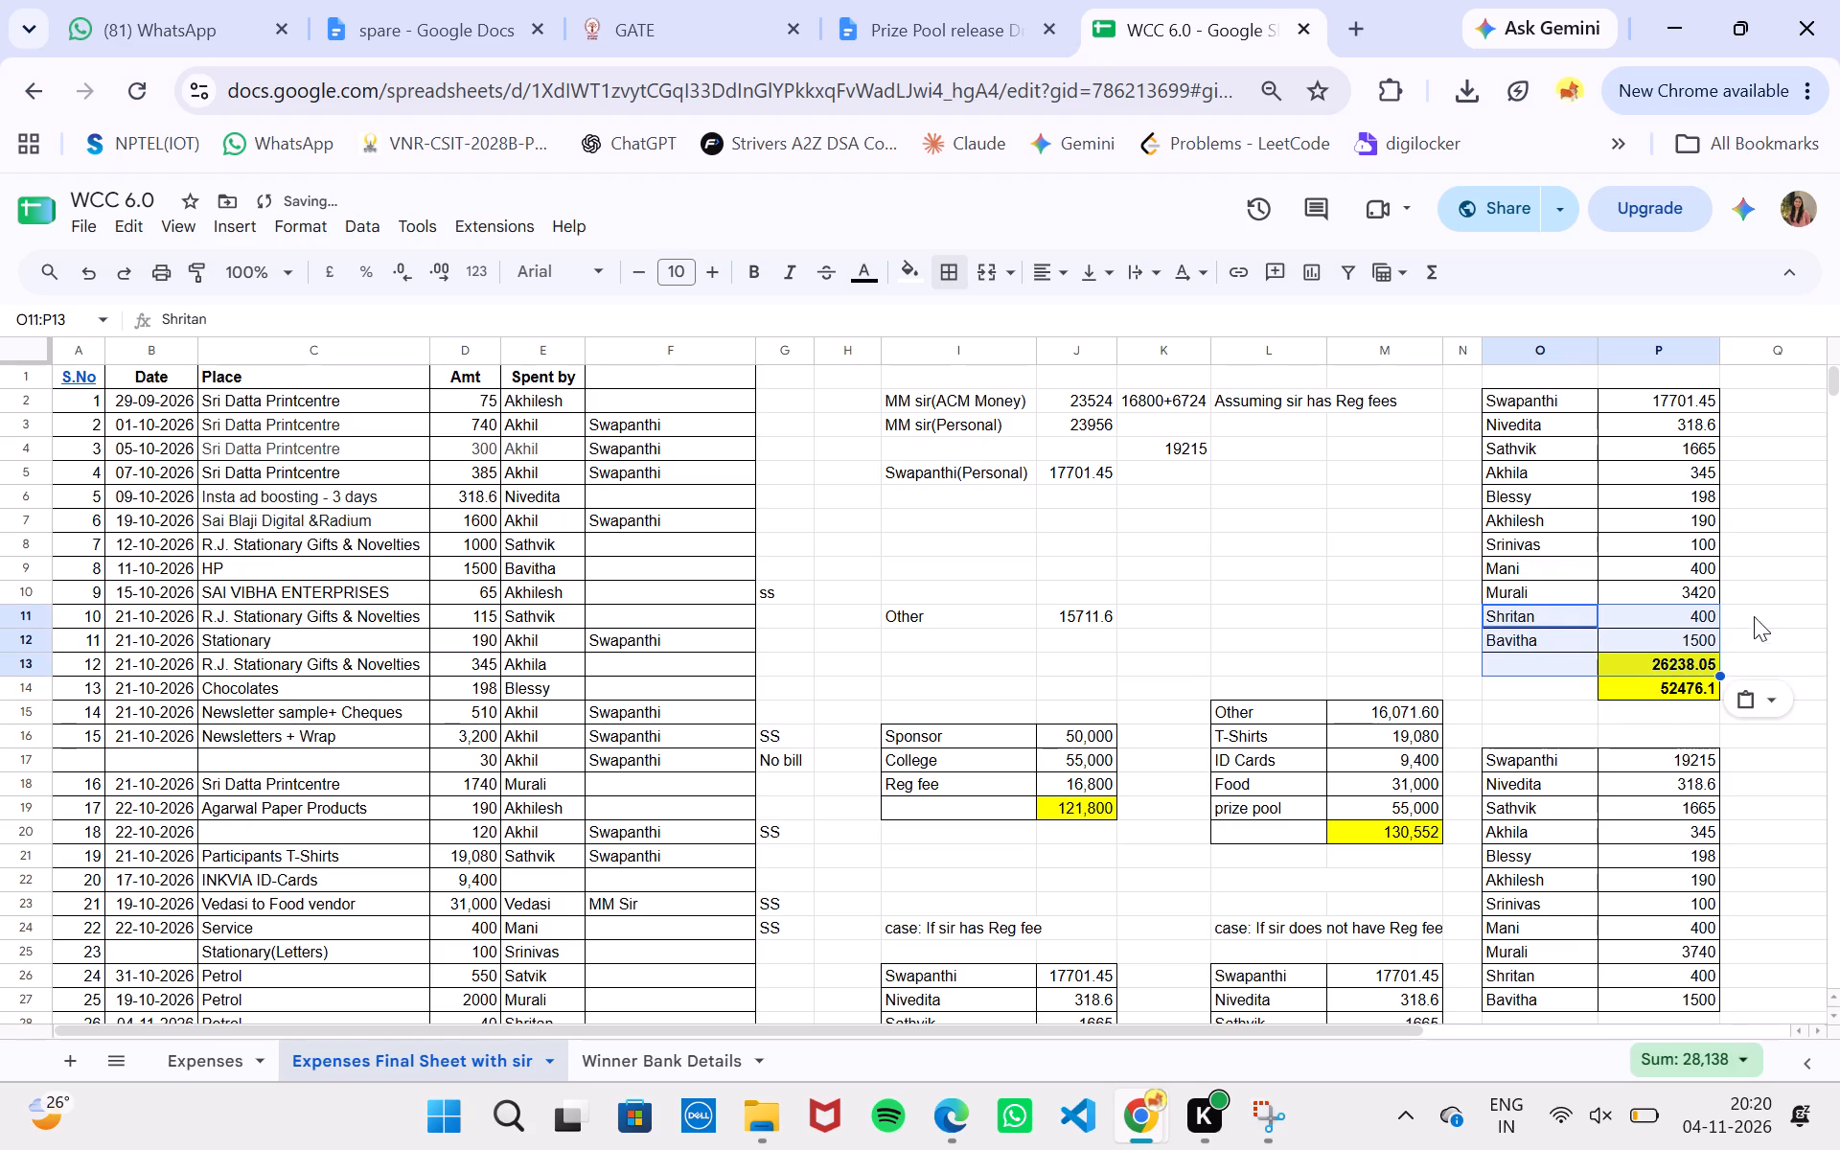
{"action": "left_click", "coordinate": [1755, 622]}
Clear the leftover duplicate total in P14 and remove that cell's yellow fill and borders.
{"action": "left_click", "coordinate": [1693, 688]}
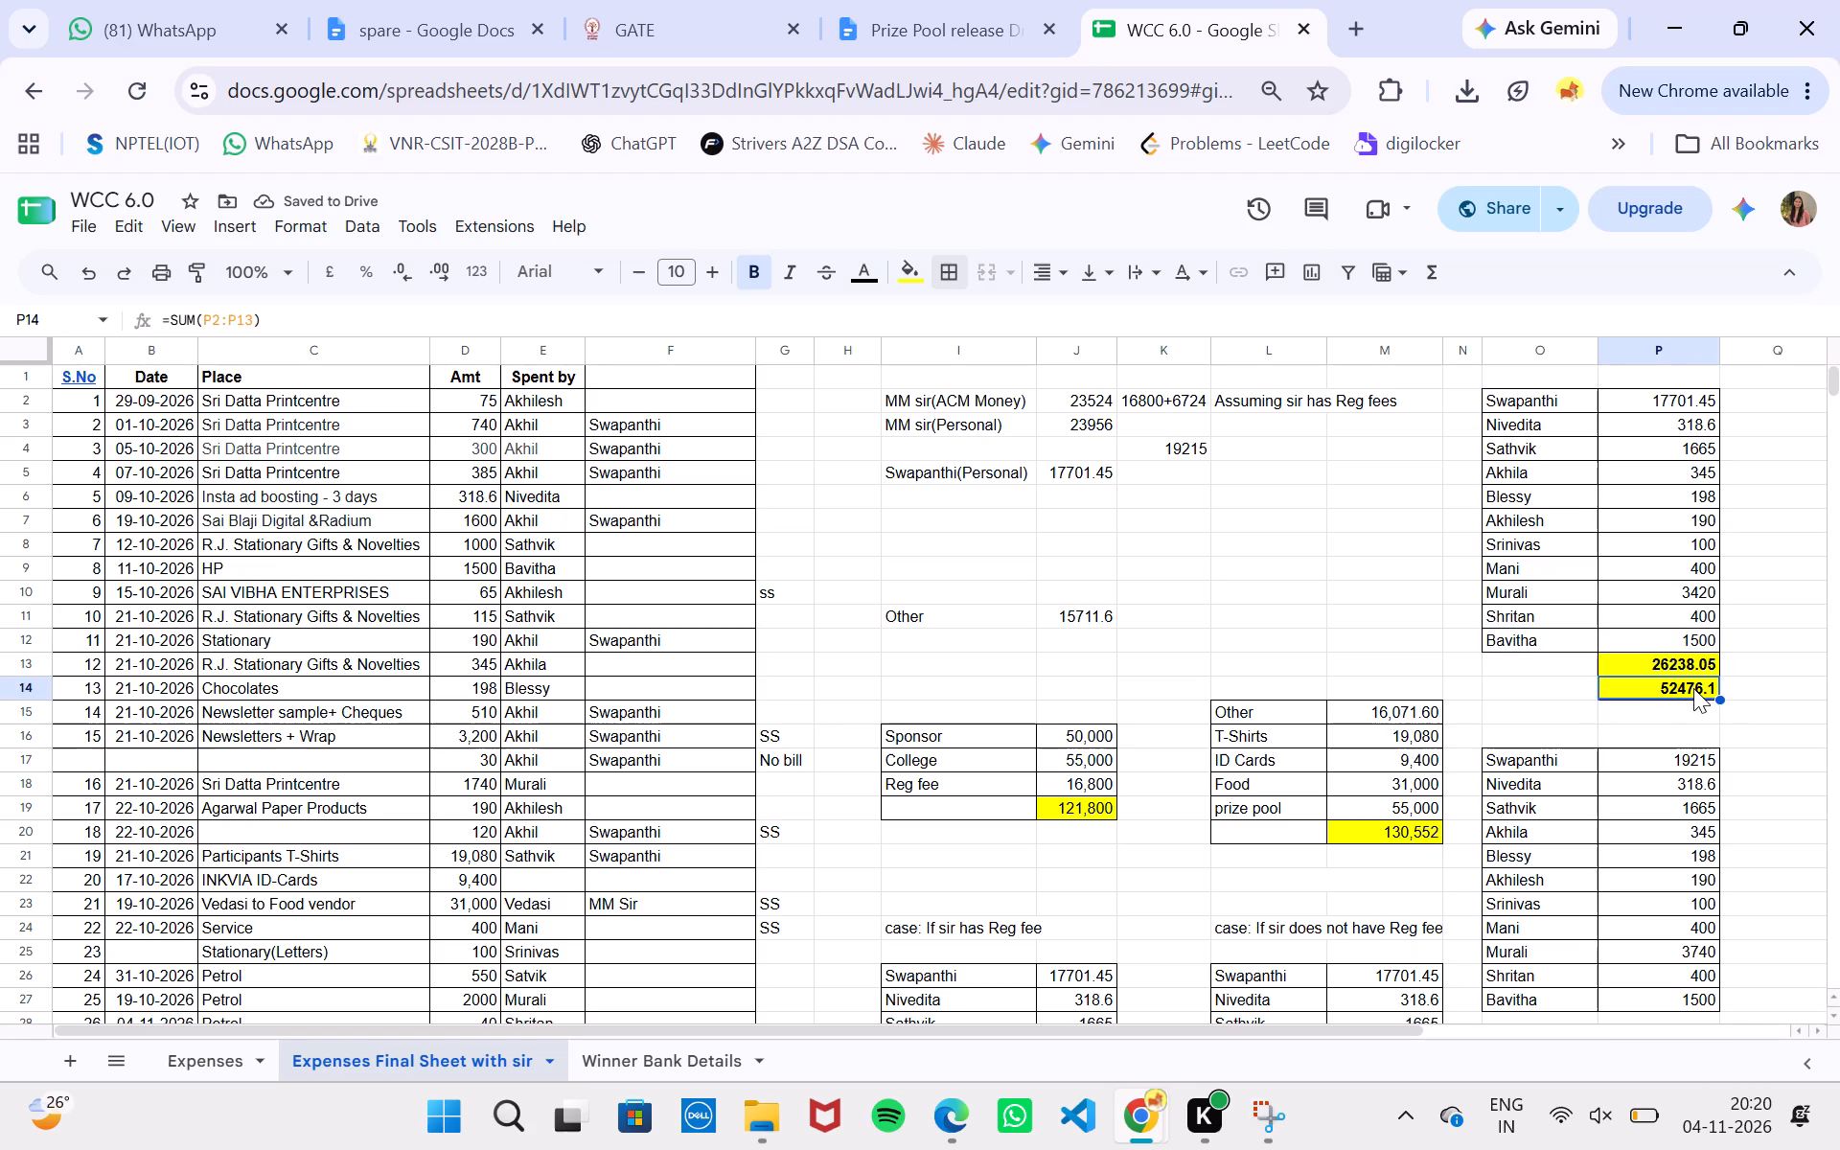
{"action": "key", "text": "Delete"}
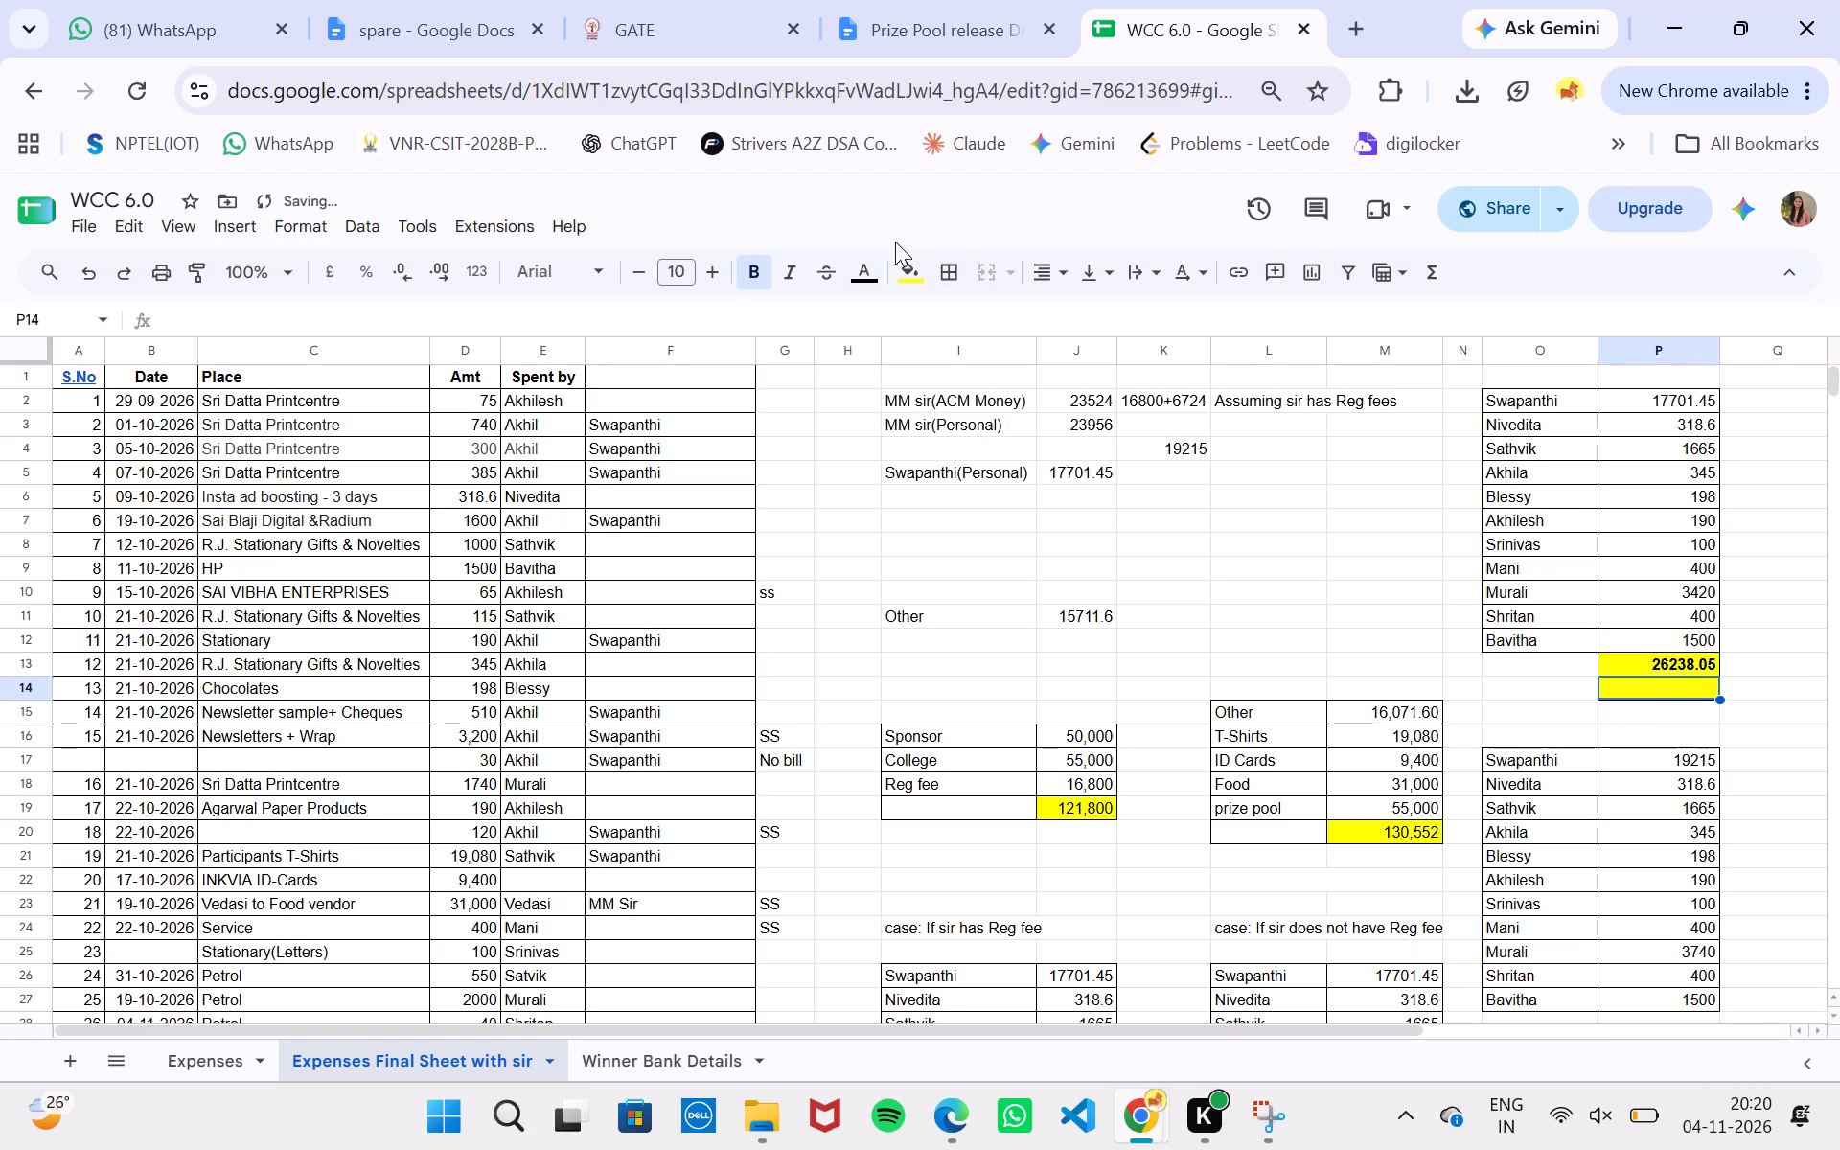
{"action": "left_click", "coordinate": [907, 264]}
{"action": "left_click", "coordinate": [998, 321]}
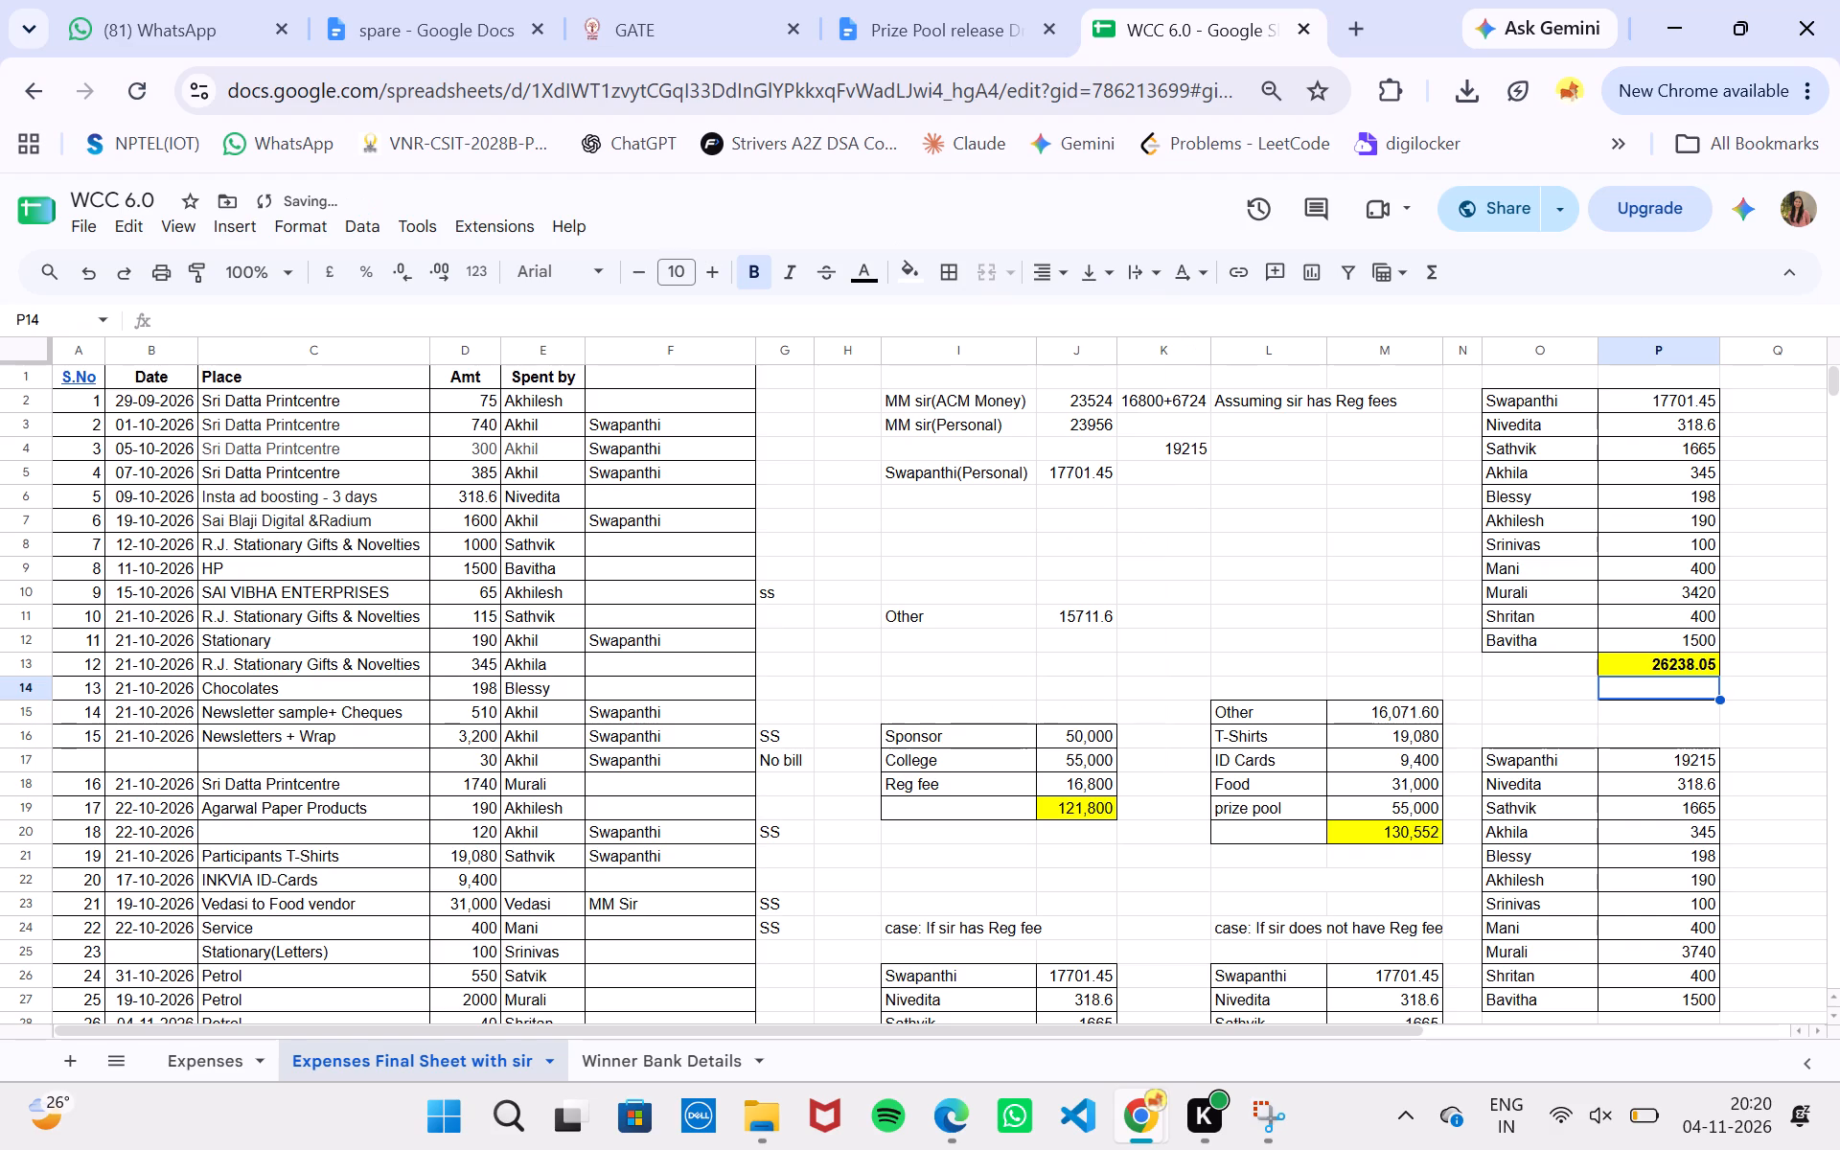
{"action": "left_click", "coordinate": [1531, 625]}
{"action": "left_click", "coordinate": [1638, 682]}
{"action": "left_click", "coordinate": [959, 261]}
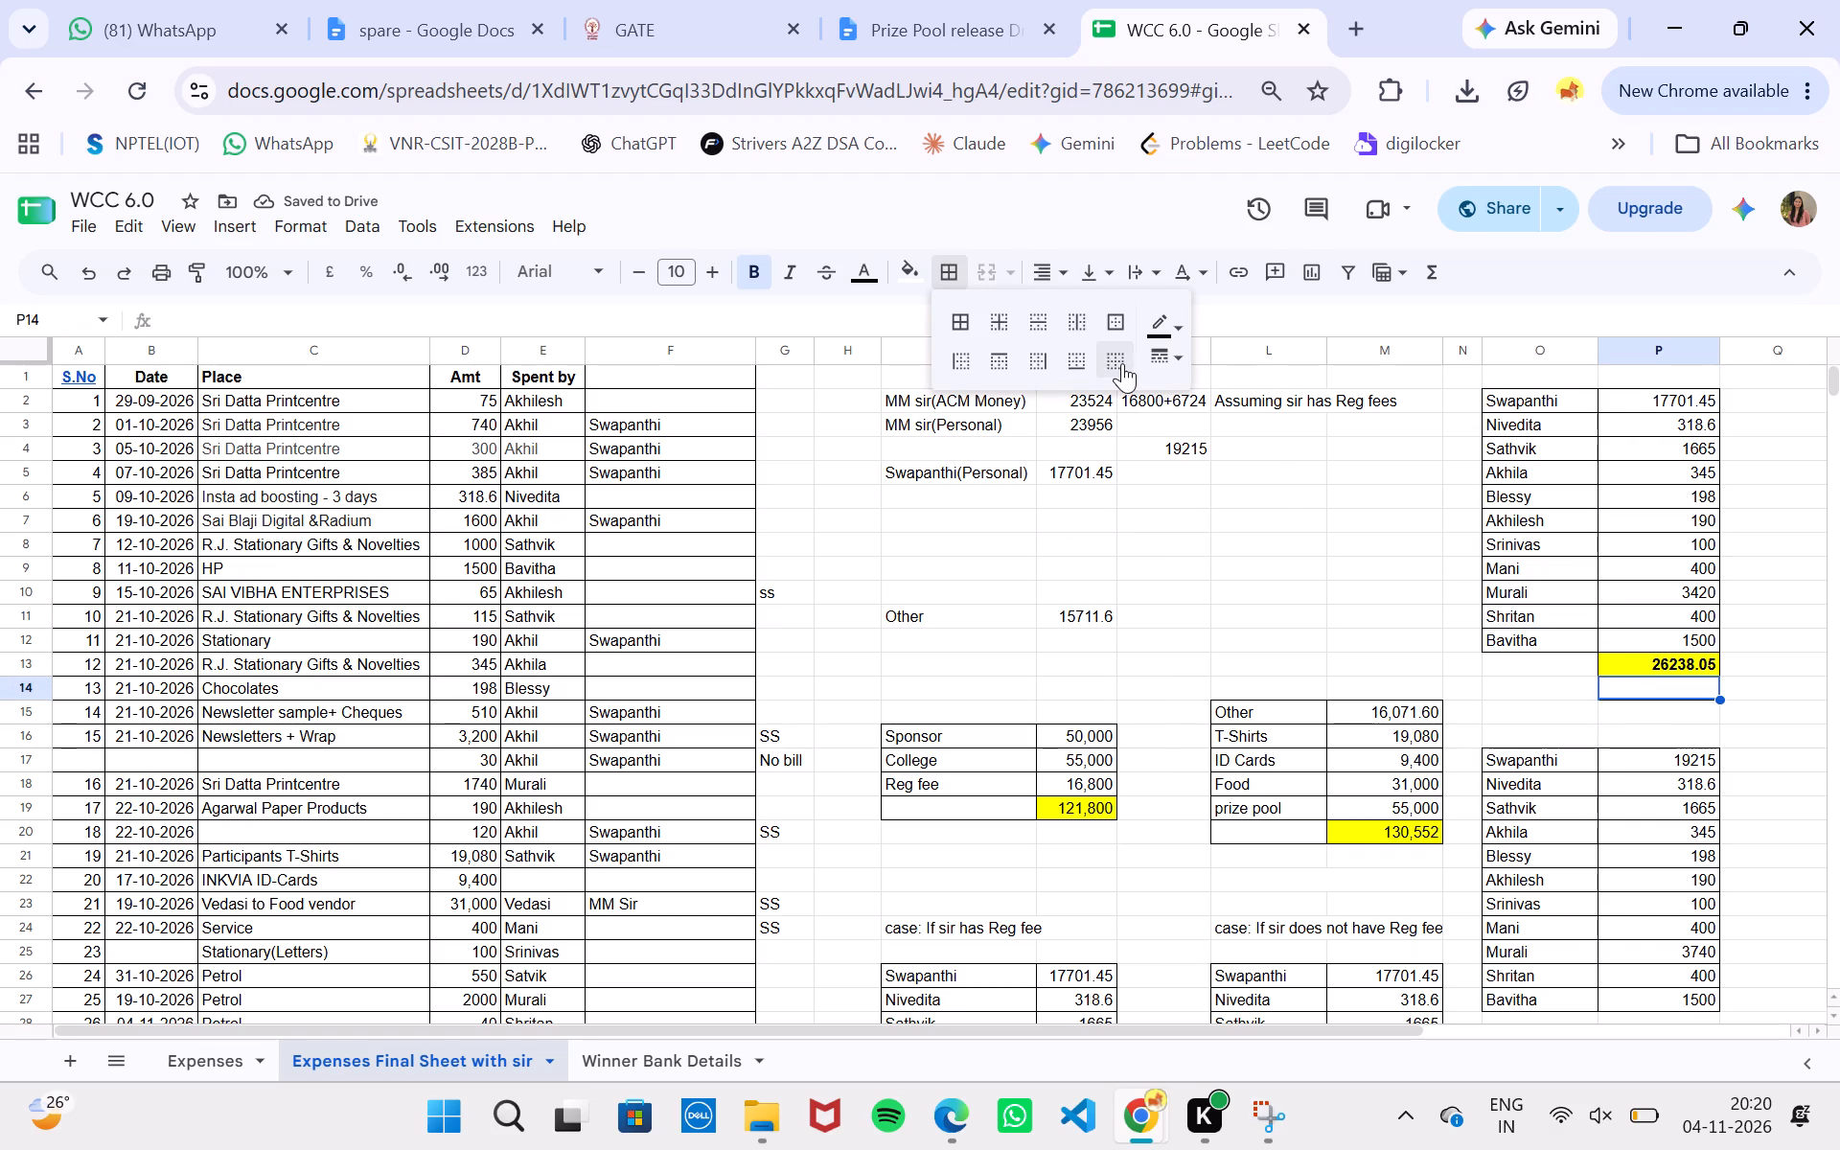
{"action": "left_click", "coordinate": [1122, 363]}
Head the new table with "case: Without sir" in O1, merged across O1:P1 and centred.
{"action": "double_click", "coordinate": [1560, 378]}
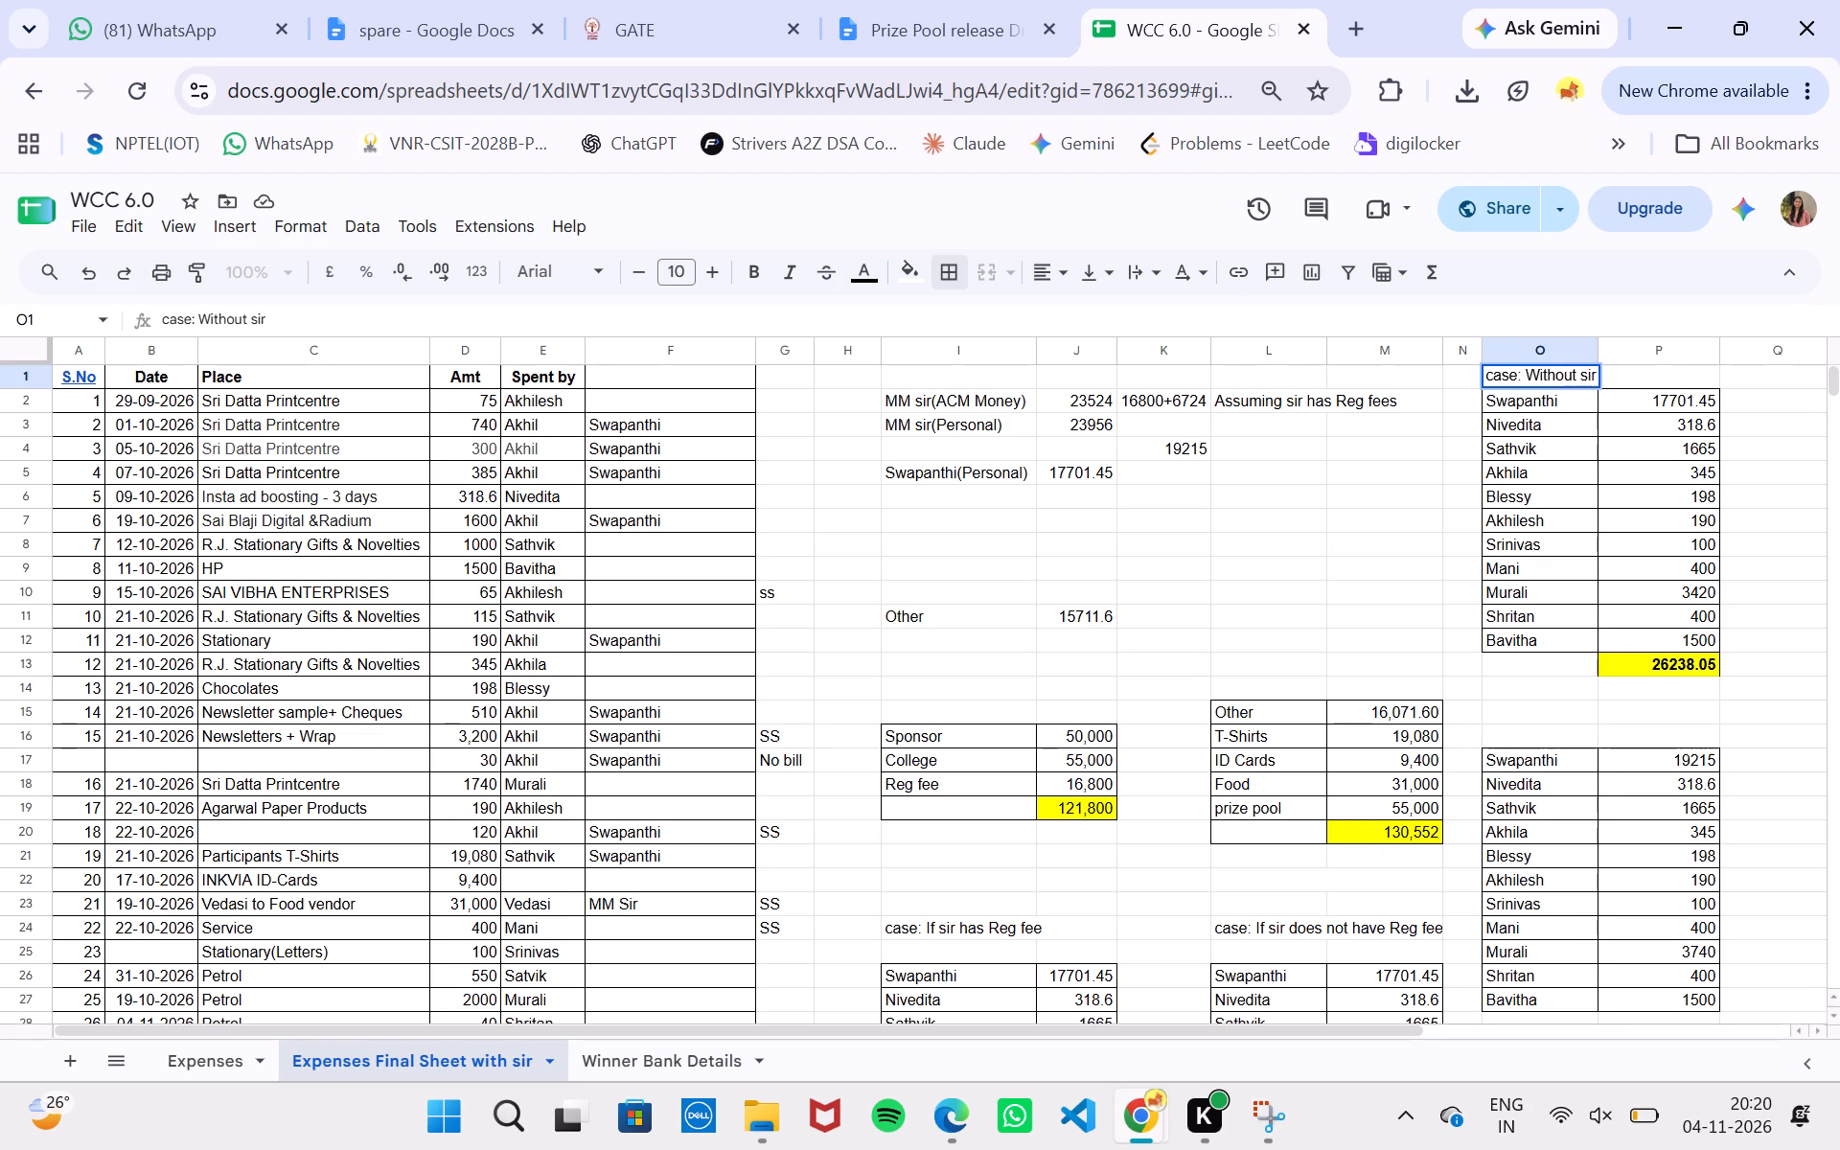
{"action": "left_click", "coordinate": [1411, 486]}
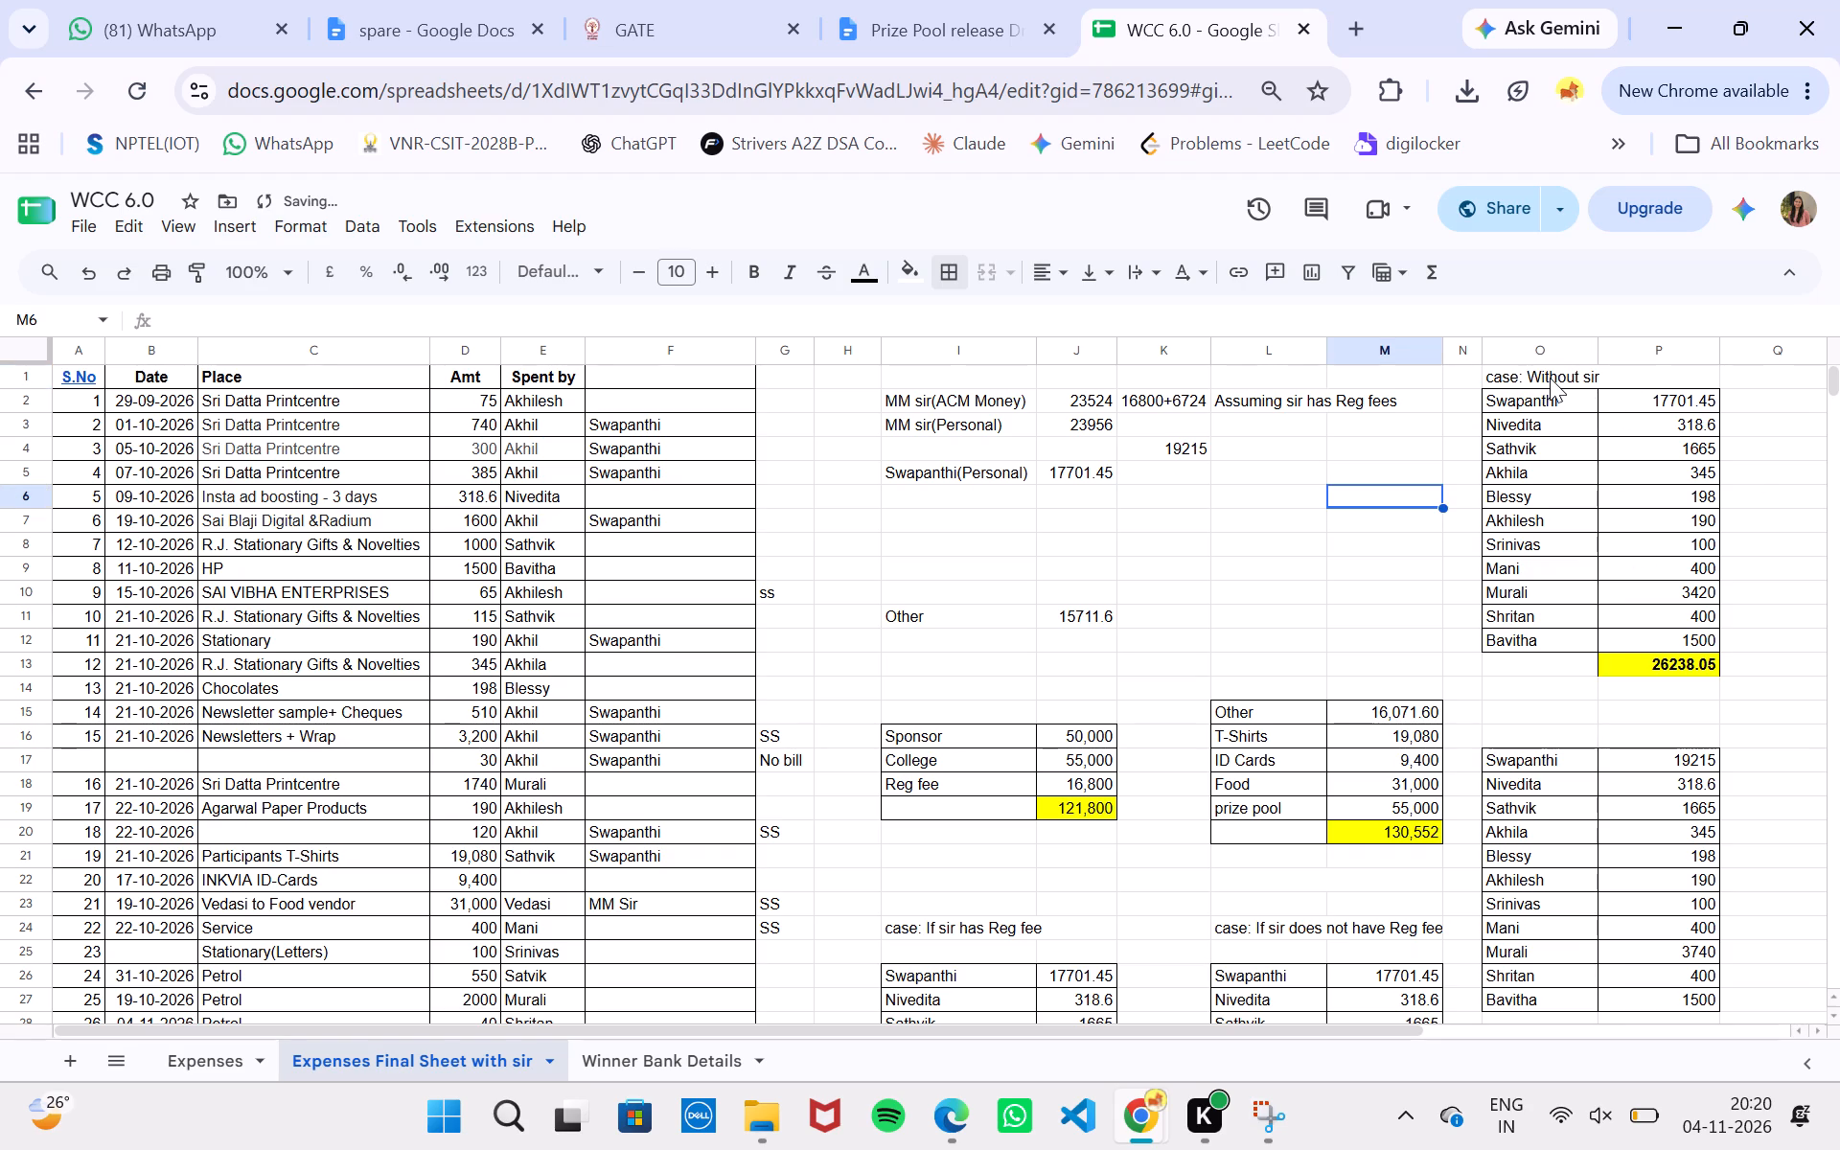
{"action": "left_click", "coordinate": [1550, 378]}
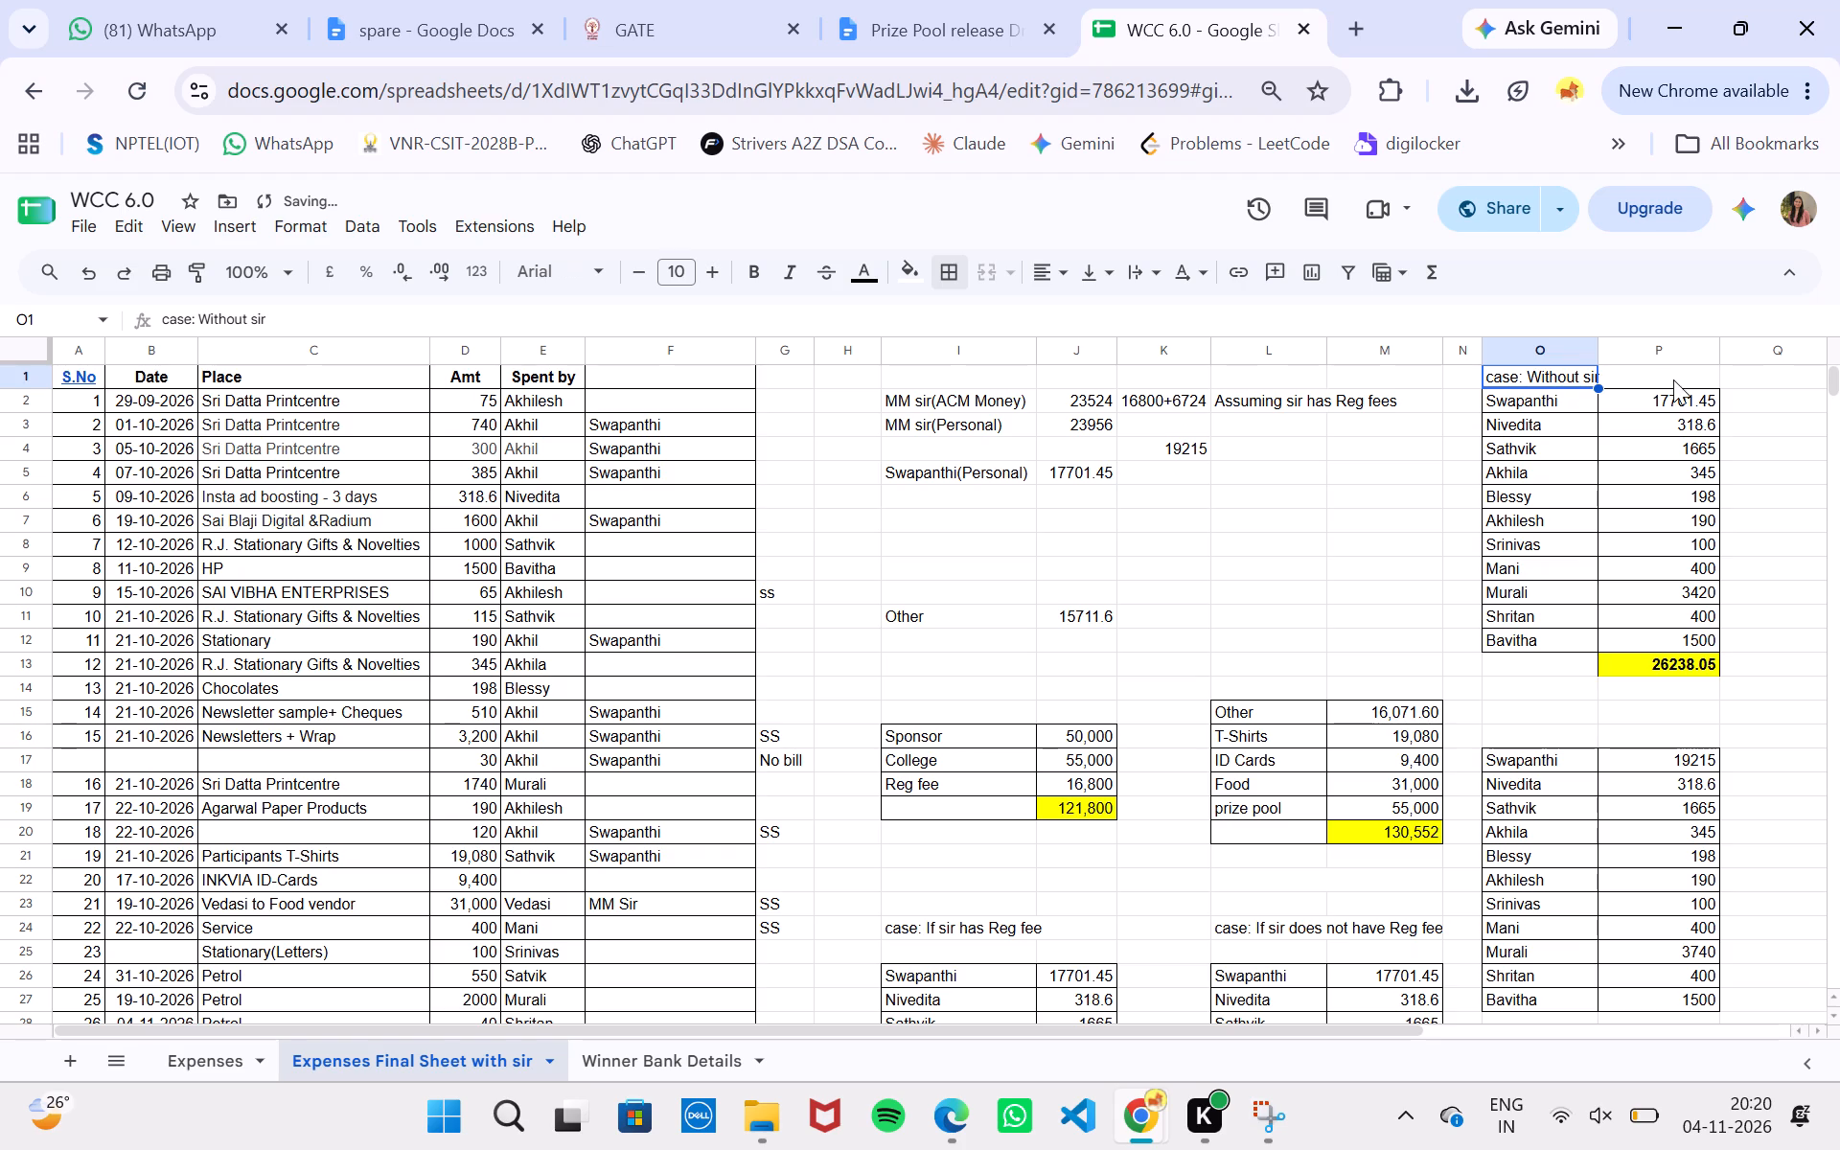
{"action": "left_click", "coordinate": [1670, 376], "text": "ctrl"}
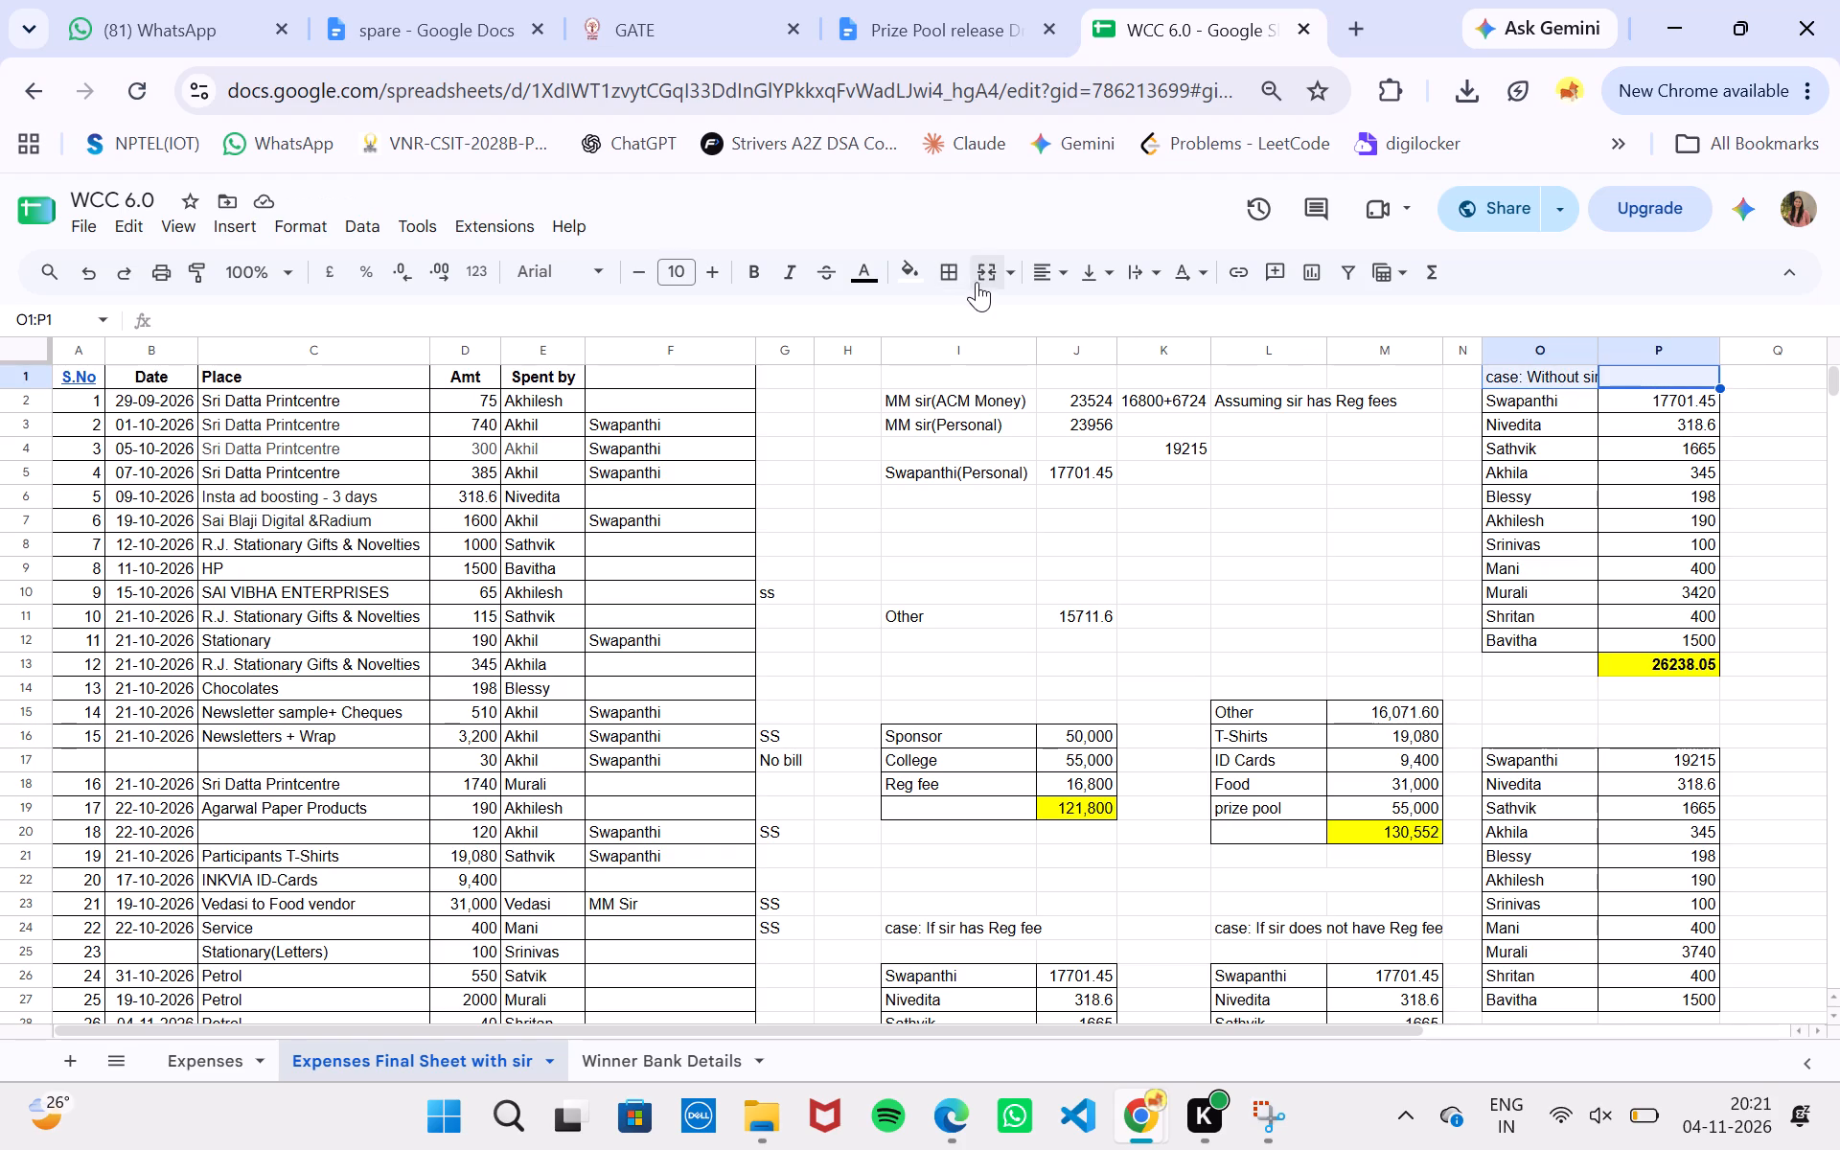
{"action": "left_click", "coordinate": [977, 279]}
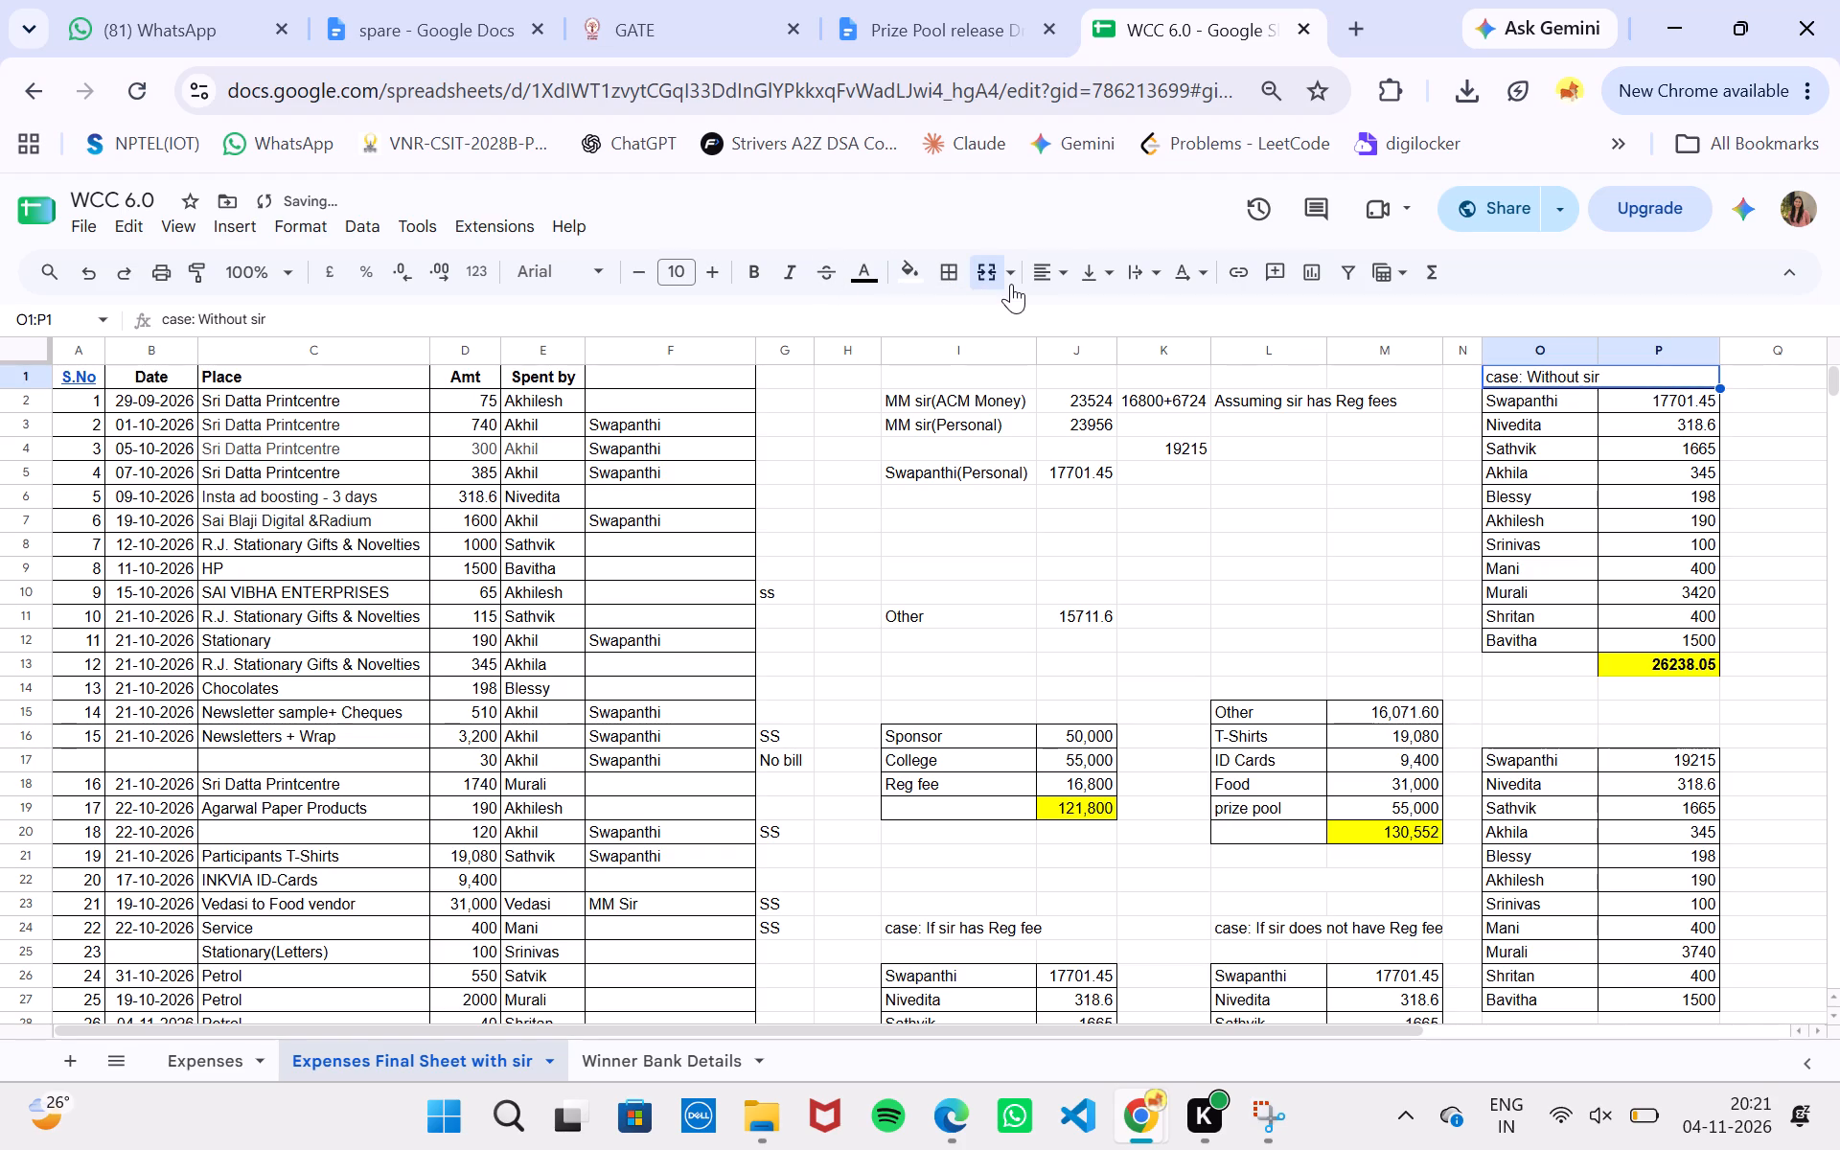
{"action": "left_click", "coordinate": [1036, 280]}
{"action": "left_click", "coordinate": [1089, 310]}
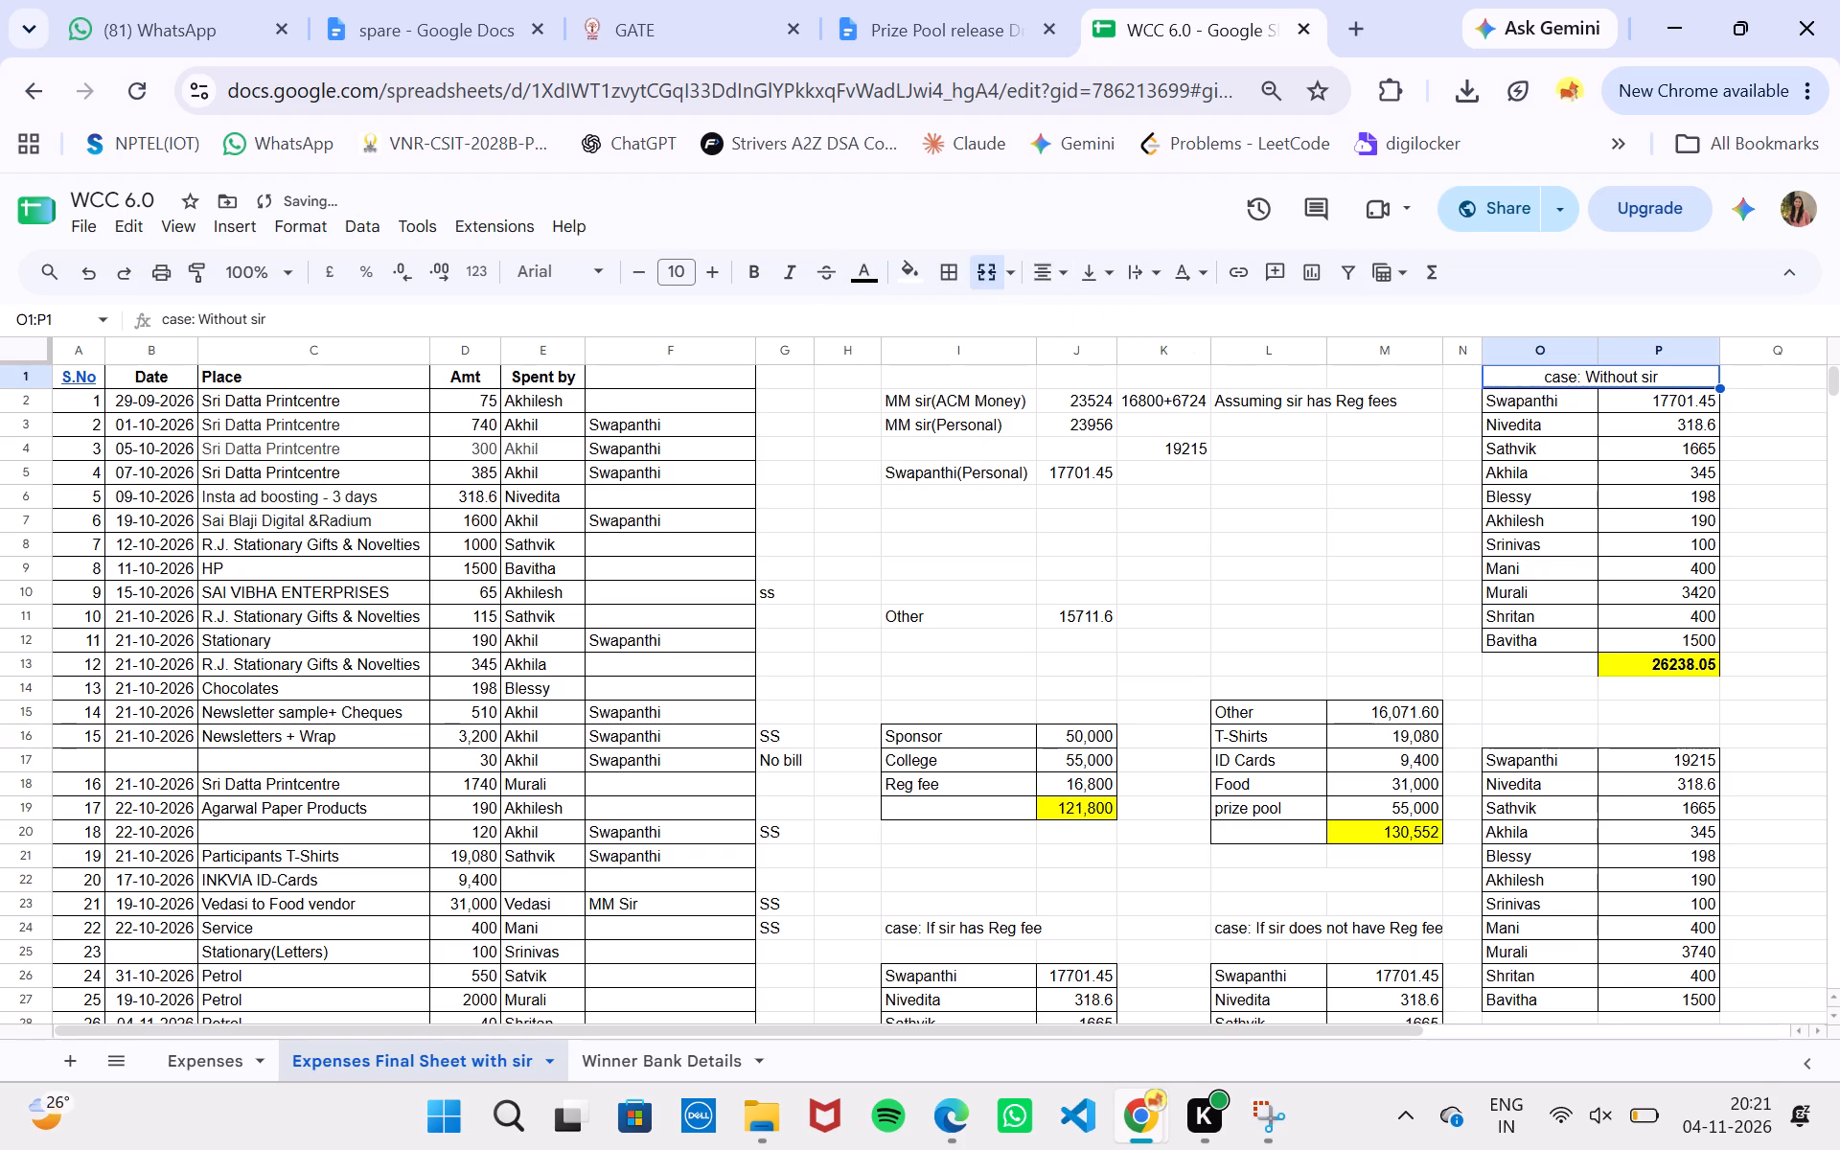
{"action": "left_click", "coordinate": [1253, 470]}
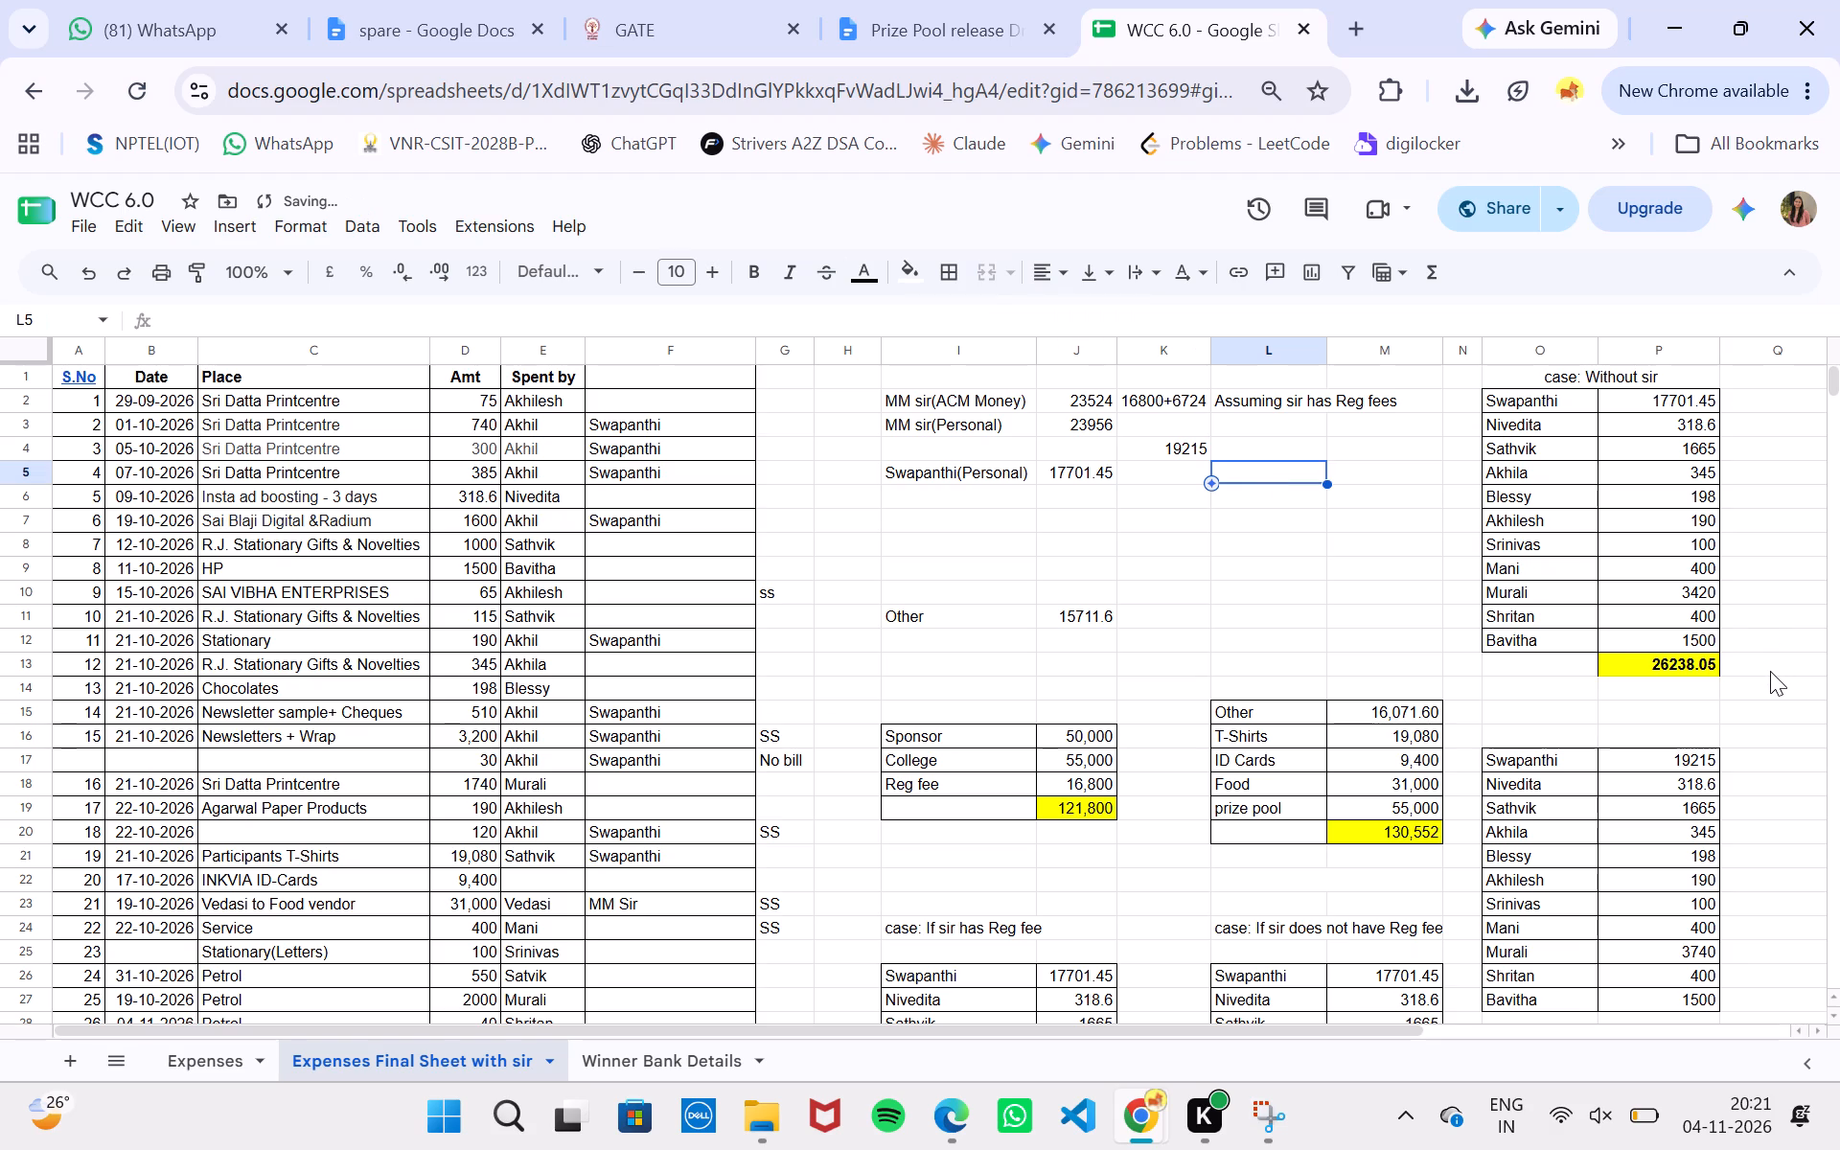
Look over the new Without sir table against the other case and summary tables on the sheet.
{"action": "scroll", "coordinate": [1770, 671], "scroll_direction": "down", "scroll_amount": 2}
{"action": "scroll", "coordinate": [1770, 671], "scroll_direction": "up", "scroll_amount": 1}
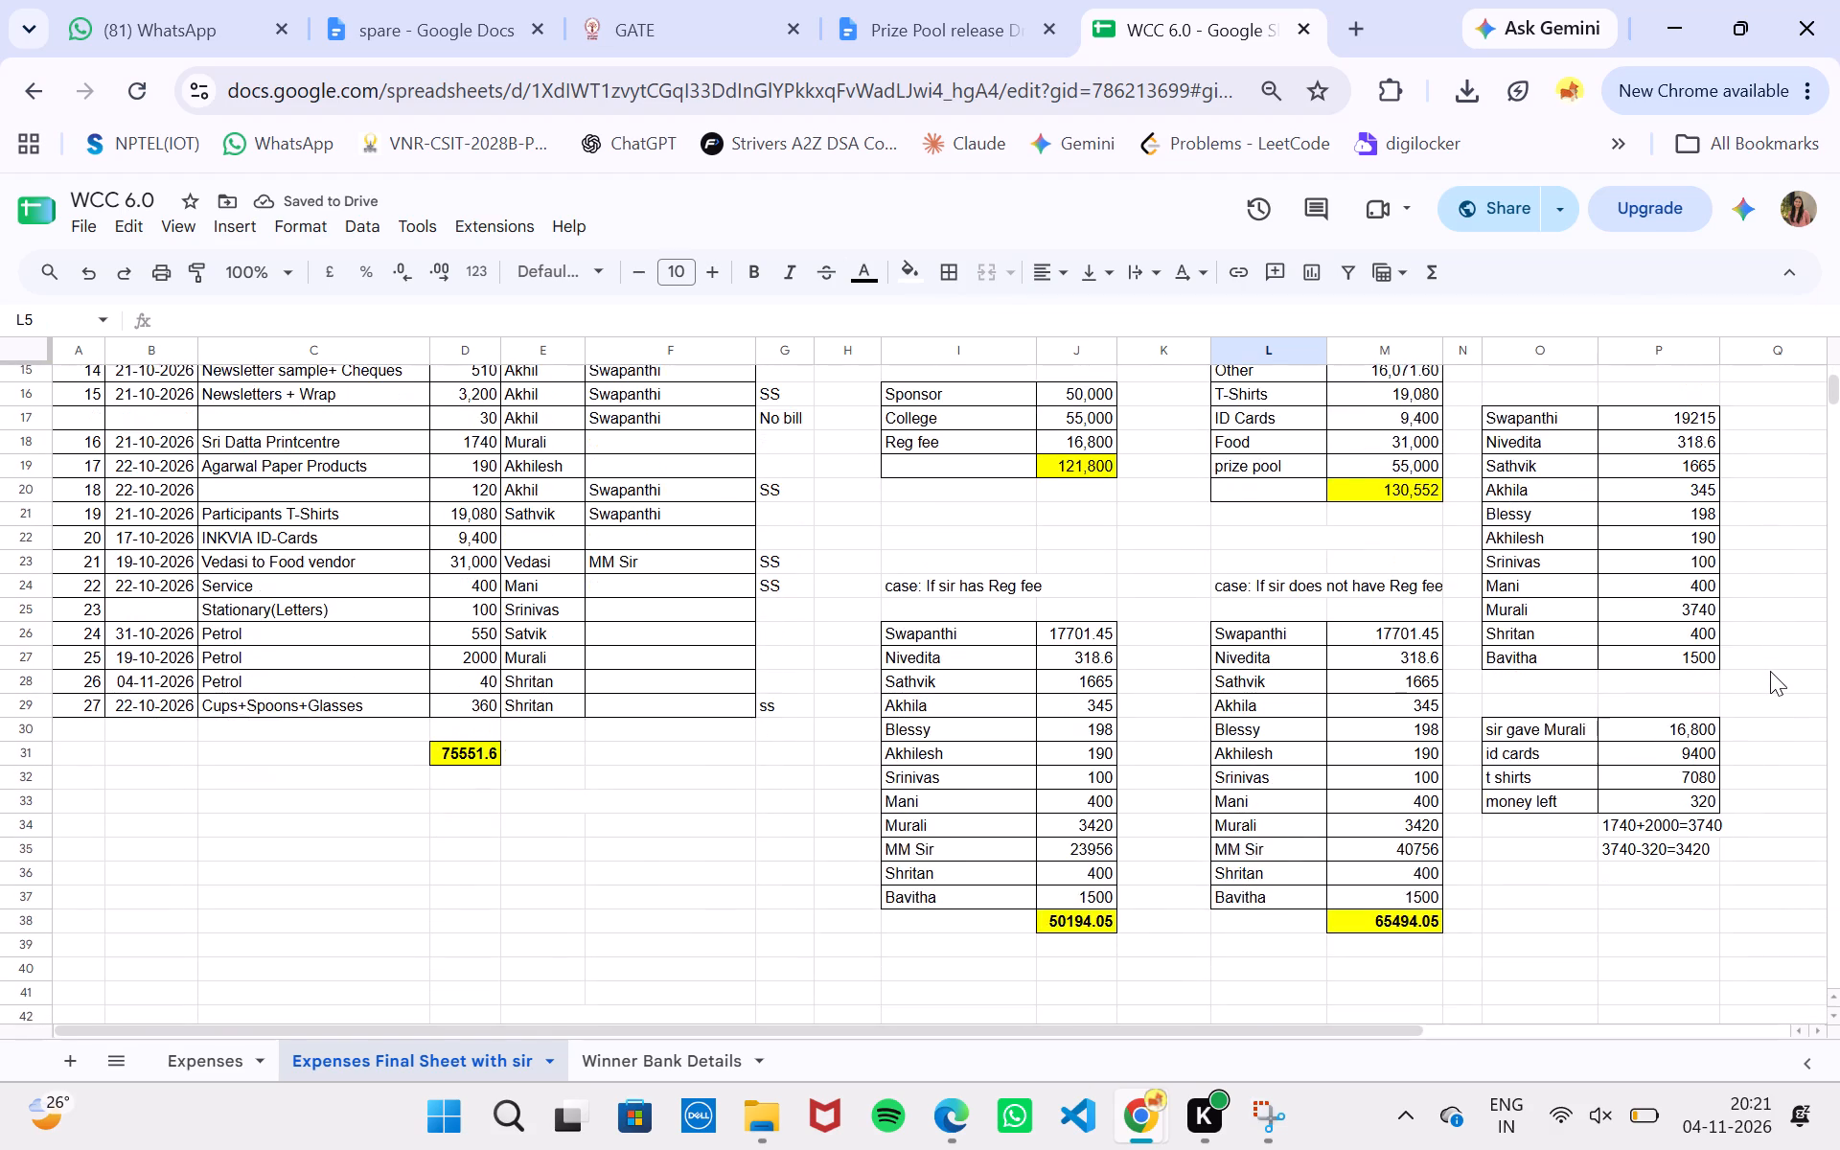
{"action": "scroll", "coordinate": [1770, 671], "scroll_direction": "up", "scroll_amount": 1}
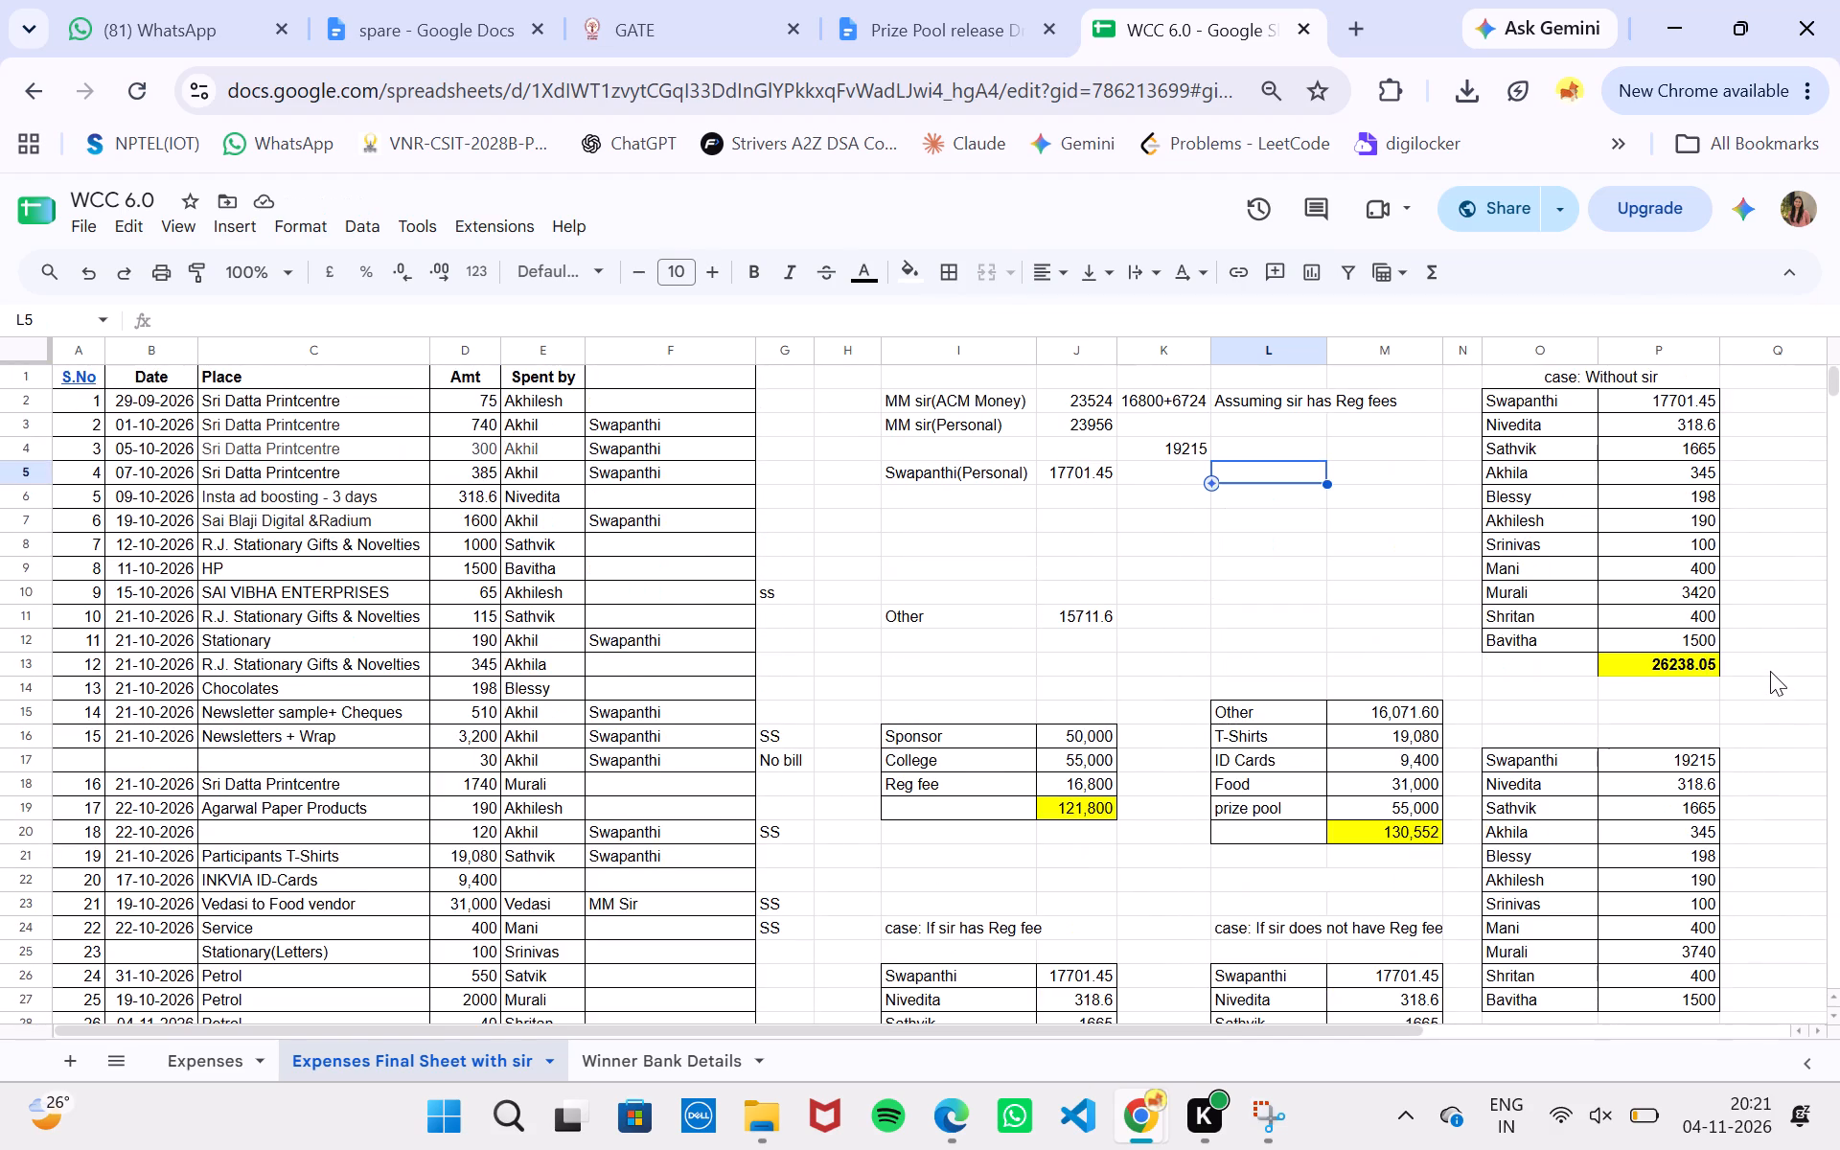
{"action": "scroll", "coordinate": [1770, 671], "scroll_direction": "down", "scroll_amount": 2}
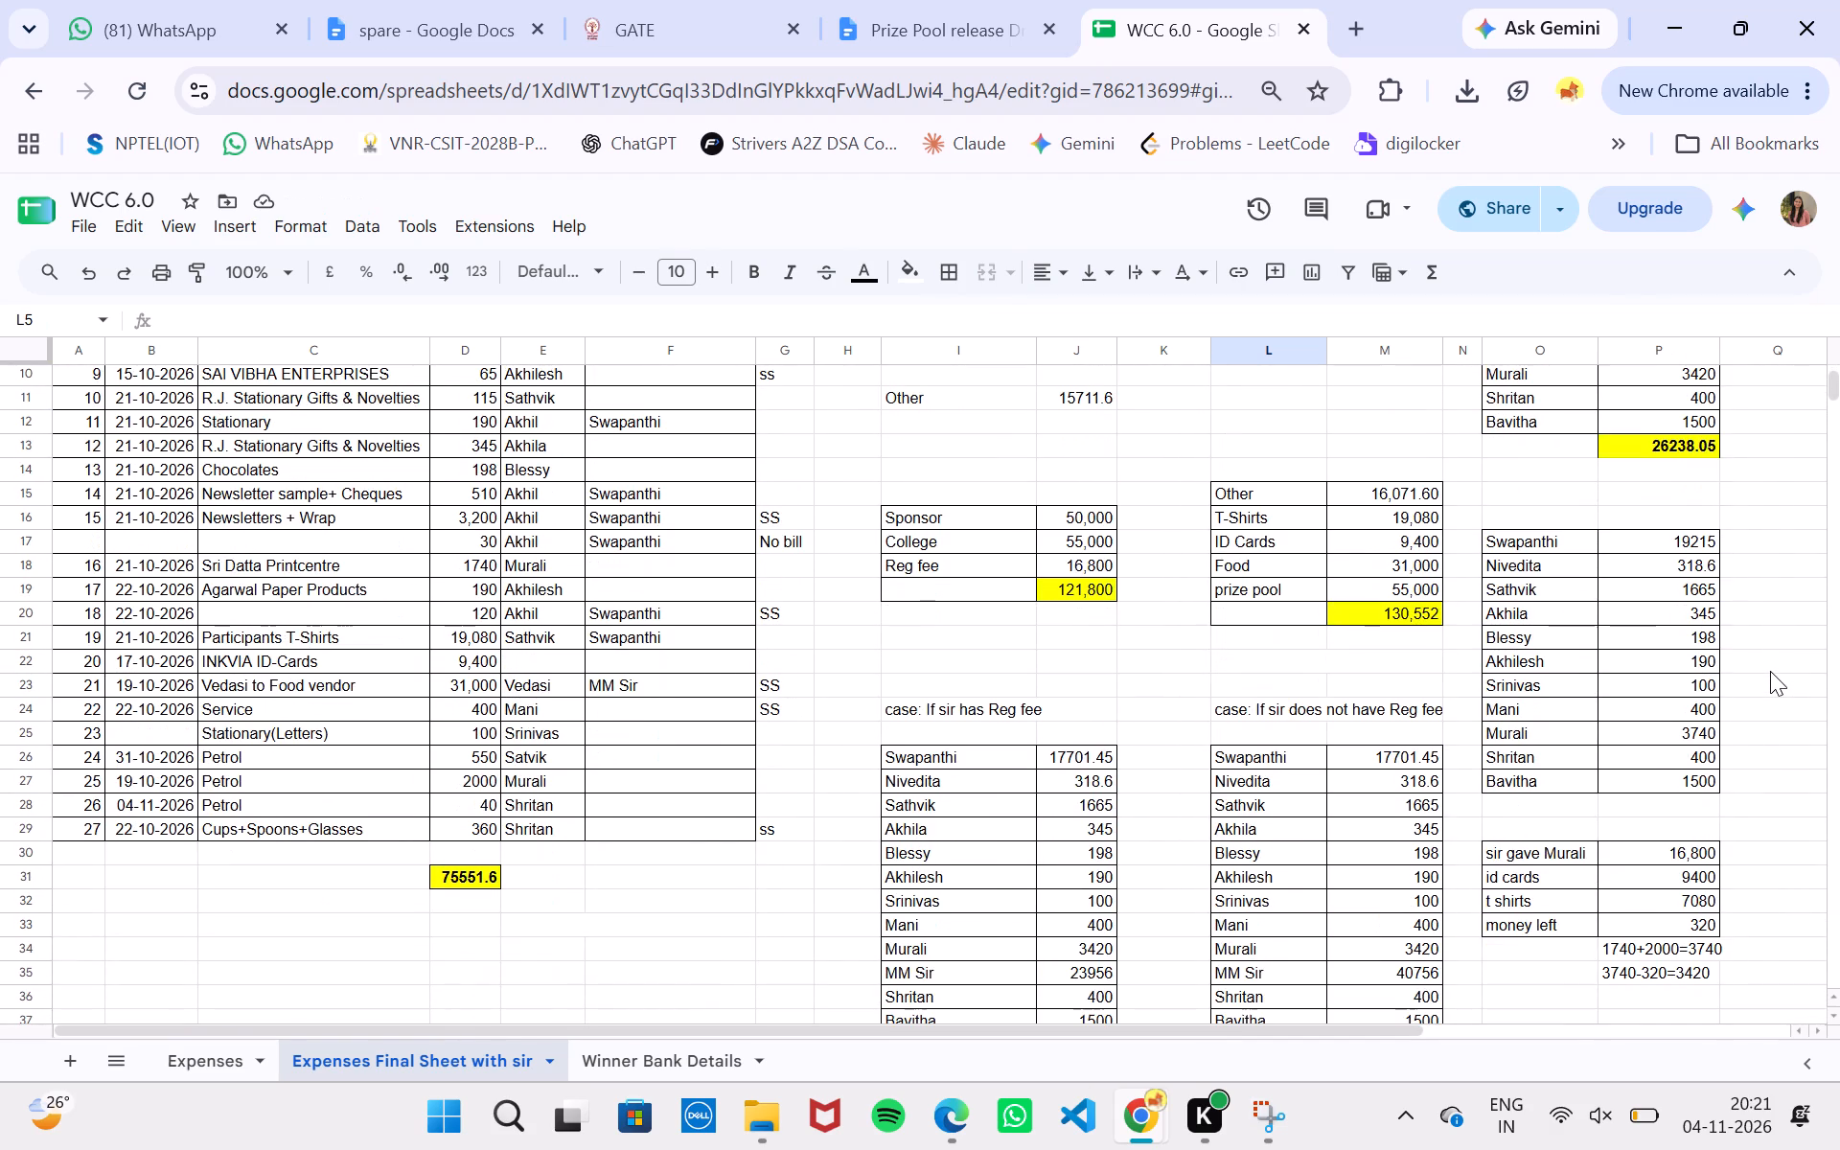
{"action": "scroll", "coordinate": [1770, 671], "scroll_direction": "down", "scroll_amount": 1}
{"action": "scroll", "coordinate": [1770, 671], "scroll_direction": "up", "scroll_amount": 2}
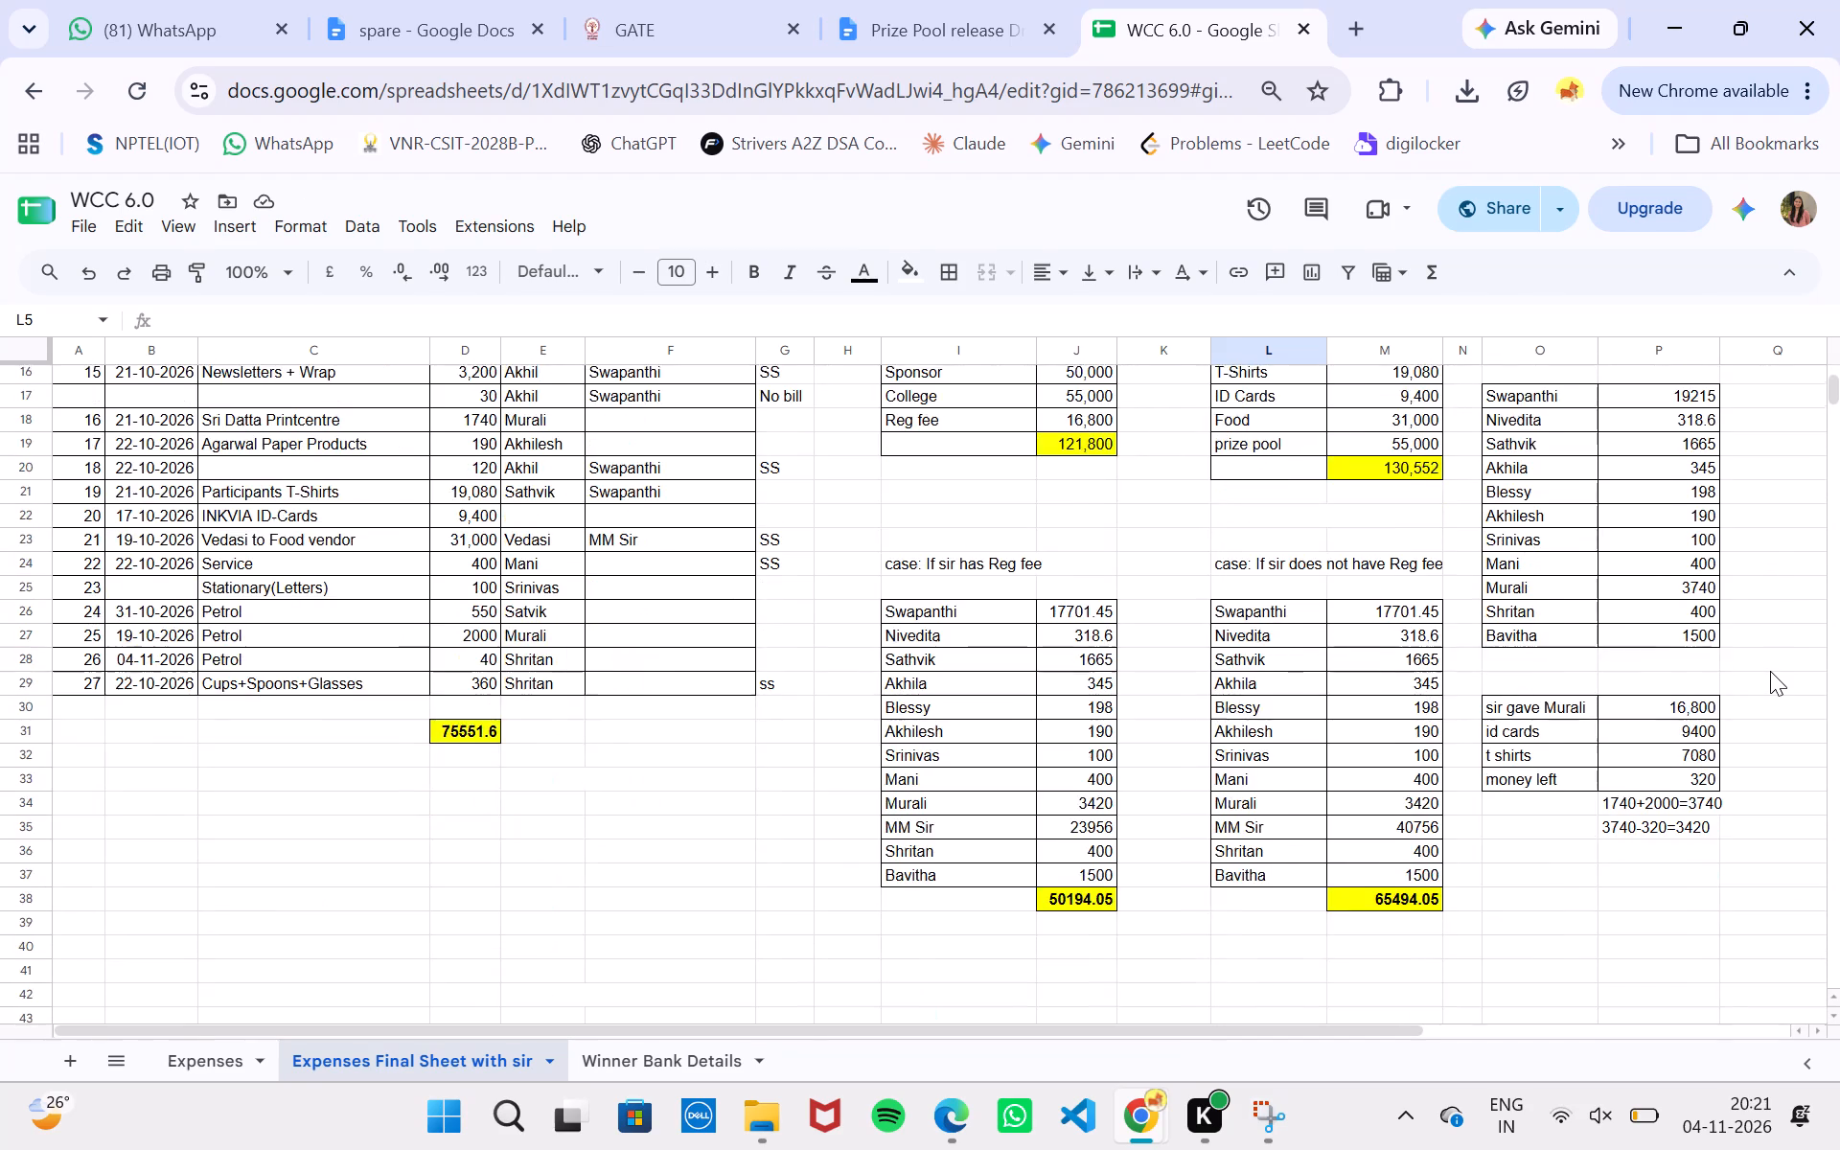
{"action": "scroll", "coordinate": [1770, 671], "scroll_direction": "up", "scroll_amount": 4}
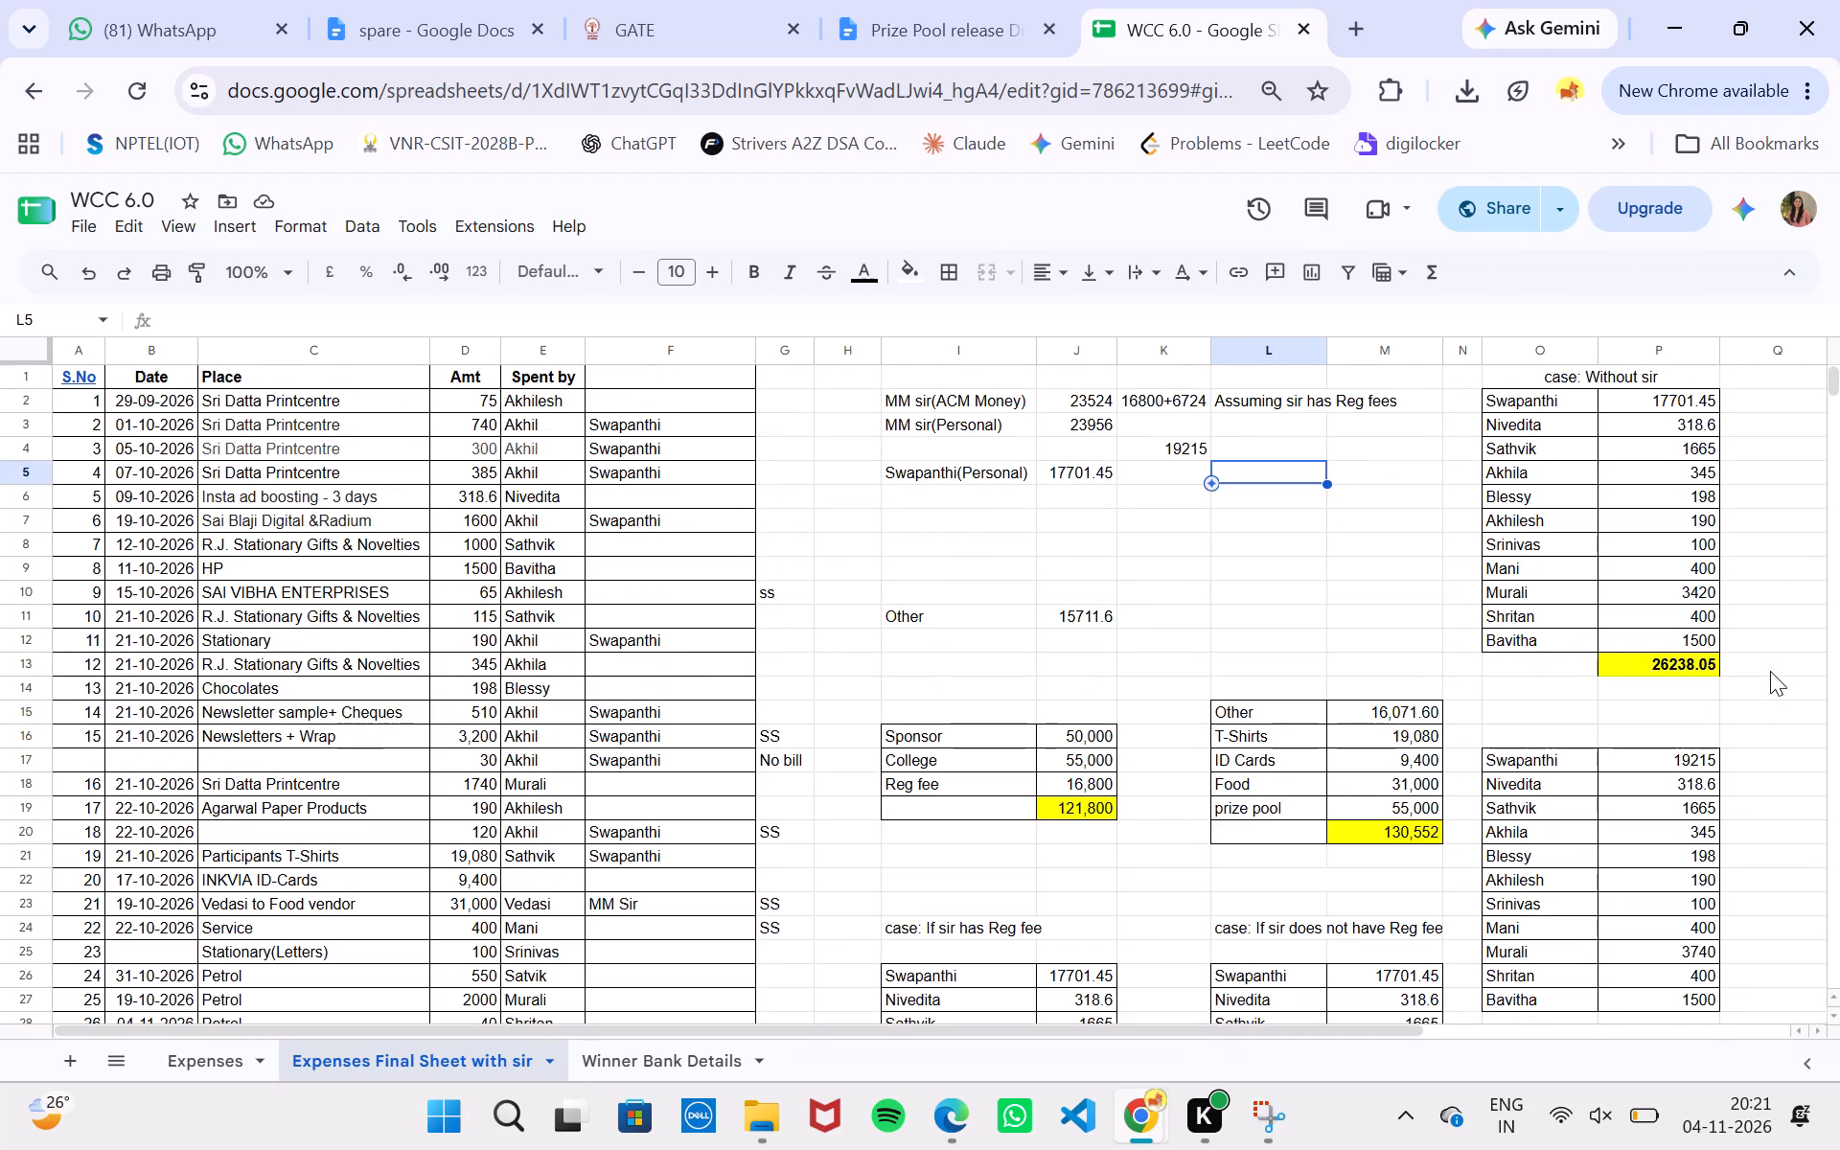
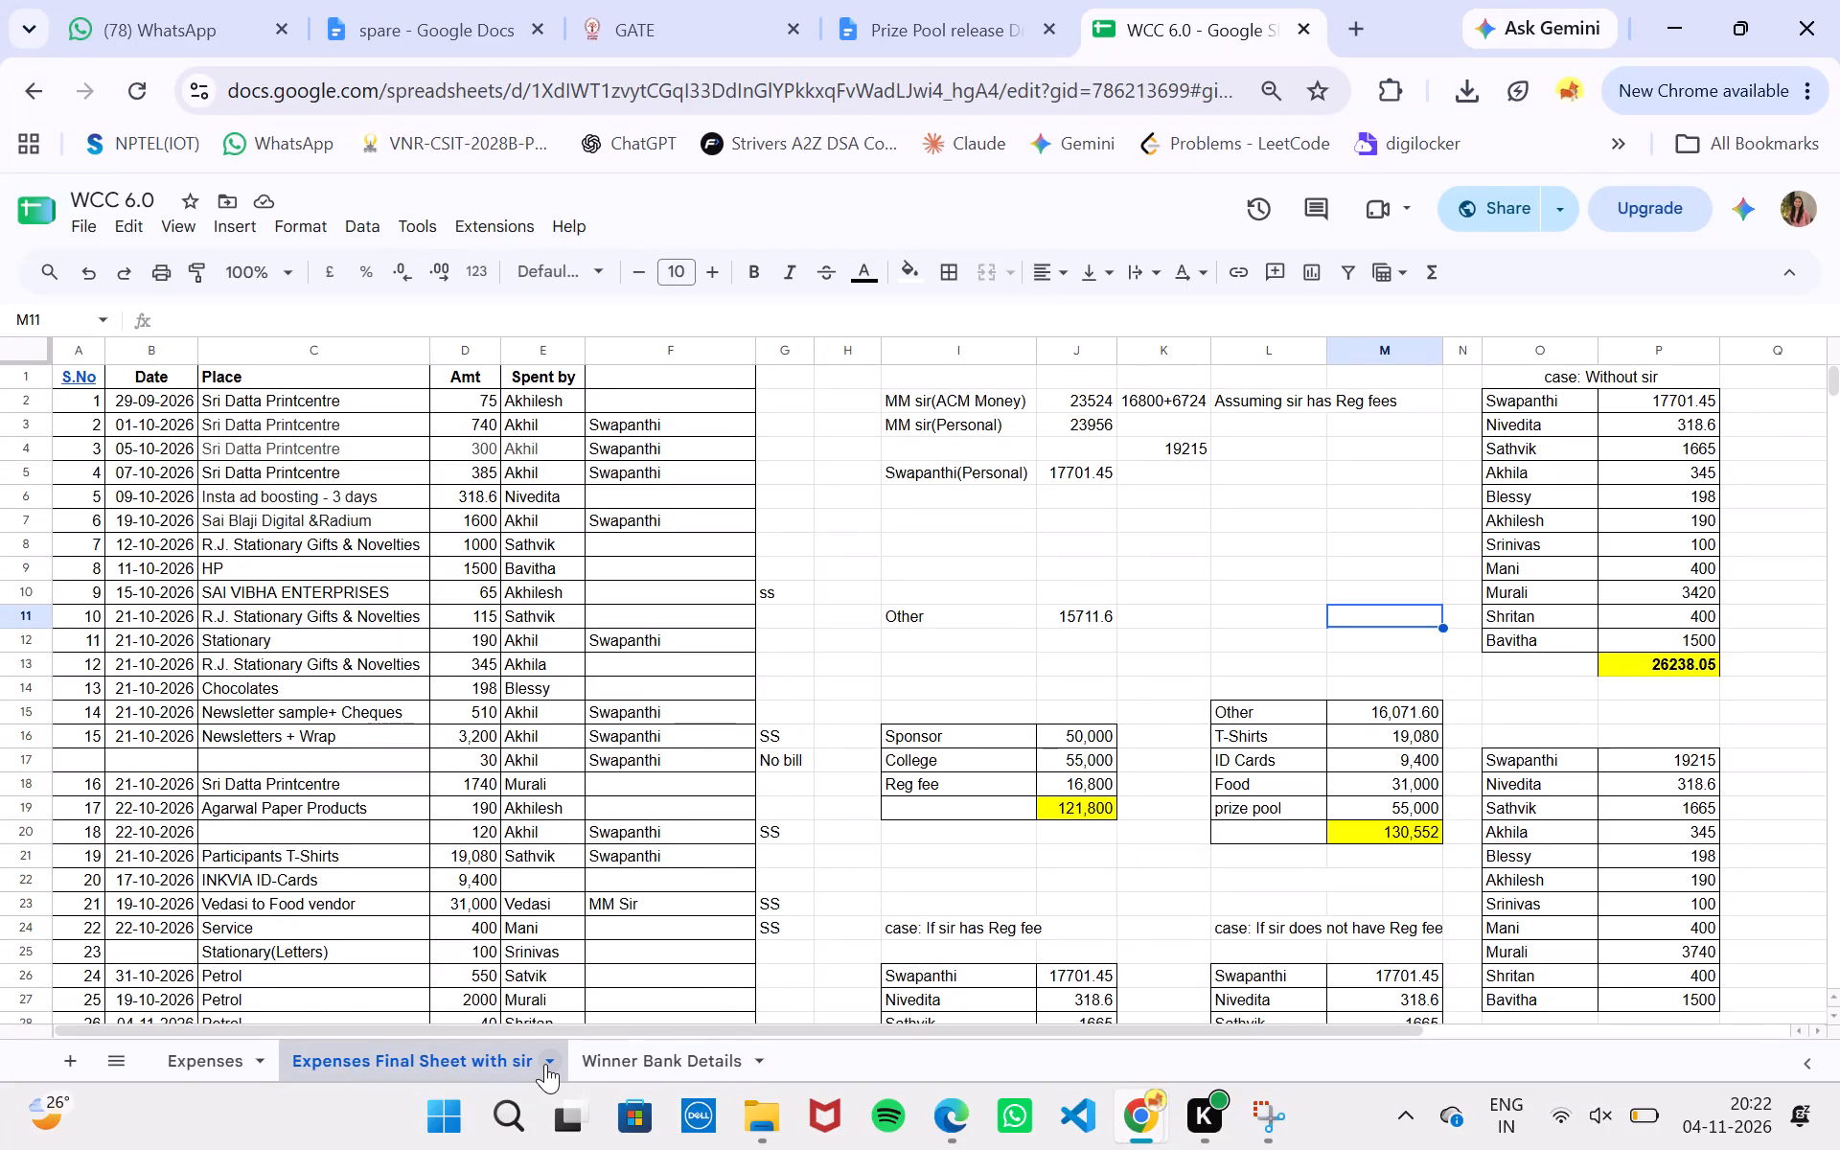
Rename the current sheet from its "with sir" title to "Expenses Final Sheet".
{"action": "left_click", "coordinate": [545, 1064]}
{"action": "left_click", "coordinate": [346, 772]}
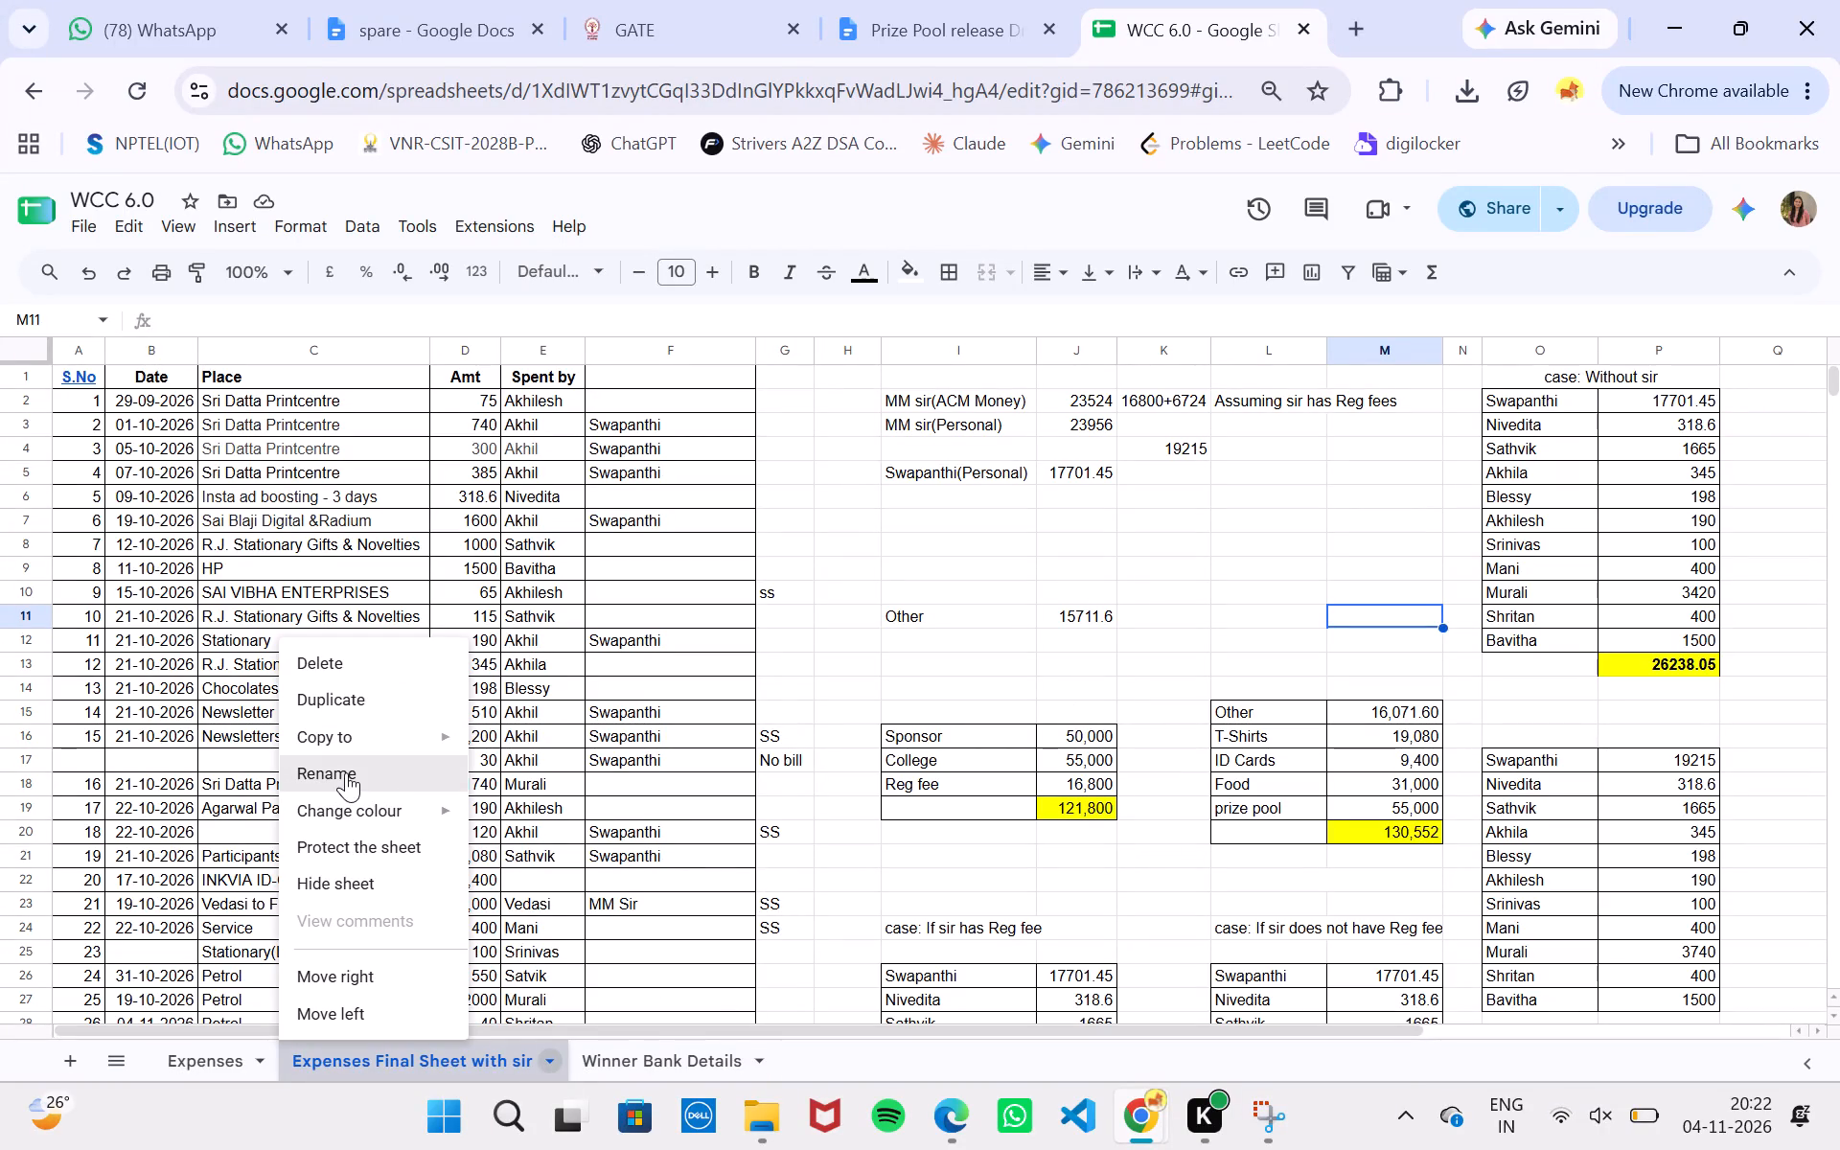
{"action": "double_click", "coordinate": [543, 1062]}
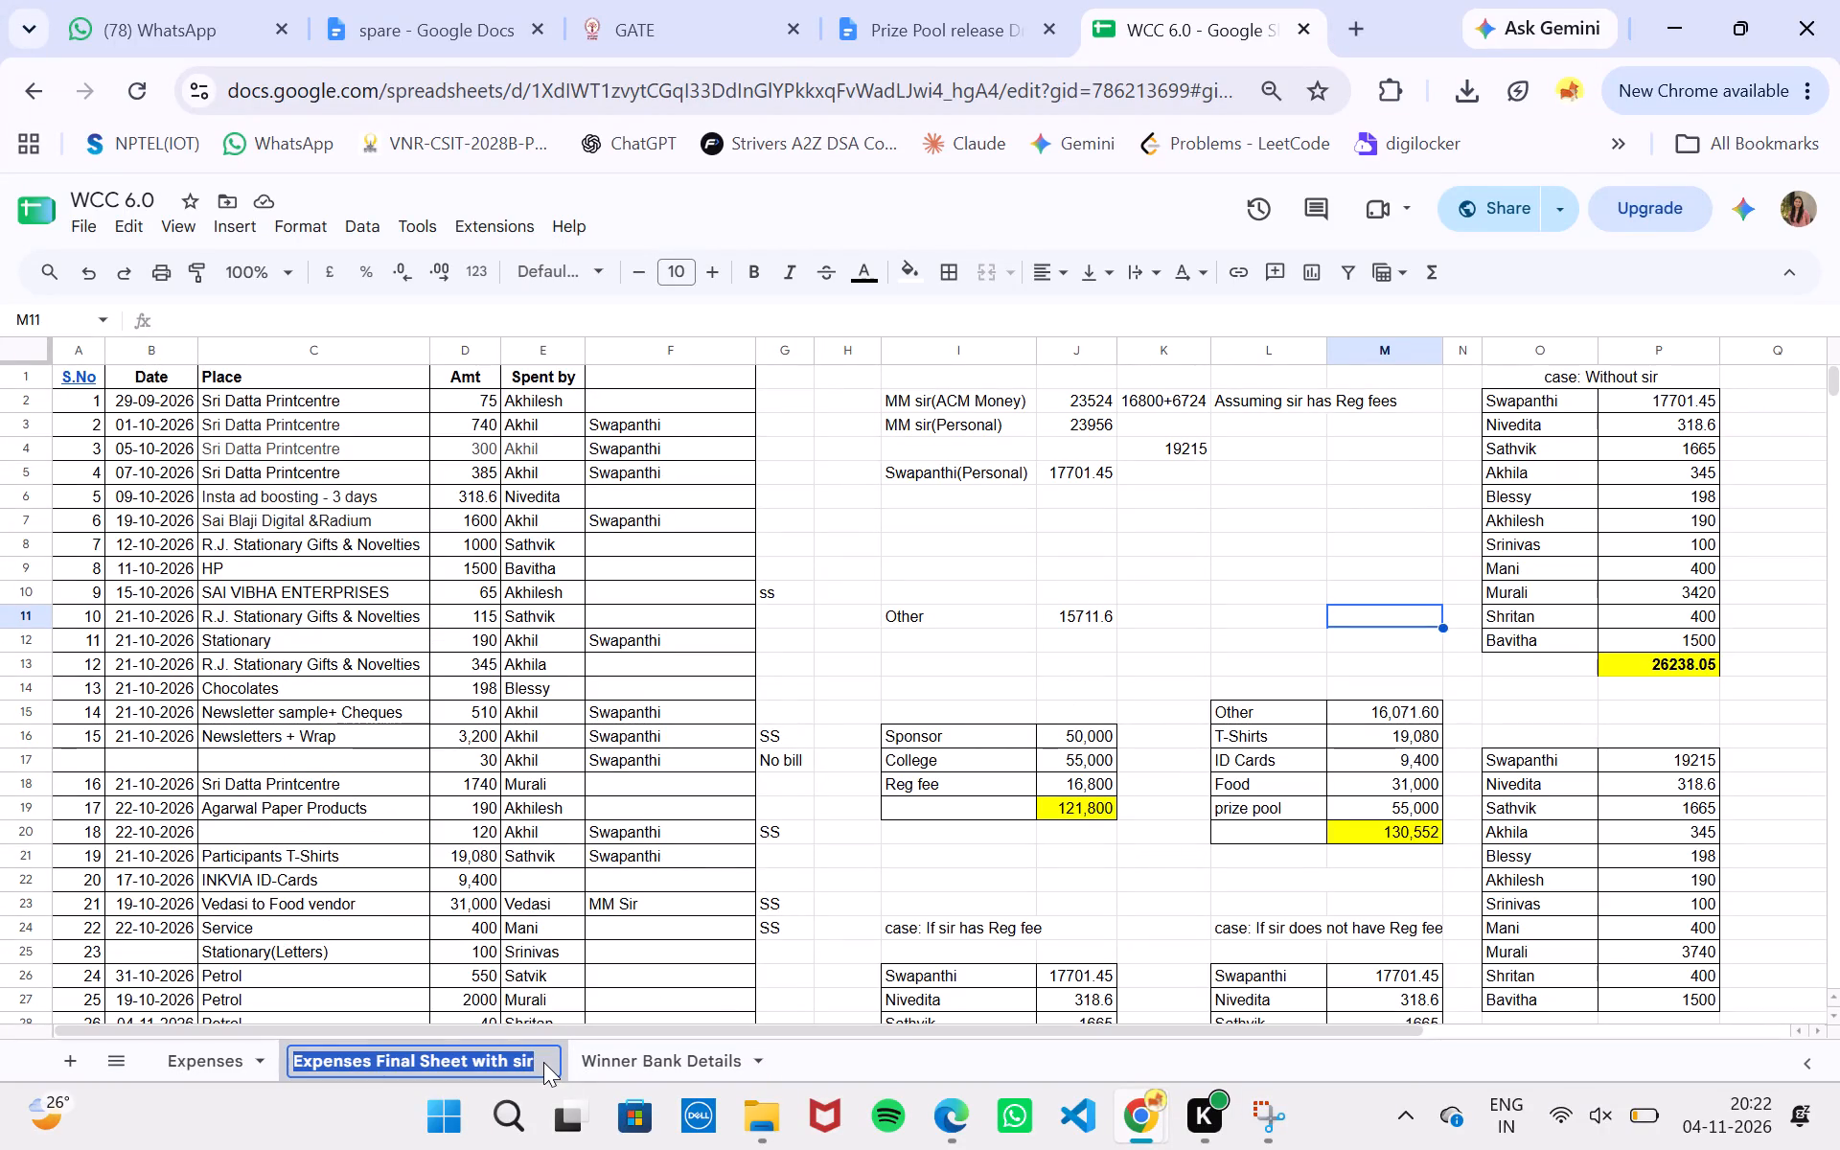
{"action": "left_click", "coordinate": [543, 1062]}
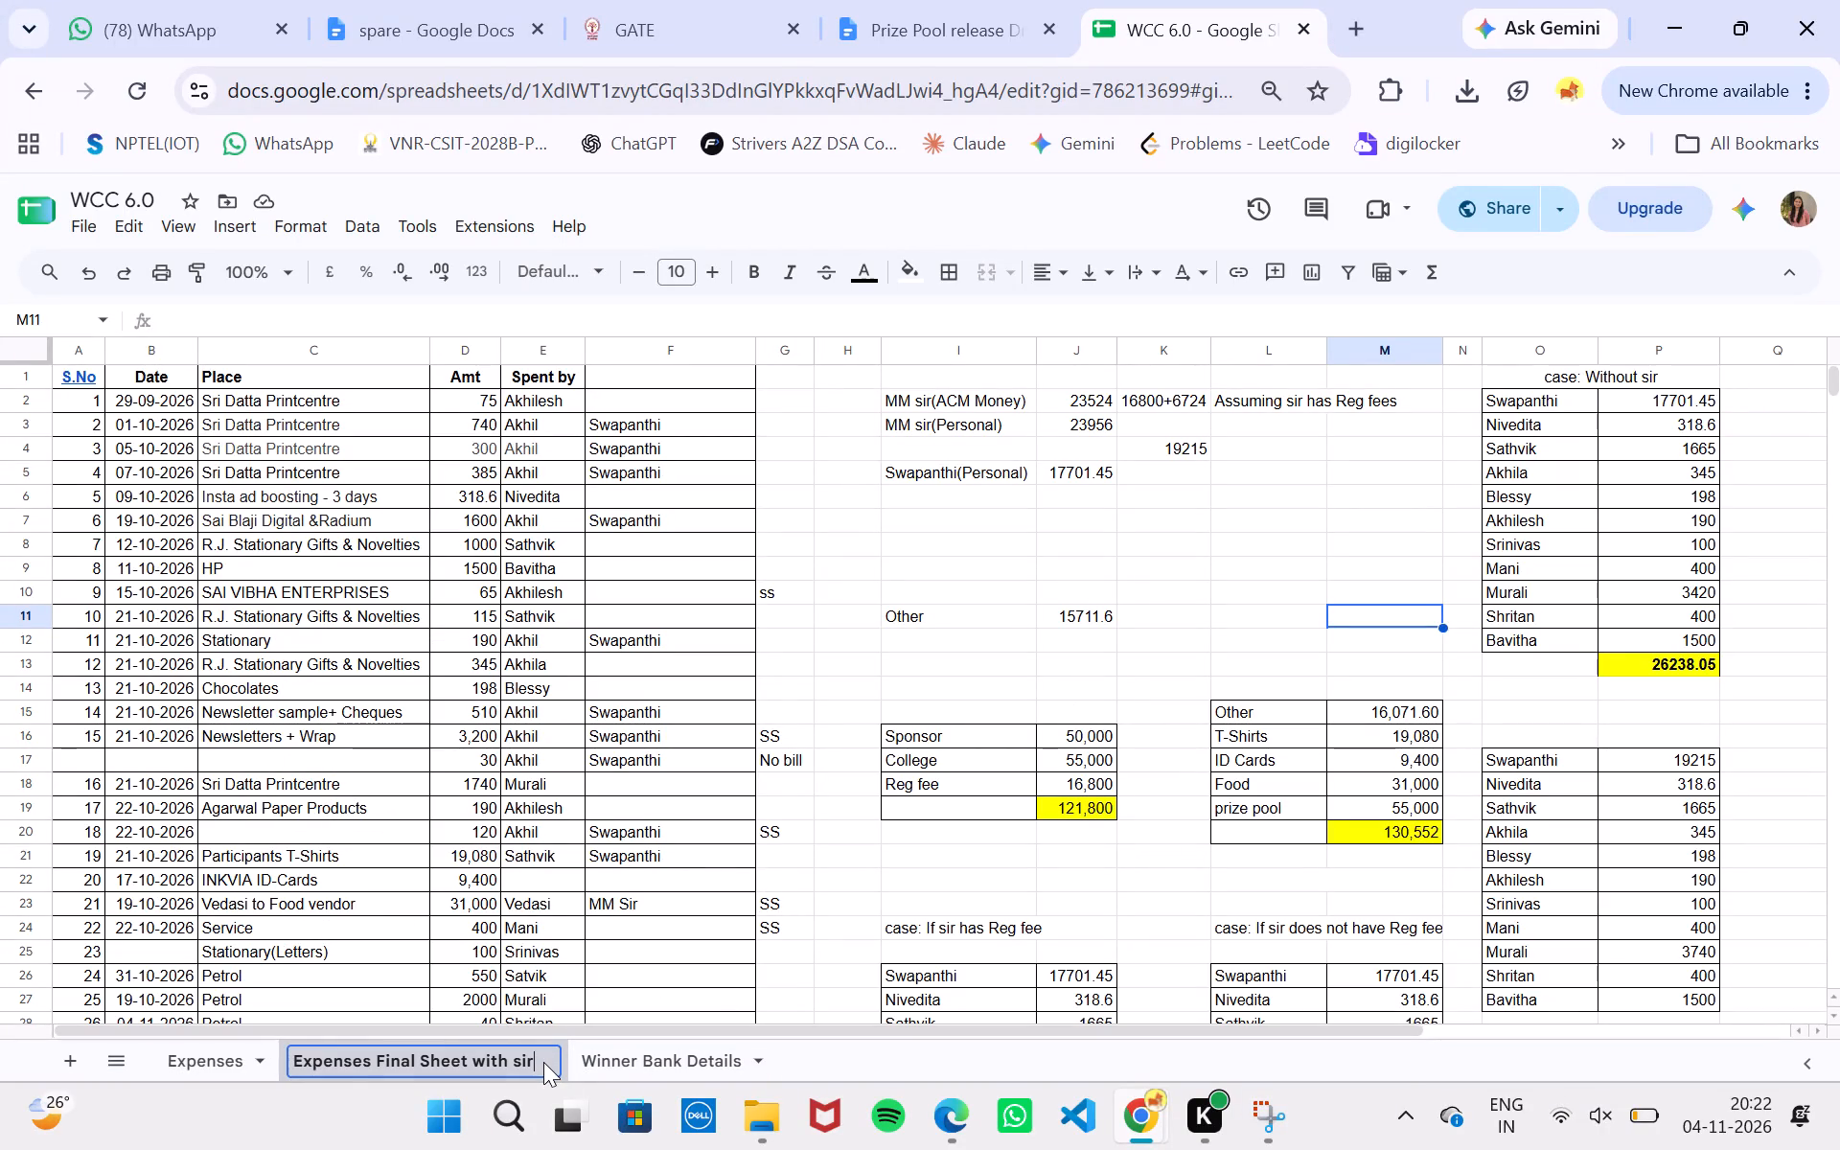
{"action": "key", "text": "BackSpace"}
{"action": "key", "text": "BackSpace"}
{"action": "key", "text": "BackSpace"}
{"action": "key", "text": "BackSpace"}
{"action": "key", "text": "BackSpace"}
{"action": "key", "text": "BackSpace"}
{"action": "key", "text": "BackSpace"}
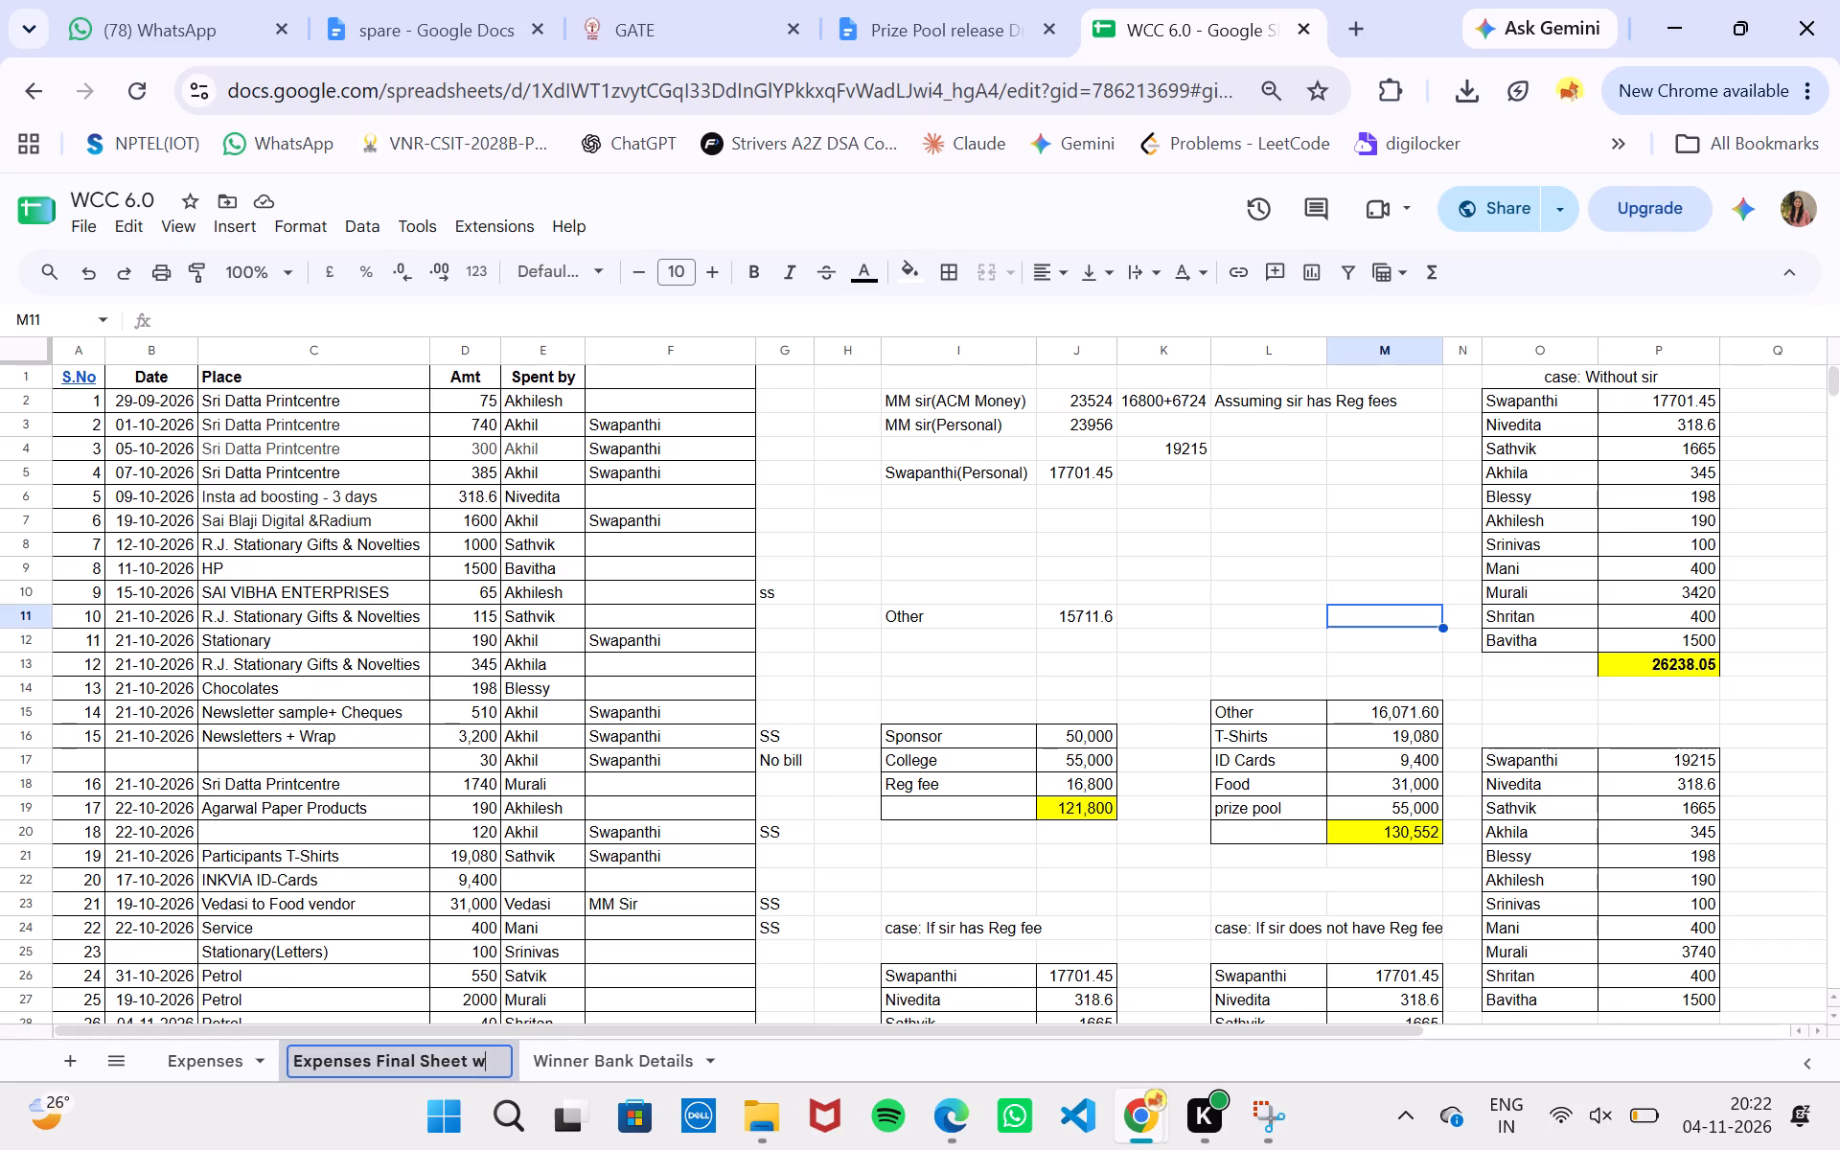
{"action": "key", "text": "BackSpace"}
{"action": "key", "text": "BackSpace"}
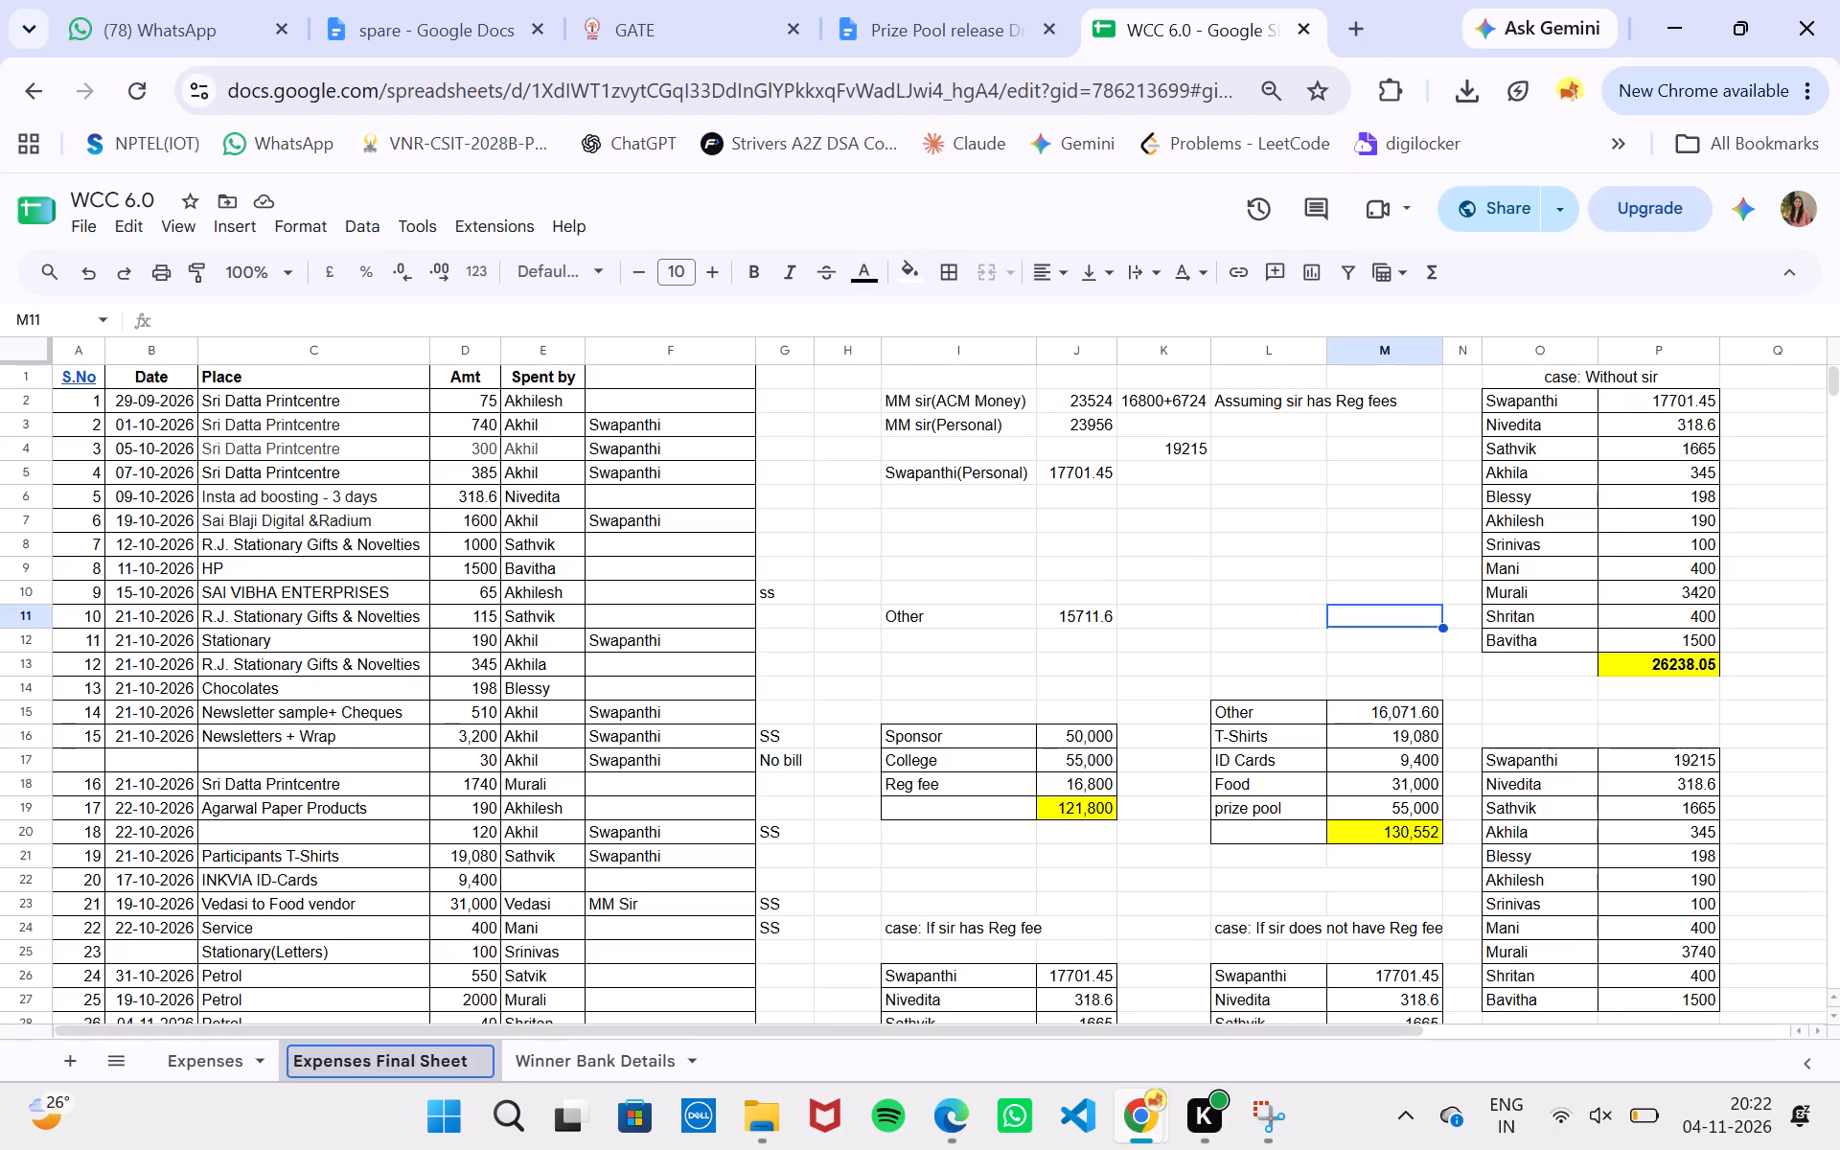
{"action": "key", "text": "Return"}
{"action": "left_click", "coordinate": [1159, 669]}
Review the final sheet's expense list, summary and case tables, and compare its amount total with the category totals on the Expenses sheet.
{"action": "scroll", "coordinate": [1159, 669], "scroll_direction": "up", "scroll_amount": 1}
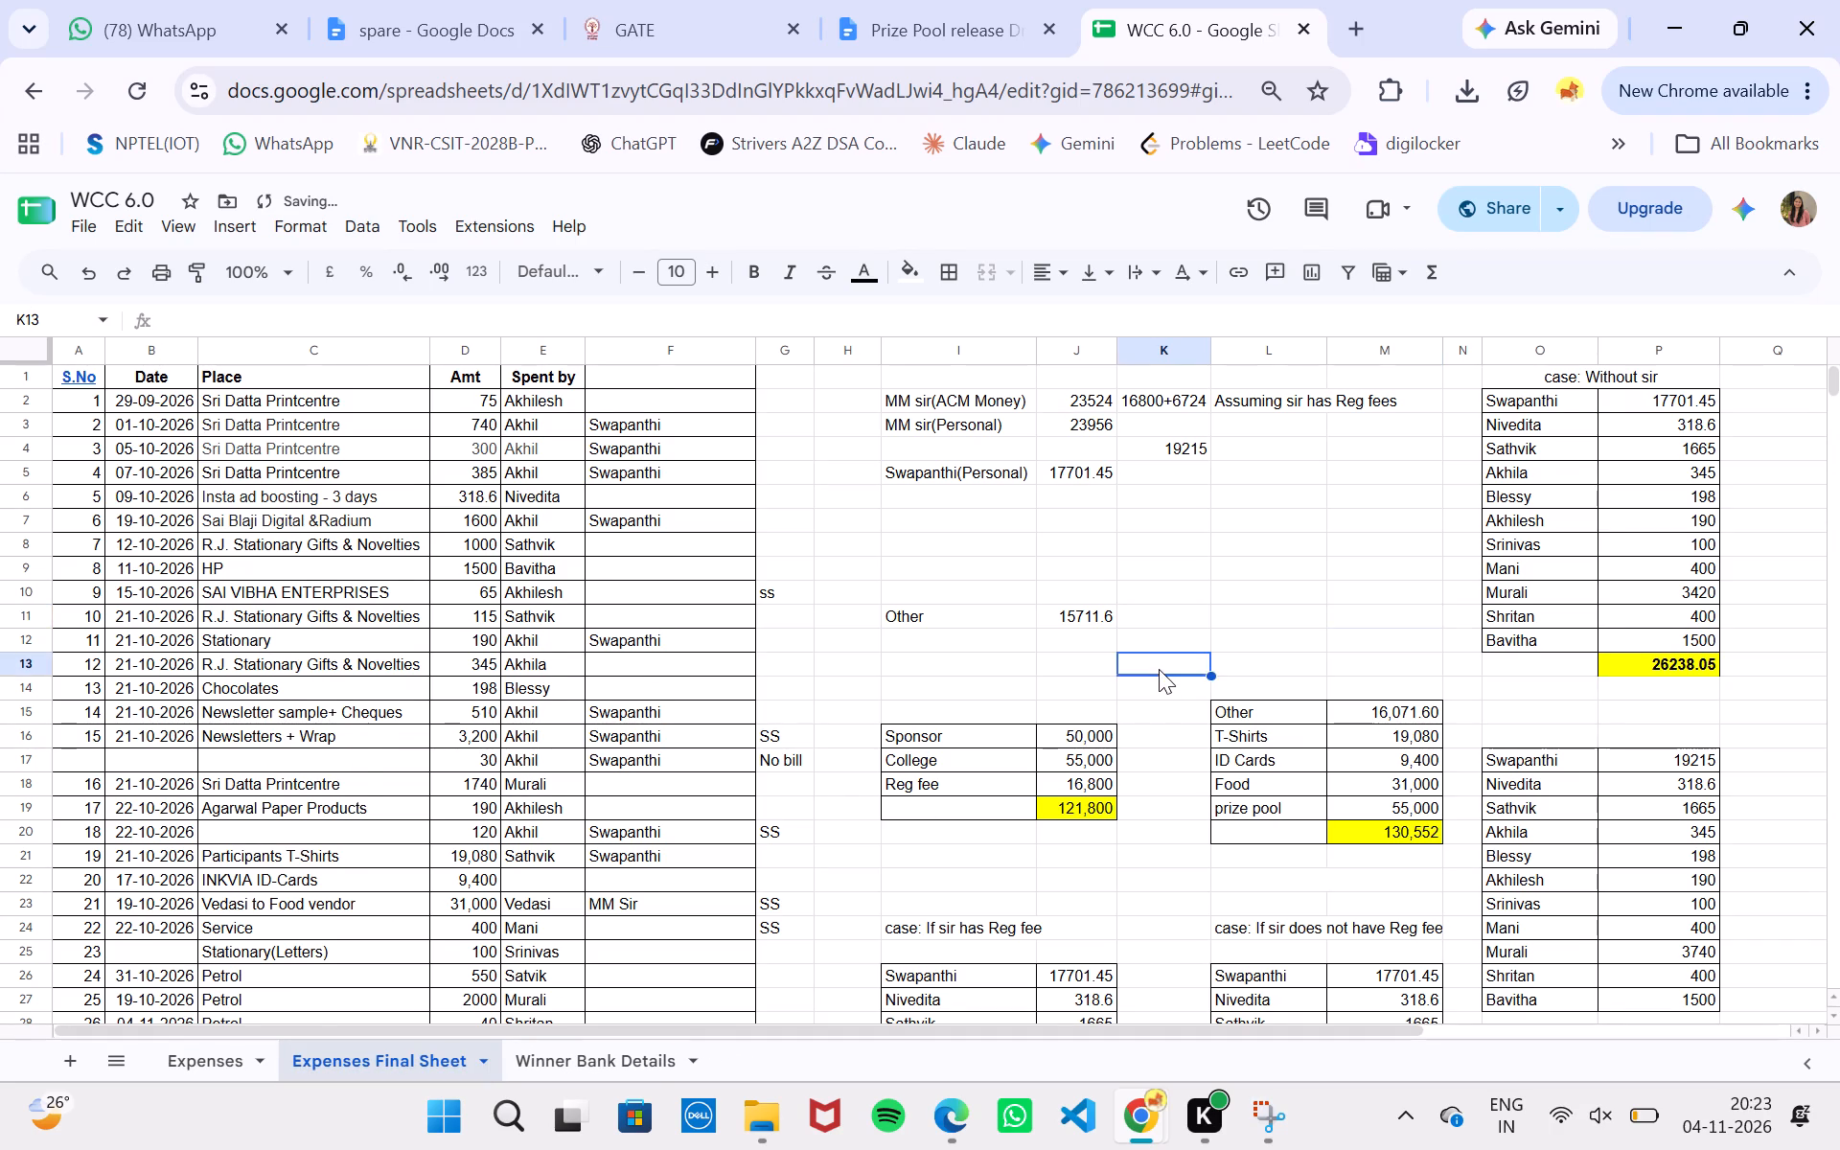
{"action": "scroll", "coordinate": [1159, 669], "scroll_direction": "up", "scroll_amount": 2}
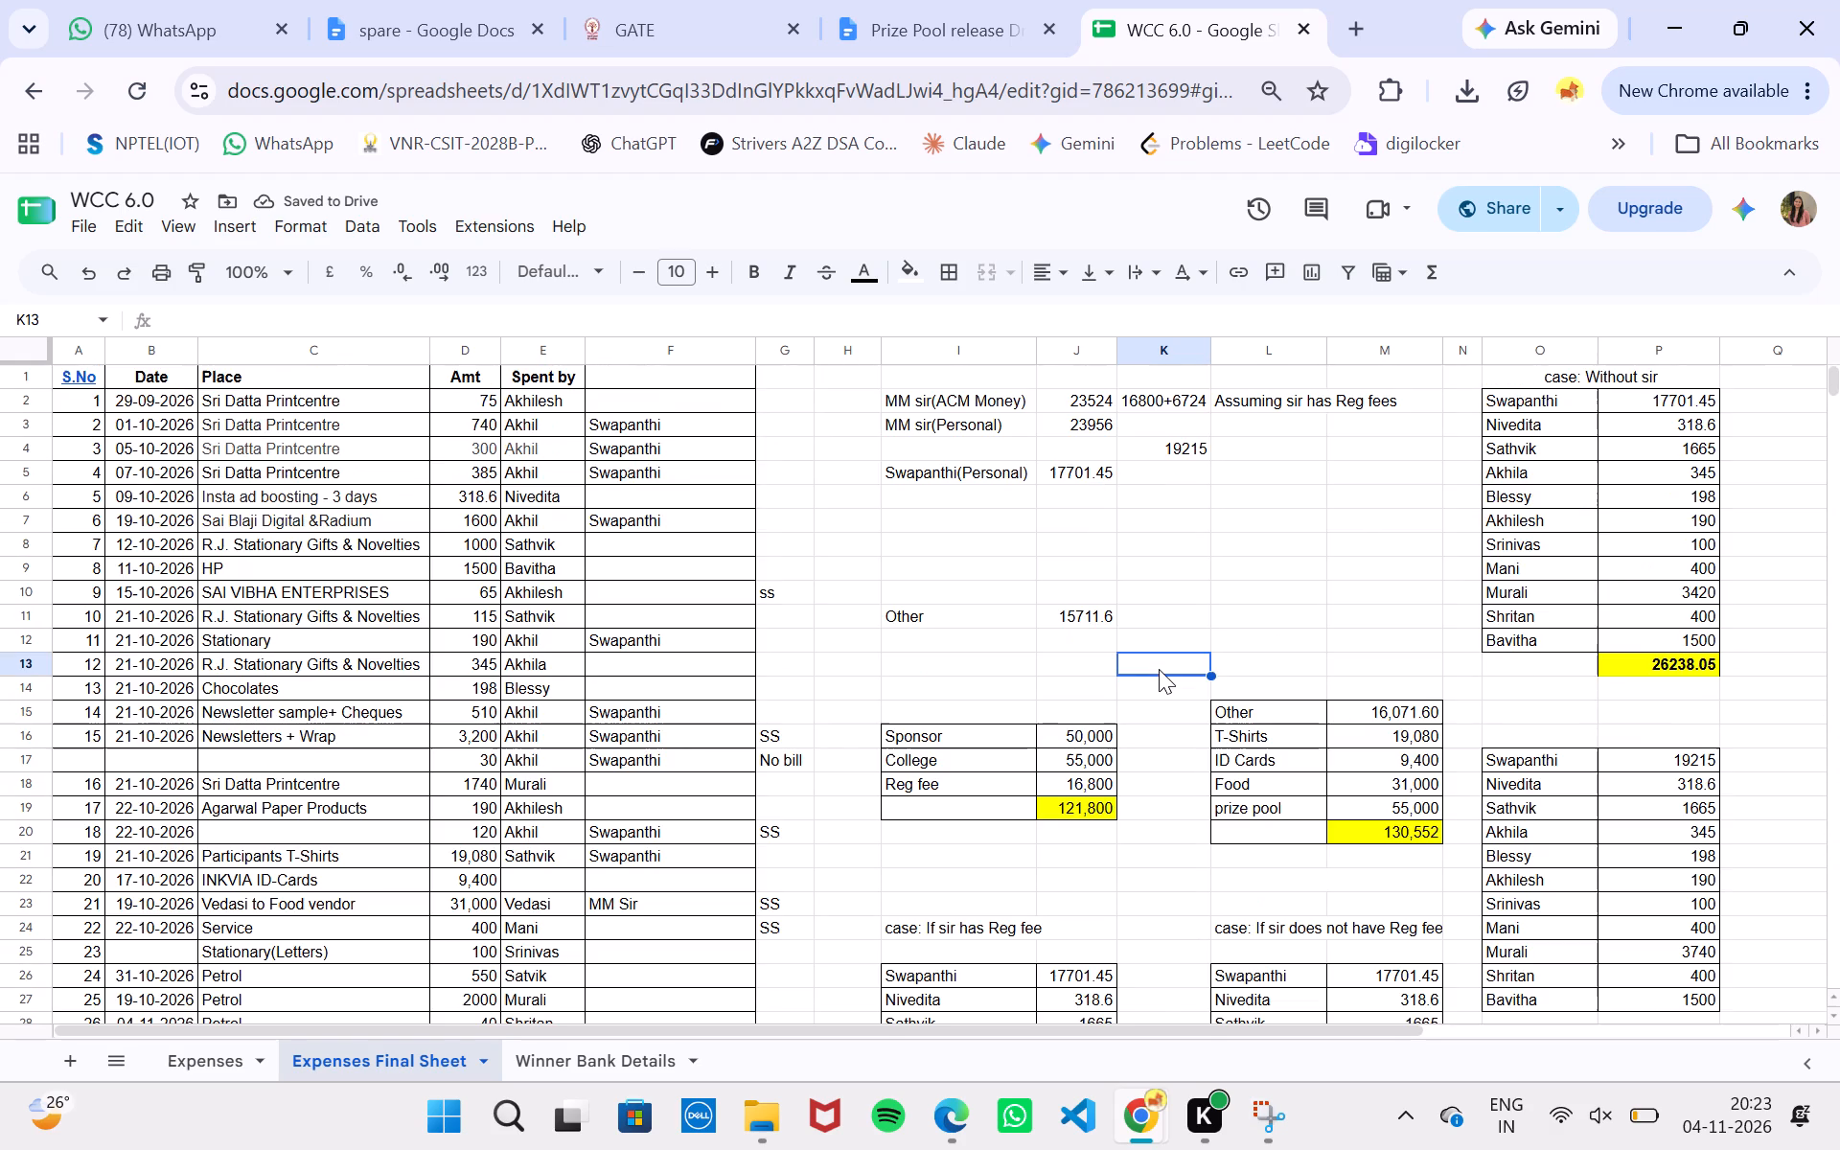
{"action": "scroll", "coordinate": [1159, 669], "scroll_direction": "up", "scroll_amount": 1}
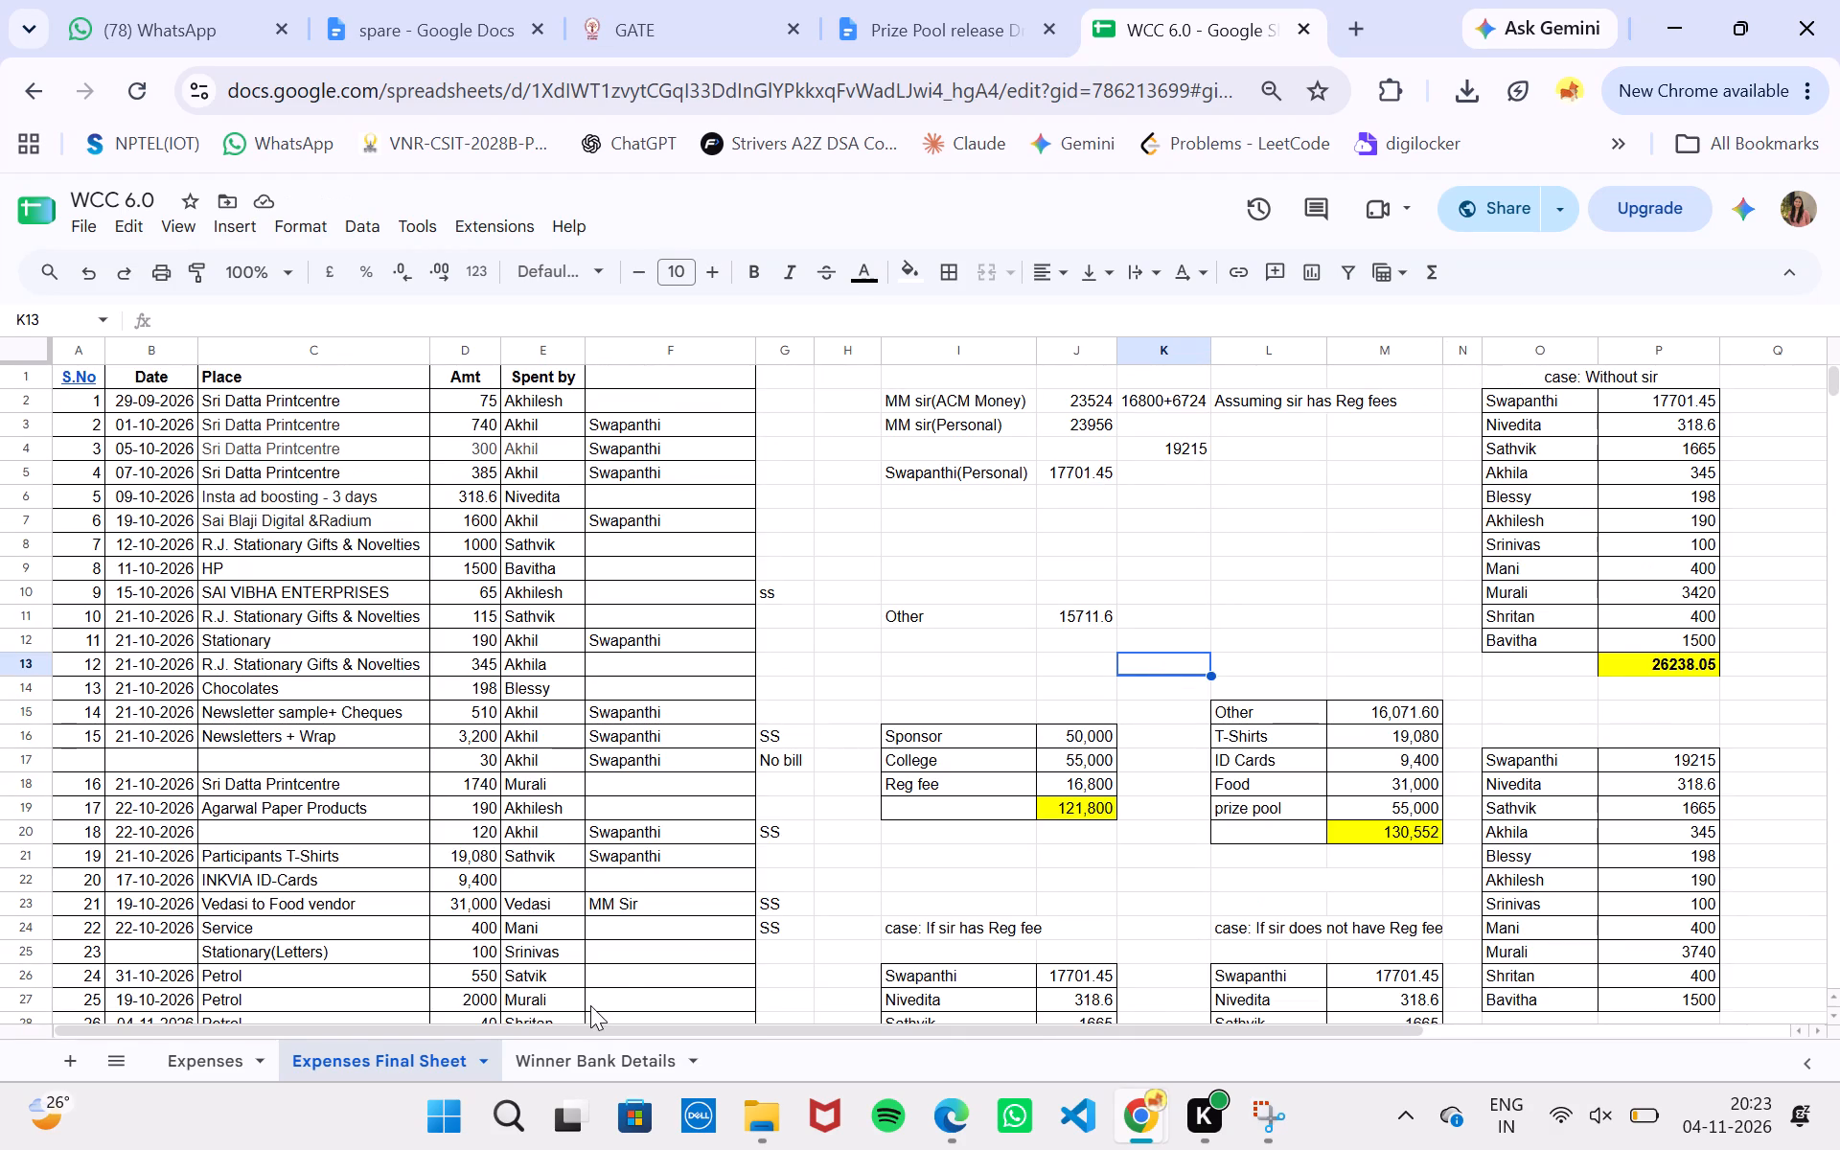
{"action": "scroll", "coordinate": [885, 907], "scroll_direction": "down", "scroll_amount": 2}
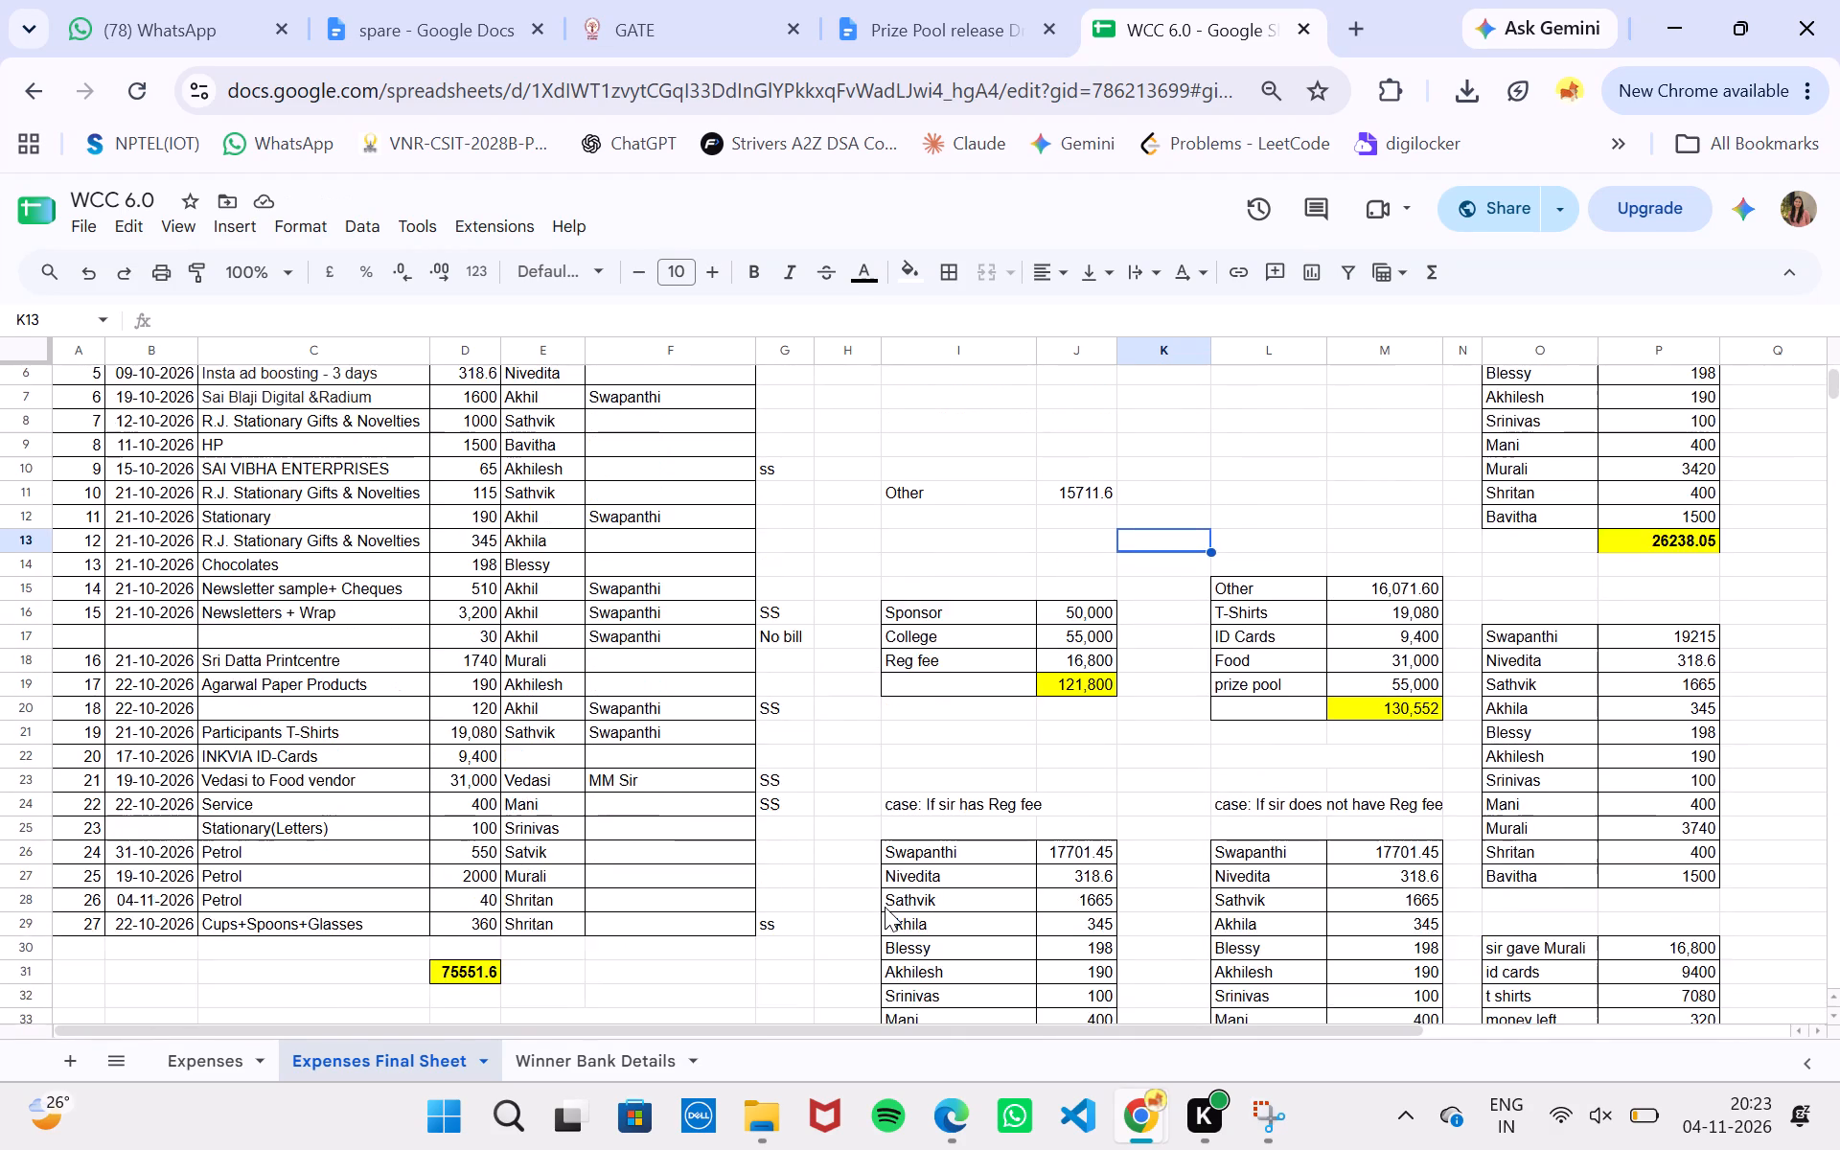
{"action": "scroll", "coordinate": [885, 907], "scroll_direction": "down", "scroll_amount": 1}
{"action": "scroll", "coordinate": [885, 907], "scroll_direction": "up", "scroll_amount": 1}
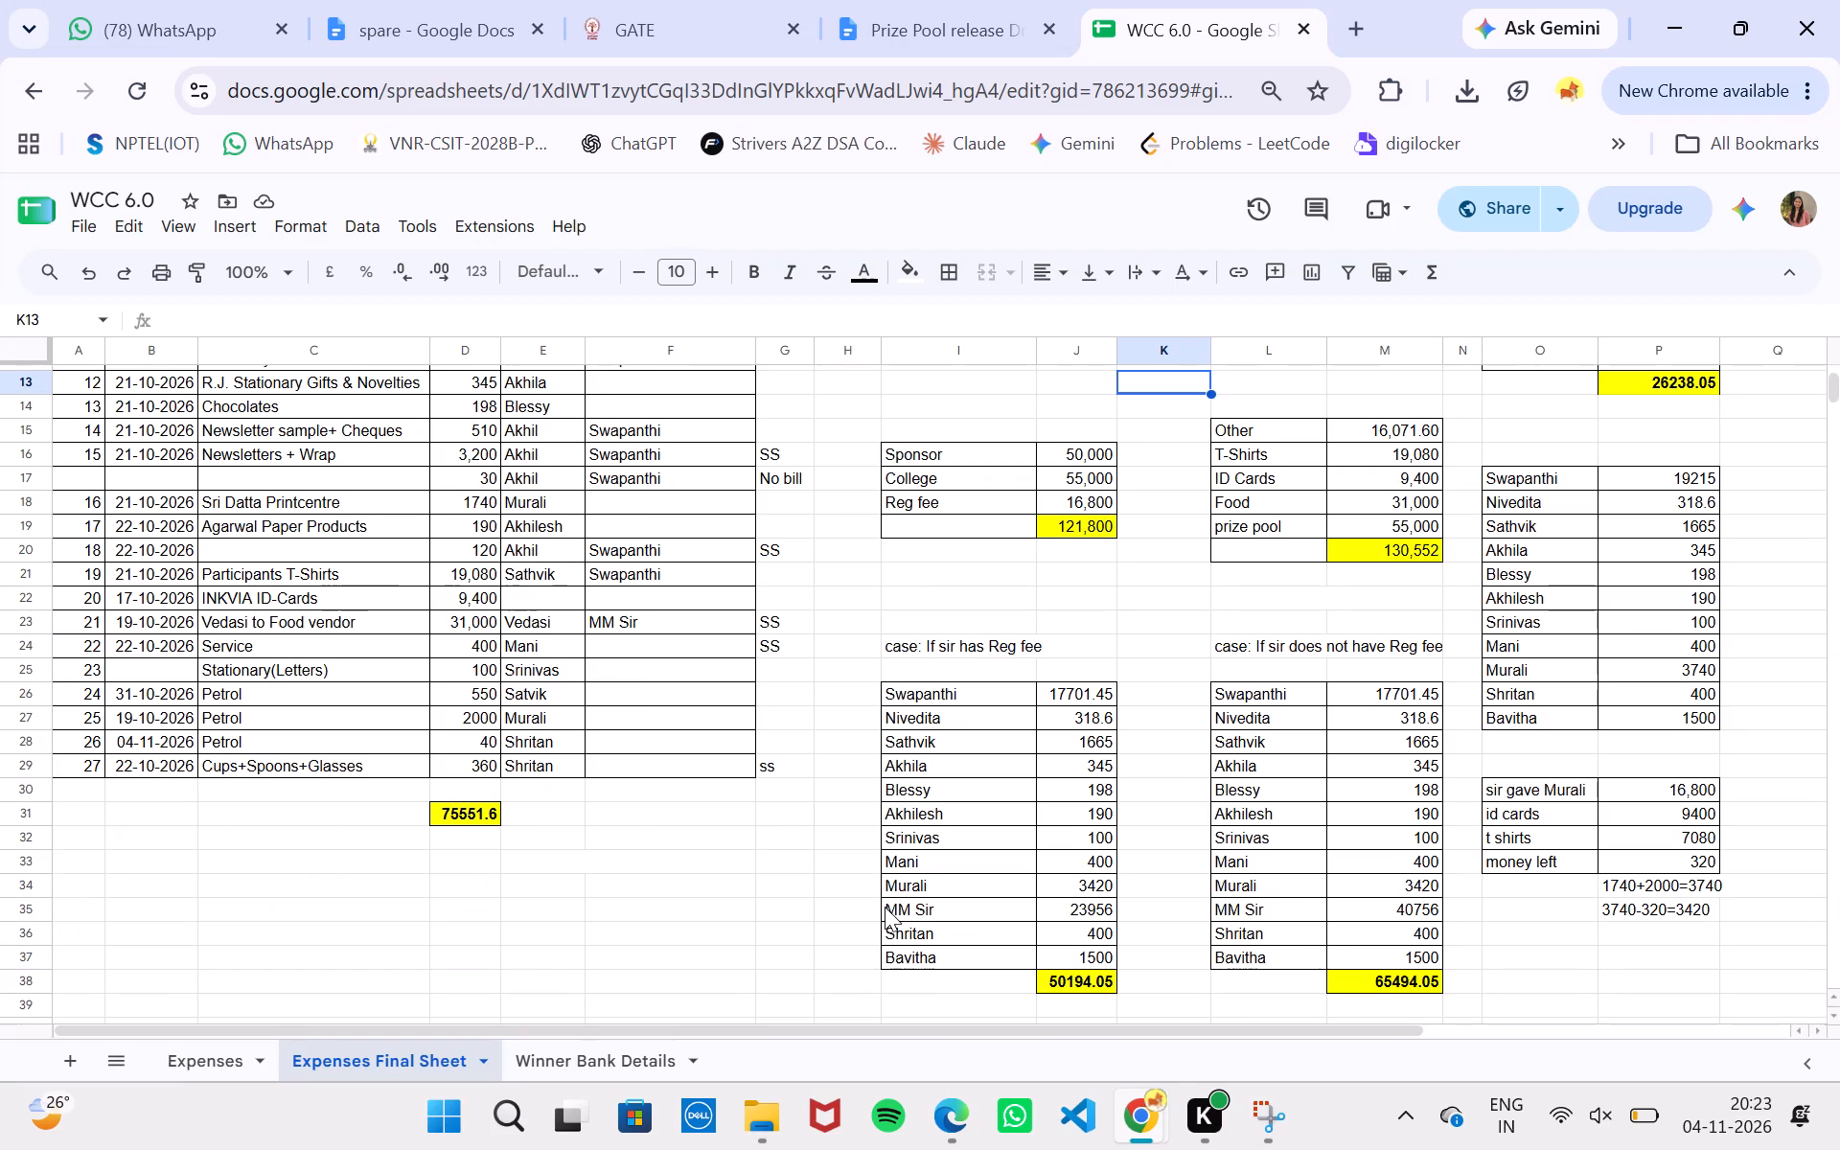
{"action": "scroll", "coordinate": [885, 907], "scroll_direction": "up", "scroll_amount": 6}
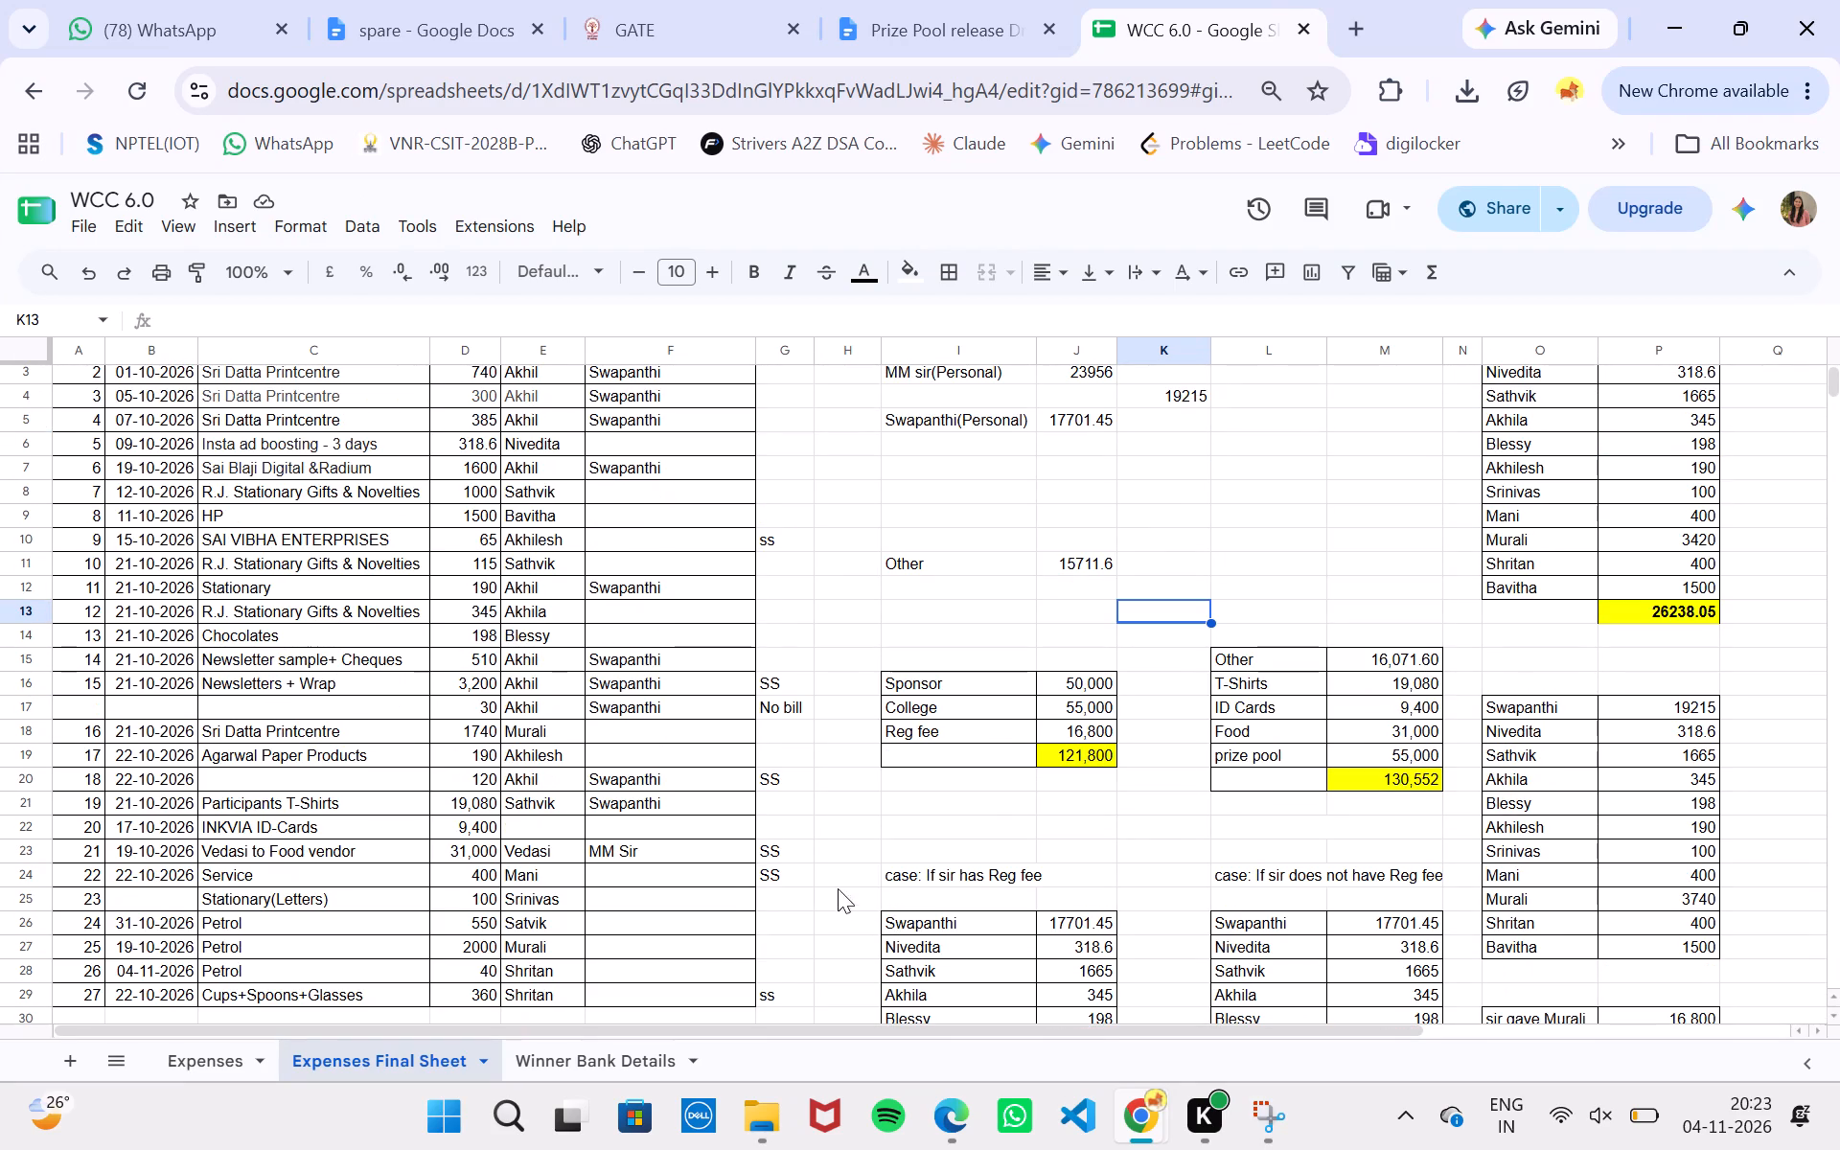
{"action": "scroll", "coordinate": [875, 880], "scroll_direction": "up", "scroll_amount": 4}
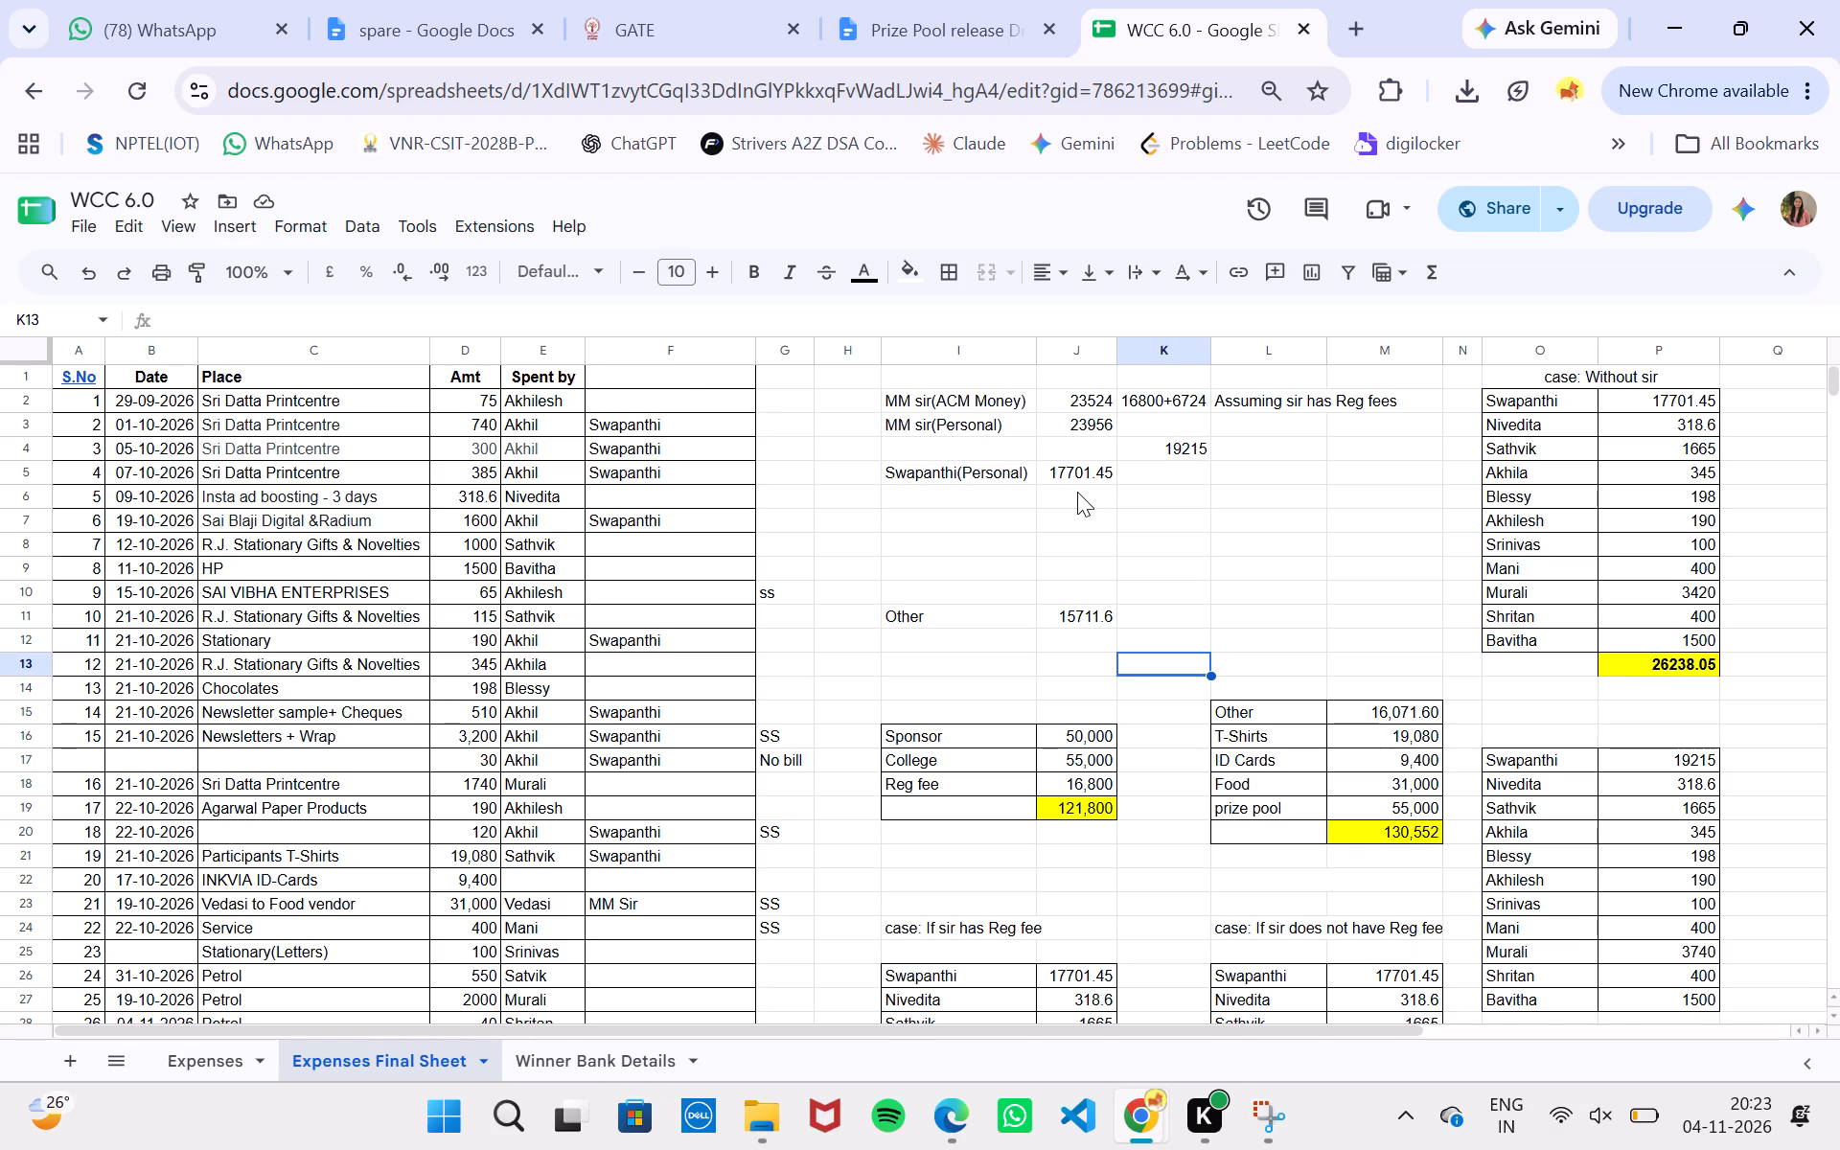
{"action": "scroll", "coordinate": [1077, 492], "scroll_direction": "down", "scroll_amount": 1}
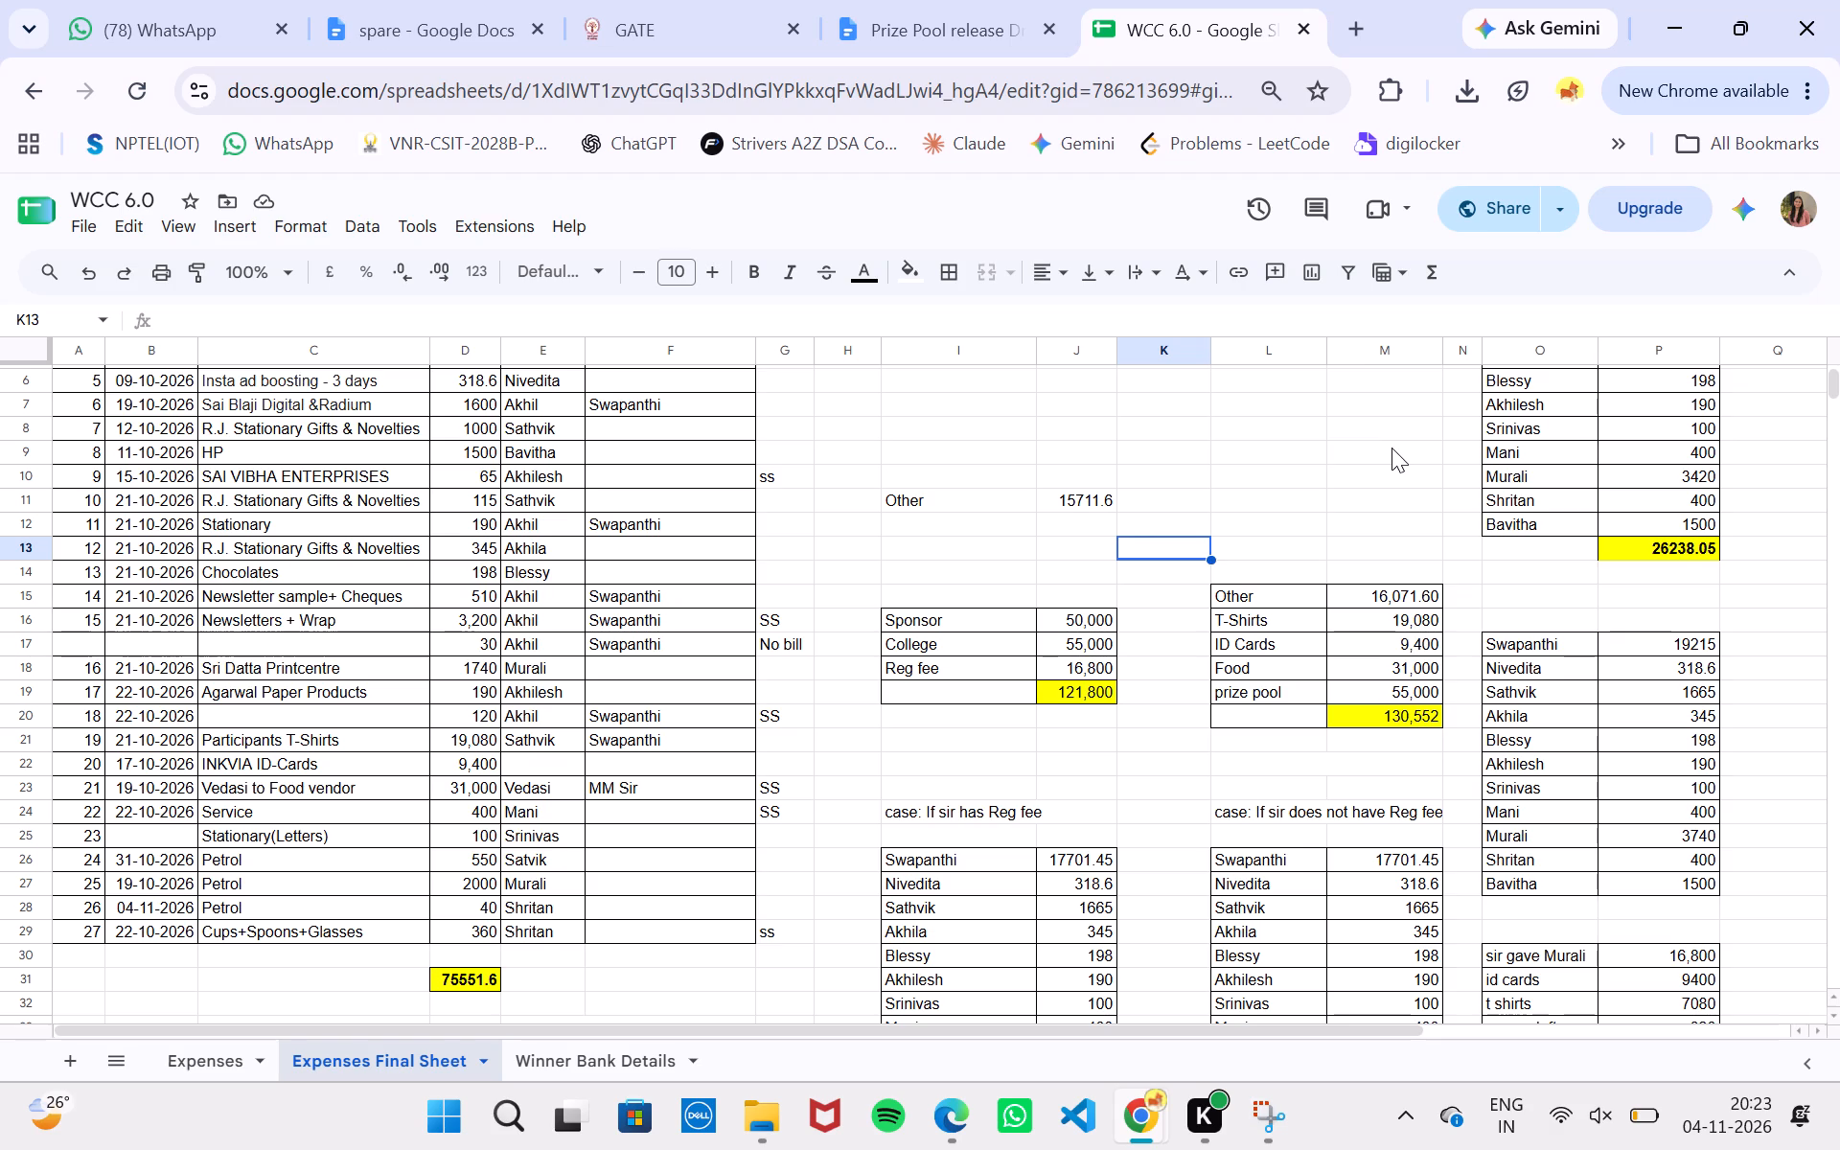
{"action": "scroll", "coordinate": [1391, 448], "scroll_direction": "down", "scroll_amount": 1}
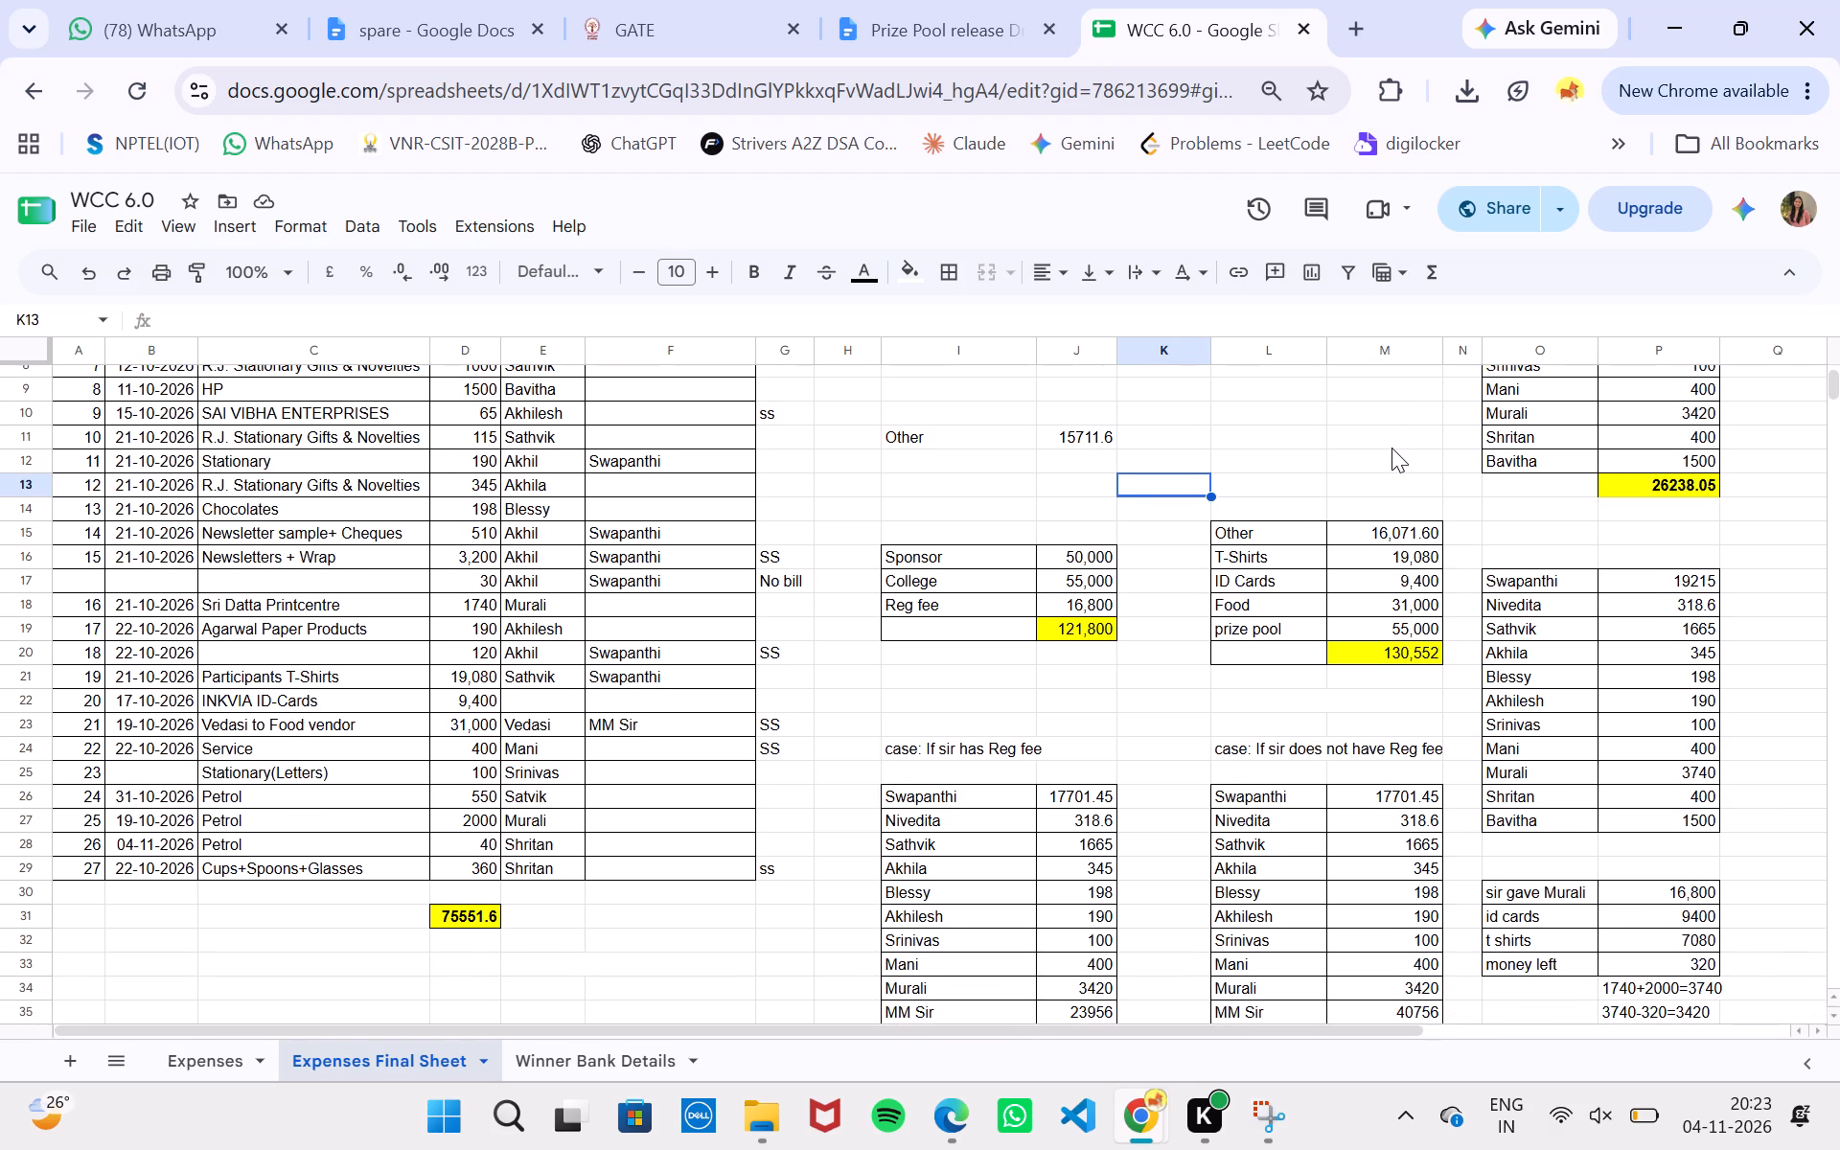
{"action": "left_click", "coordinate": [483, 916]}
{"action": "left_click", "coordinate": [189, 1072]}
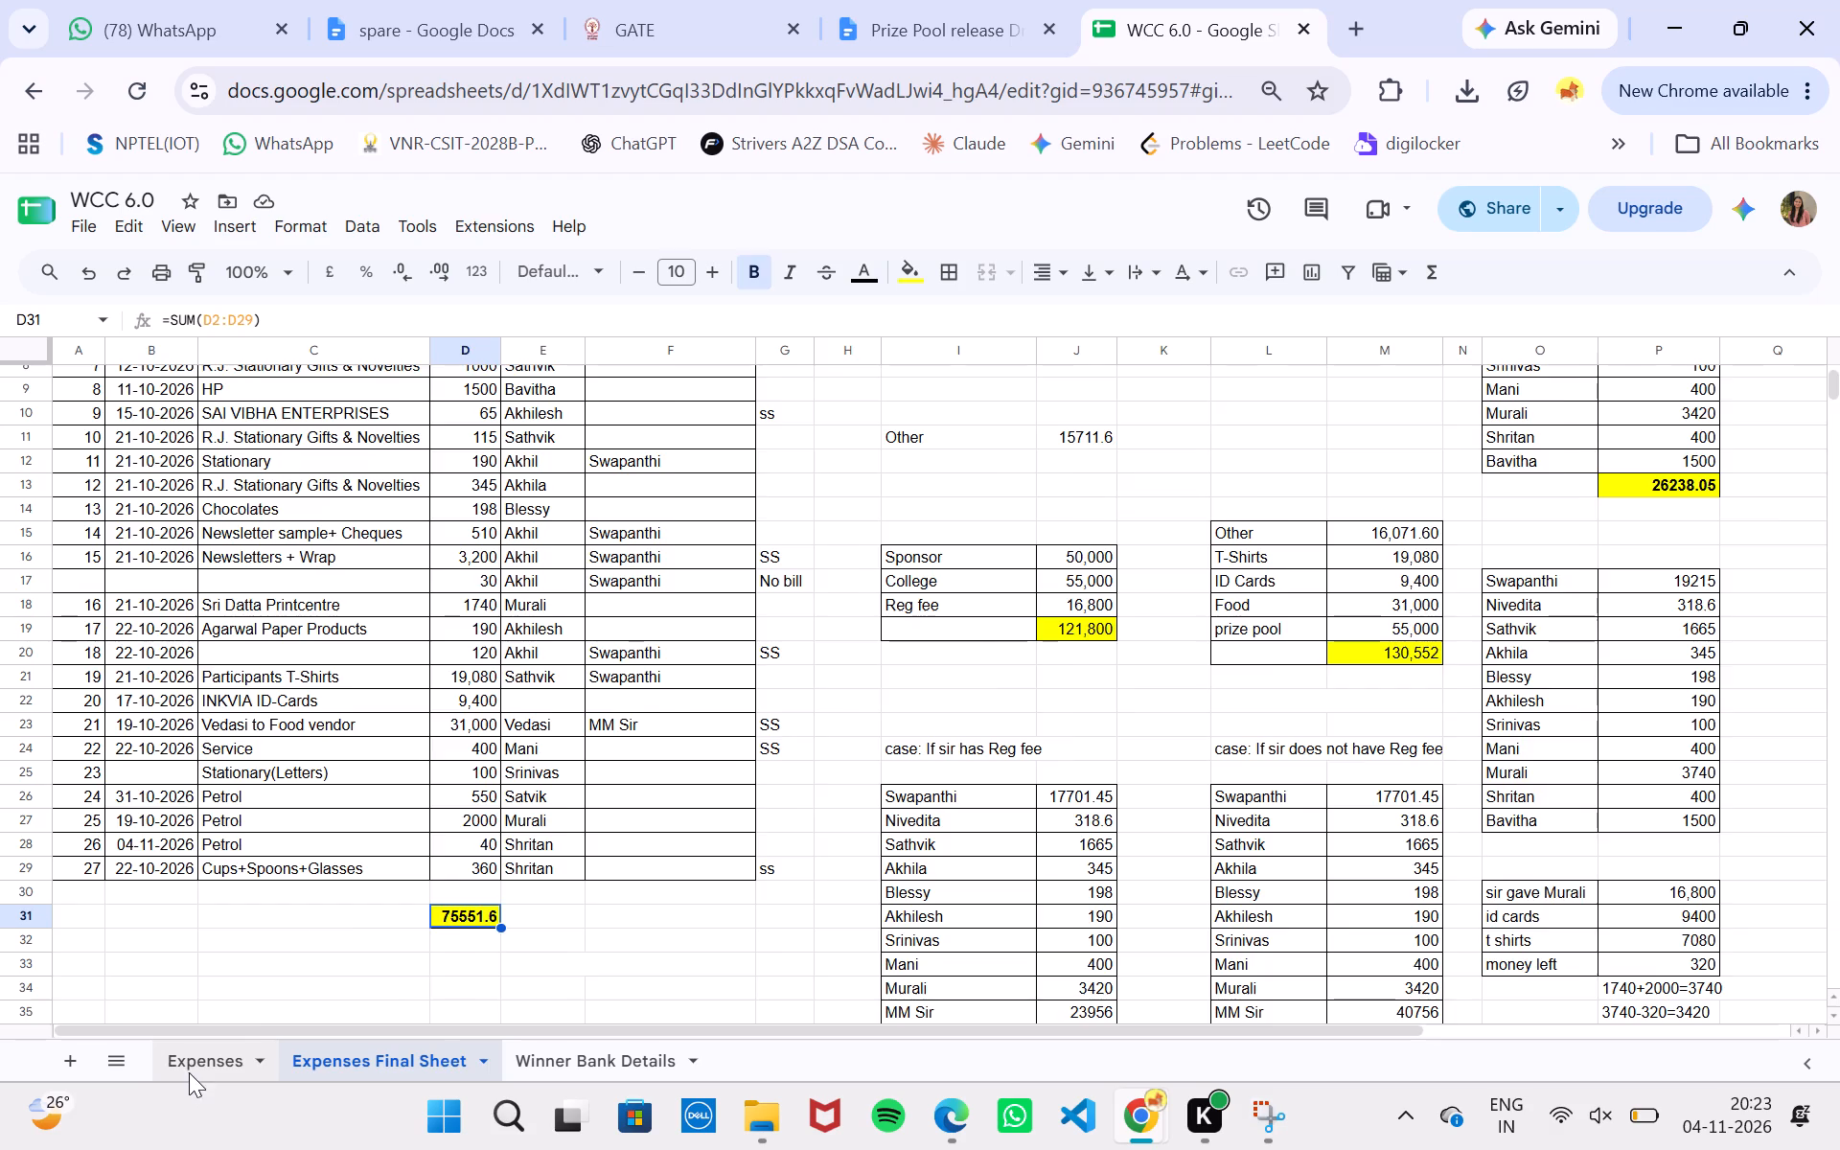
{"action": "scroll", "coordinate": [572, 900], "scroll_direction": "down", "scroll_amount": 3}
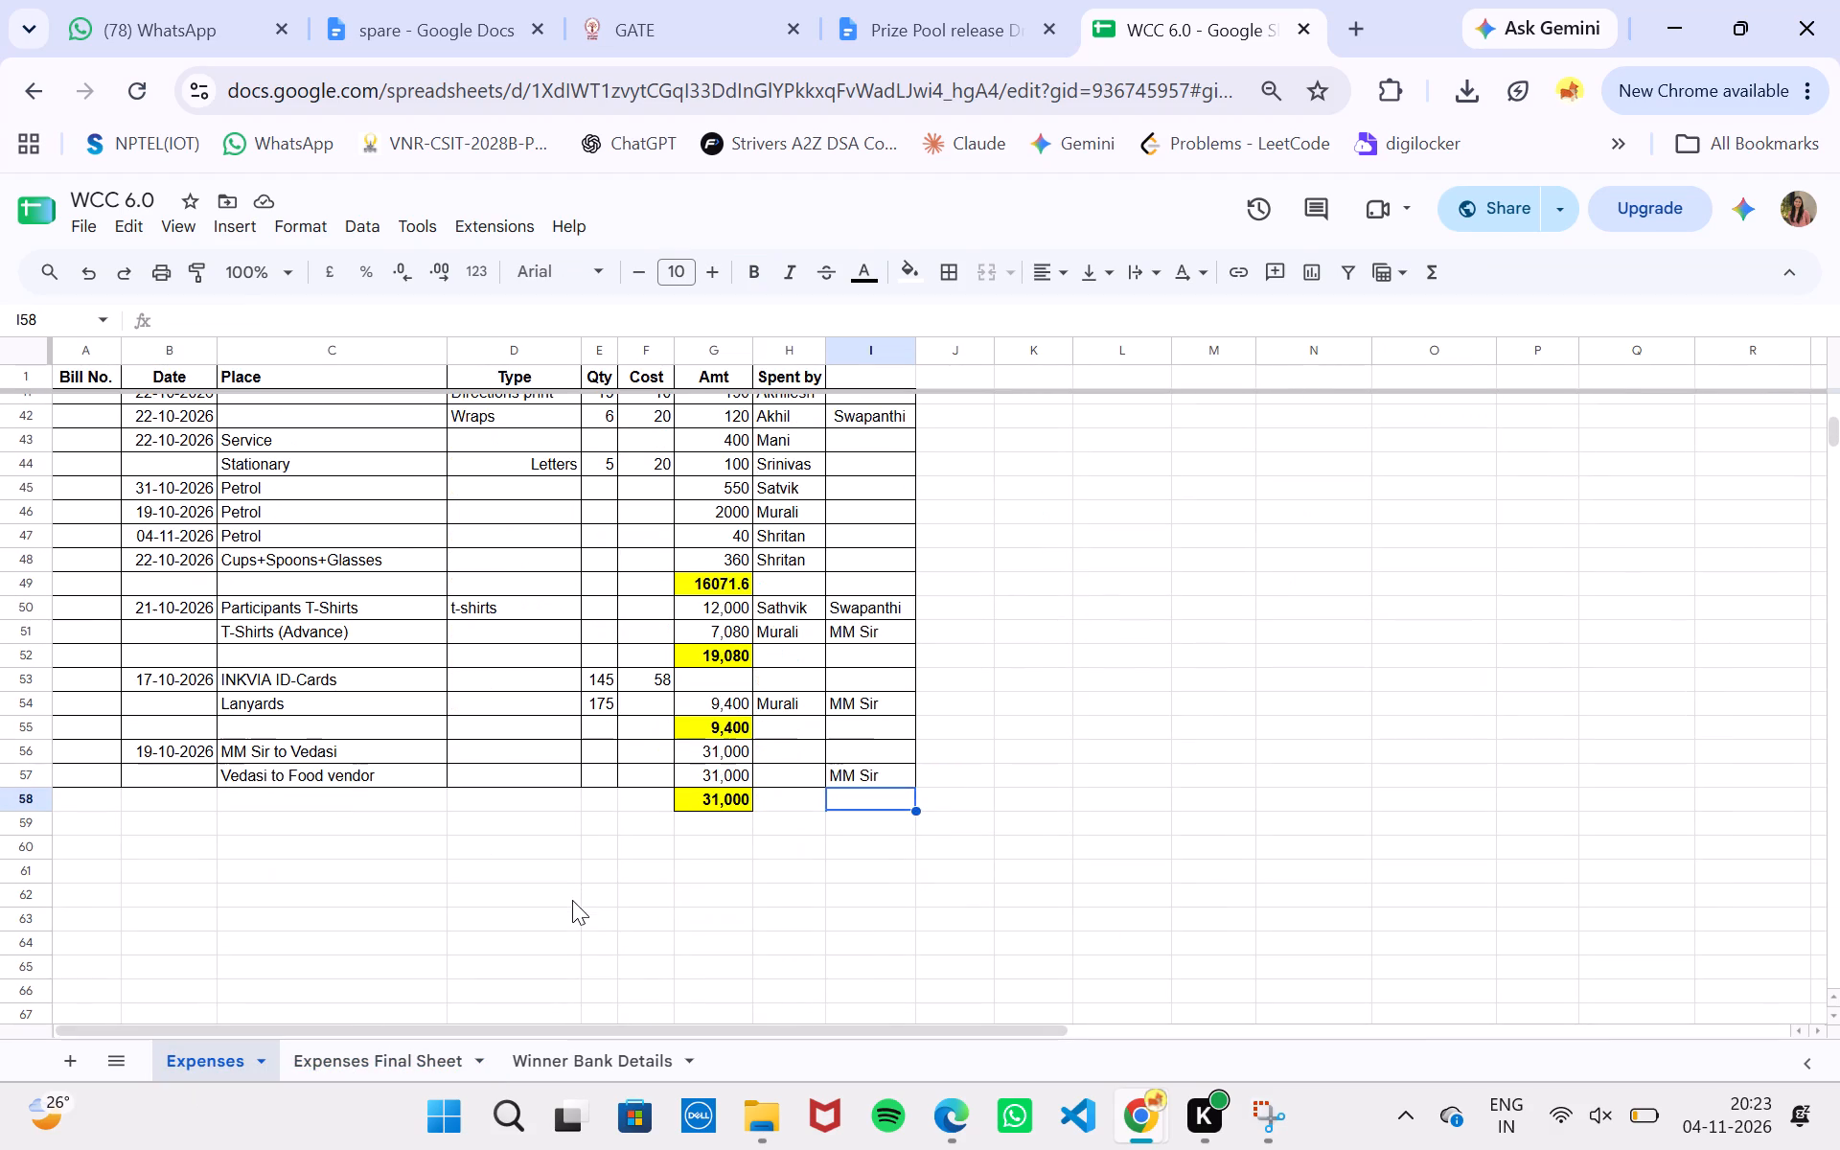
{"action": "left_click", "coordinate": [349, 1069]}
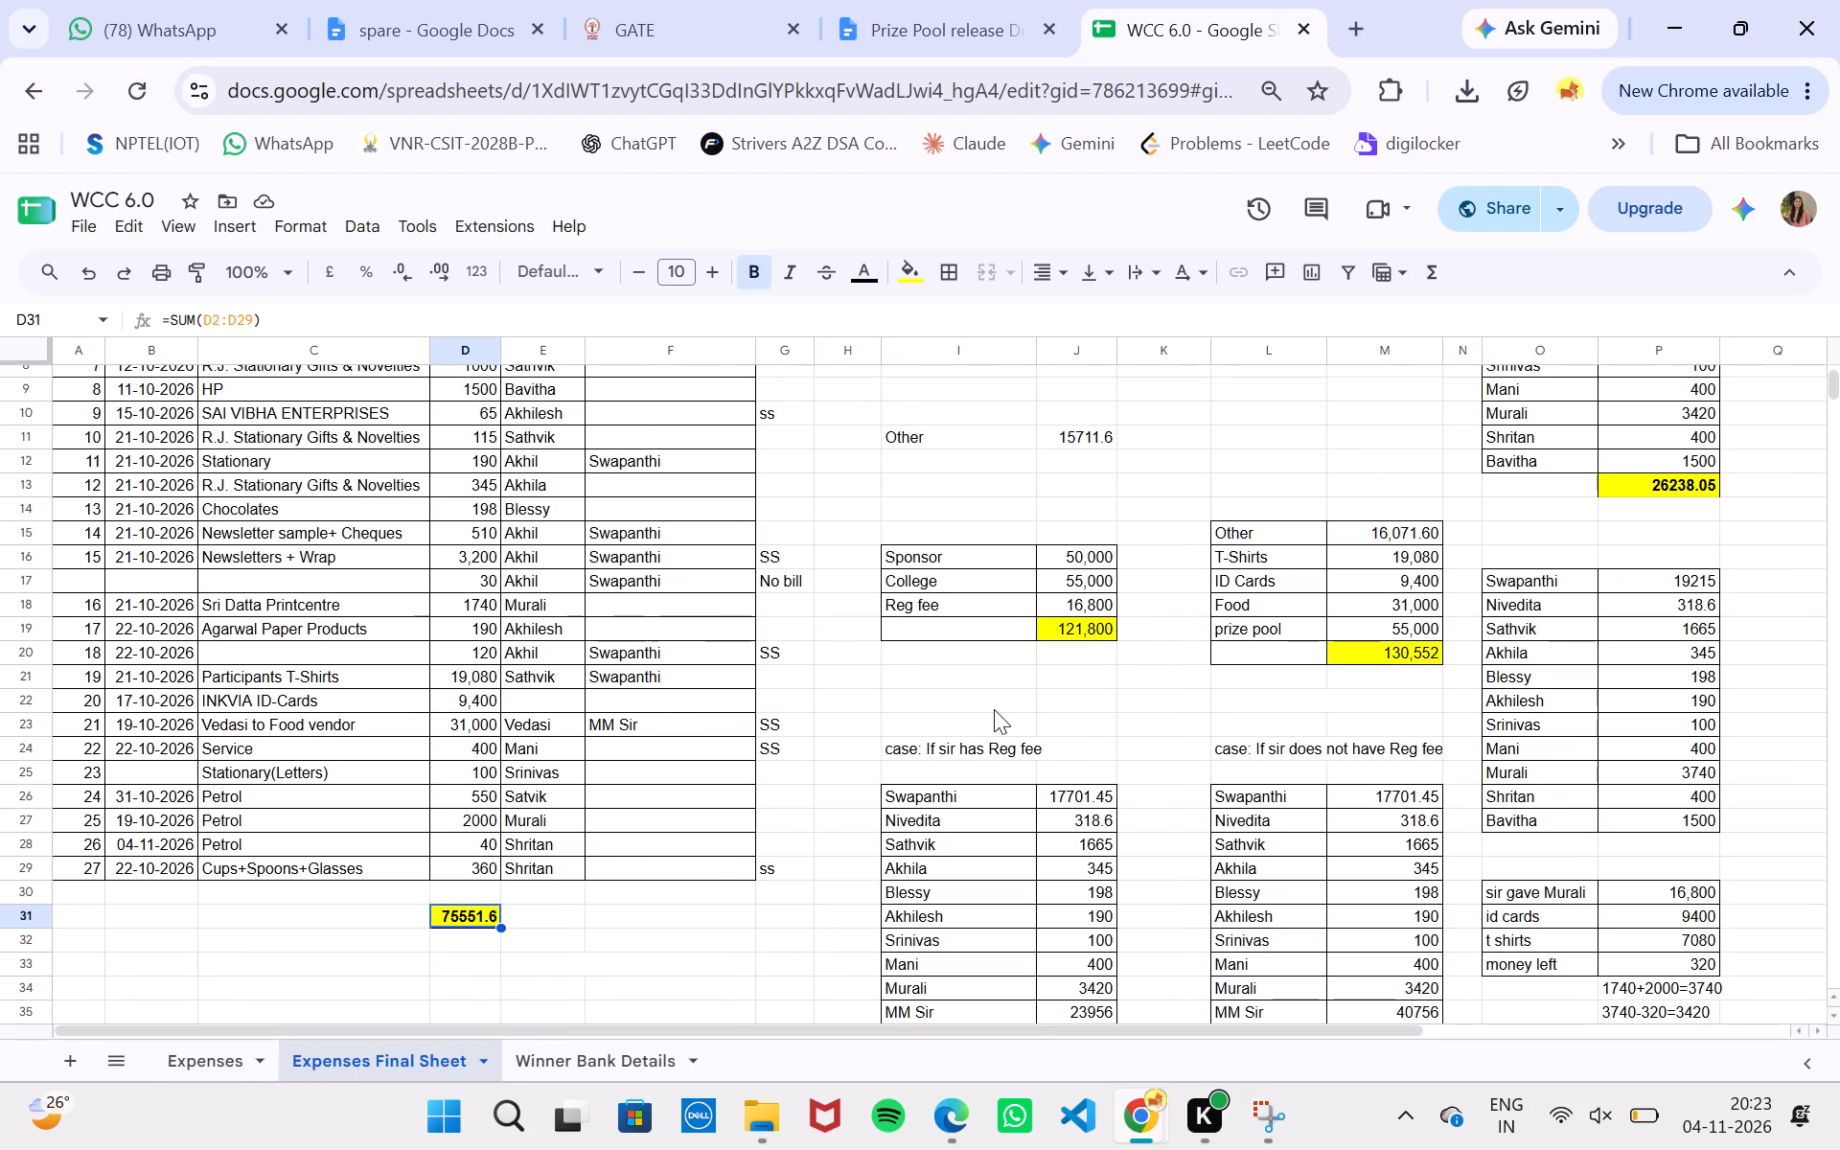
{"action": "left_click", "coordinate": [849, 710]}
{"action": "scroll", "coordinate": [849, 710], "scroll_direction": "up", "scroll_amount": 4}
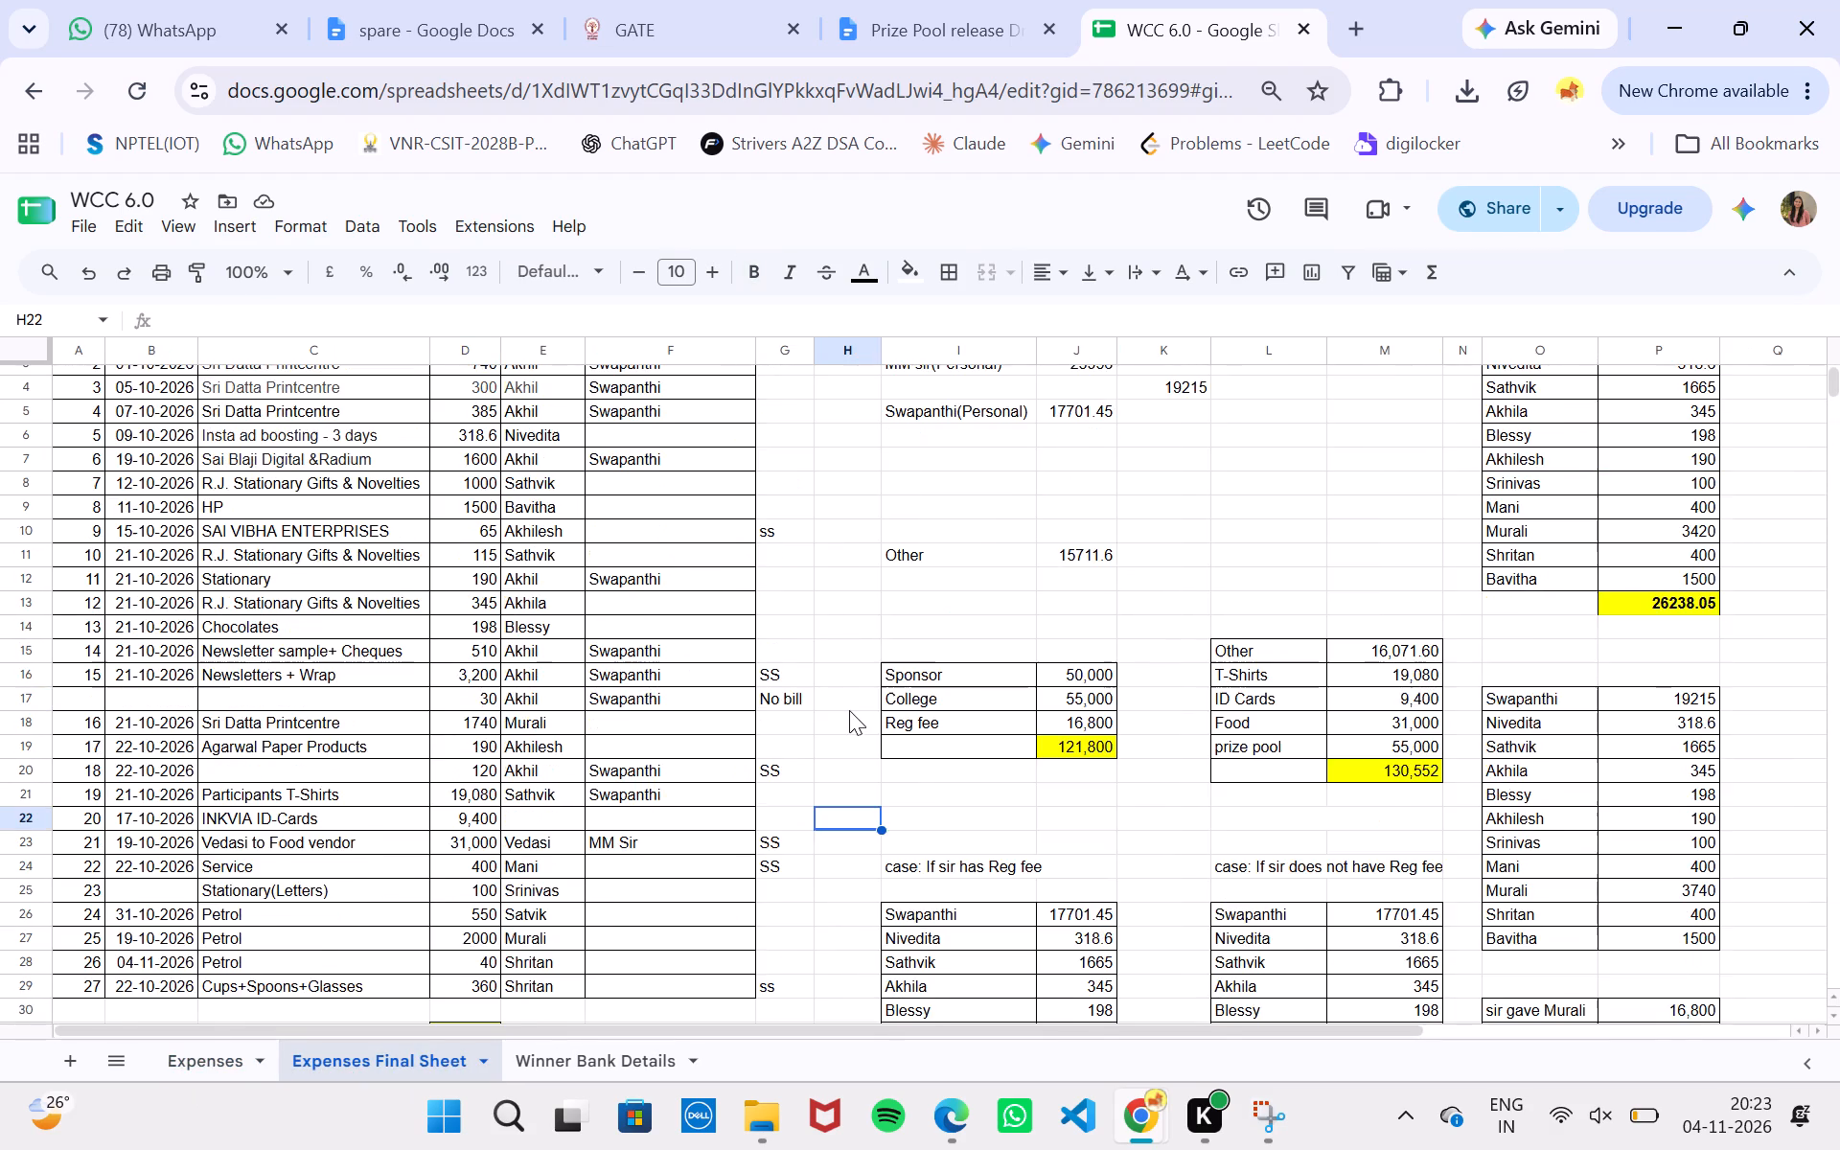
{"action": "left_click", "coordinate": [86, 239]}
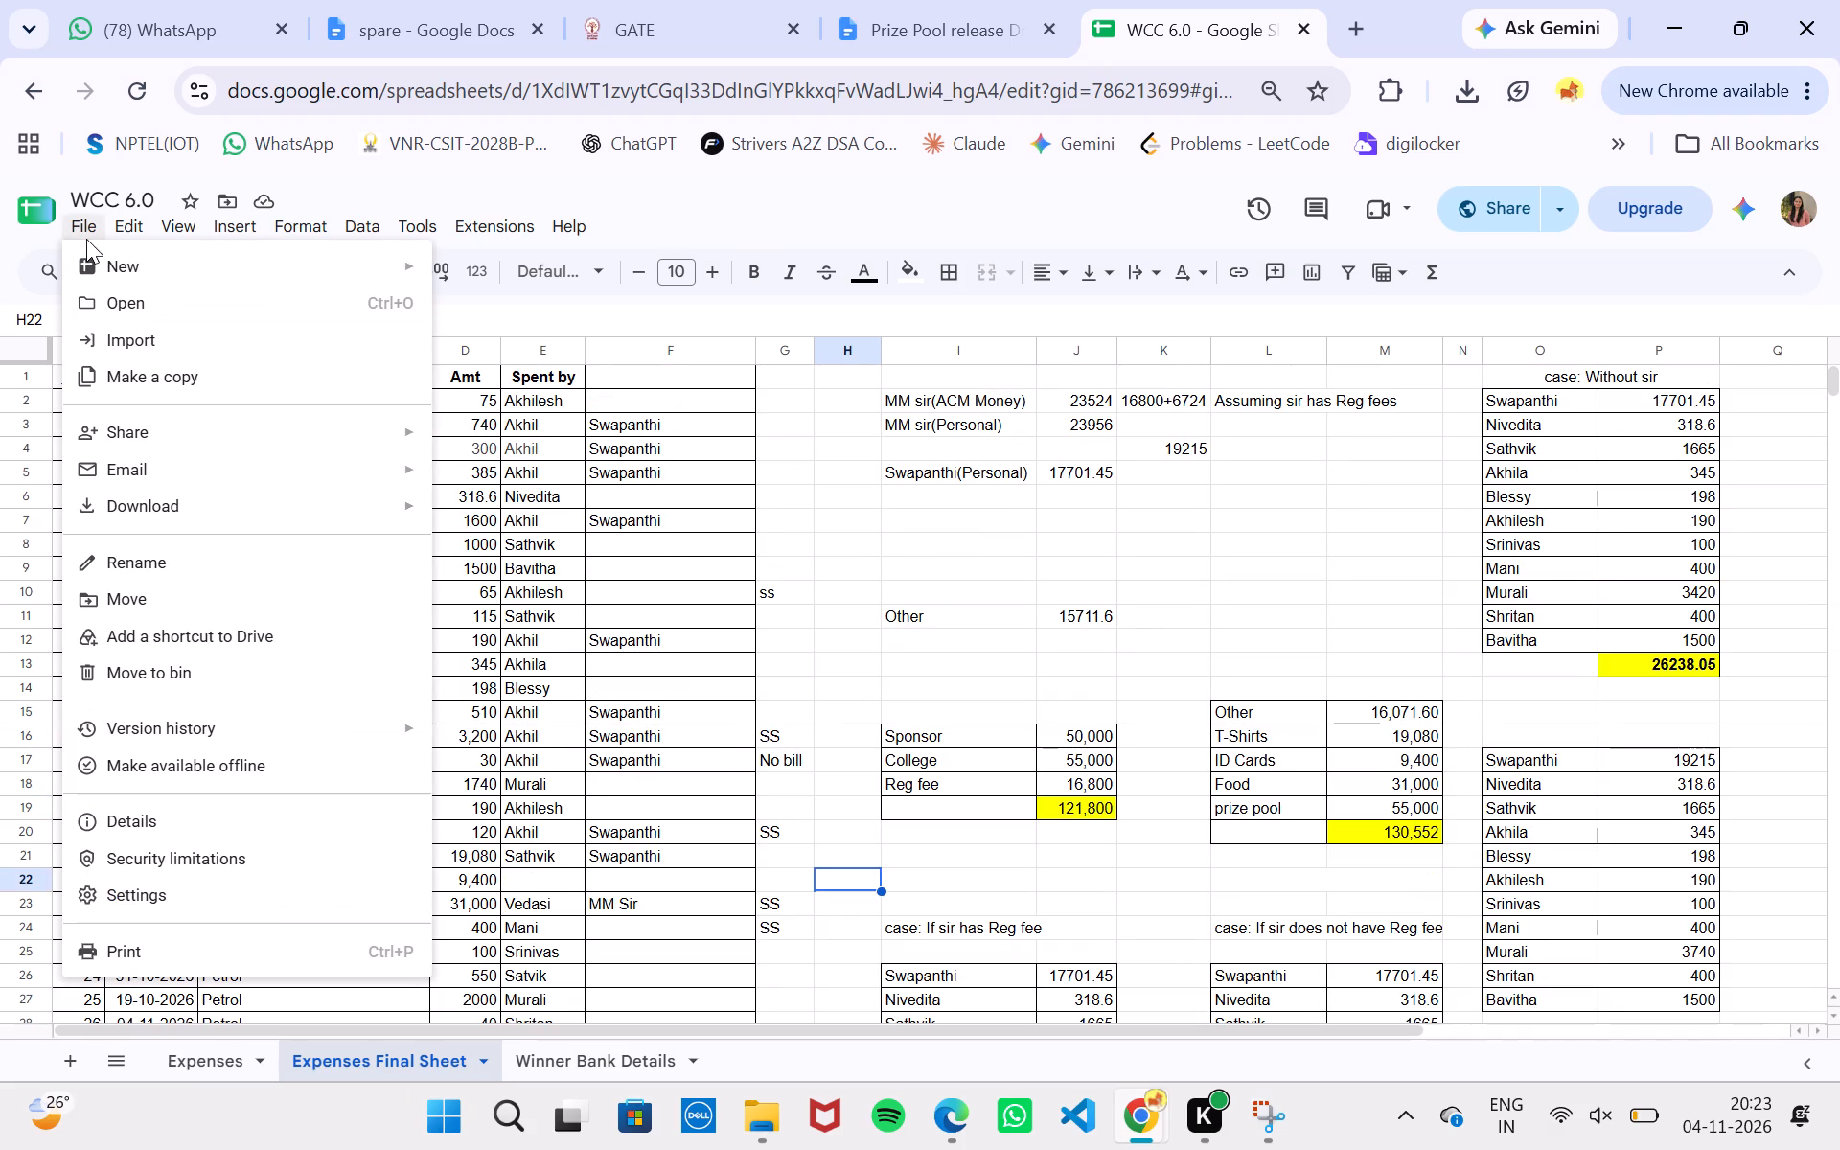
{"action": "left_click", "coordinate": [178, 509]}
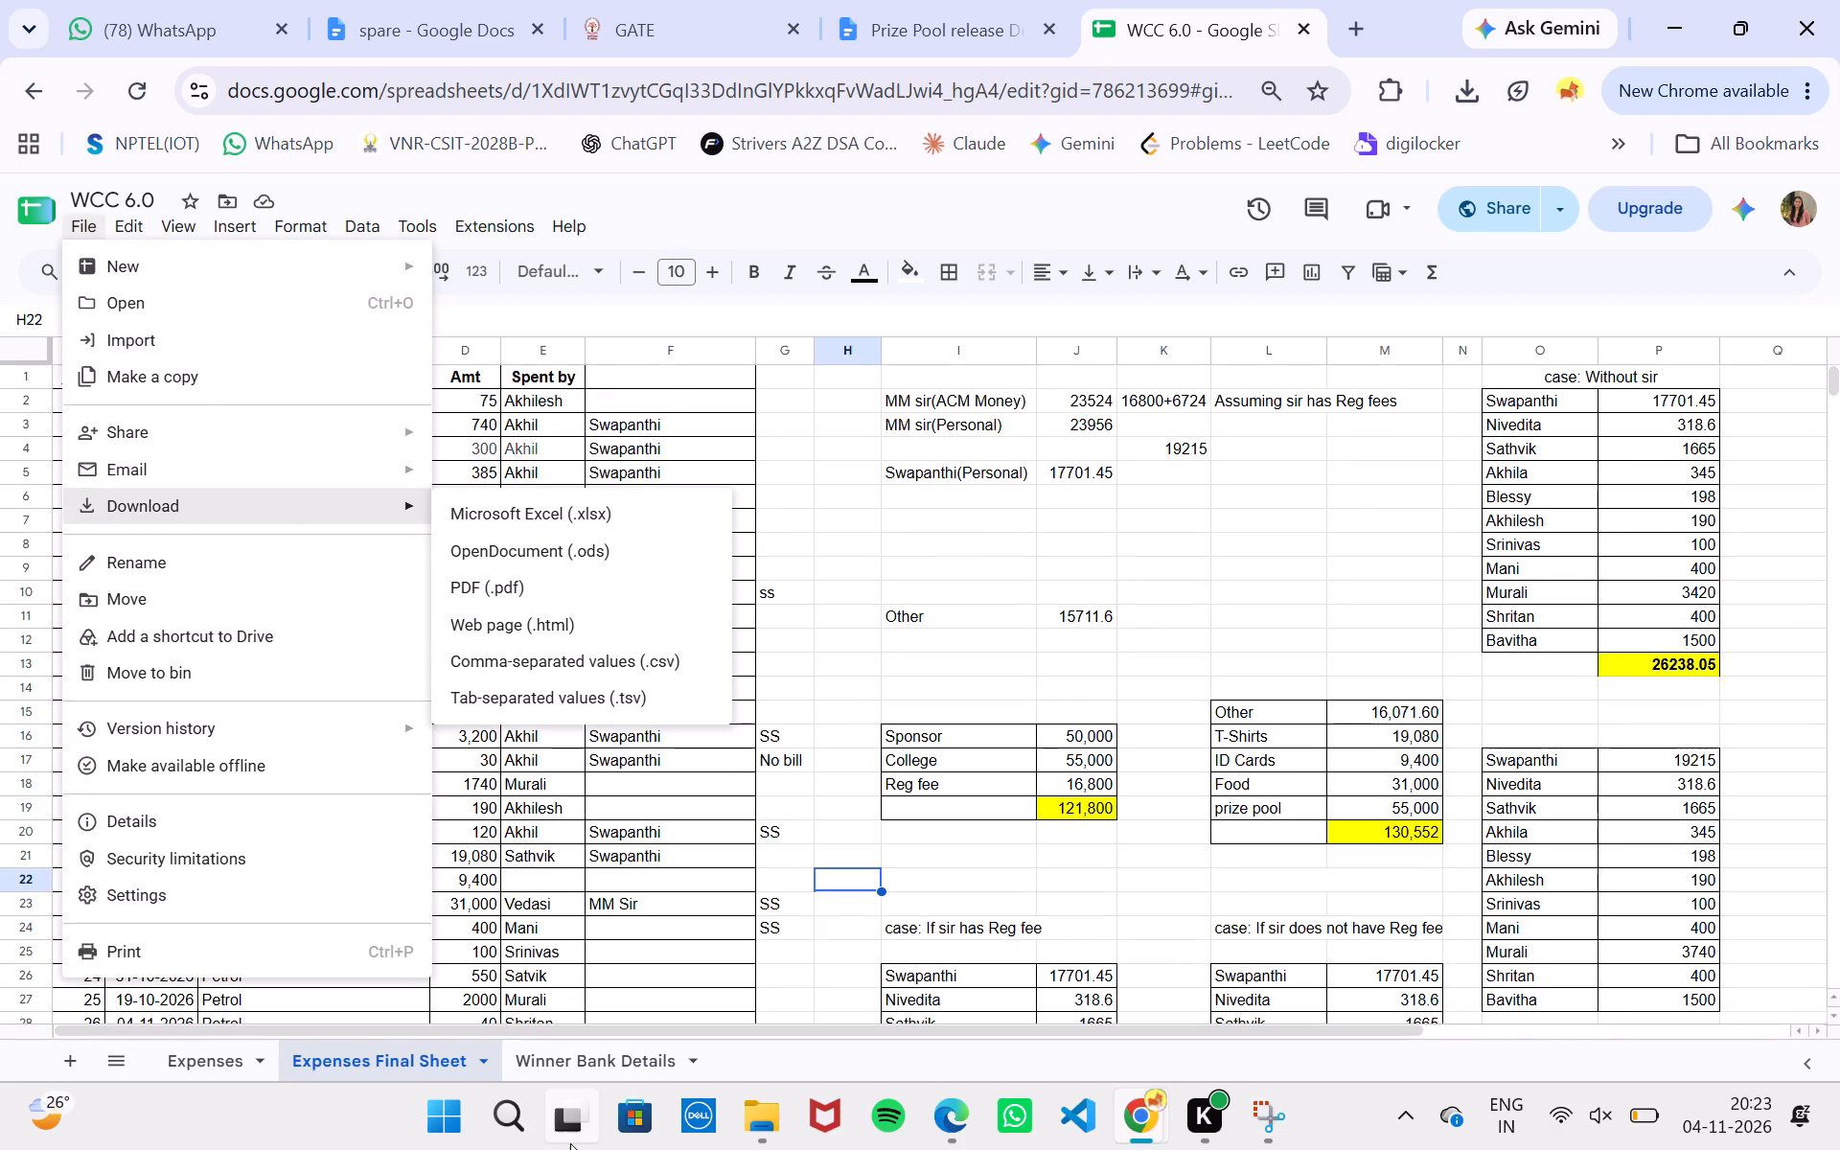
In File Explorer's Downloads, delete Prize Pool release Draft to Principal, DM_MID-II Important Questions and both WCC 6.0 Expenses Final Sheet PDFs.
{"action": "left_click", "coordinate": [792, 1124]}
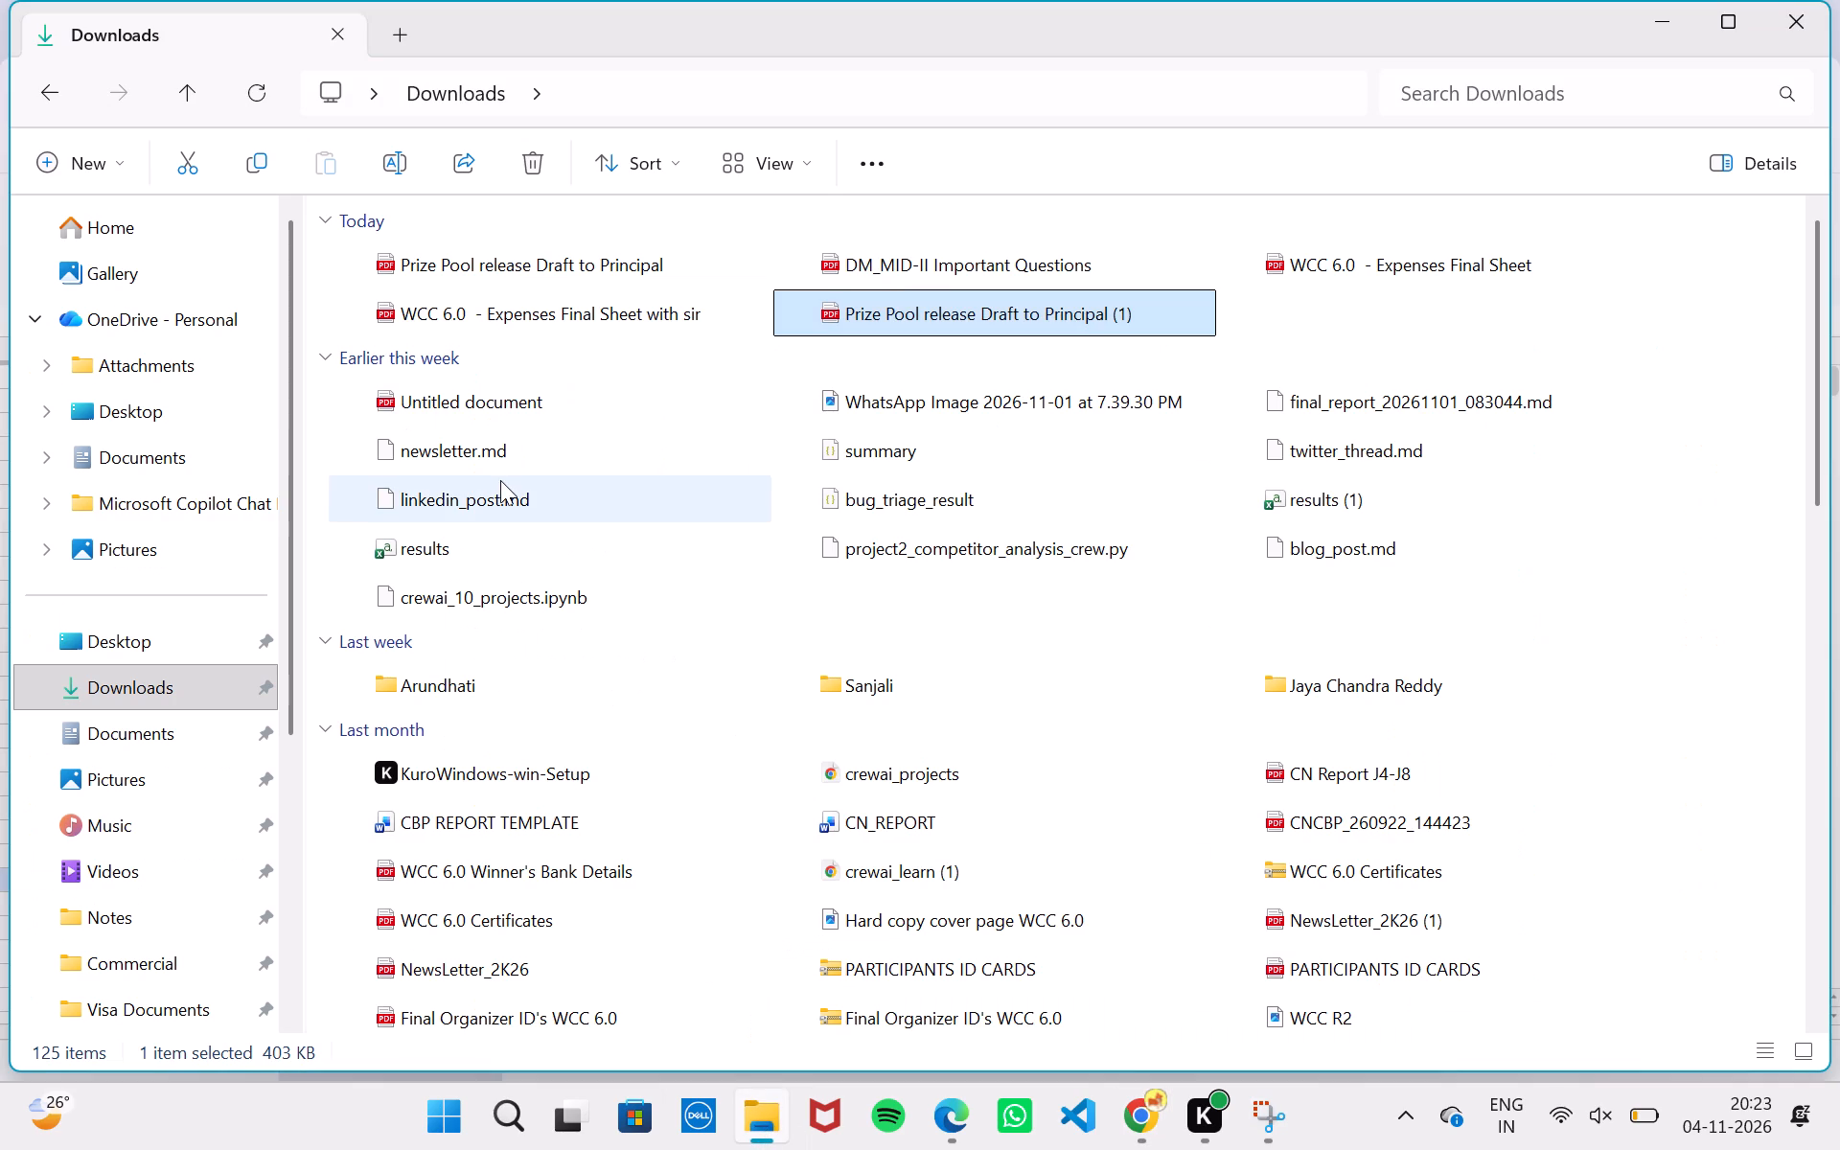
{"action": "left_click_drag", "start_coordinate": [322, 258], "coordinate": [1234, 328]}
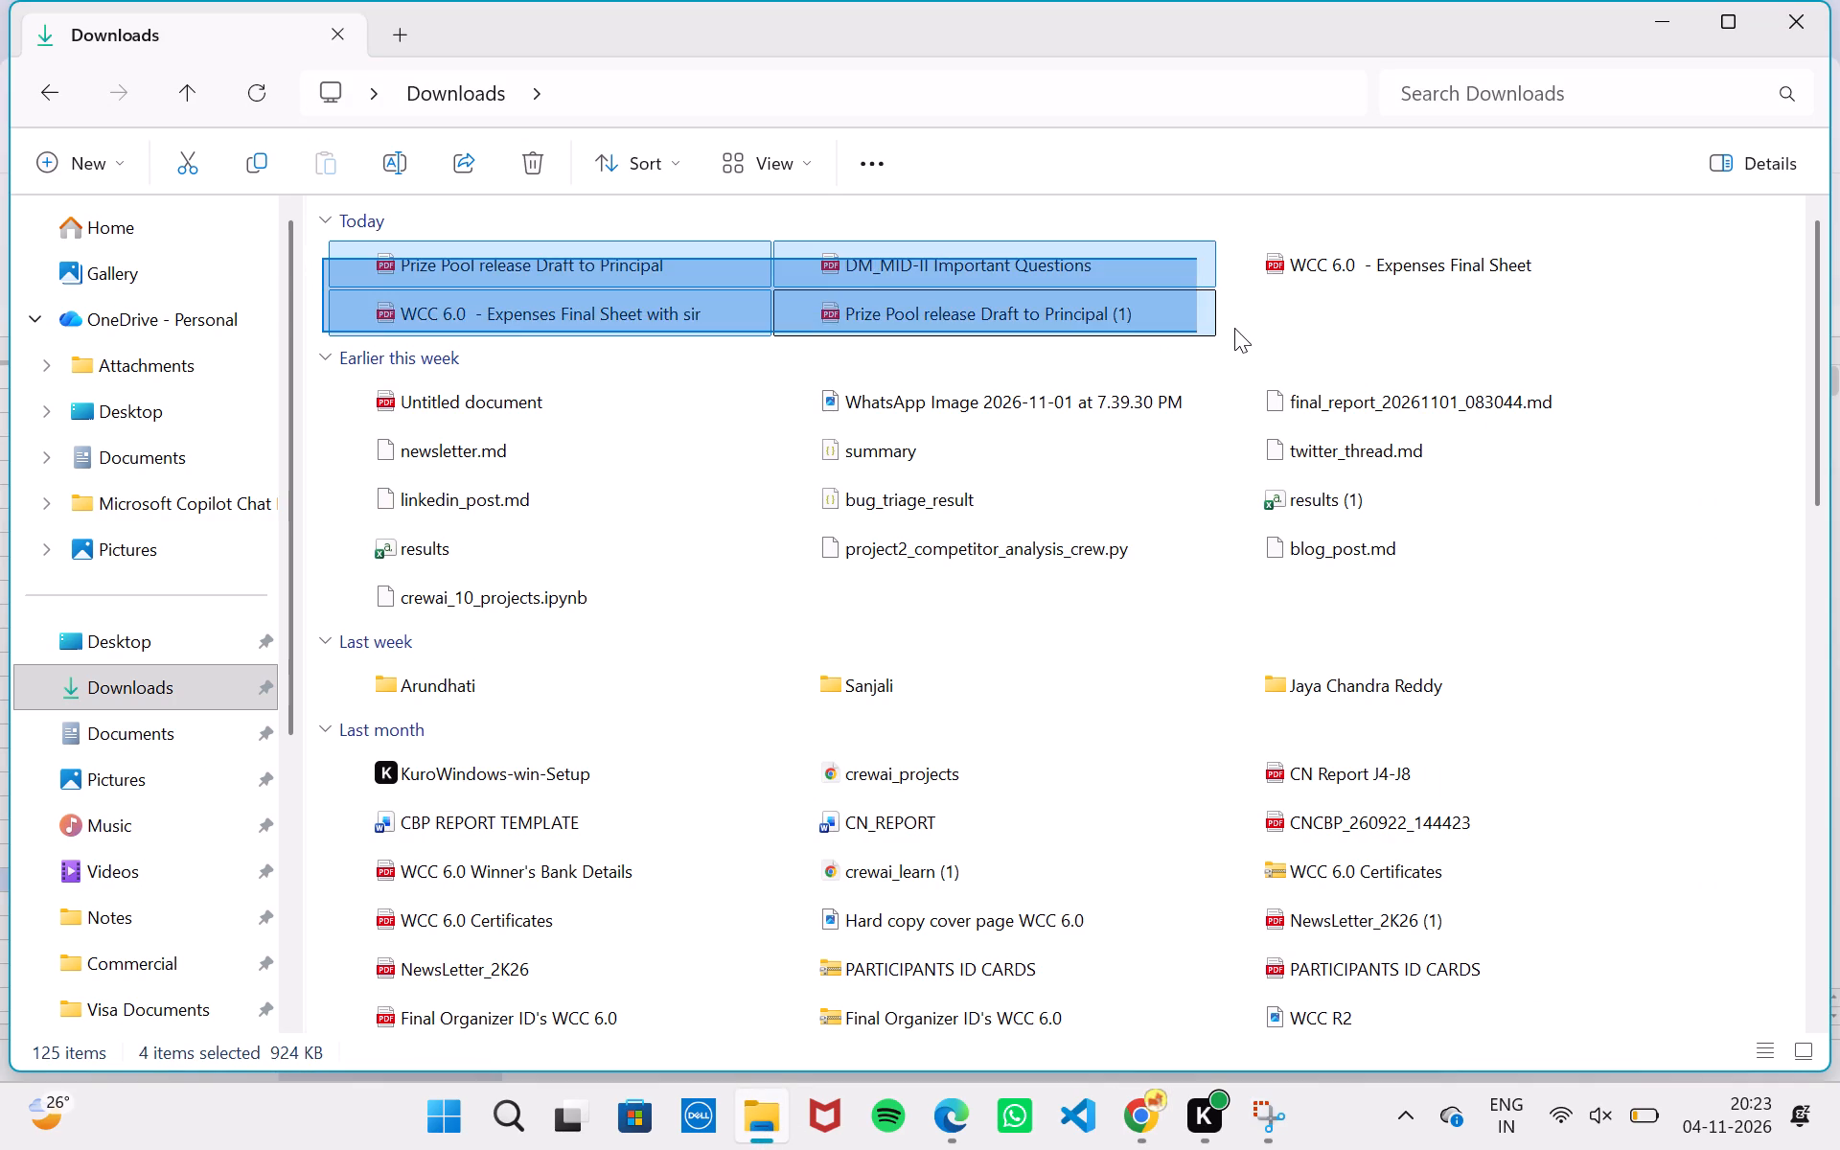
{"action": "left_click_drag", "start_coordinate": [1234, 328], "coordinate": [1359, 269]}
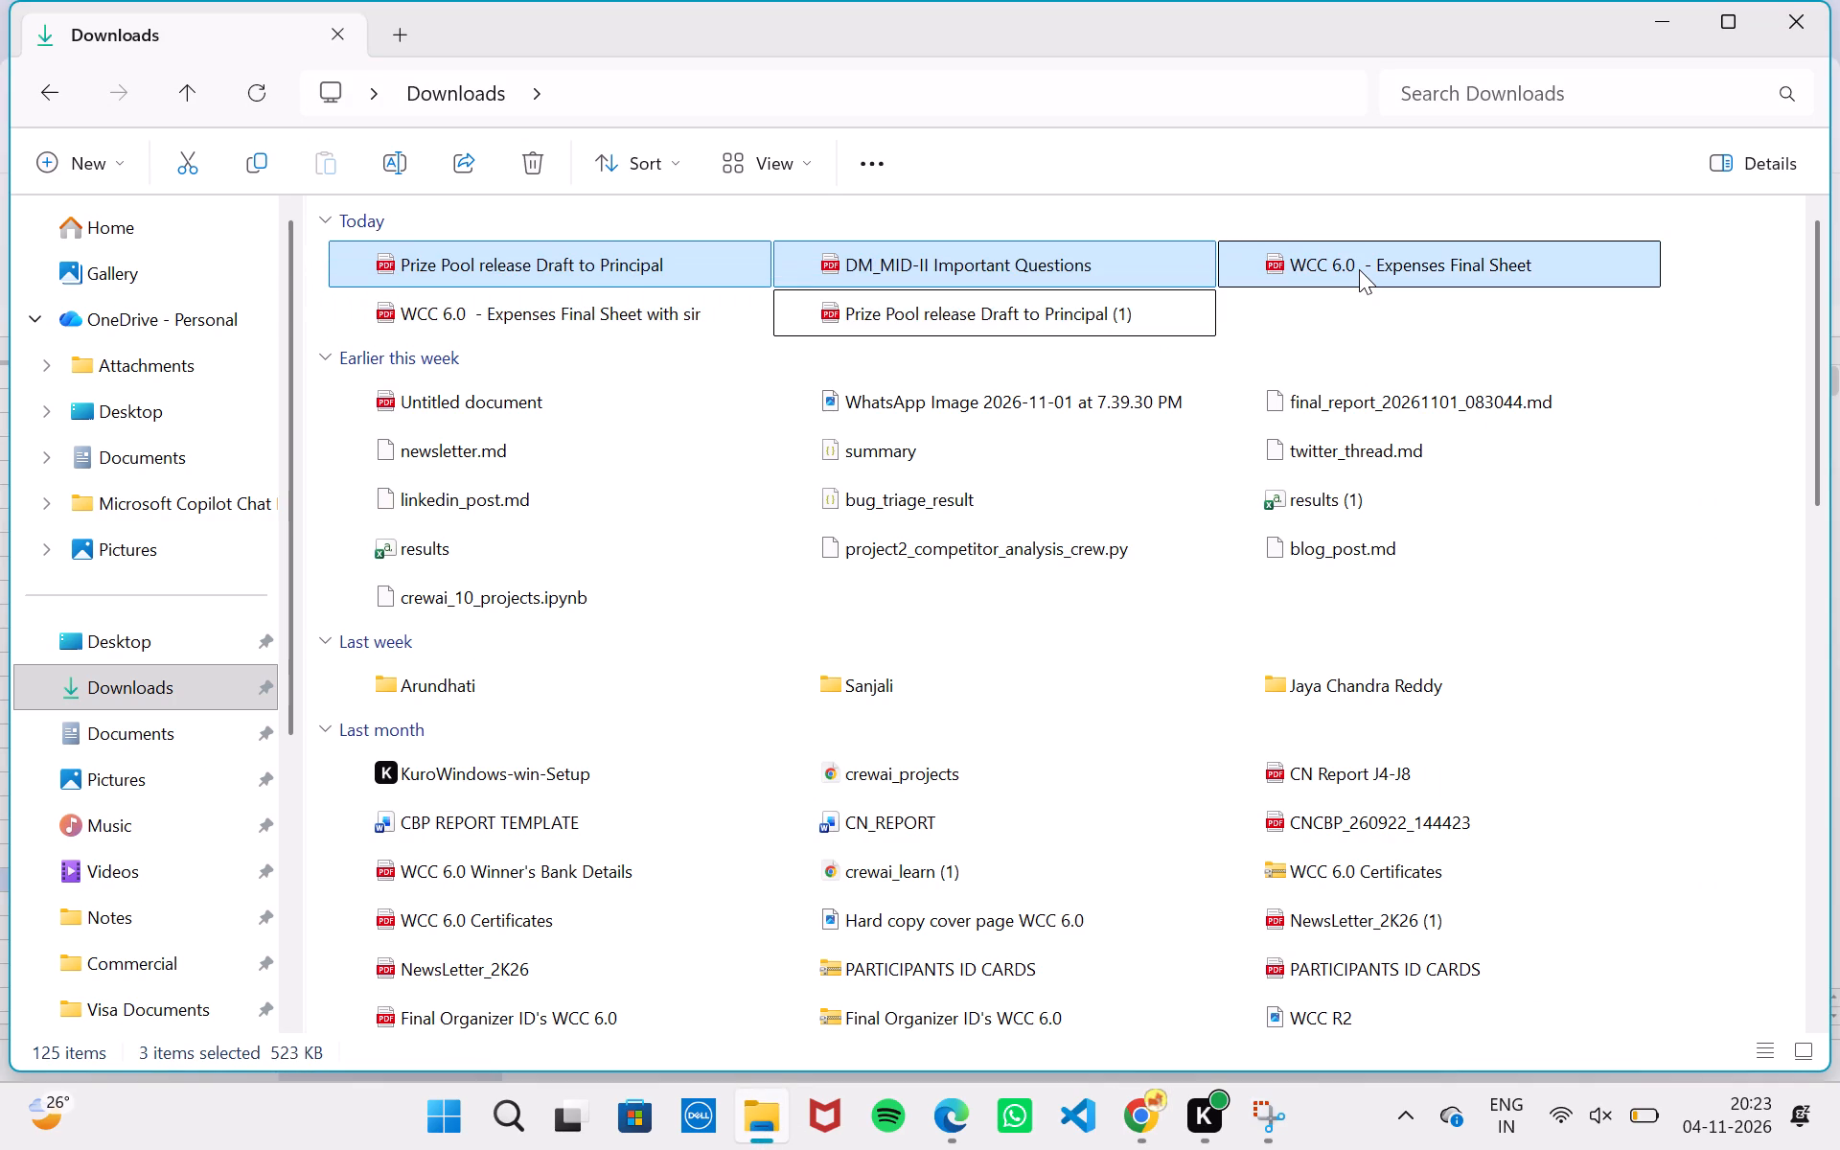
{"action": "key", "text": "Delete"}
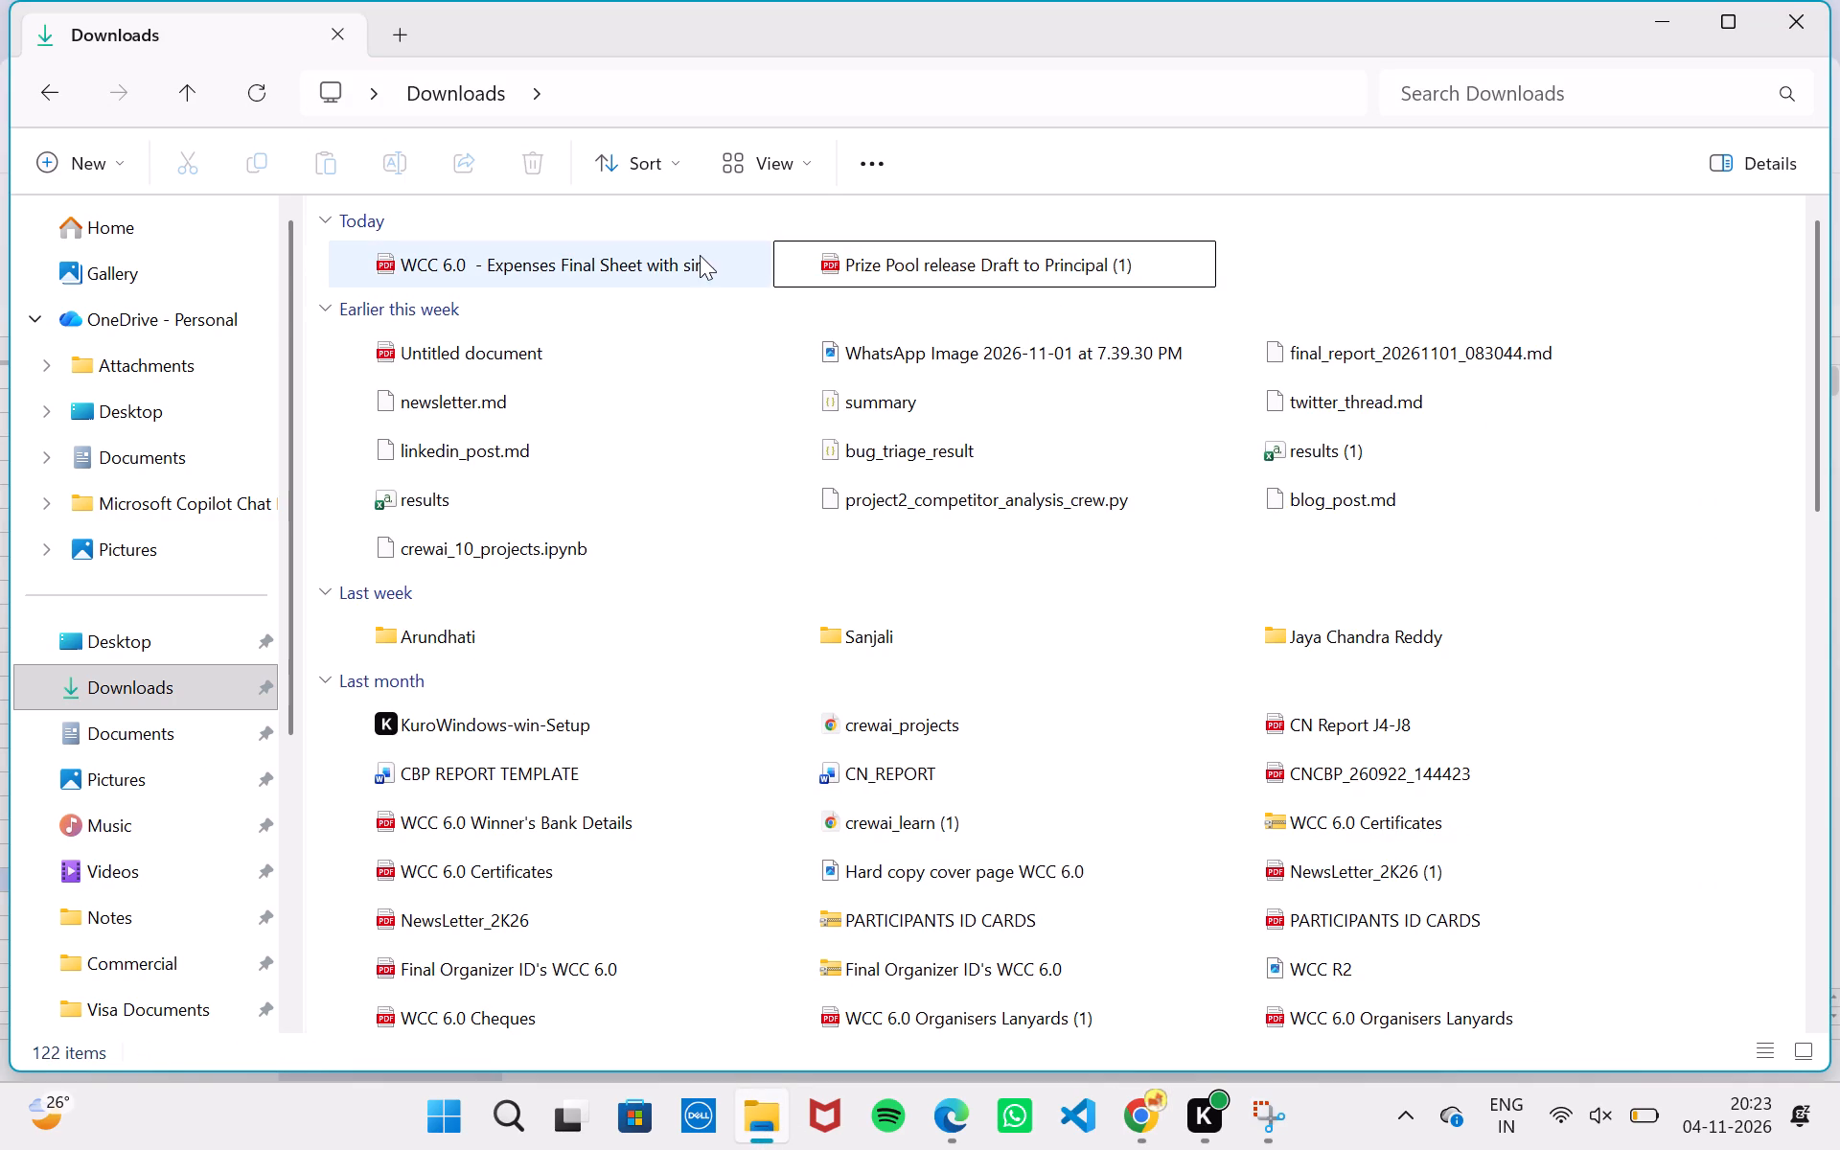
{"action": "left_click", "coordinate": [700, 255]}
{"action": "key", "text": "Delete"}
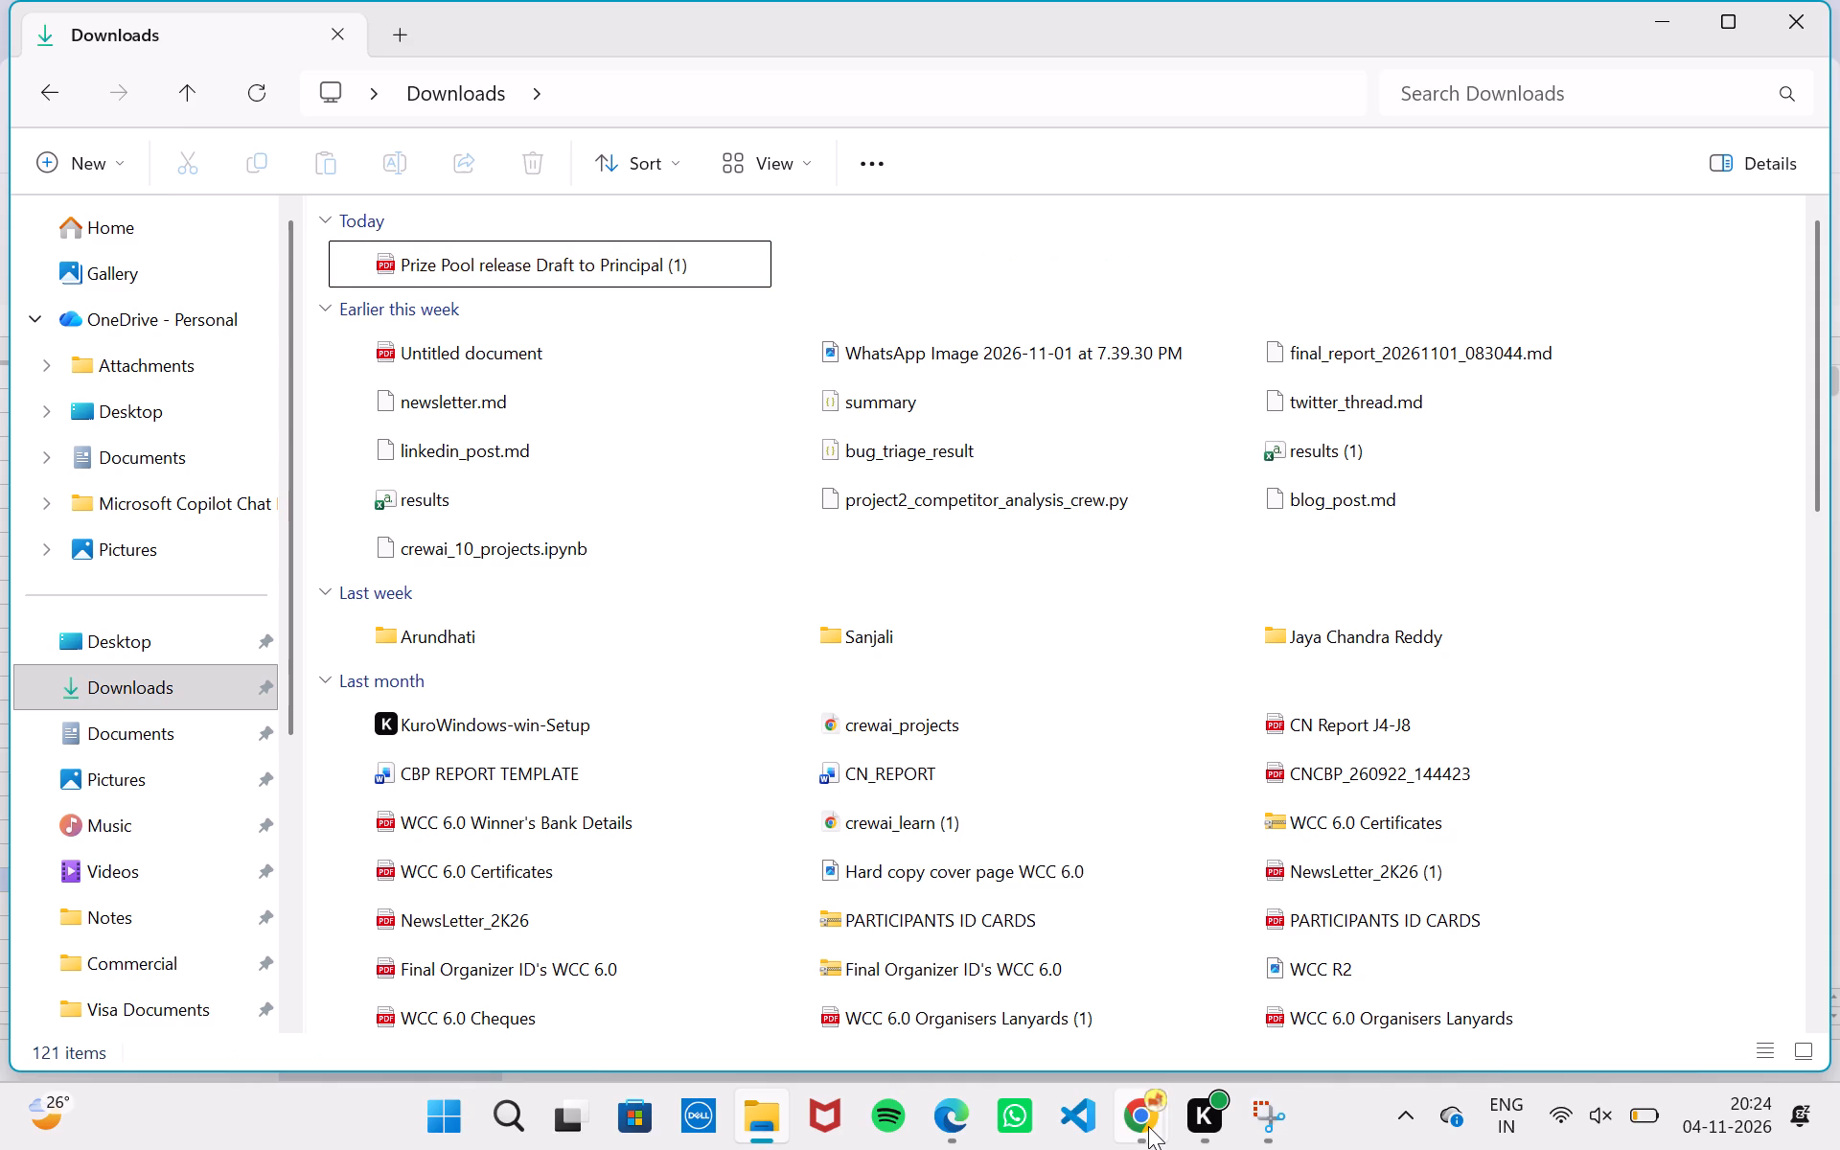
Back in the WCC 6.0 spreadsheet, add D29, the Cups+Spoons+Glasses amount, to the Other sum formula in J11.
{"action": "left_click", "coordinate": [1221, 968]}
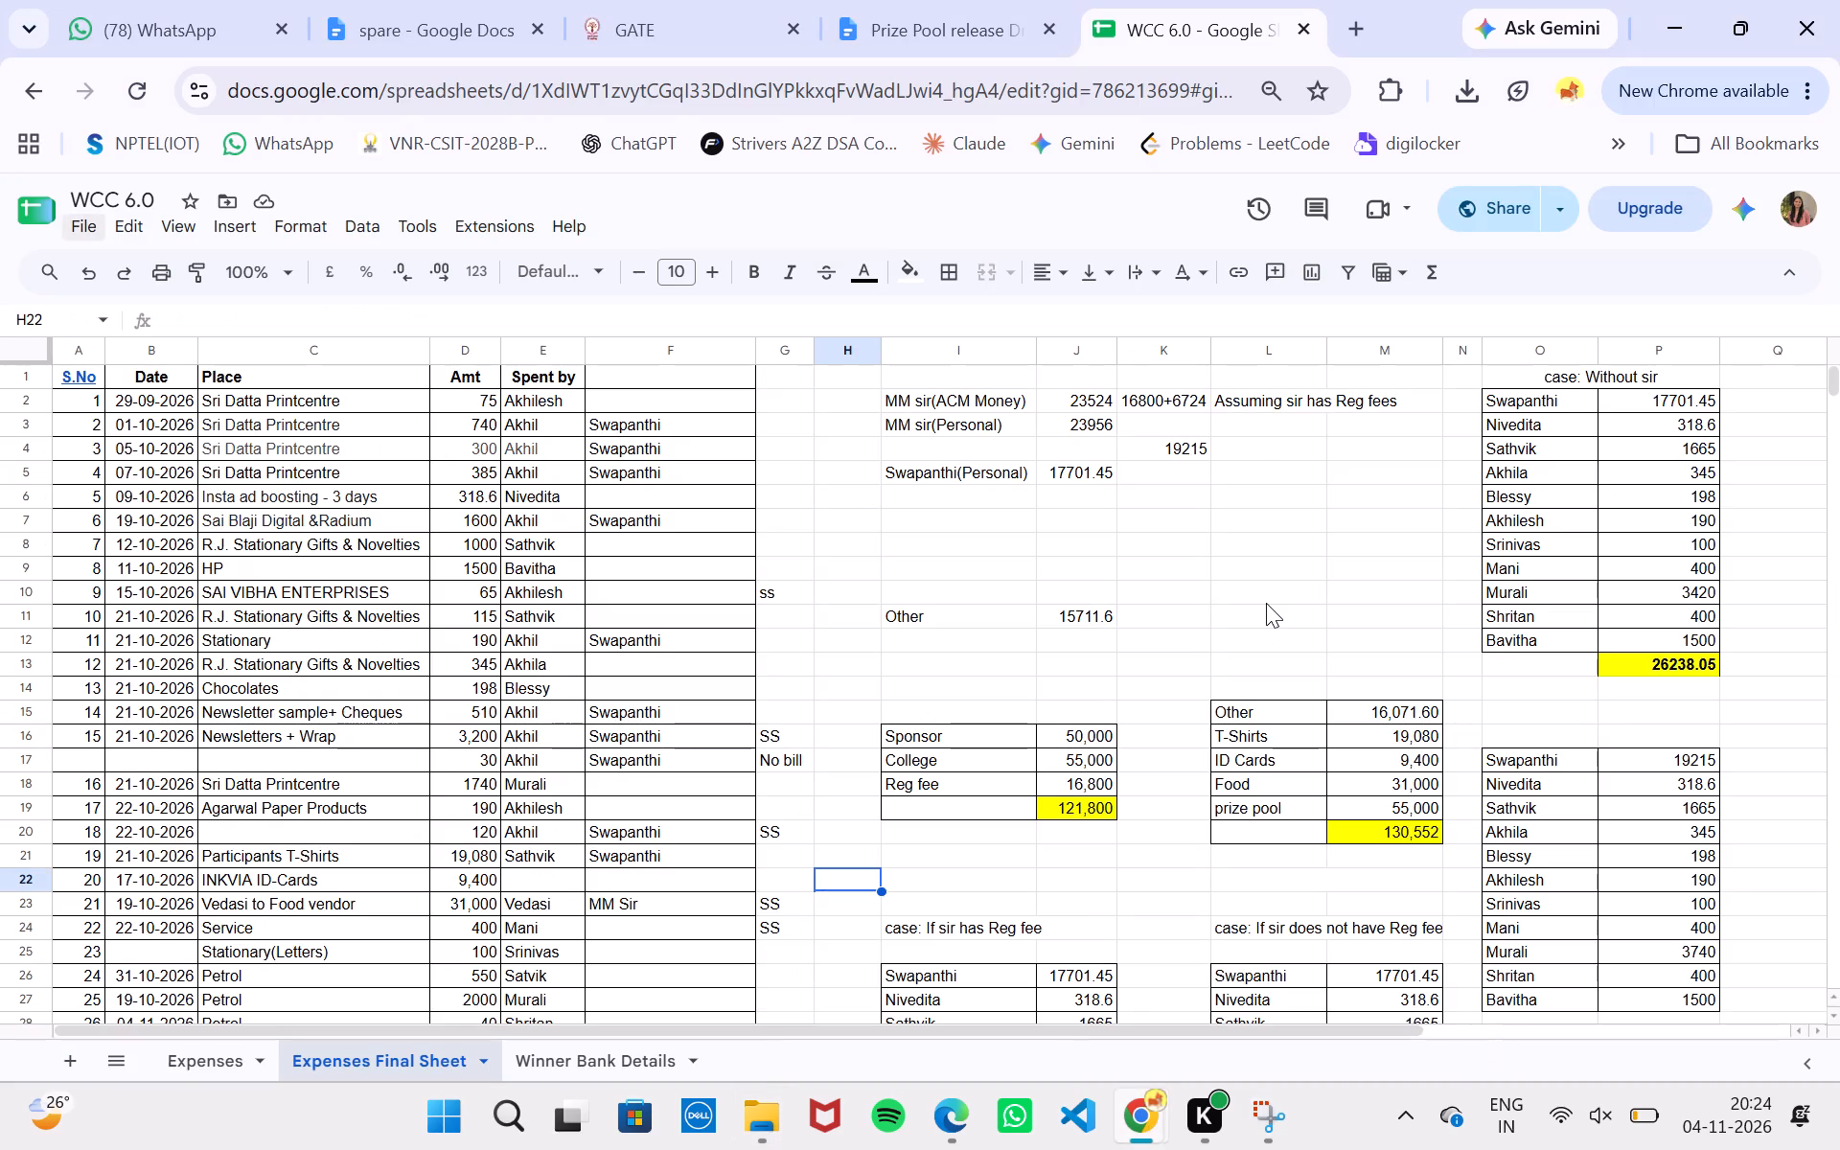
{"action": "left_click", "coordinate": [1266, 603]}
{"action": "scroll", "coordinate": [1266, 603], "scroll_direction": "down", "scroll_amount": 1}
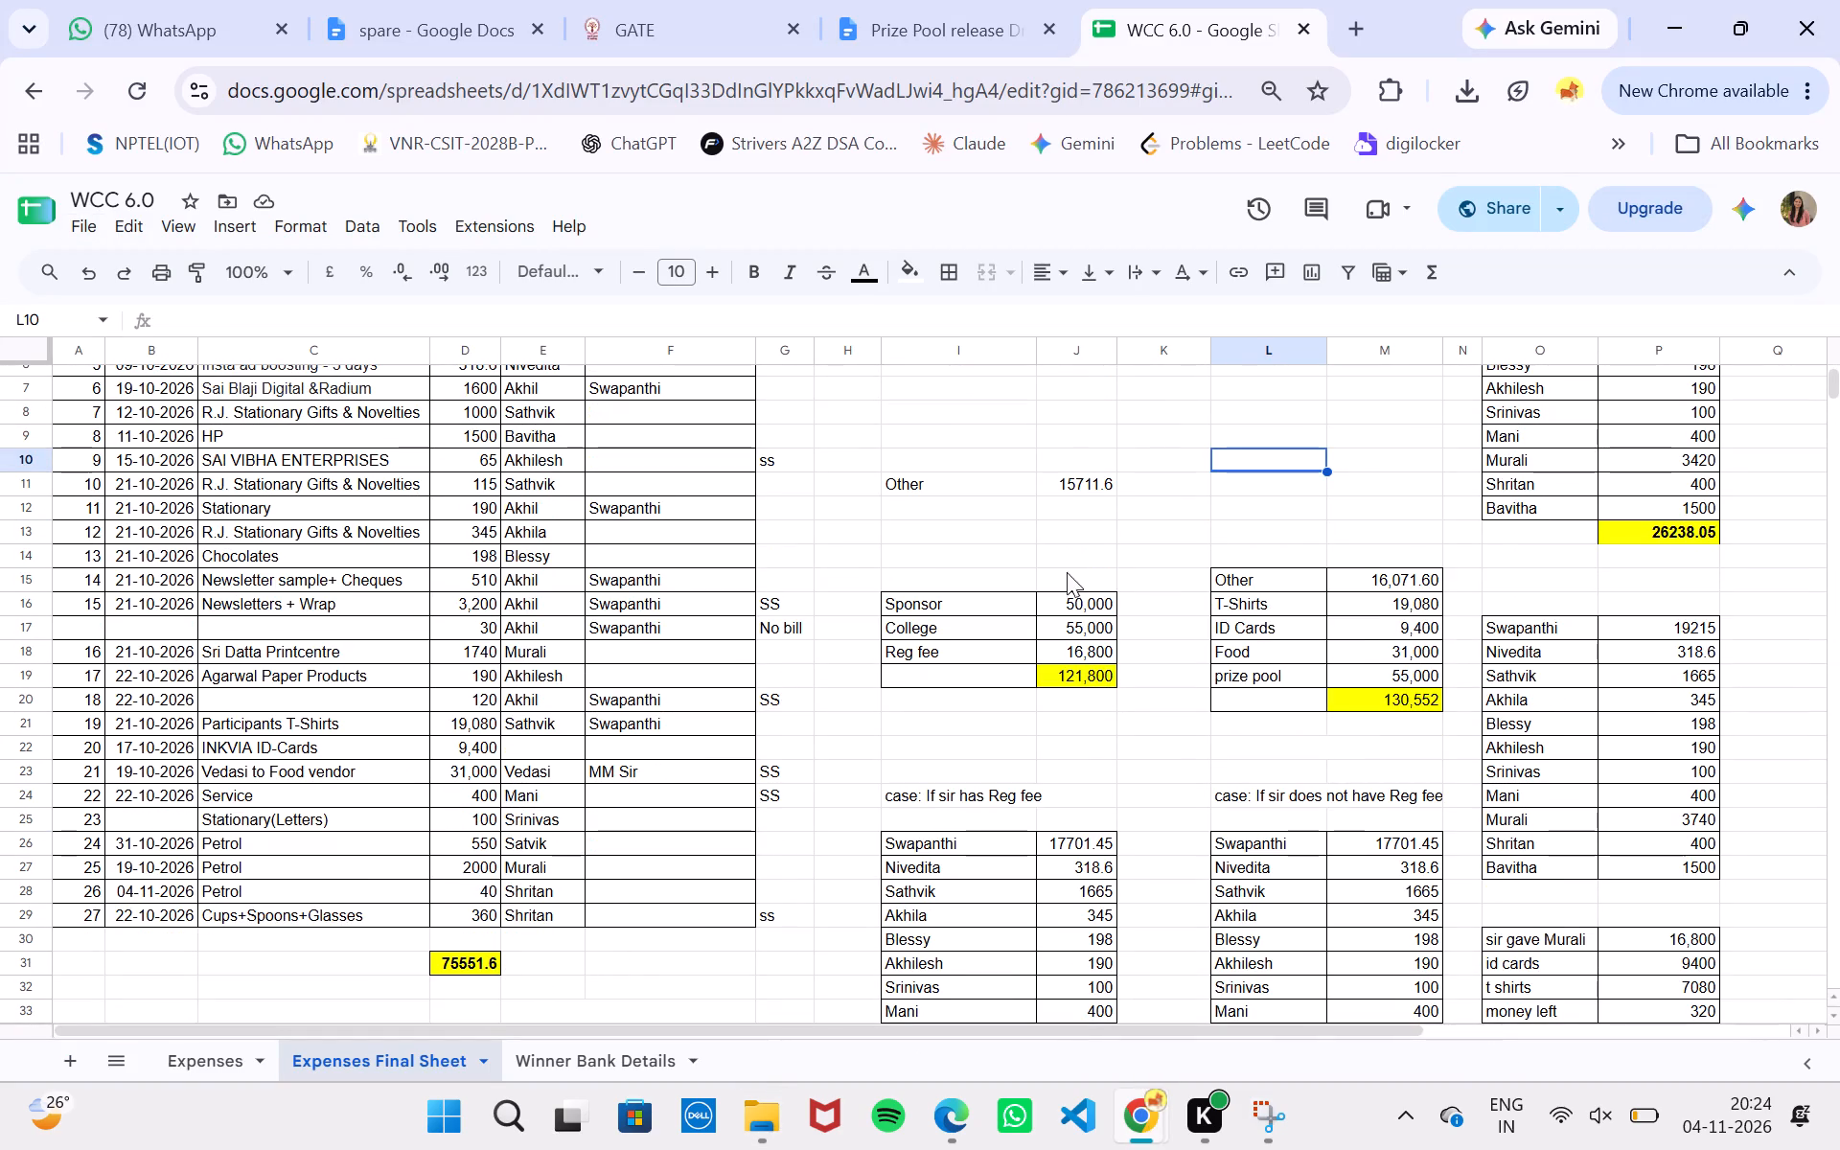
{"action": "left_click", "coordinate": [1065, 493]}
{"action": "double_click", "coordinate": [1065, 493]}
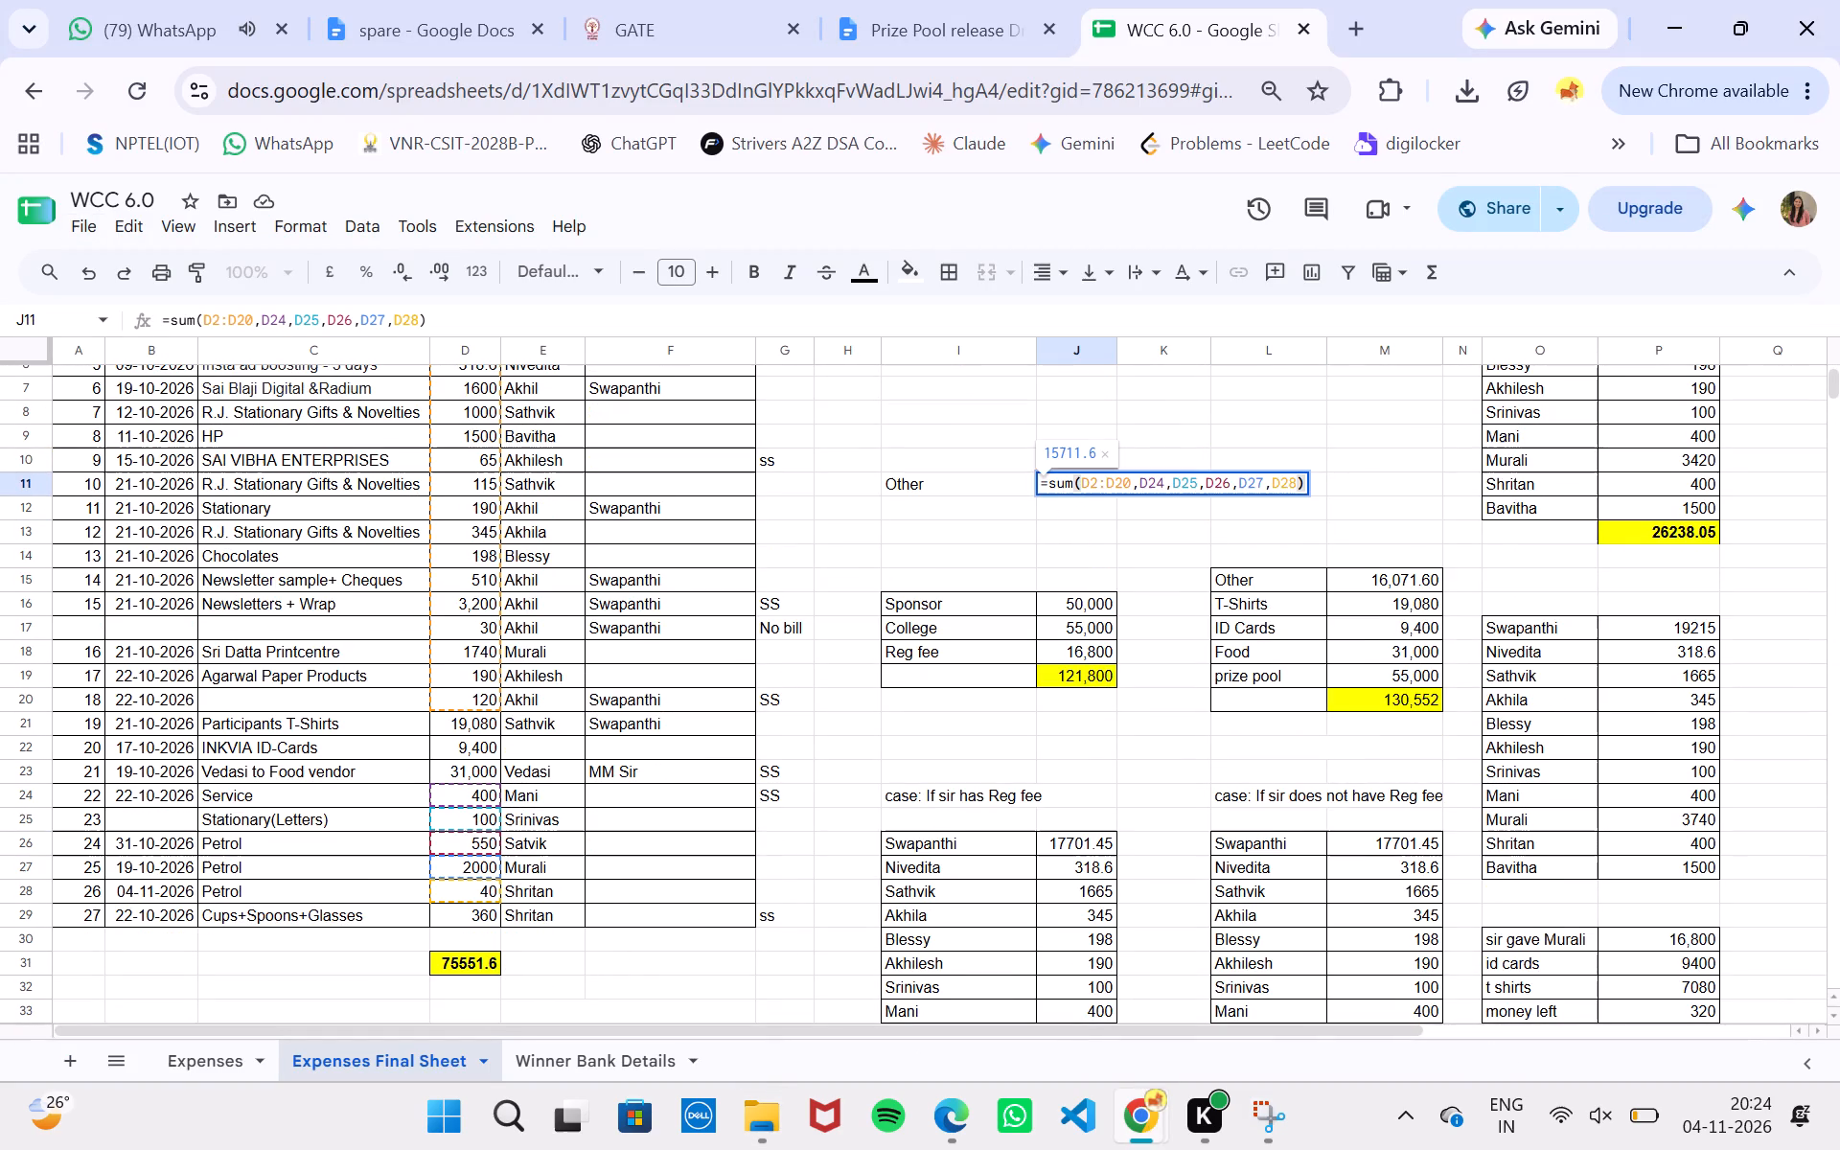
{"action": "key", "text": "Left"}
{"action": "key", "text": "comma"}
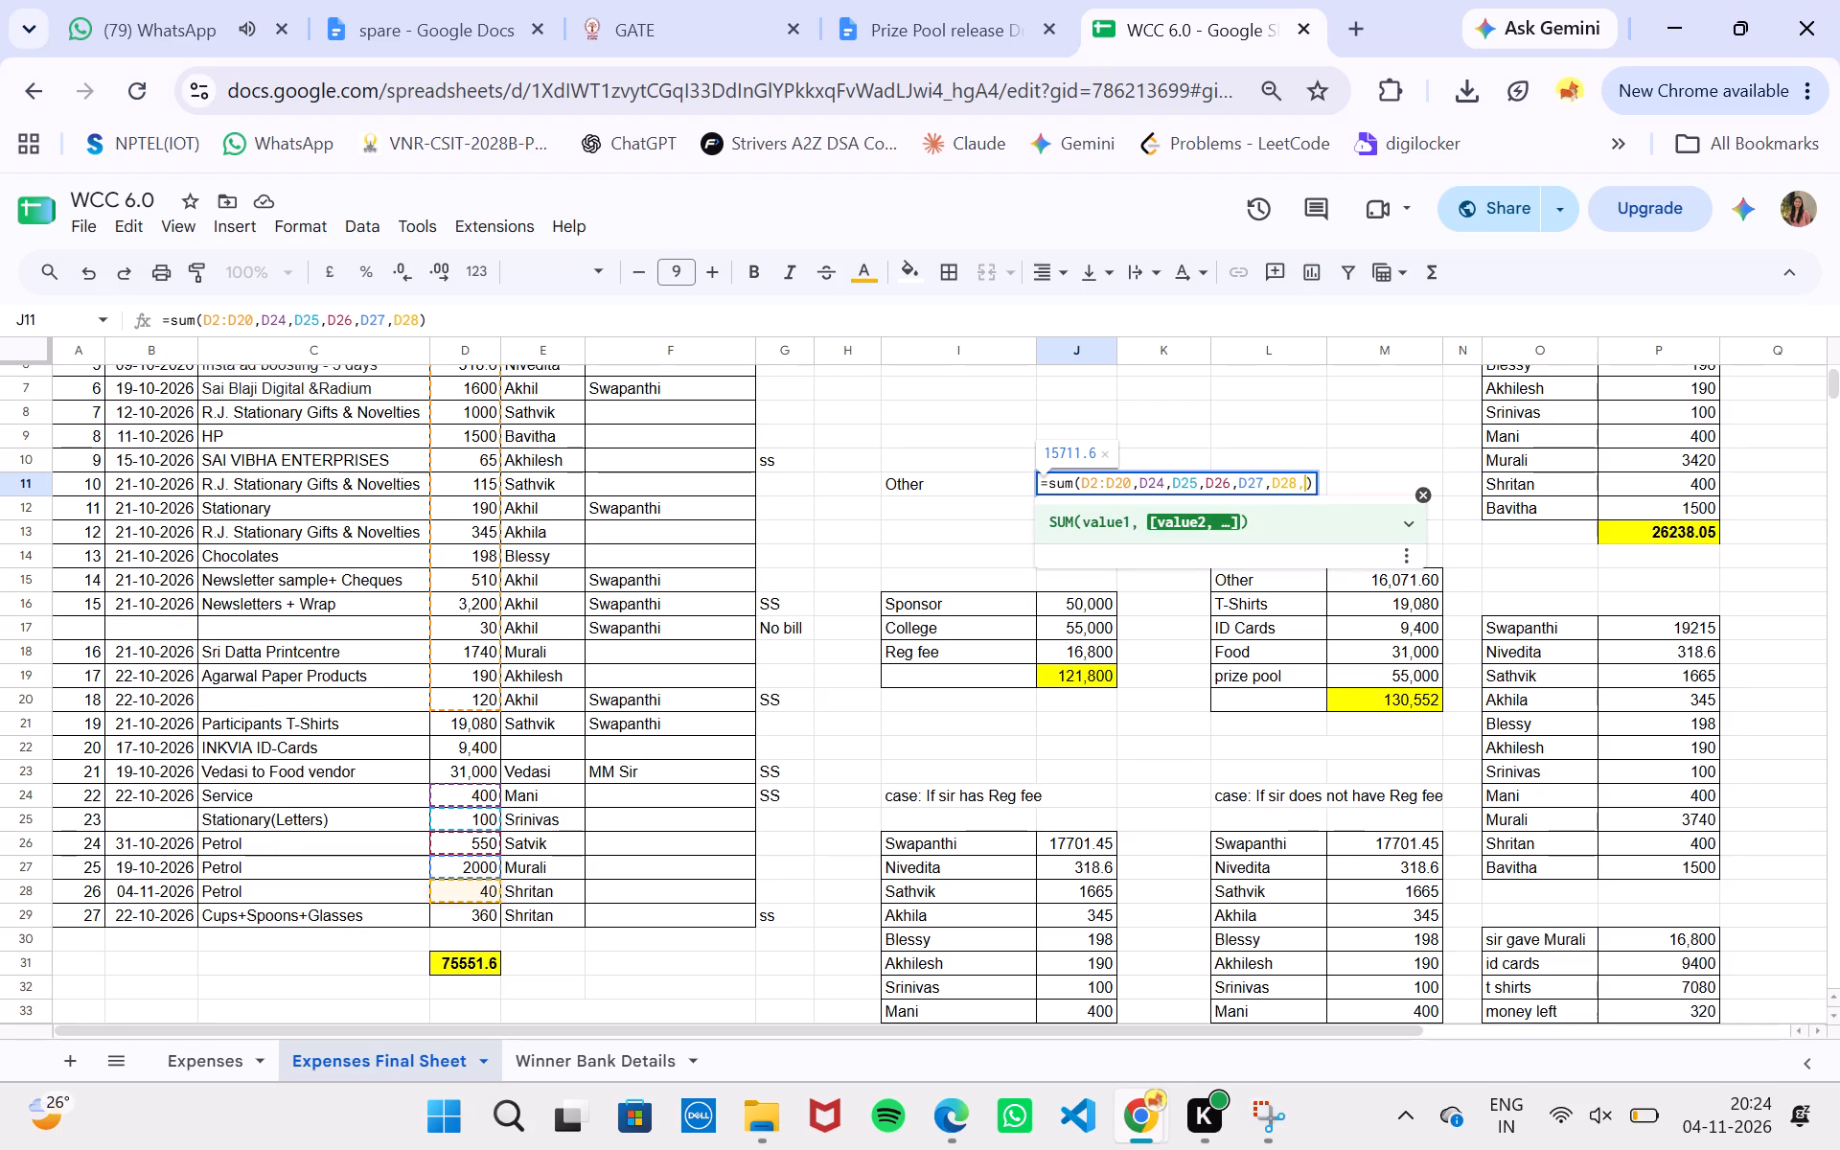
{"action": "left_click", "coordinate": [481, 913], "text": "ctrl"}
{"action": "left_click", "coordinate": [481, 913]}
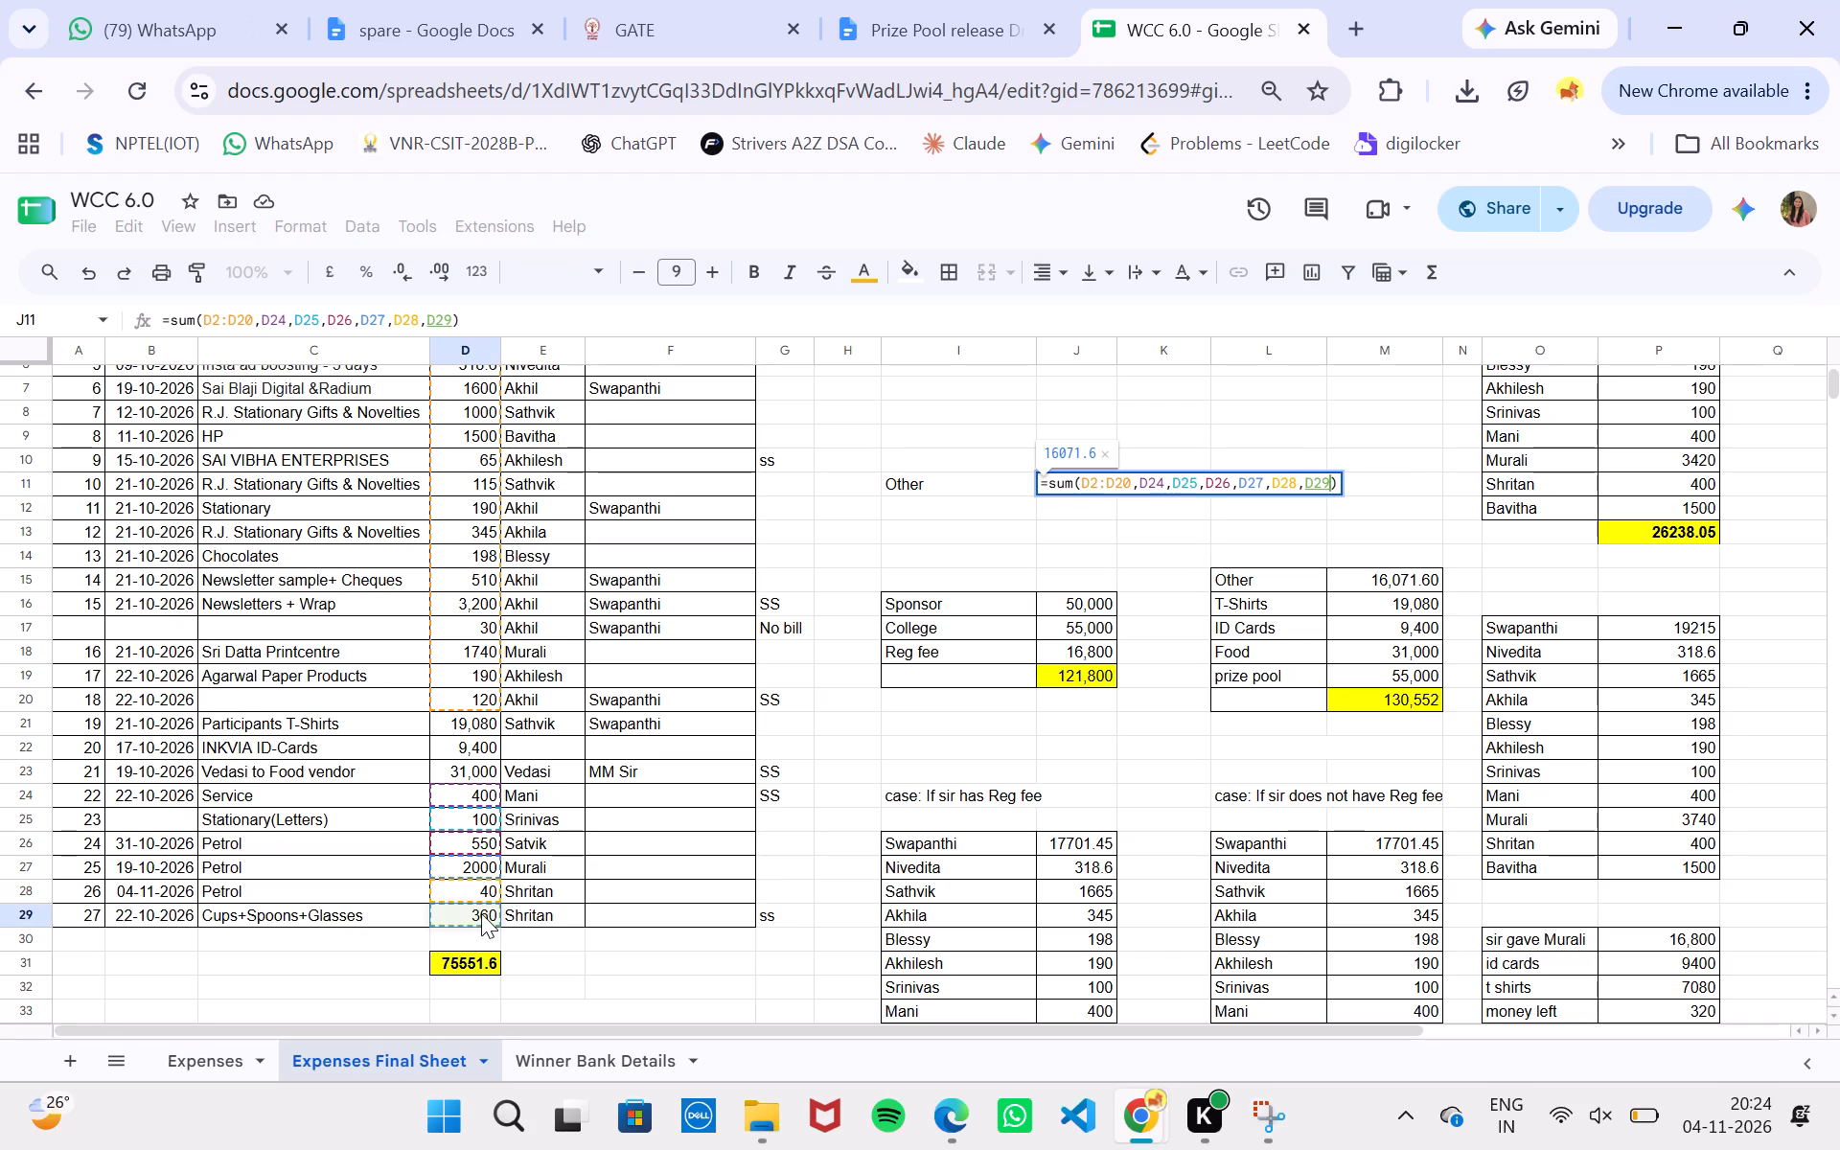
{"action": "key", "text": "Return"}
{"action": "left_click", "coordinate": [1218, 457]}
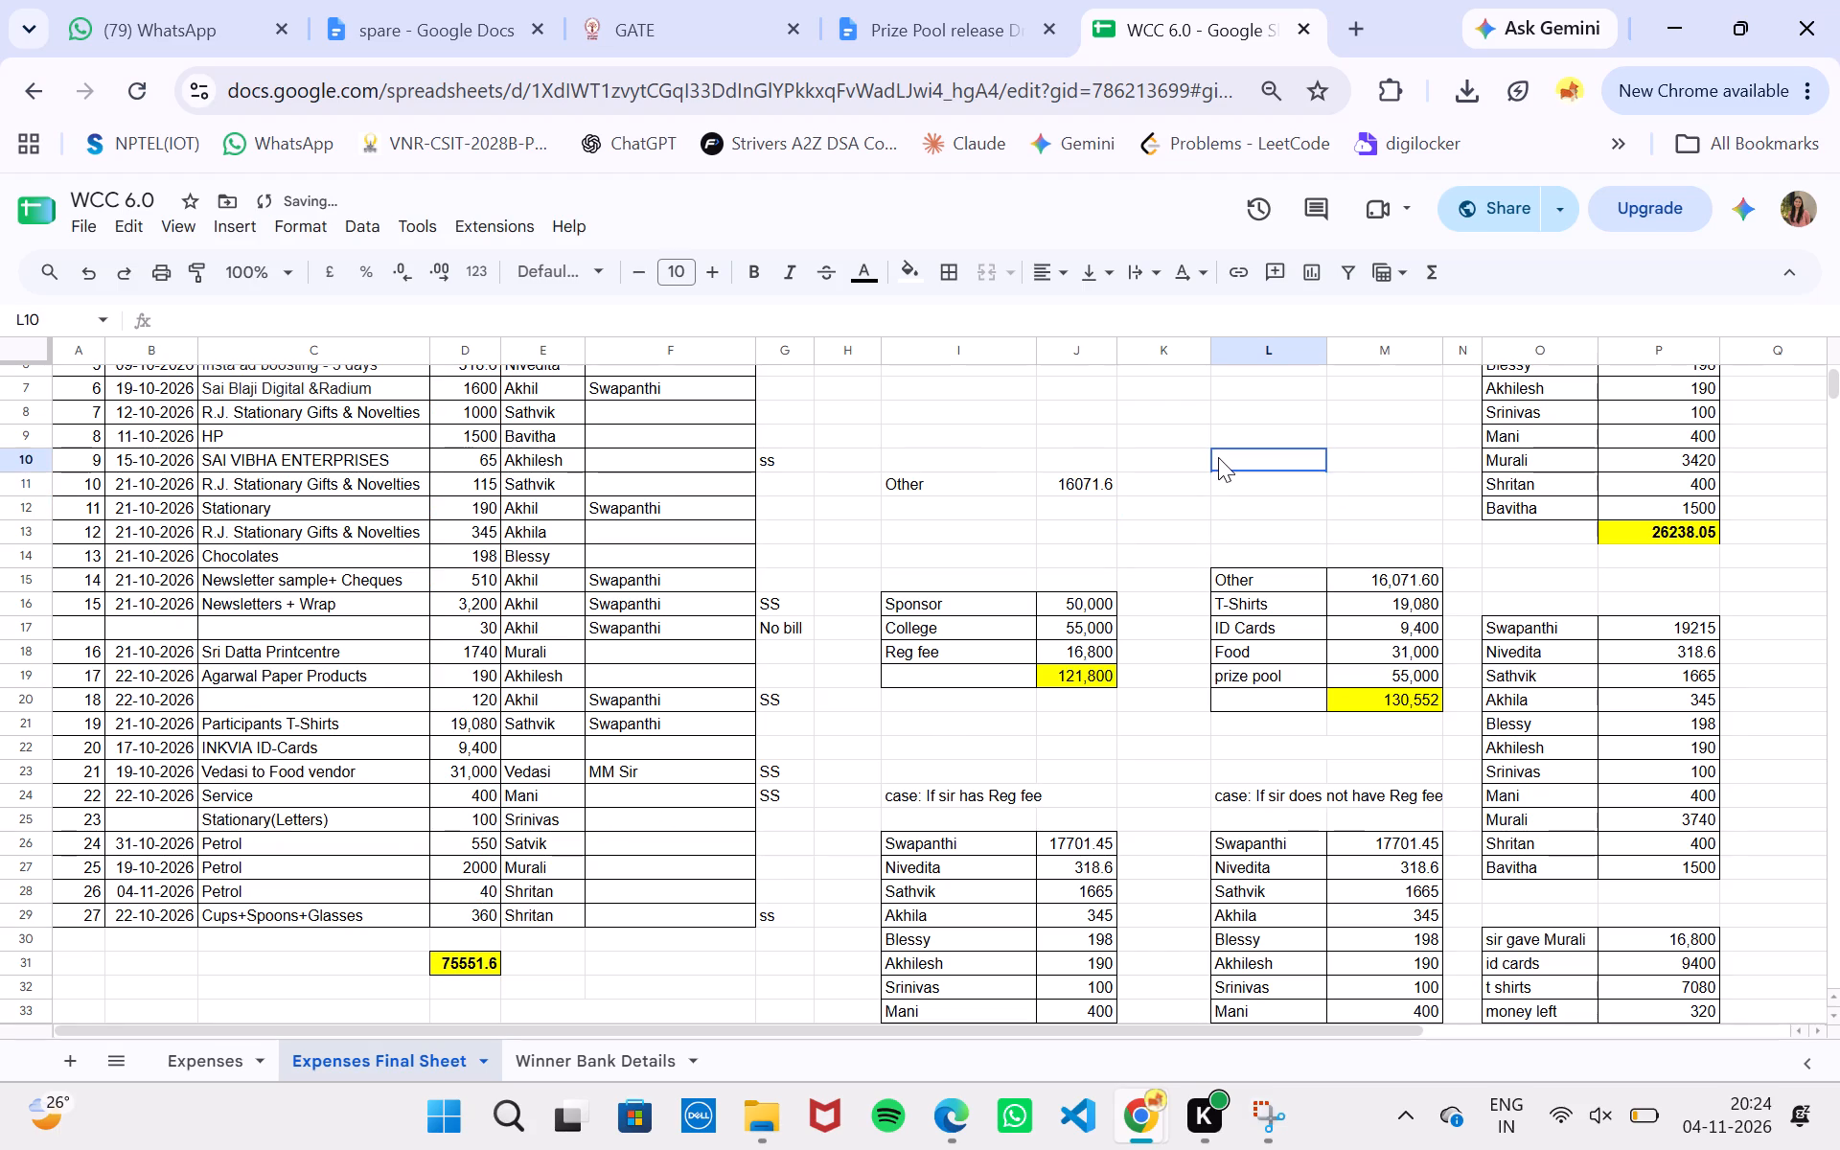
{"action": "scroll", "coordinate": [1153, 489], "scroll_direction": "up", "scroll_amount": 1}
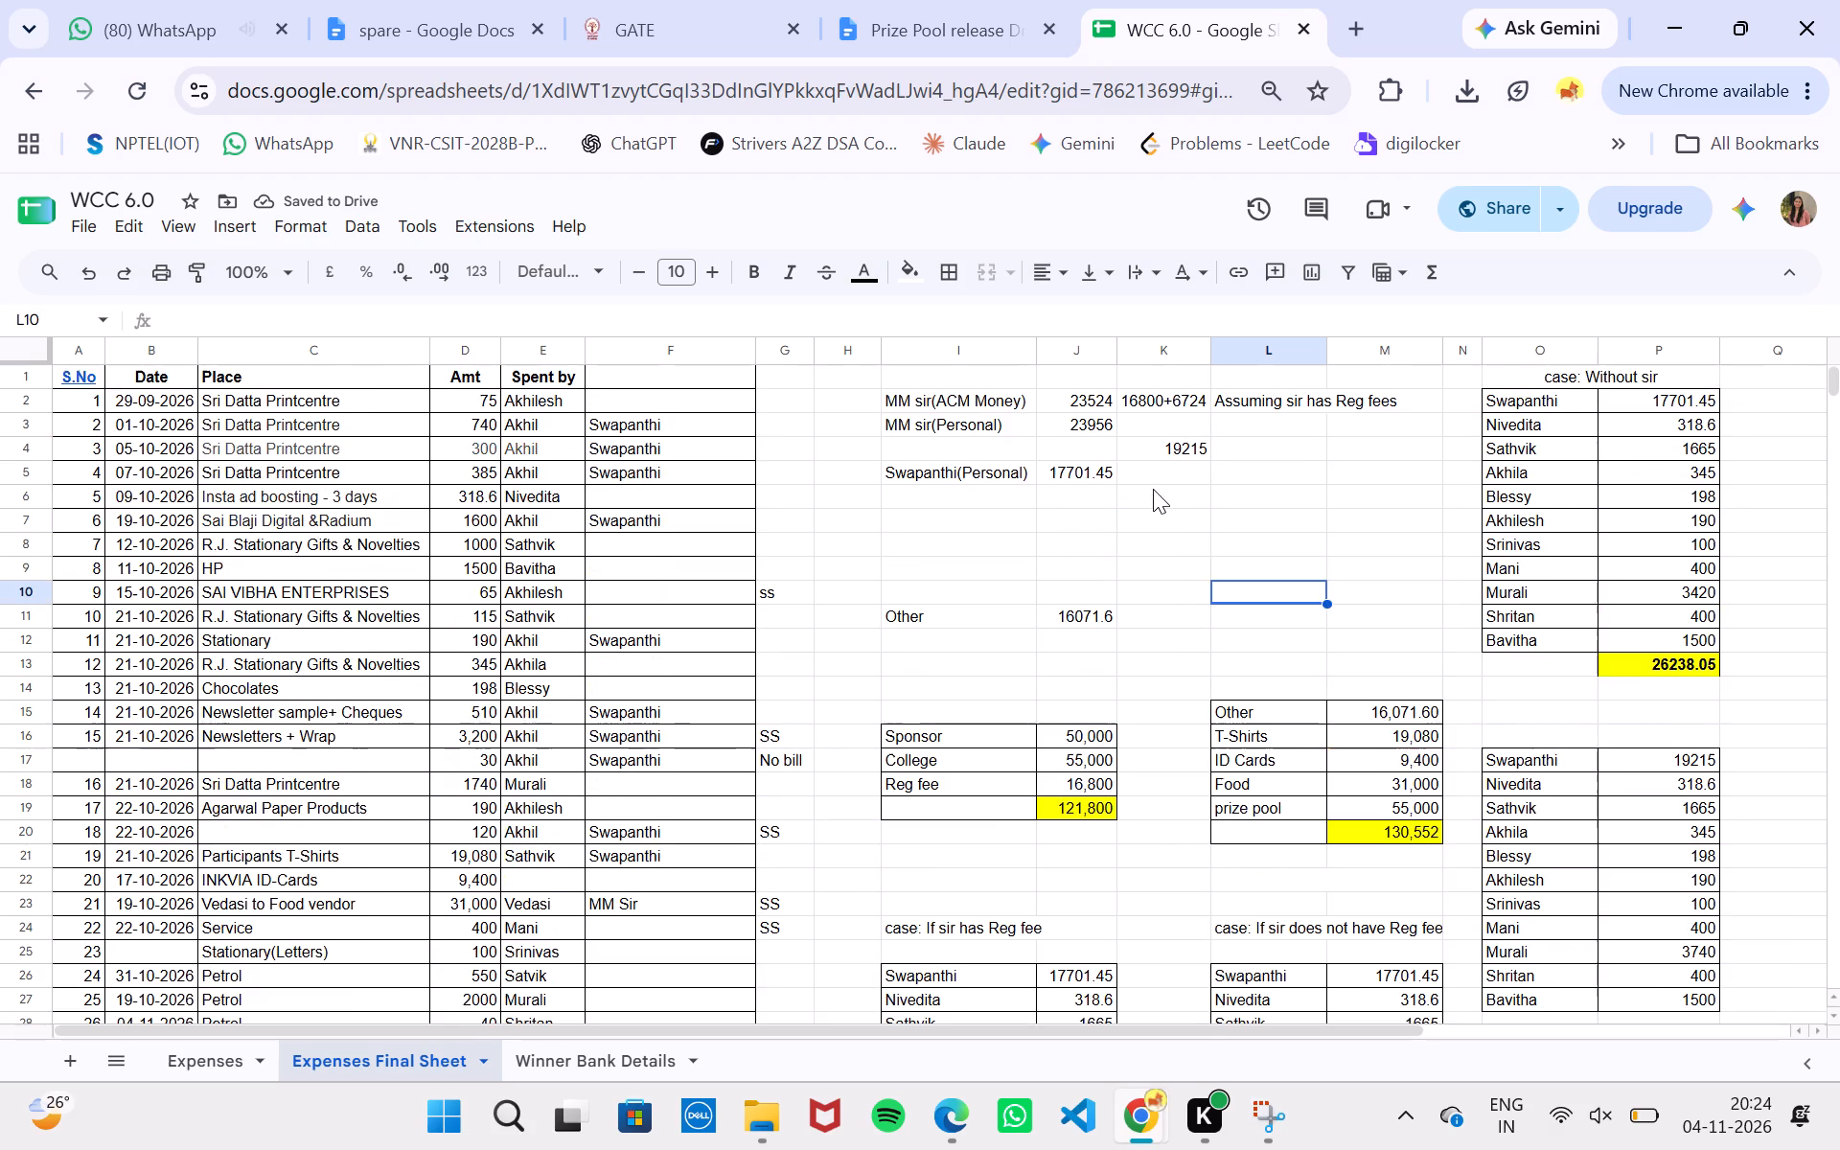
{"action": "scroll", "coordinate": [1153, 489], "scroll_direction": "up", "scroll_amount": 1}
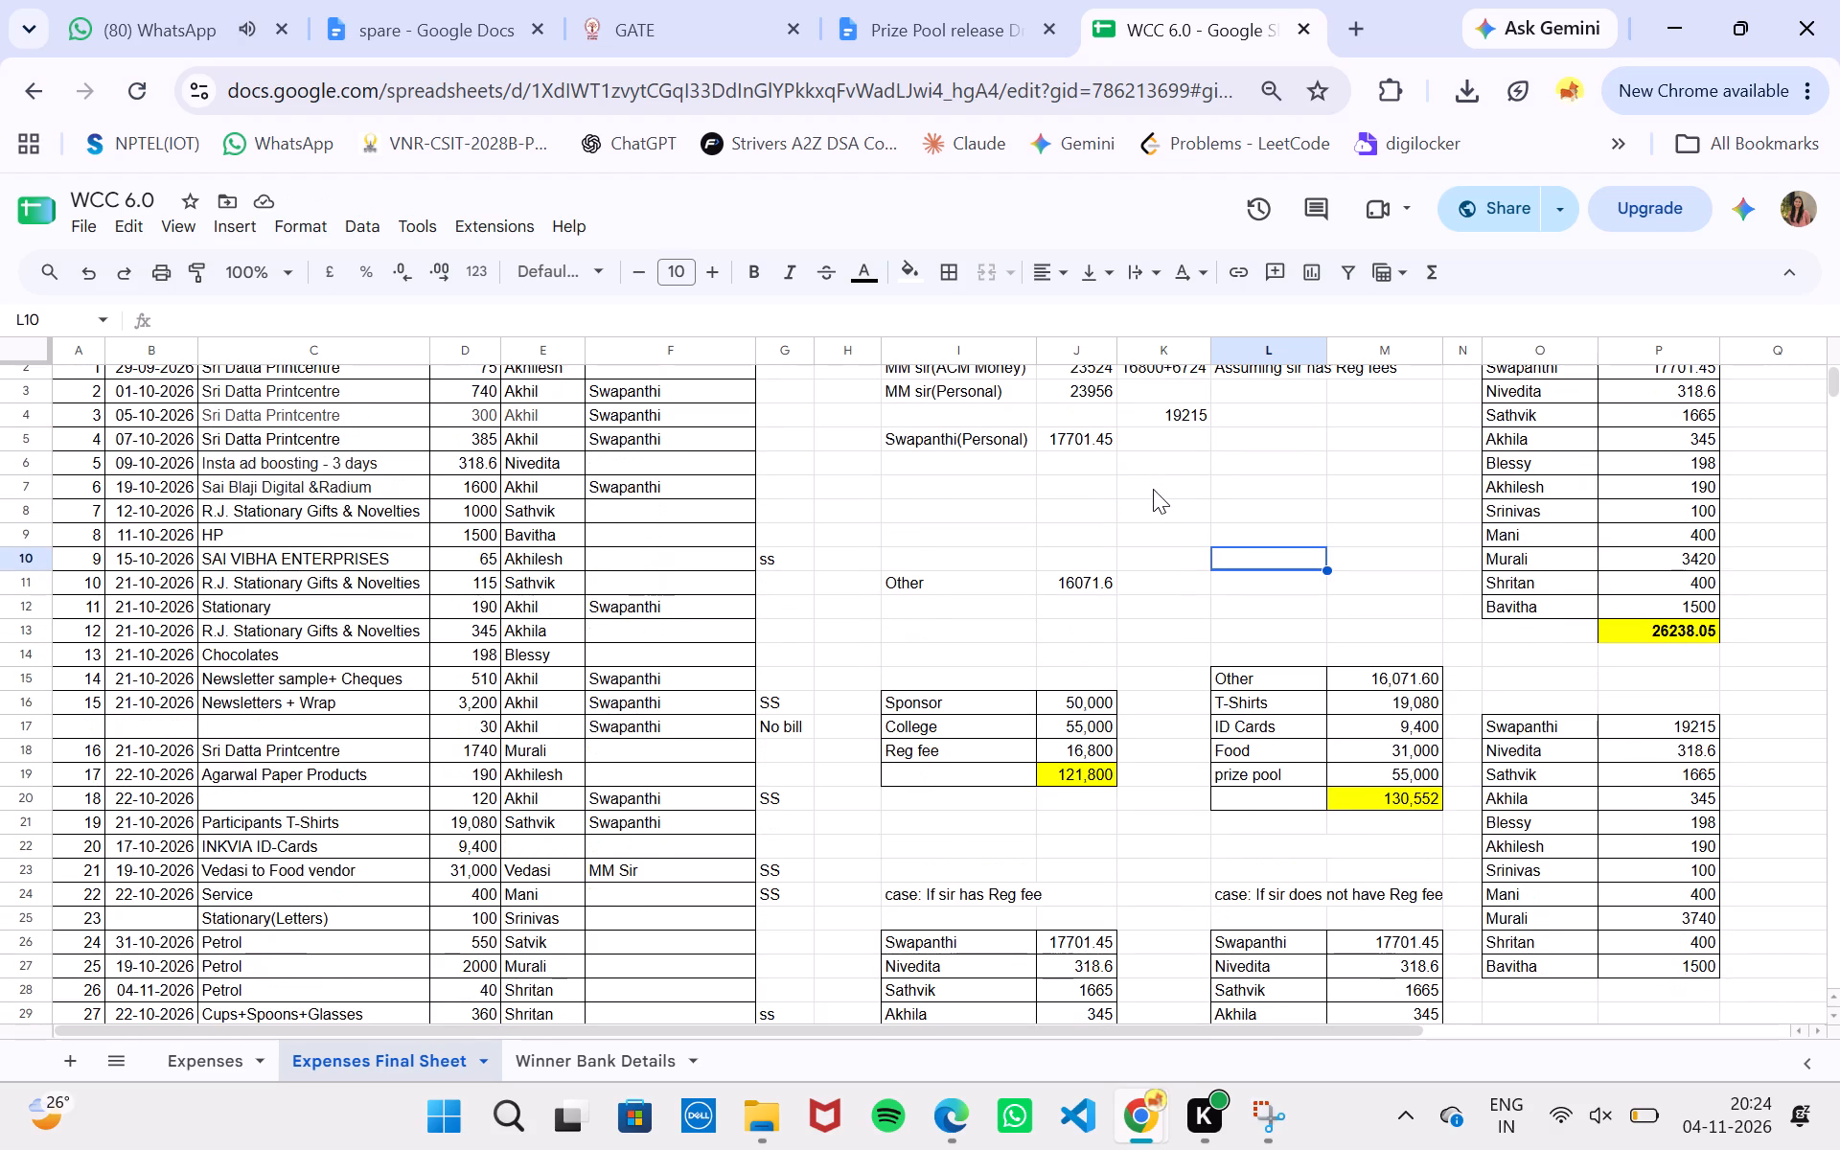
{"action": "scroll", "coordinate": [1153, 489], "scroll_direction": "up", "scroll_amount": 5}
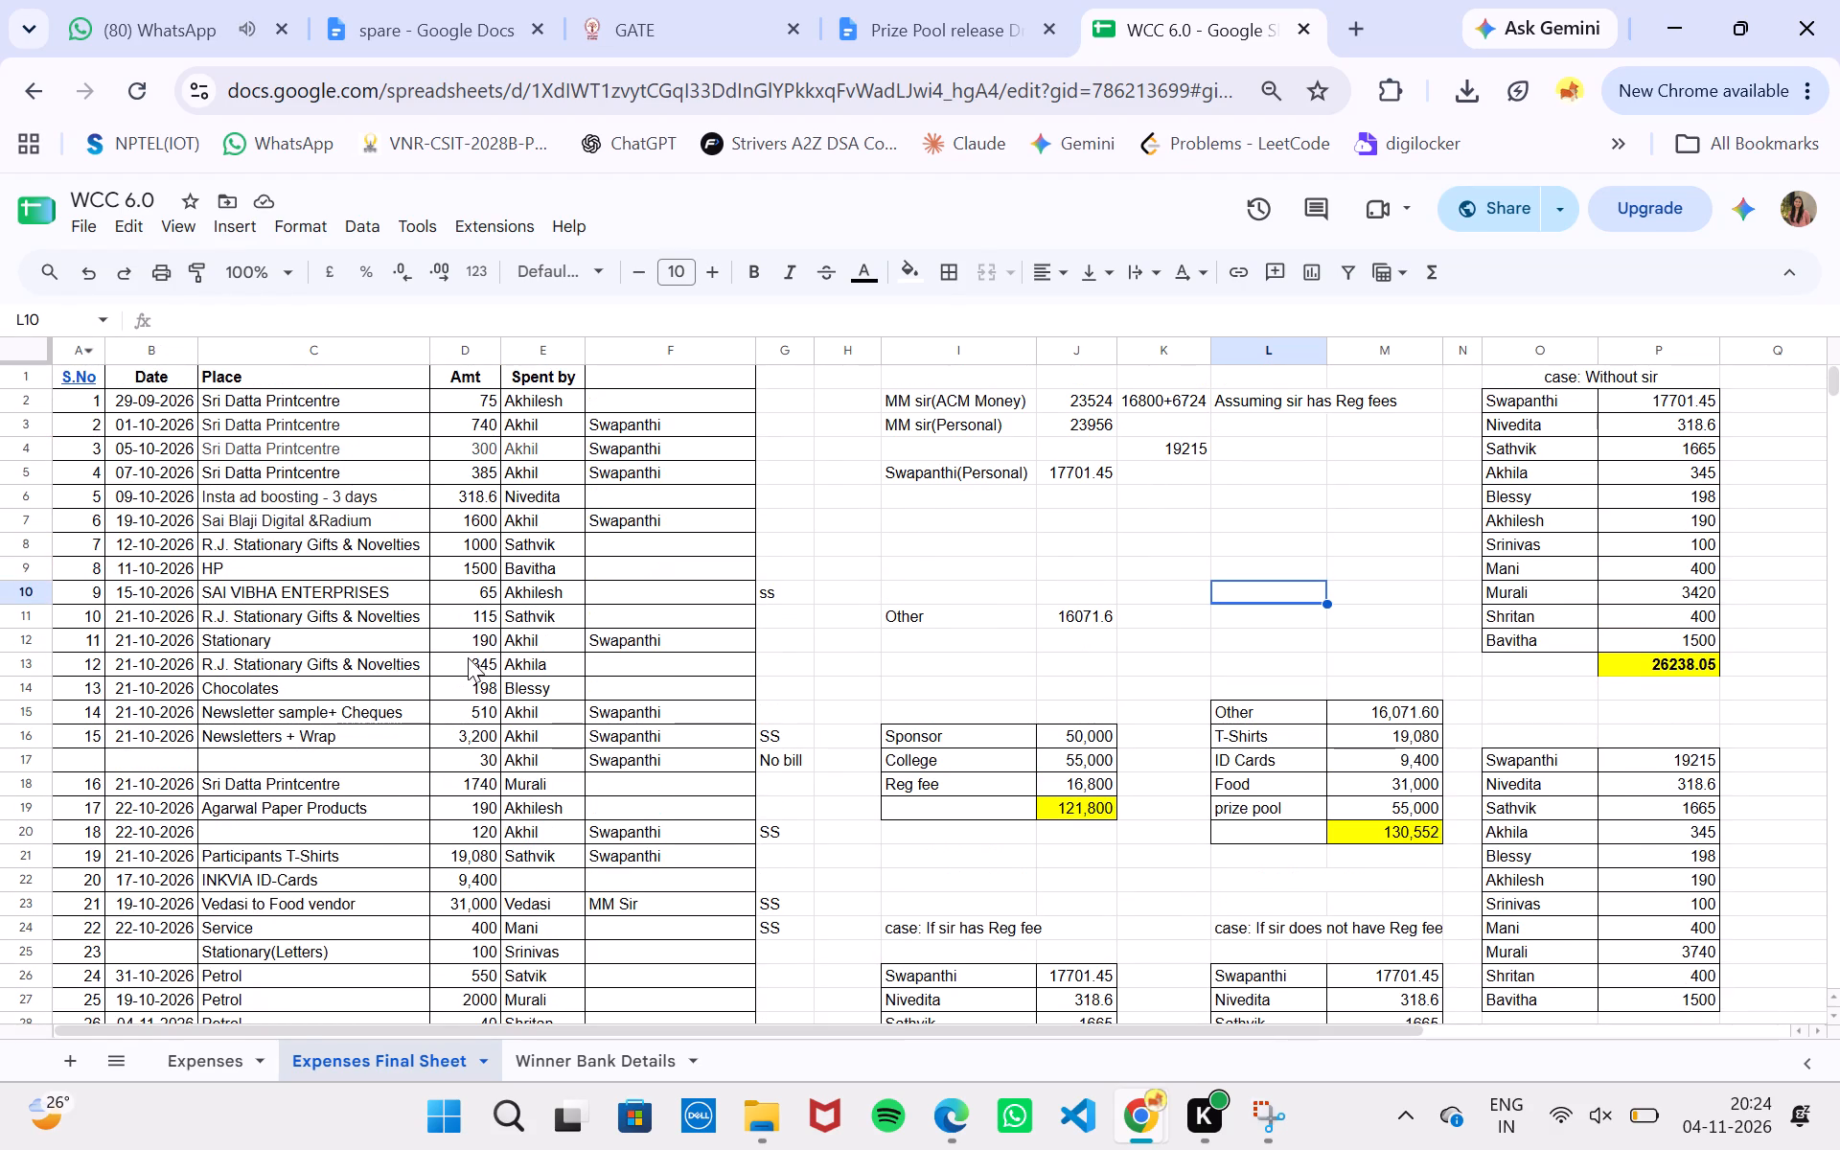
Replace the Stationary(Letters) place entry in C25 with "Sri Datta Printcentre (Letters)", copying the print centre's name from C5.
{"action": "double_click", "coordinate": [334, 466]}
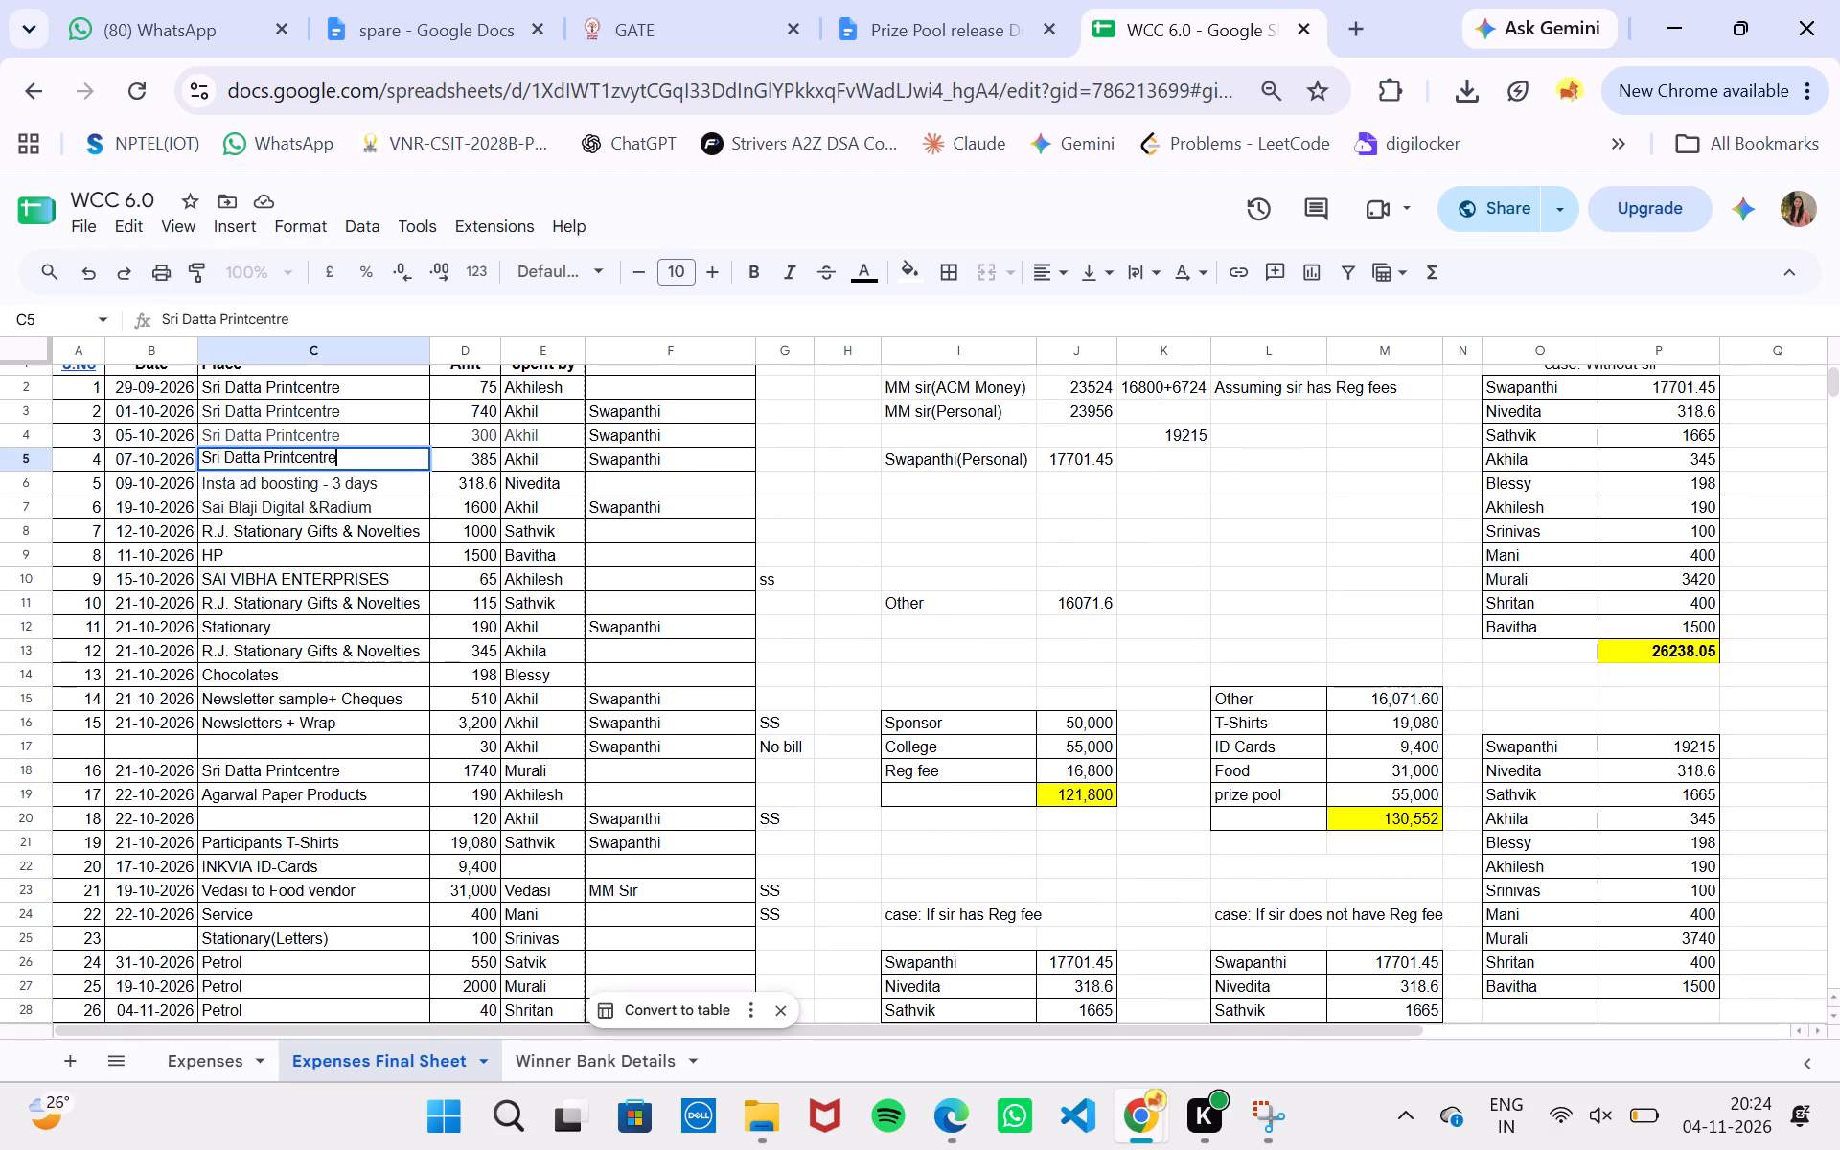
{"action": "key", "text": "ctrl+a"}
{"action": "key", "text": "ctrl+c"}
{"action": "scroll", "coordinate": [403, 723], "scroll_direction": "down", "scroll_amount": 2}
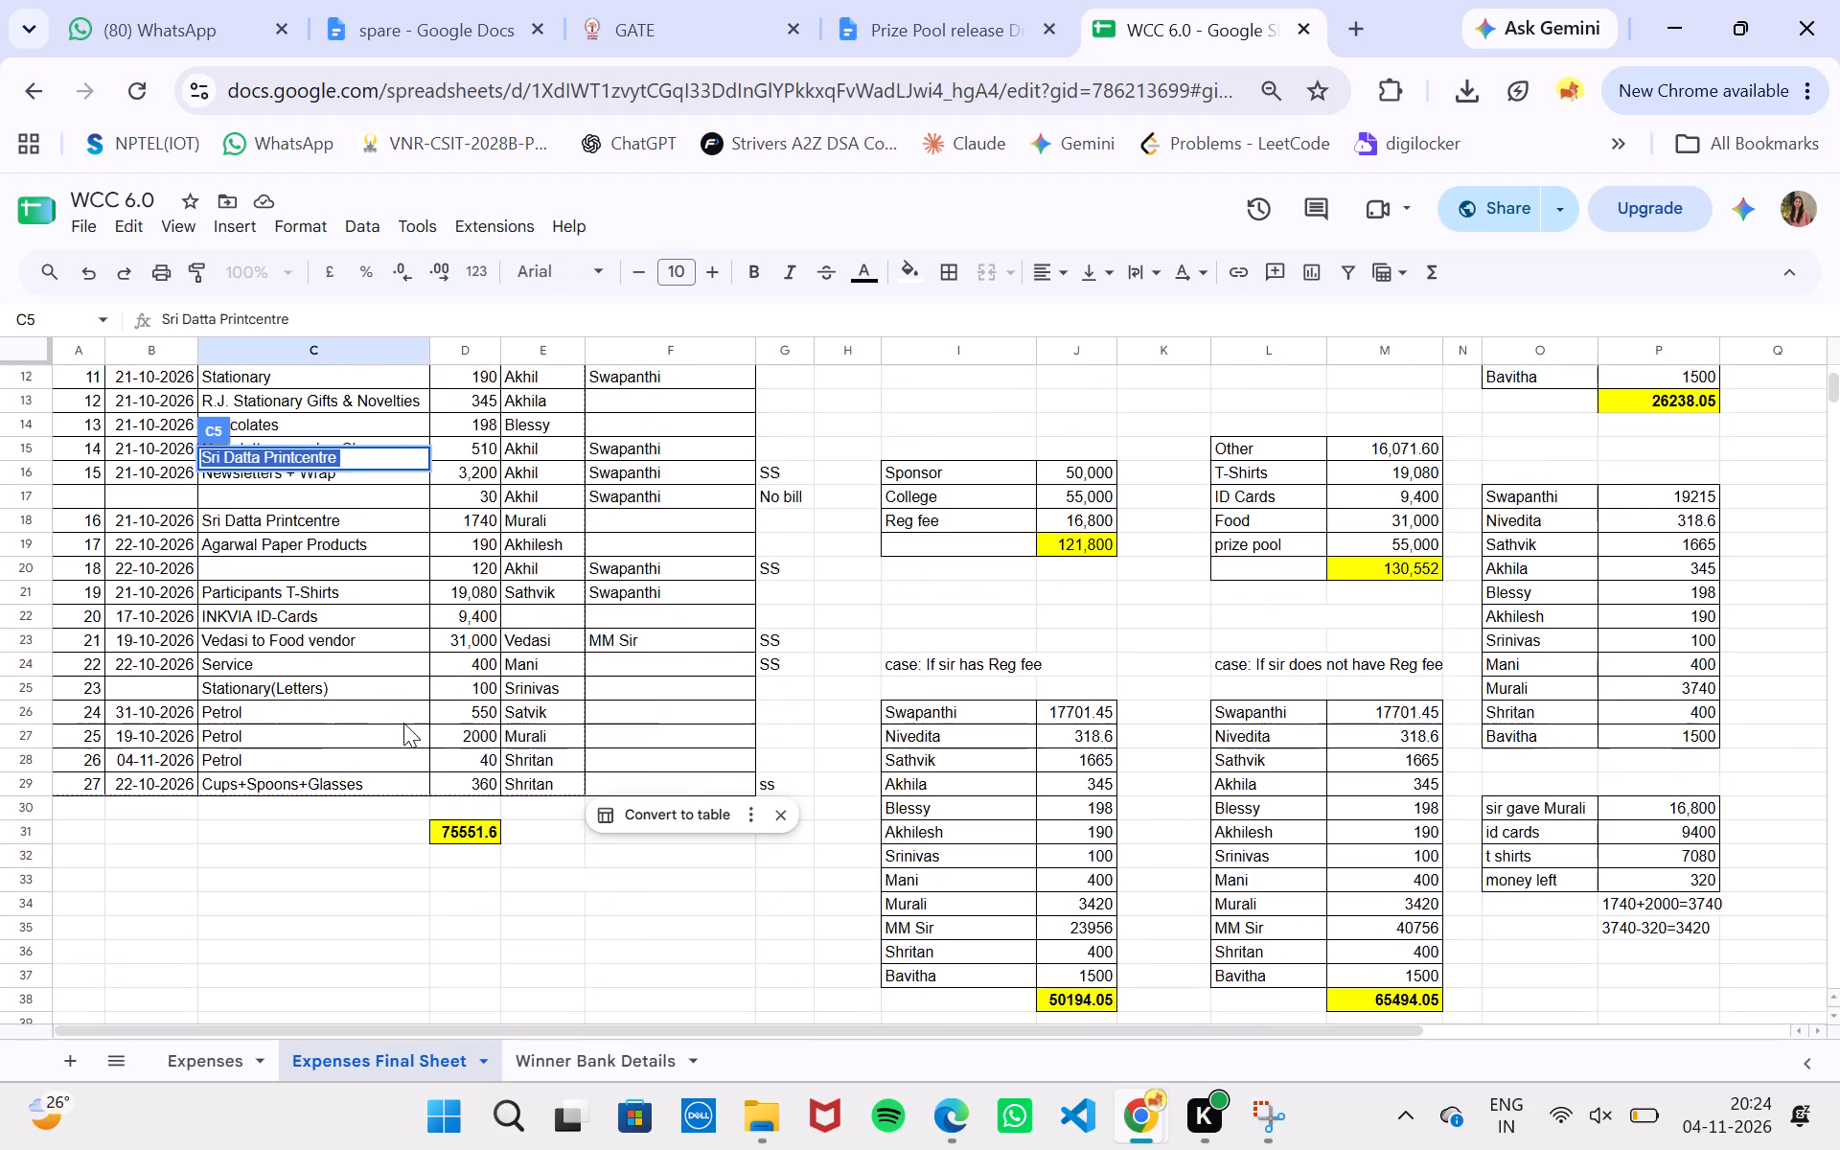
{"action": "scroll", "coordinate": [403, 723], "scroll_direction": "down", "scroll_amount": 1}
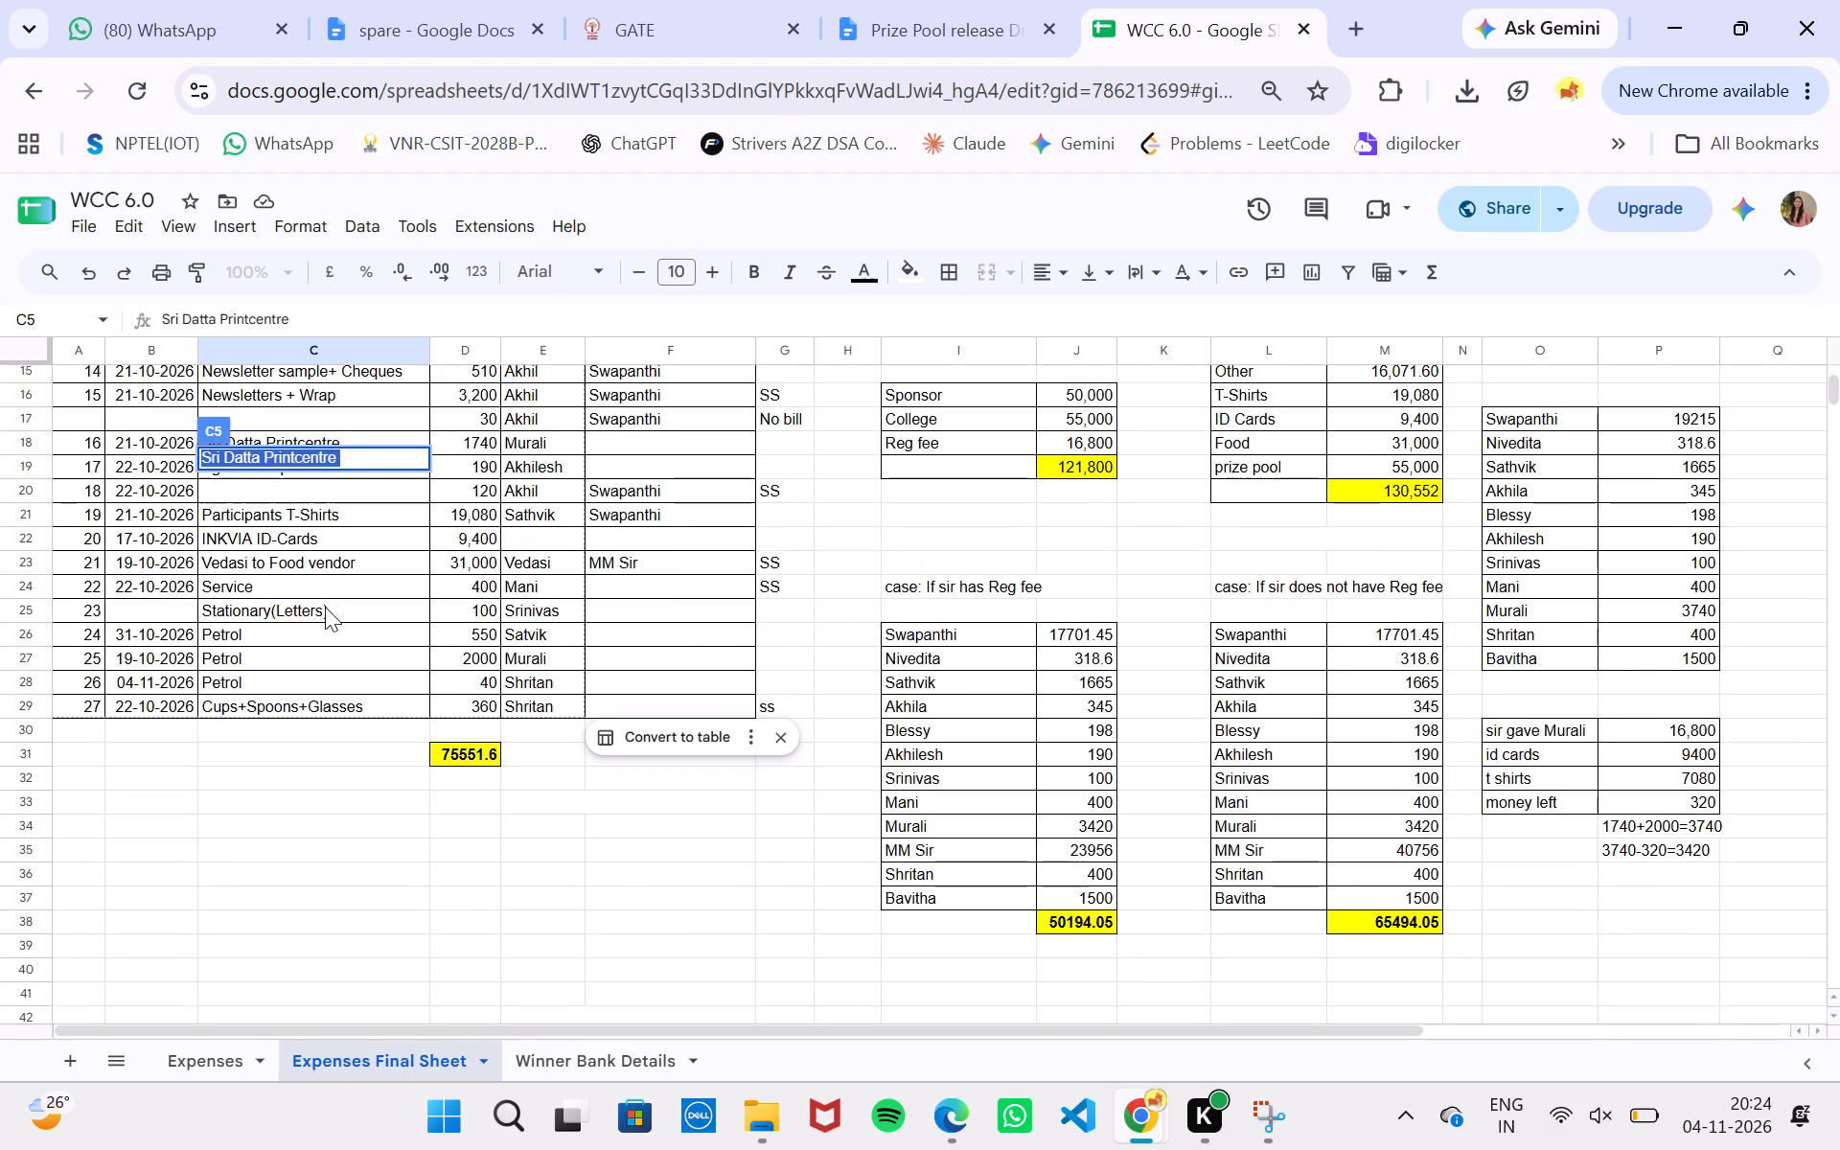
{"action": "double_click", "coordinate": [325, 607]}
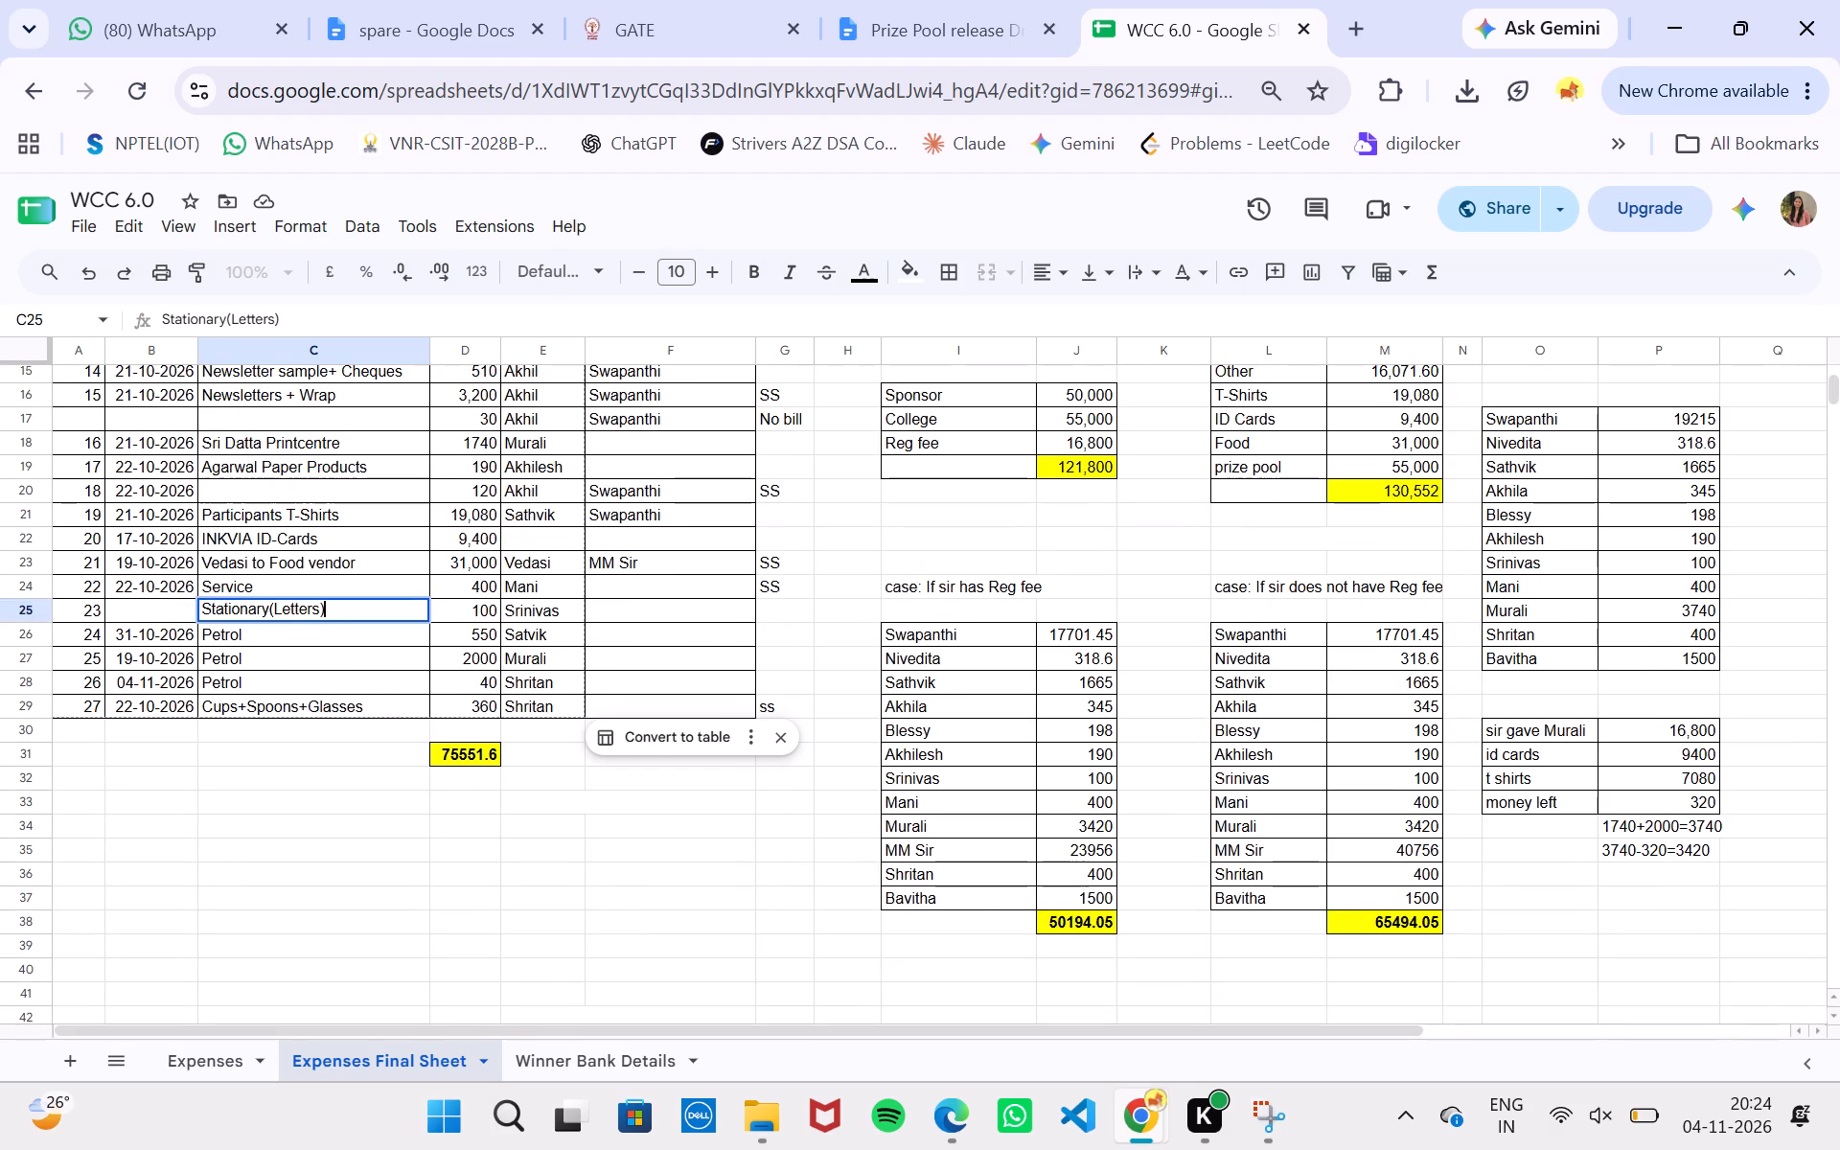
{"action": "key", "text": "ctrl+a"}
{"action": "key", "text": "ctrl+BackSpace"}
{"action": "key", "text": "ctrl+v"}
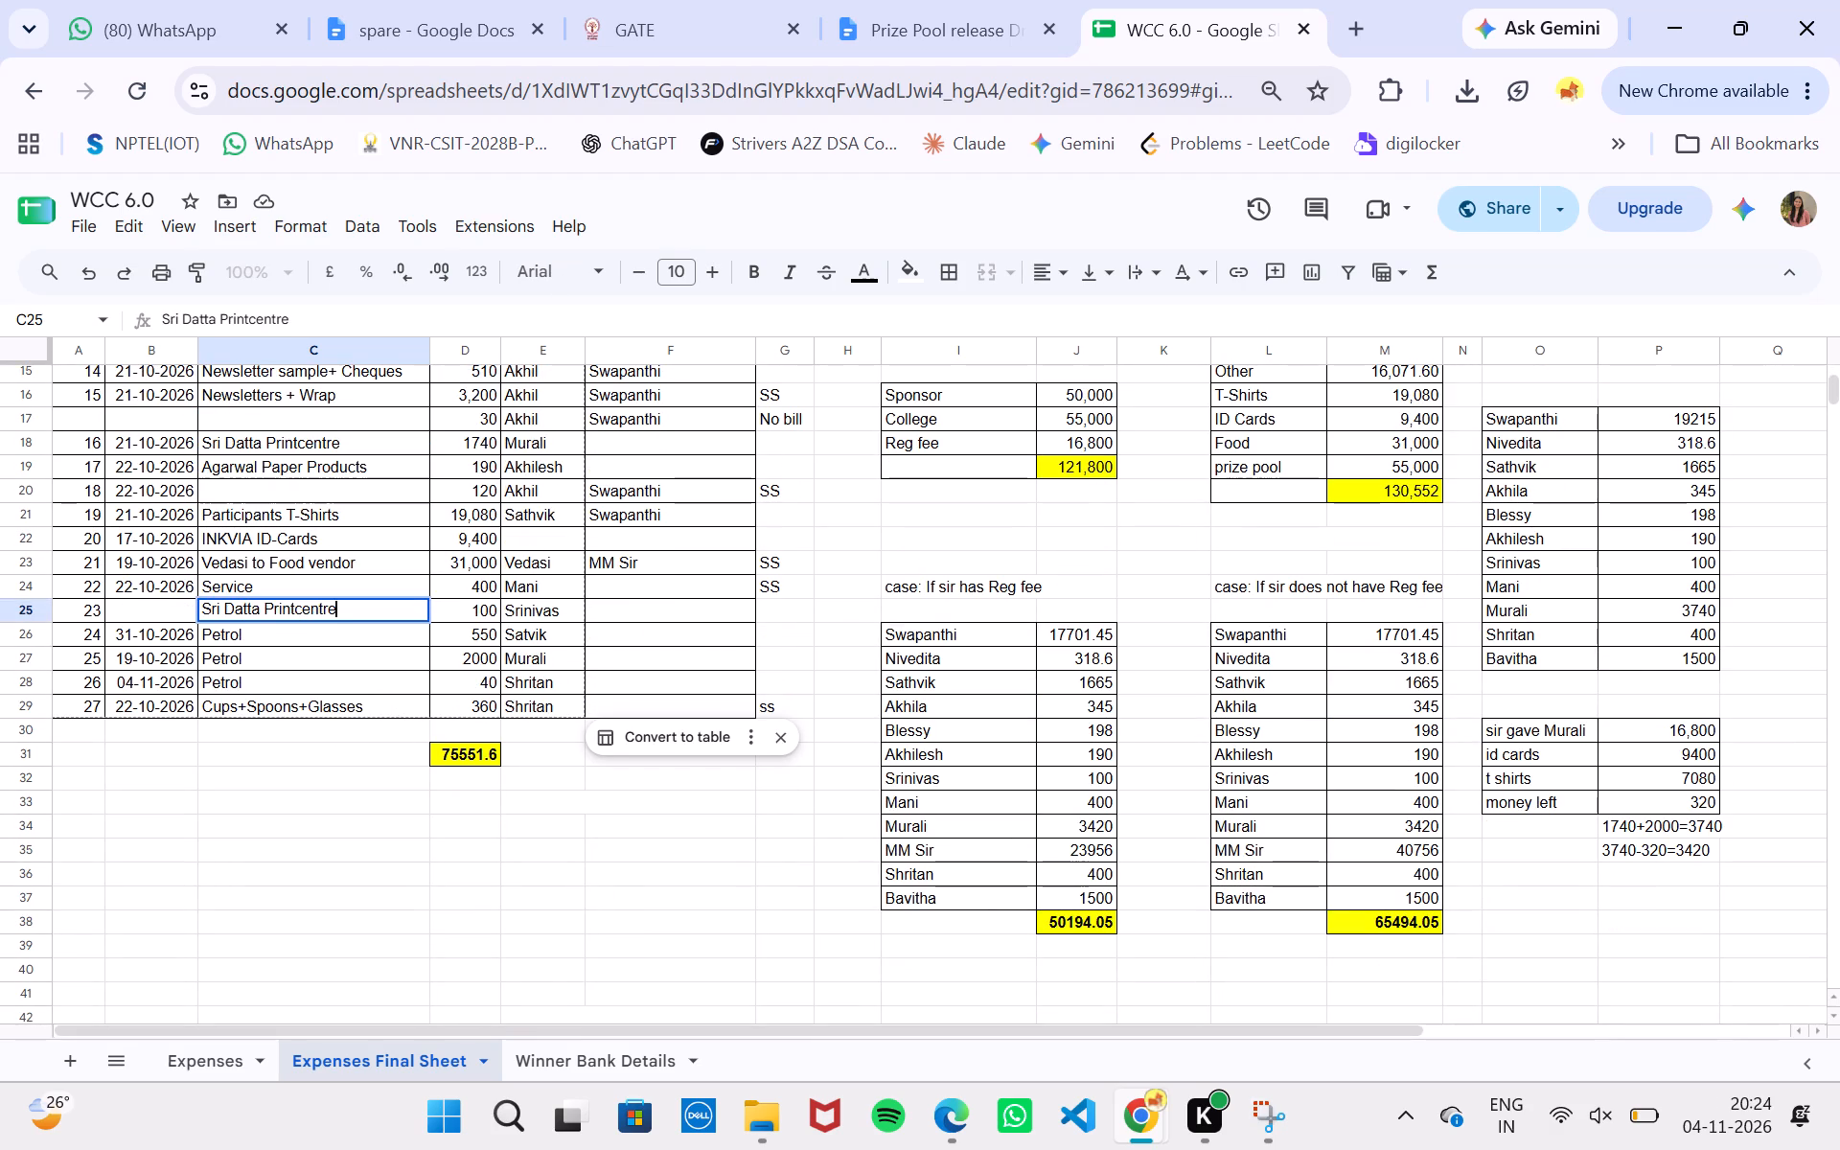
{"action": "key", "text": "space"}
{"action": "type", "text": "("}
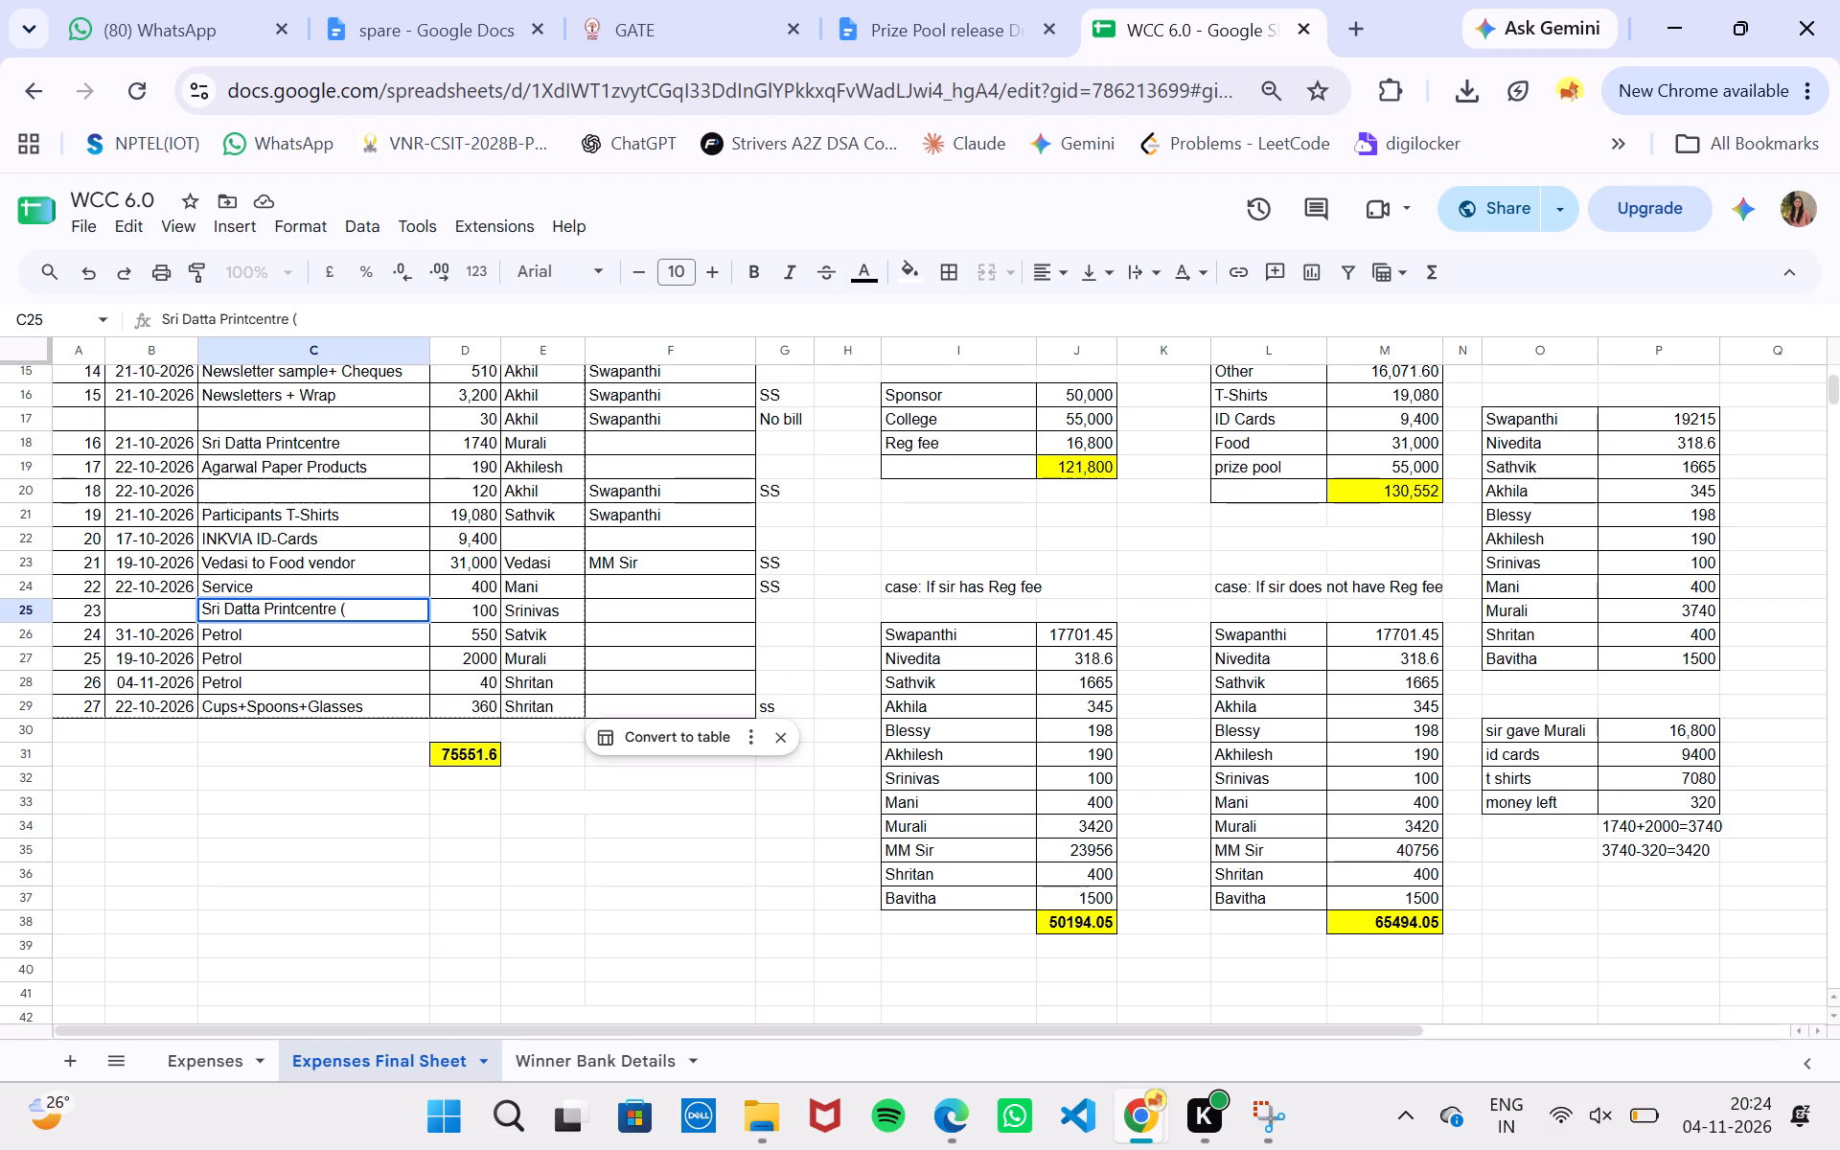
{"action": "type", "text": "etters"}
{"action": "key", "text": "shift+parenright"}
{"action": "scroll", "coordinate": [326, 614], "scroll_direction": "up", "scroll_amount": 4}
{"action": "key", "text": "Return"}
Remove the space before the bracket in C25 so the place entry reads "Sri Datta Printcentre(Letters)".
{"action": "scroll", "coordinate": [338, 624], "scroll_direction": "up", "scroll_amount": 6}
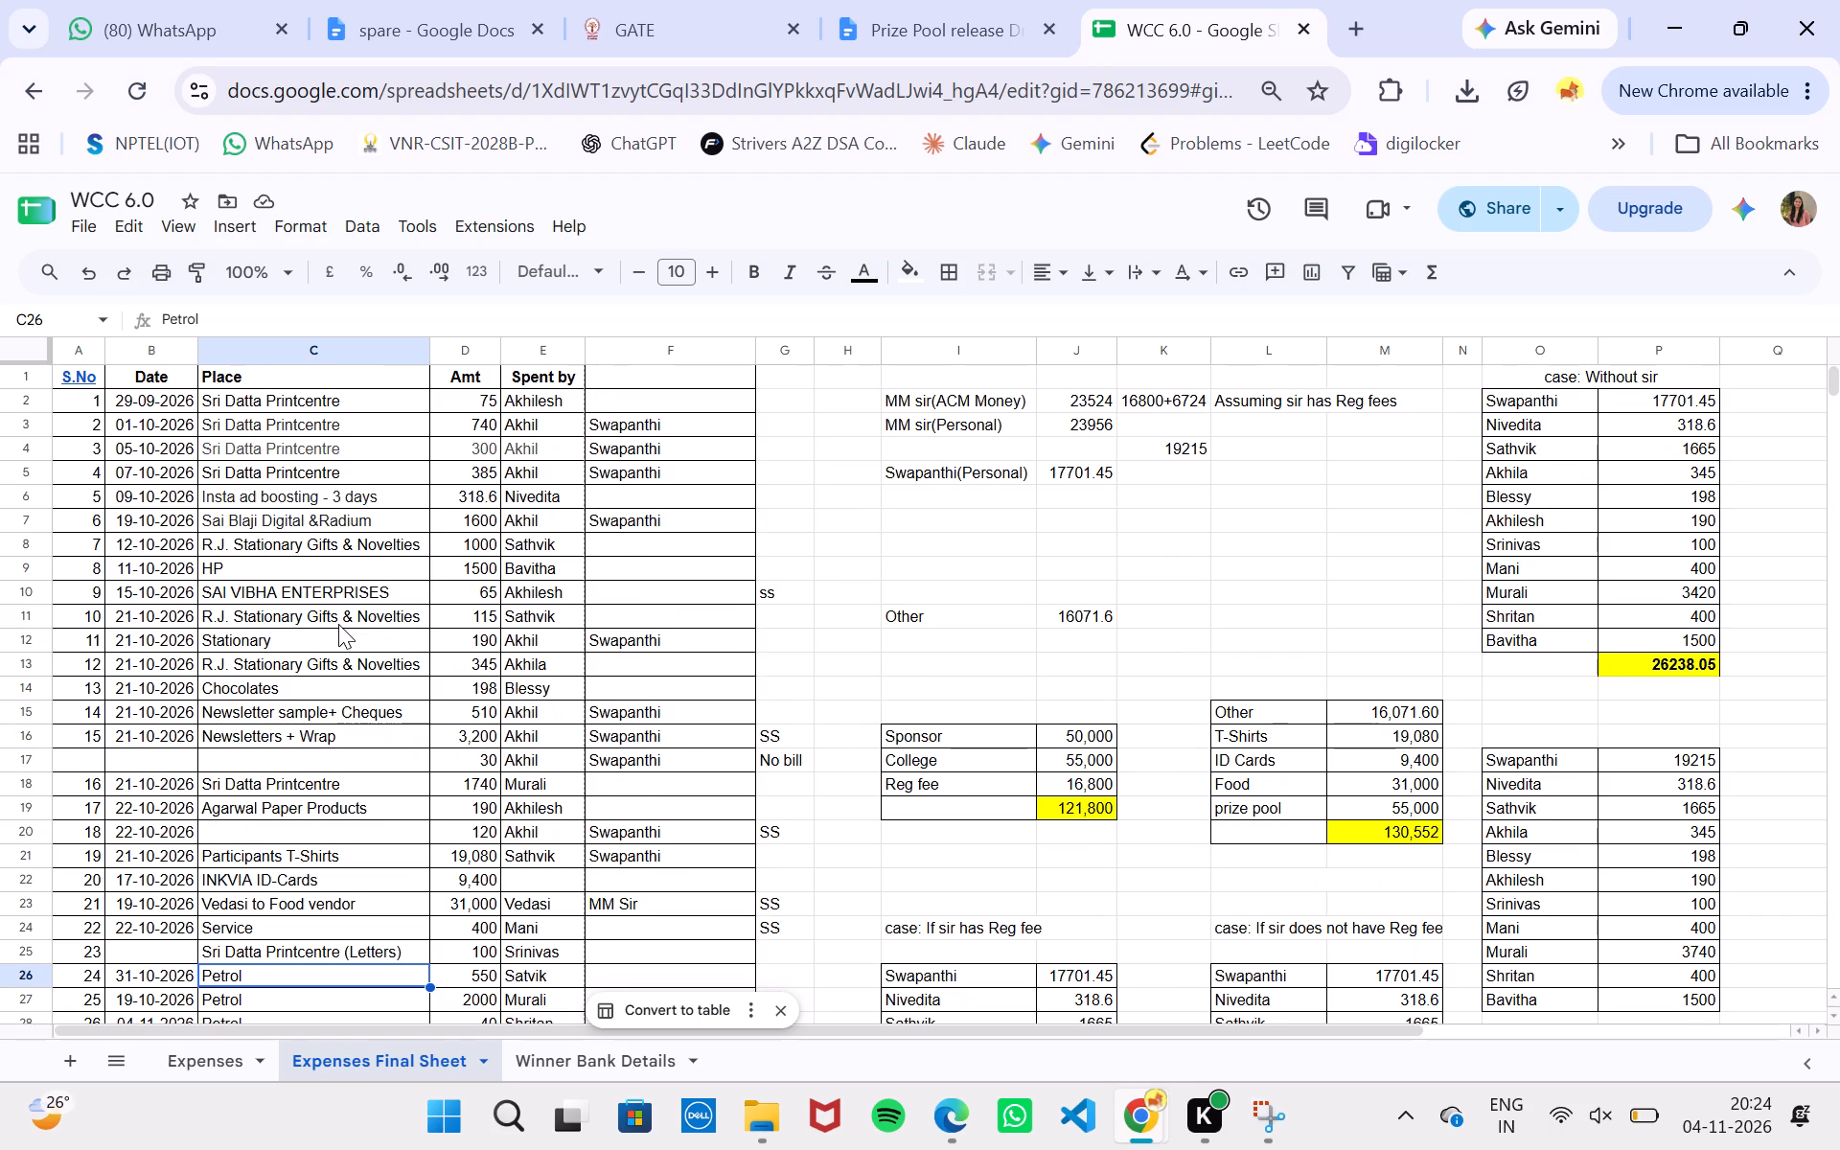
{"action": "scroll", "coordinate": [338, 624], "scroll_direction": "down", "scroll_amount": 1}
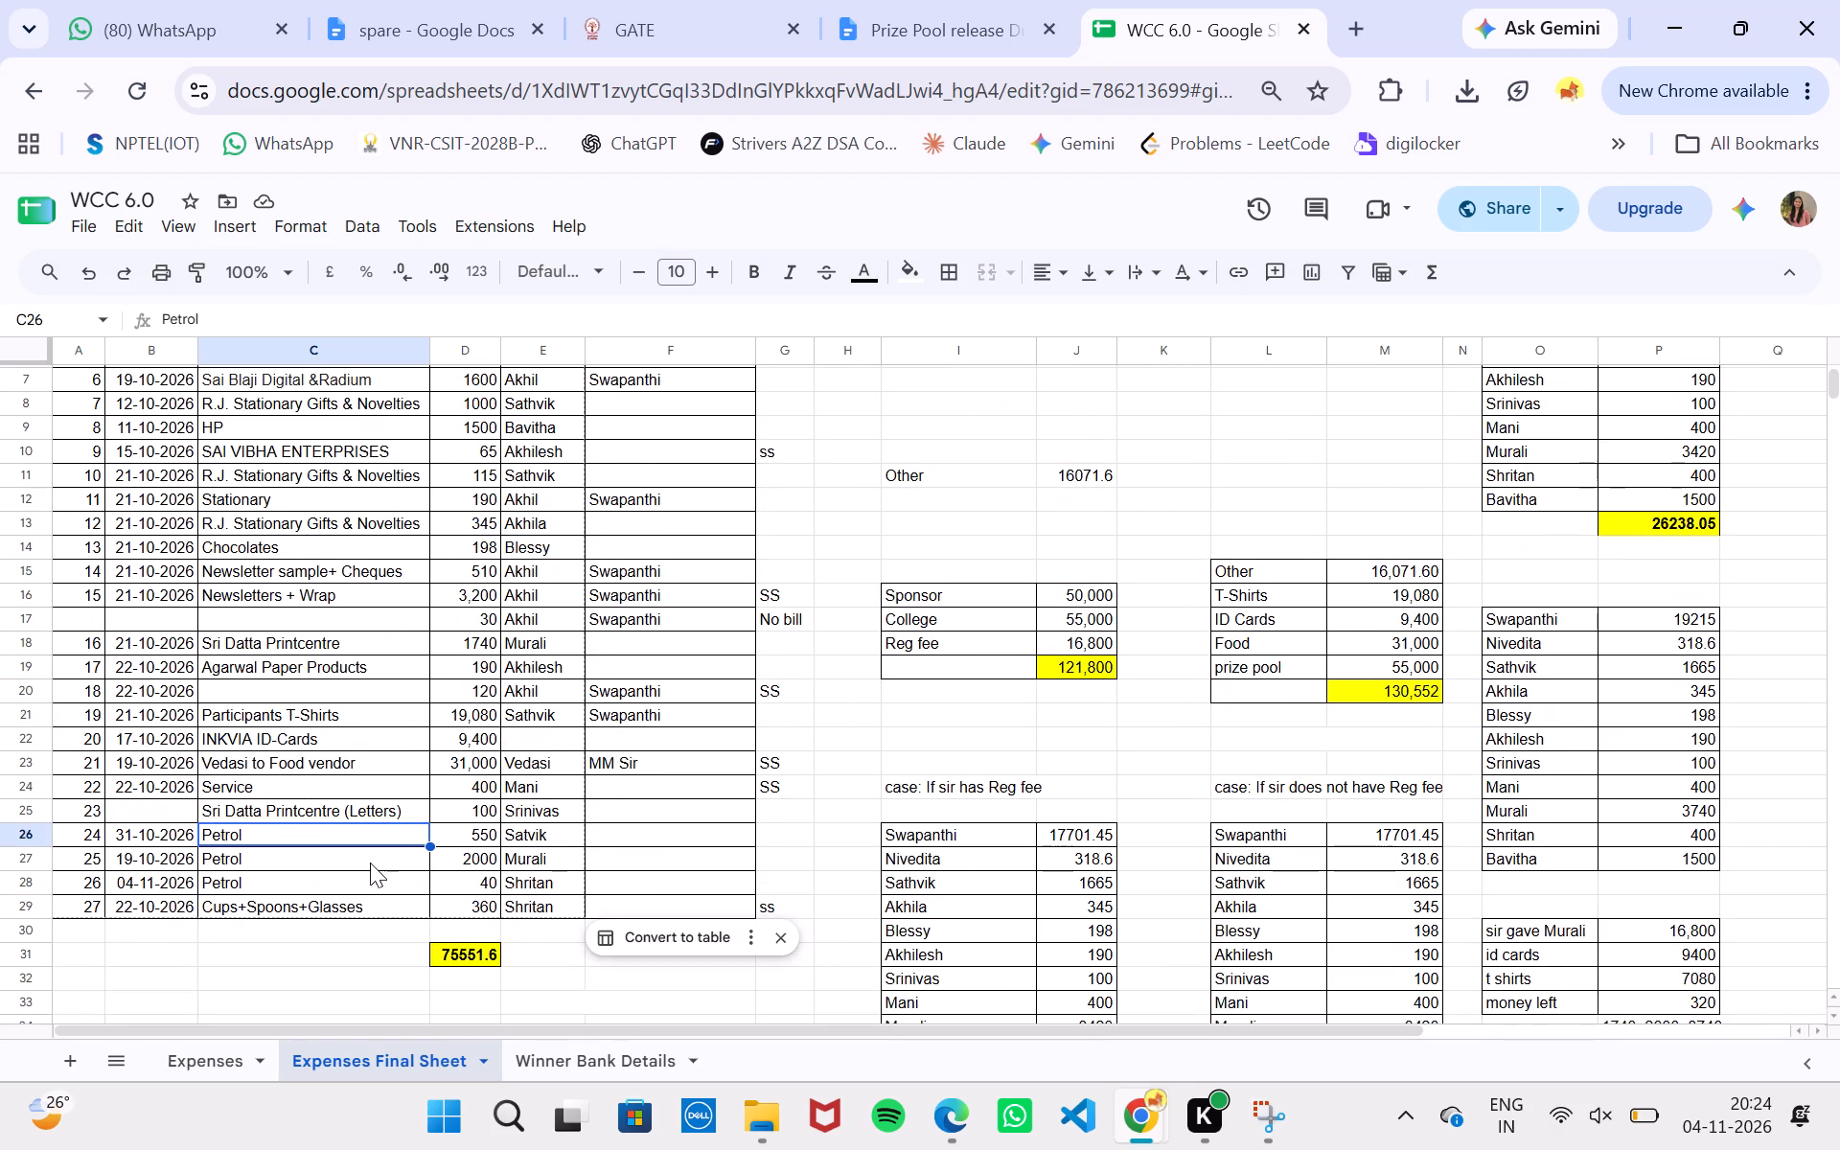
{"action": "double_click", "coordinate": [413, 811]}
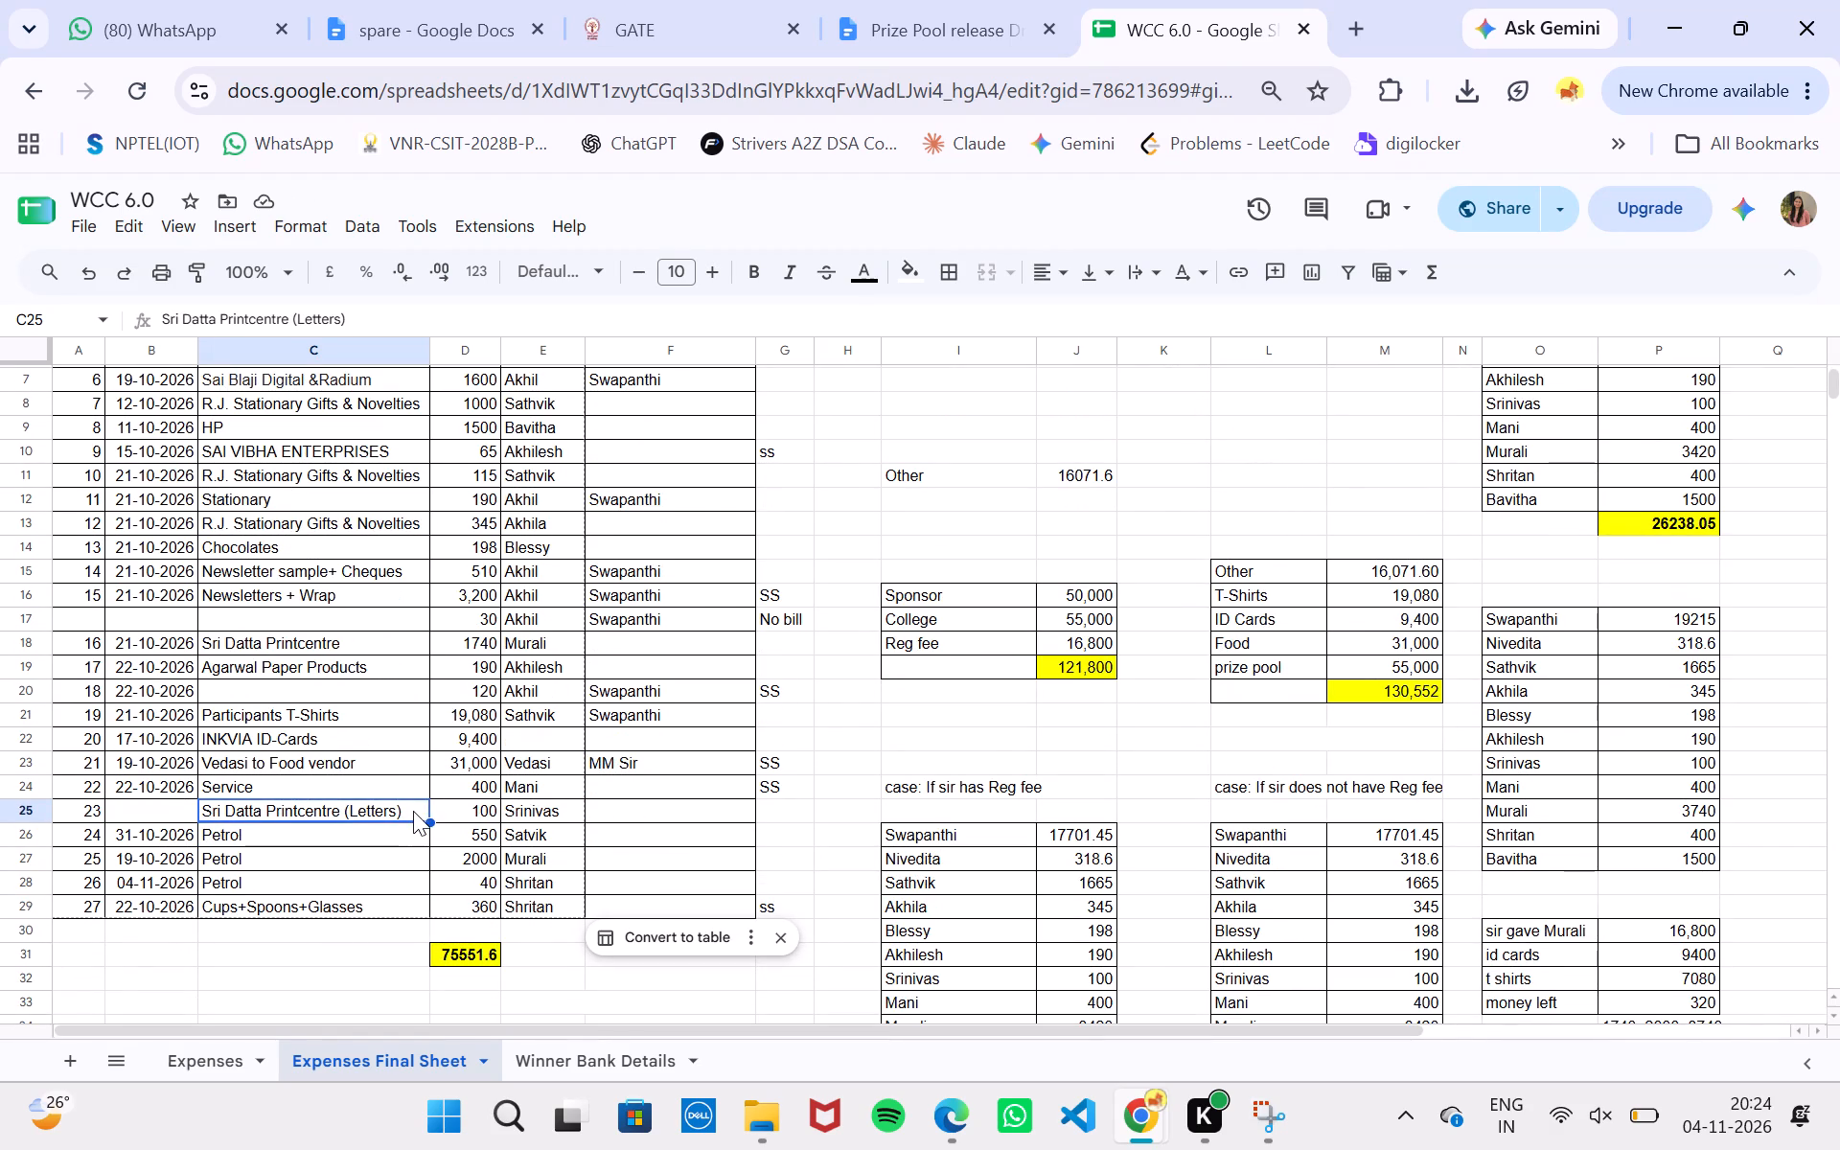
{"action": "key", "text": "BackSpace"}
{"action": "key", "text": "BackSpace"}
{"action": "key", "text": "BackSpace"}
{"action": "key", "text": "BackSpace"}
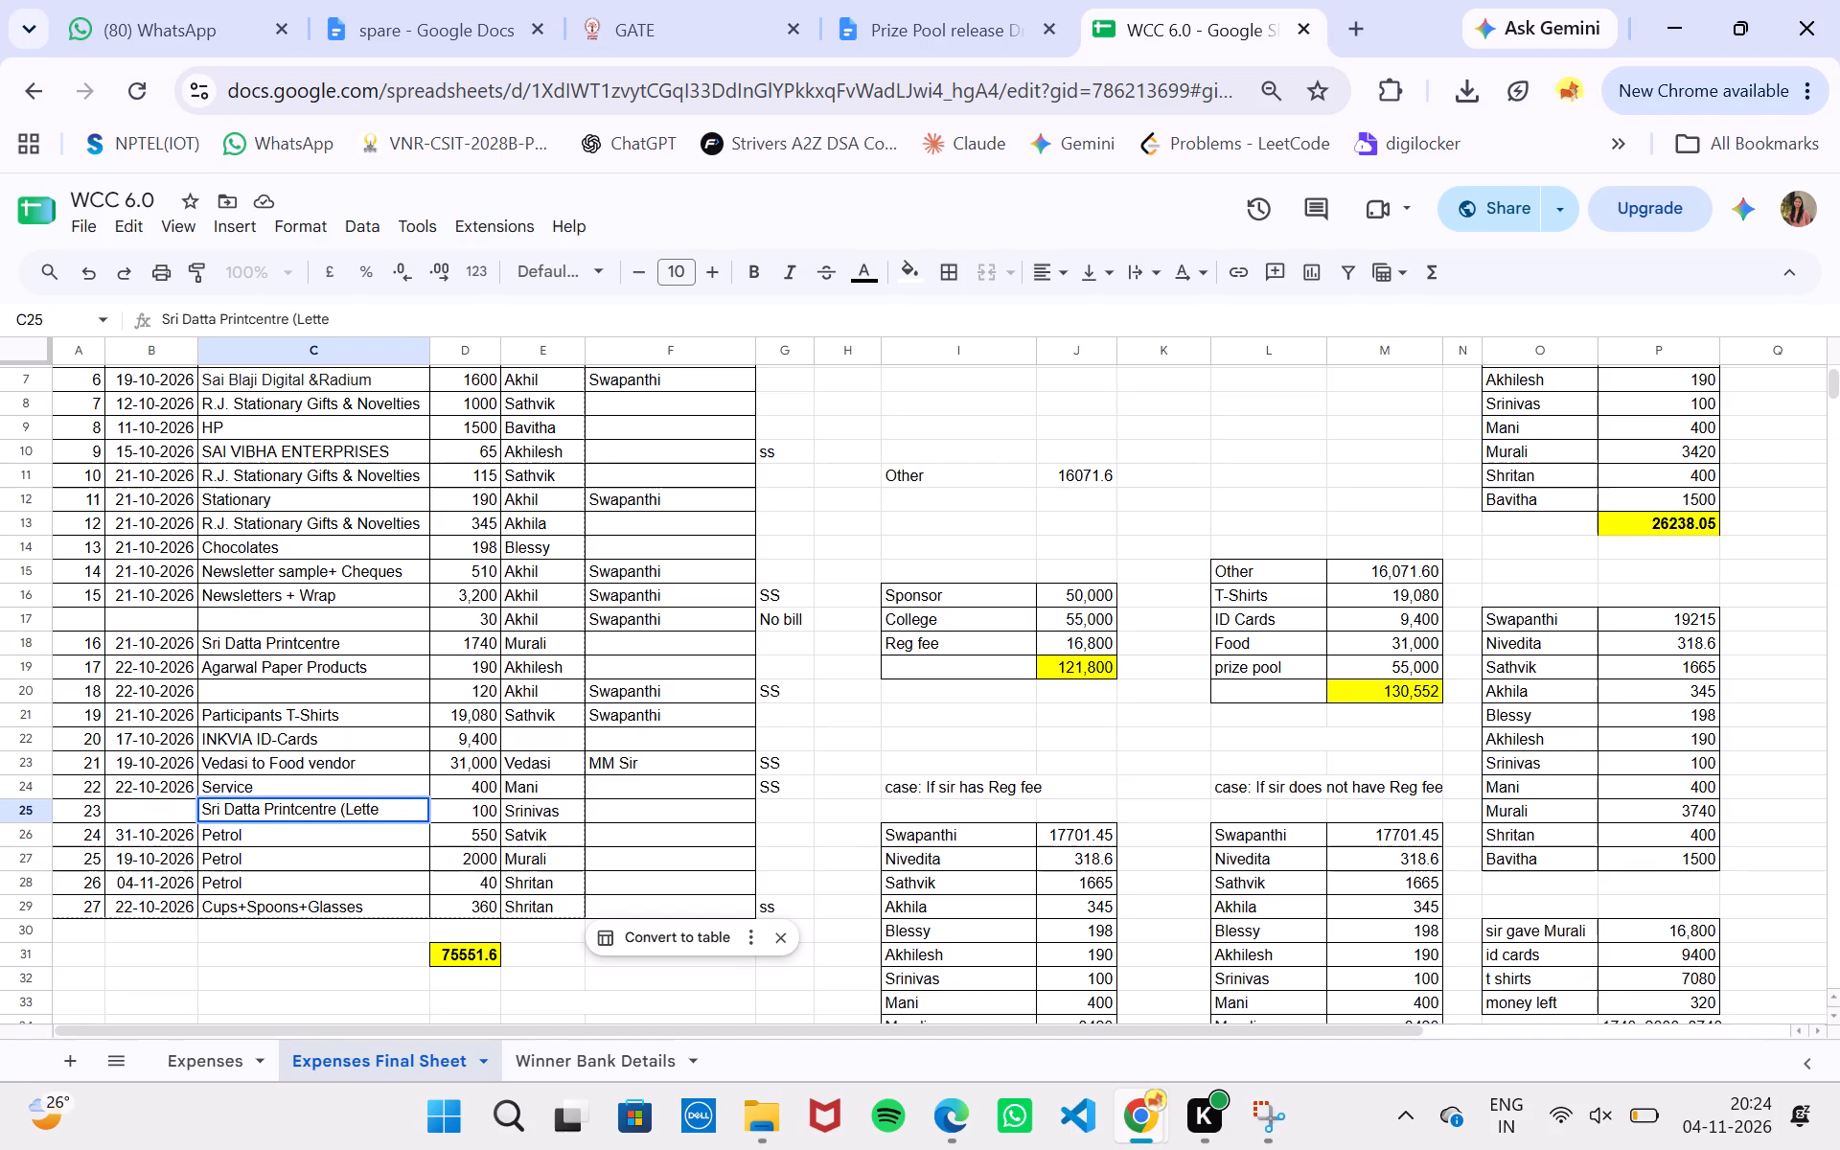
{"action": "key", "text": "BackSpace"}
{"action": "key", "text": "BackSpace"}
{"action": "key", "text": "BackSpace"}
{"action": "key", "text": "BackSpace"}
{"action": "key", "text": "BackSpace"}
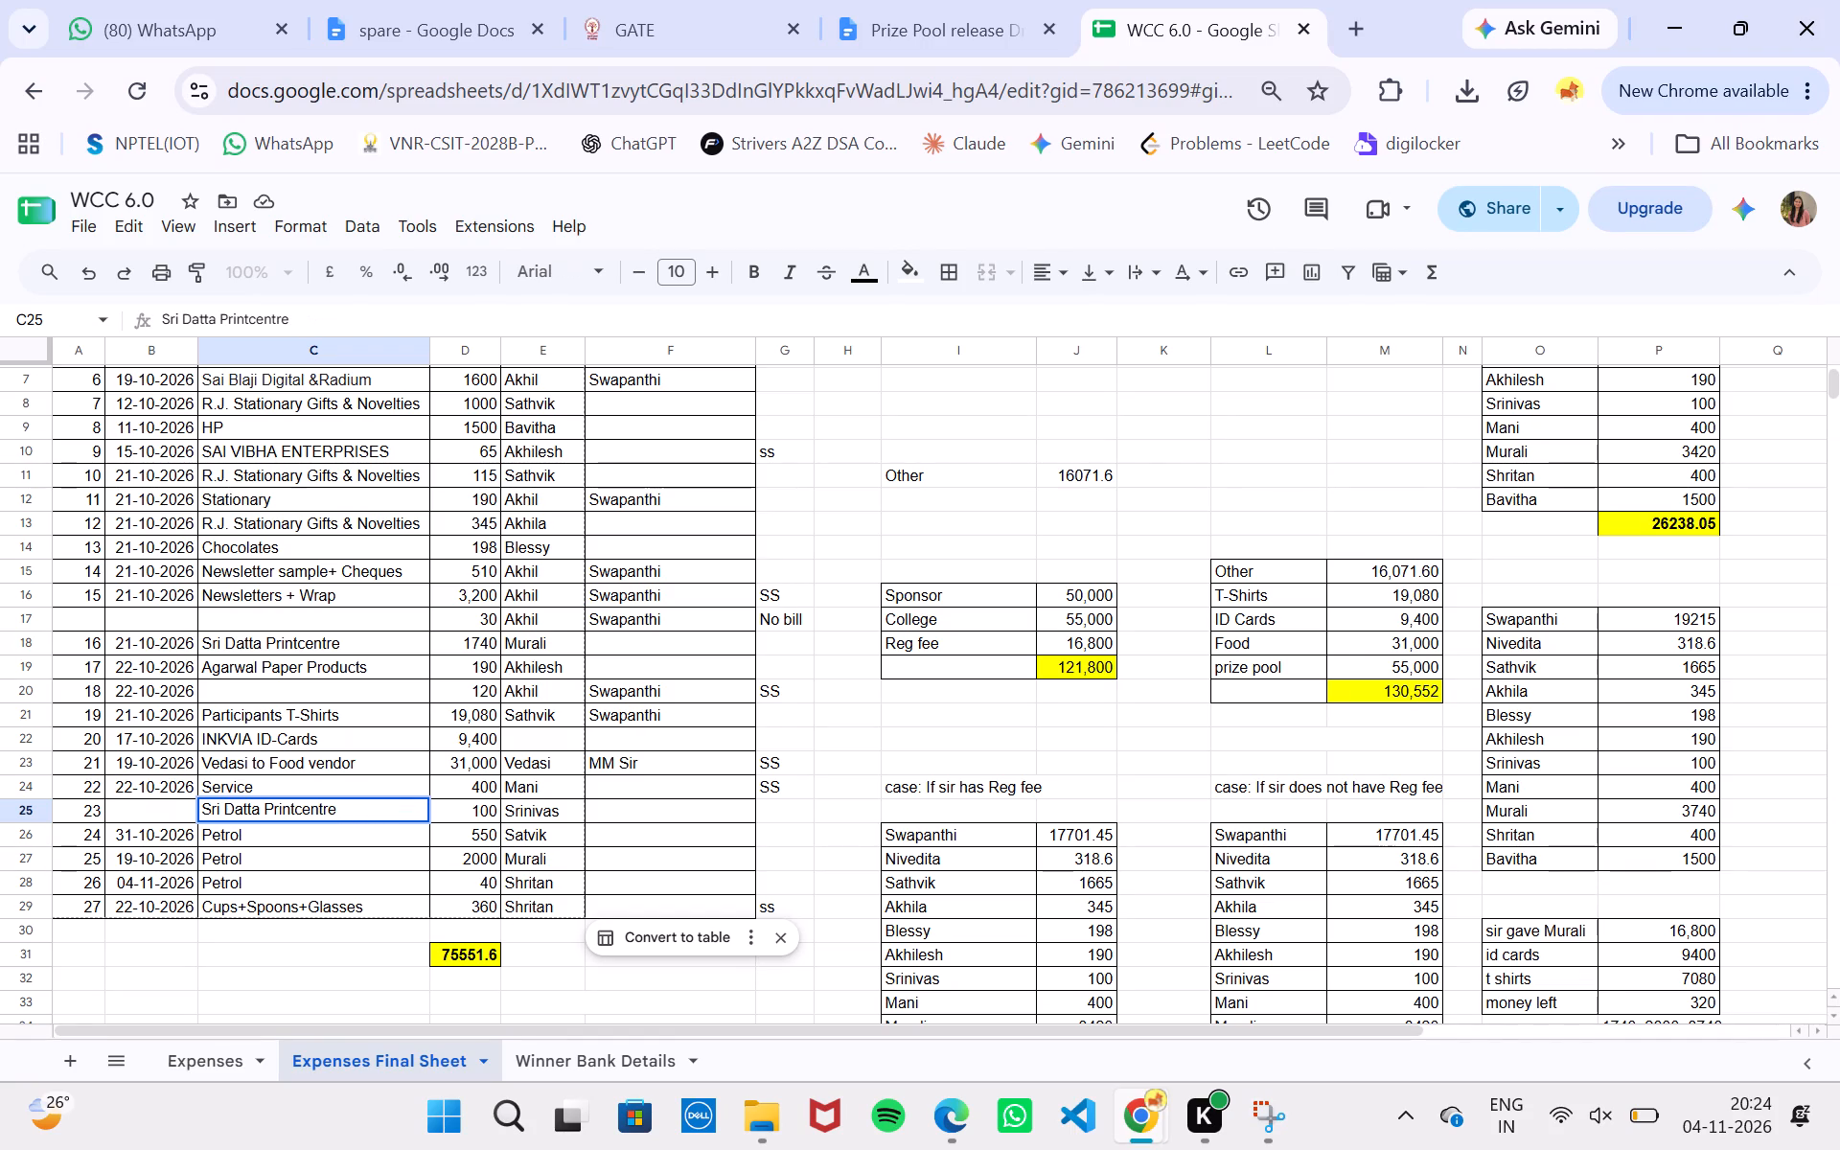
{"action": "key", "text": "BackSpace"}
{"action": "key", "text": "shift+parenleft"}
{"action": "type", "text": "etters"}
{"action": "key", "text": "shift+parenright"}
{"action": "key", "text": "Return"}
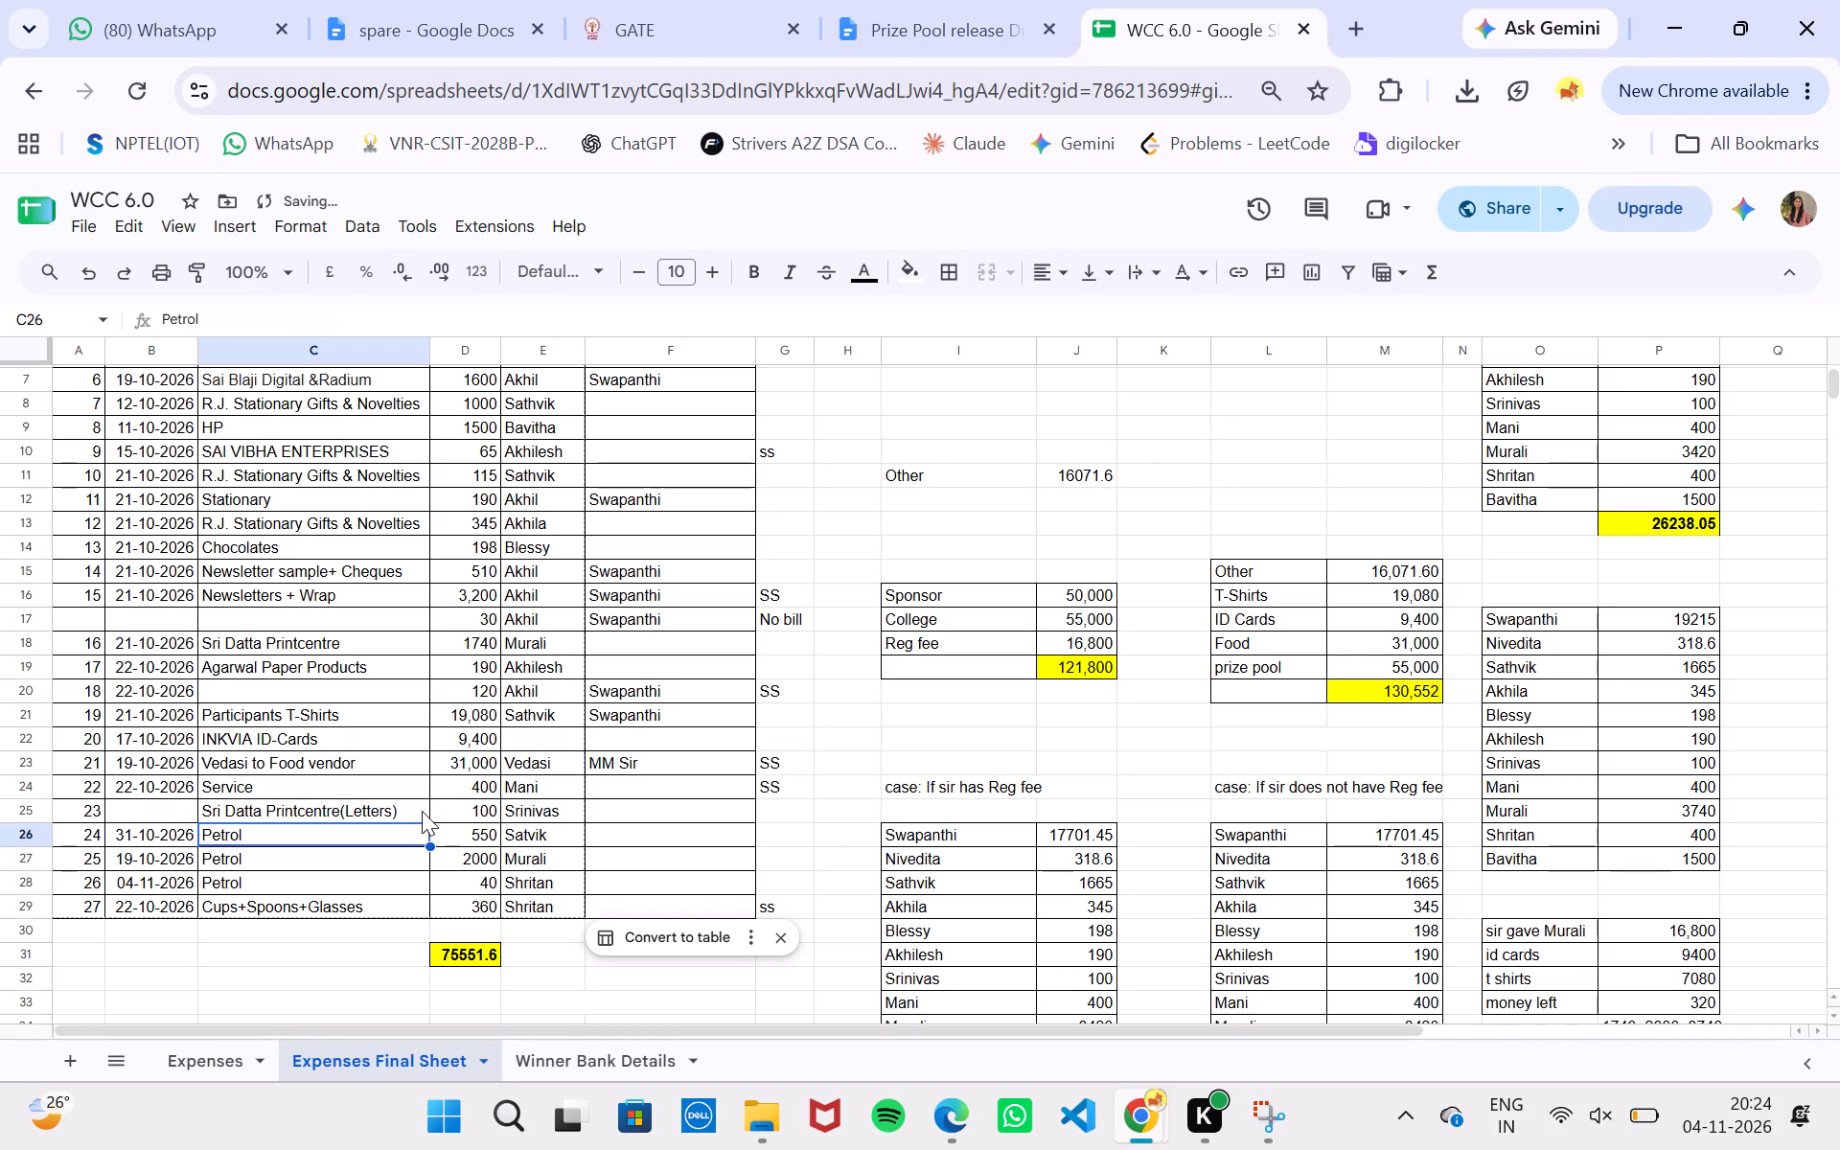
Insert a space before the bracket in C25 so the place entry reads "Sri Datta Printcentre (Letters)".
{"action": "double_click", "coordinate": [422, 811]}
{"action": "left_click", "coordinate": [334, 810]}
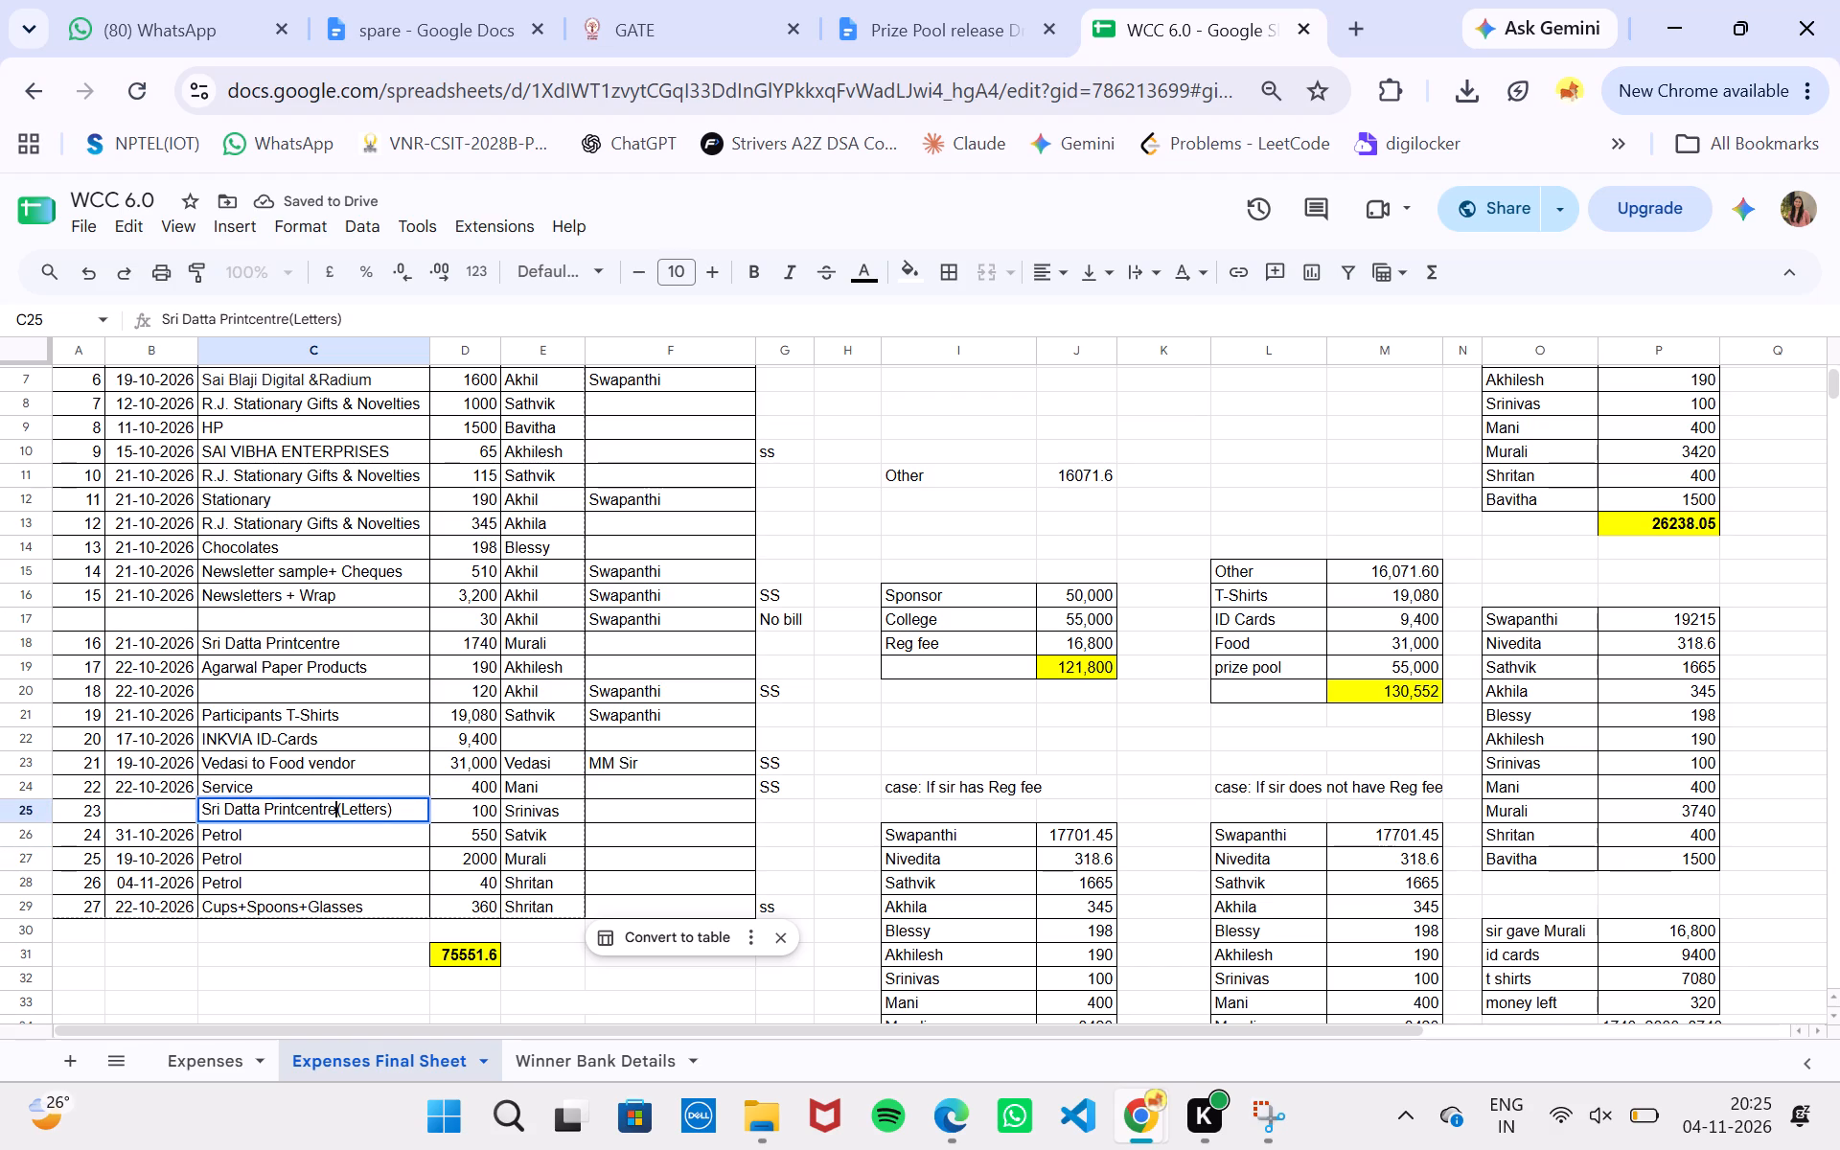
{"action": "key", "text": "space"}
{"action": "left_click", "coordinate": [354, 970]}
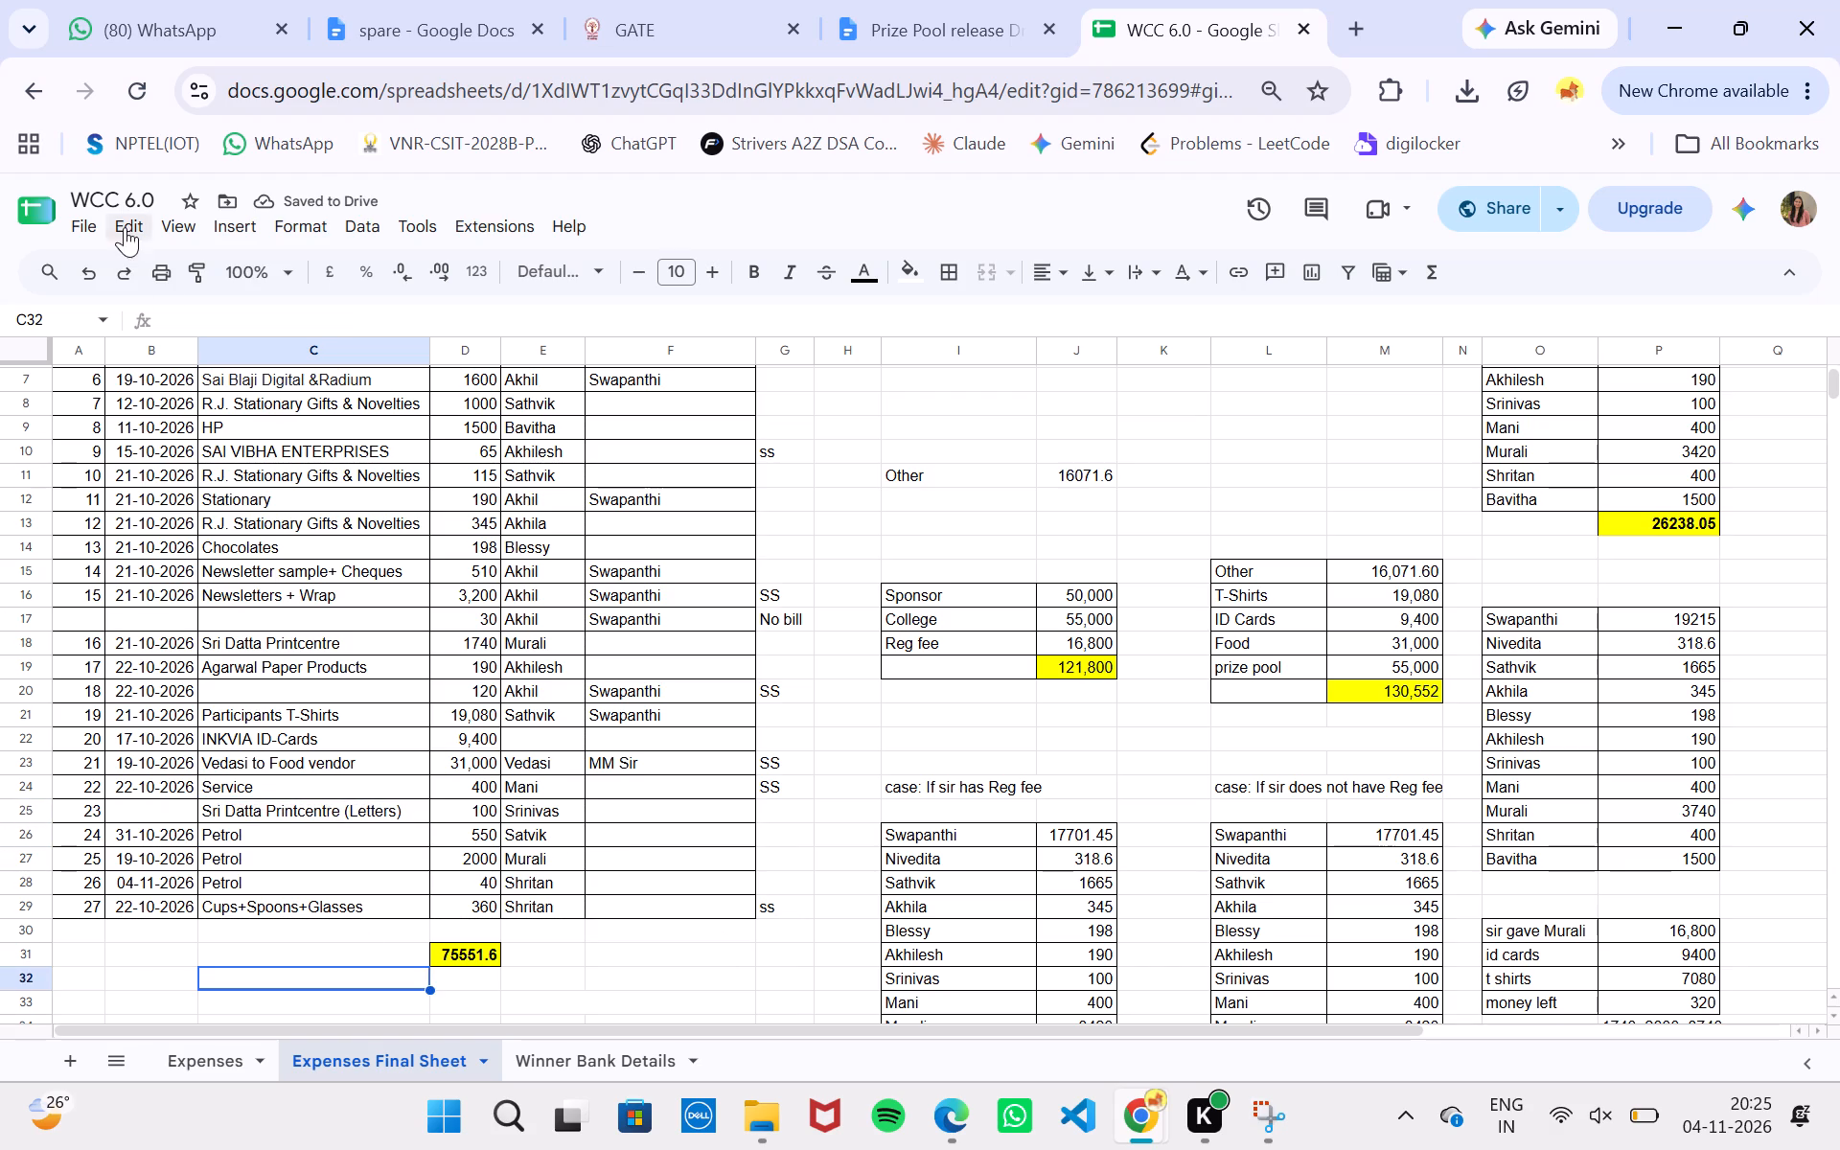
Download the current Expenses Final Sheet as a PDF in A4 landscape, fitted to width with normal margins.
{"action": "left_click", "coordinate": [95, 220]}
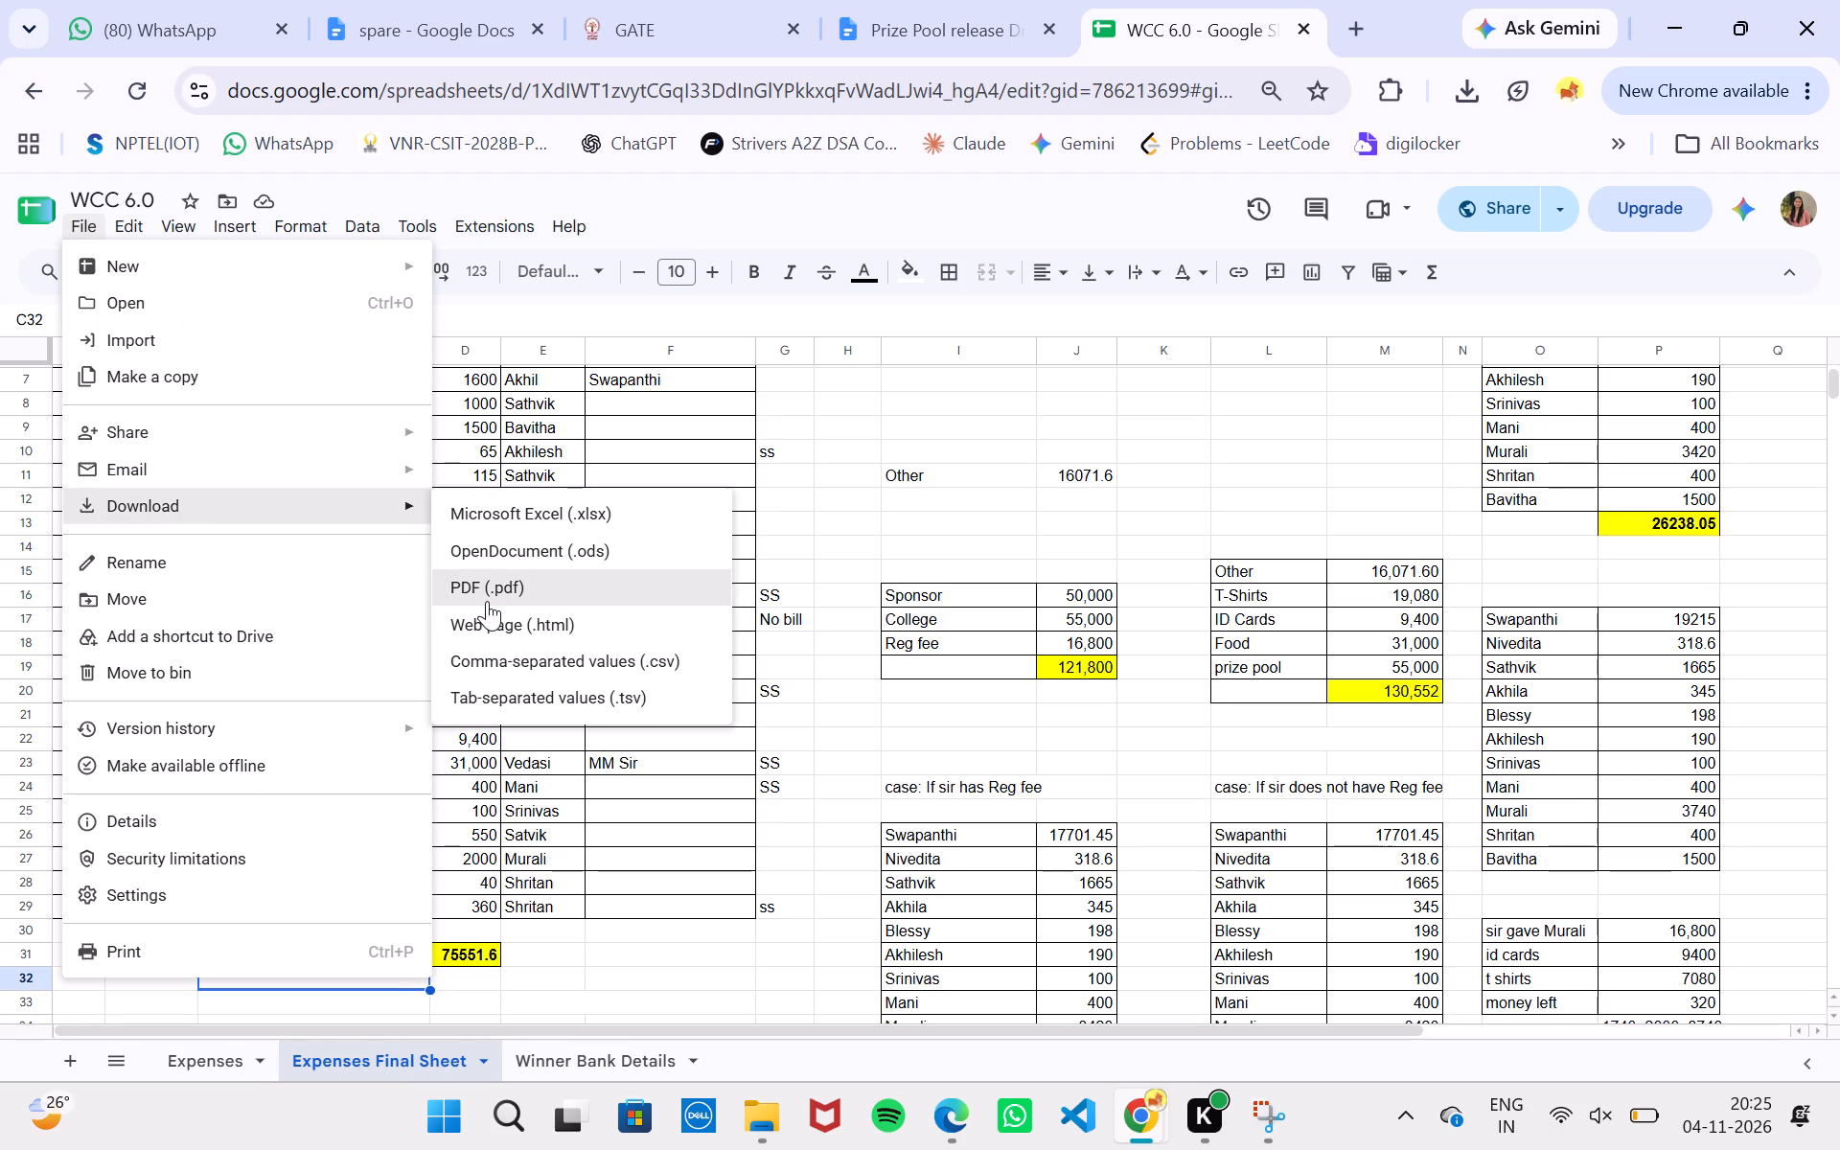
{"action": "left_click", "coordinate": [487, 601]}
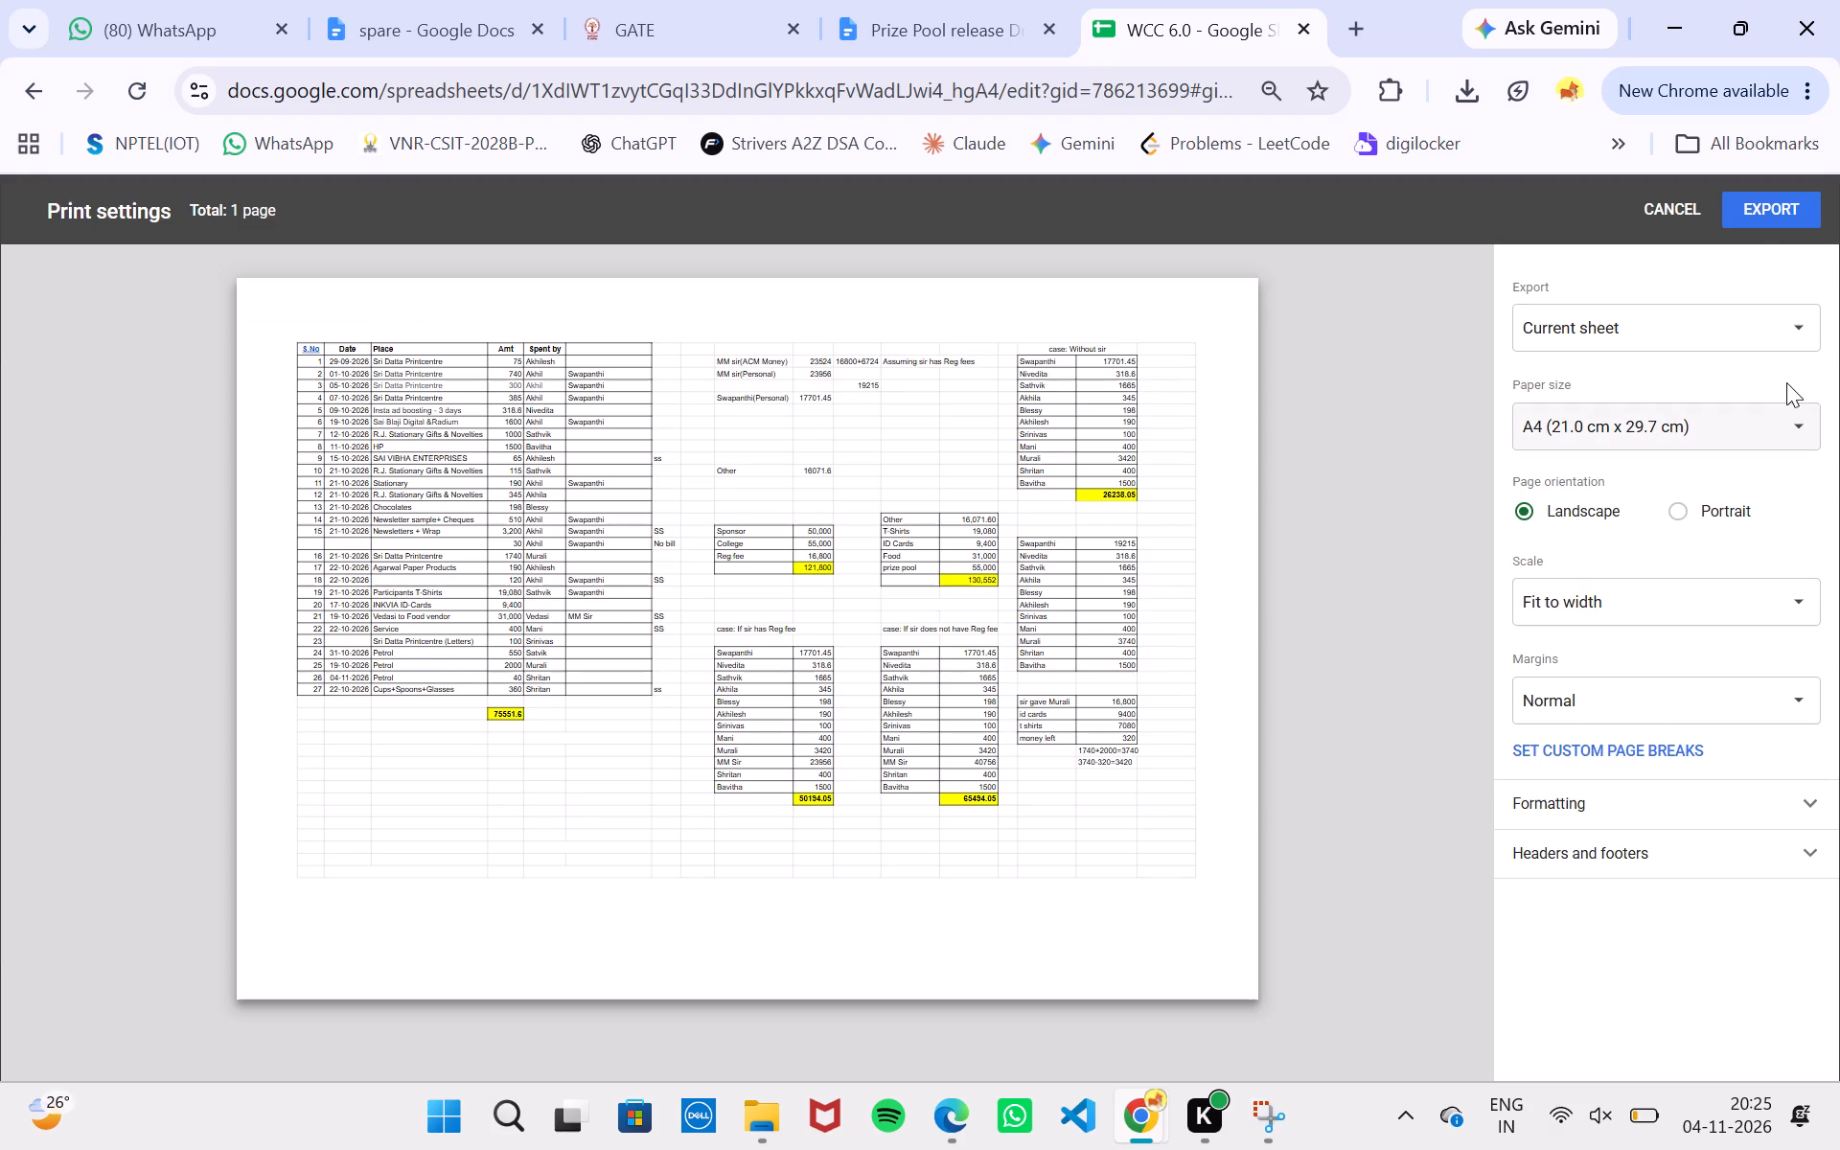
{"action": "left_click", "coordinate": [1747, 208]}
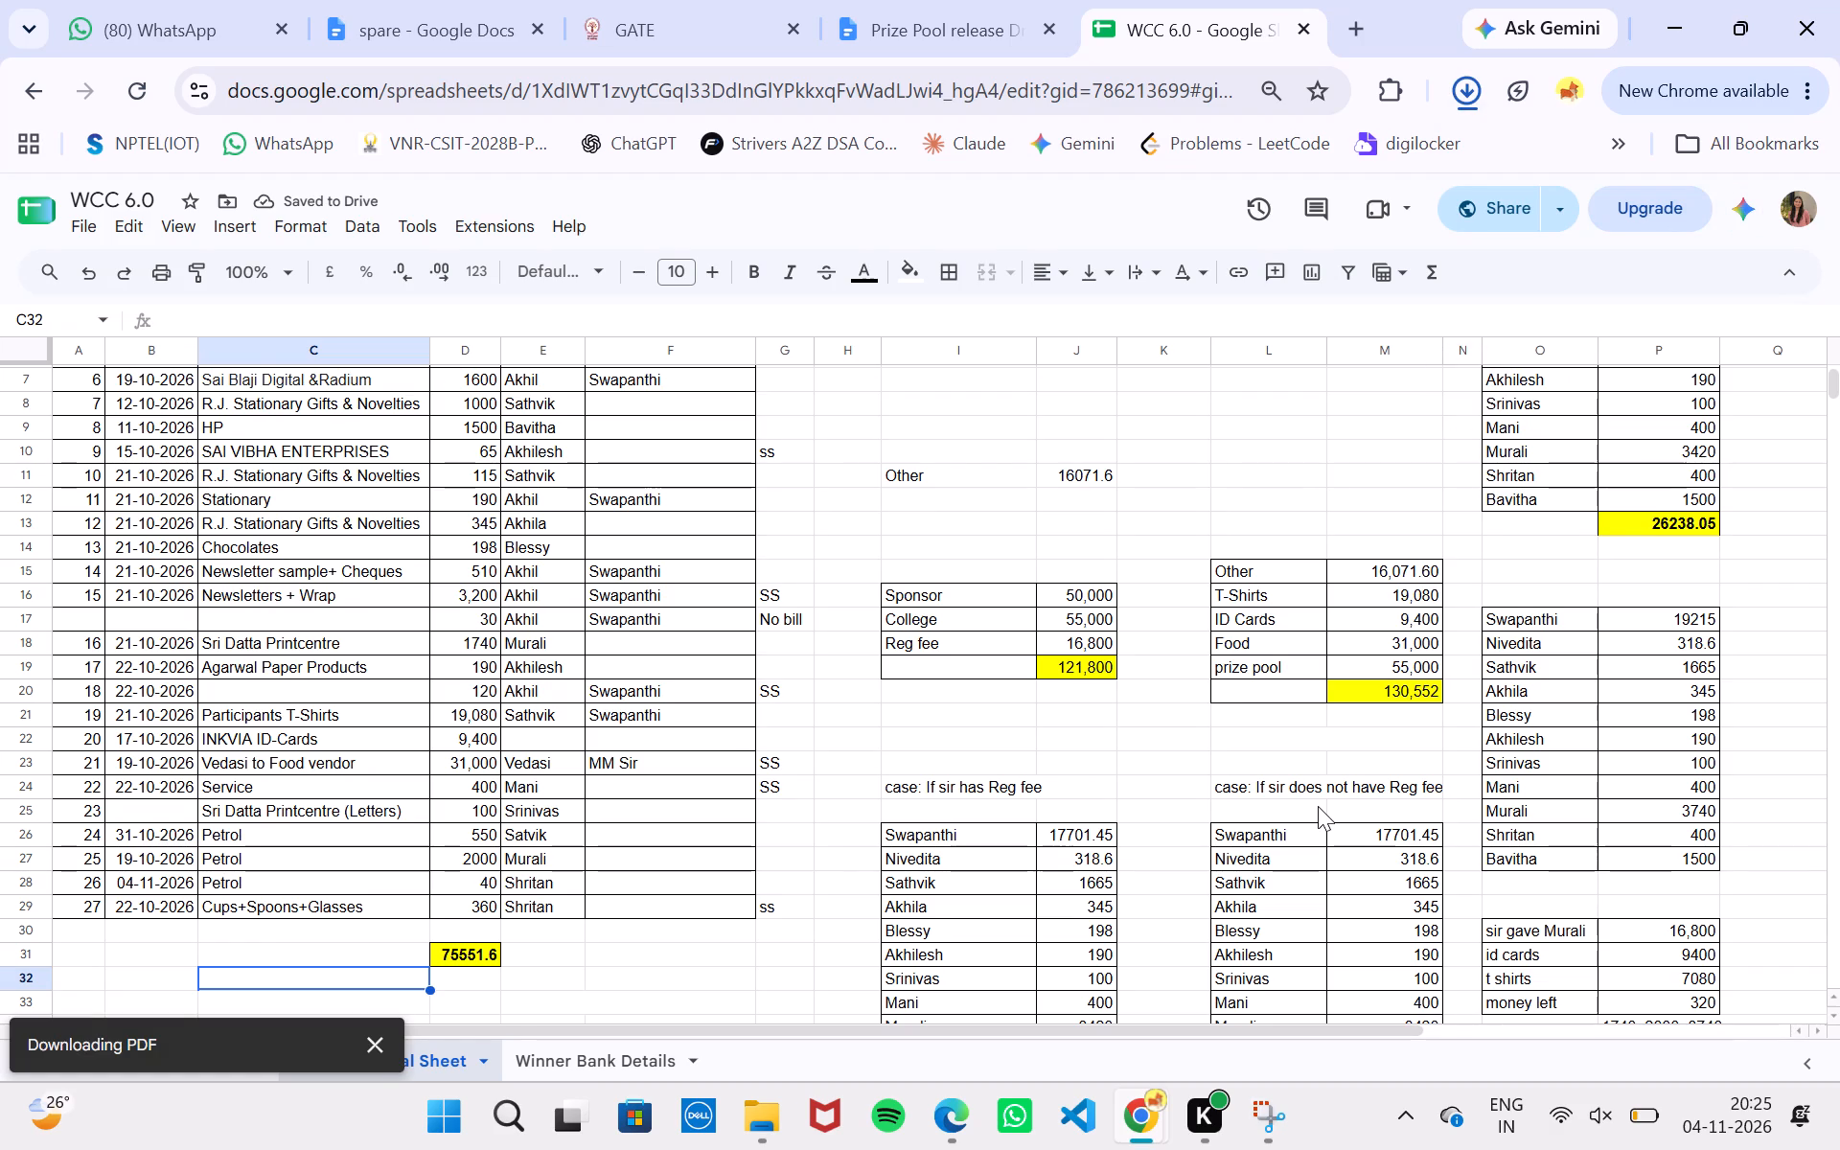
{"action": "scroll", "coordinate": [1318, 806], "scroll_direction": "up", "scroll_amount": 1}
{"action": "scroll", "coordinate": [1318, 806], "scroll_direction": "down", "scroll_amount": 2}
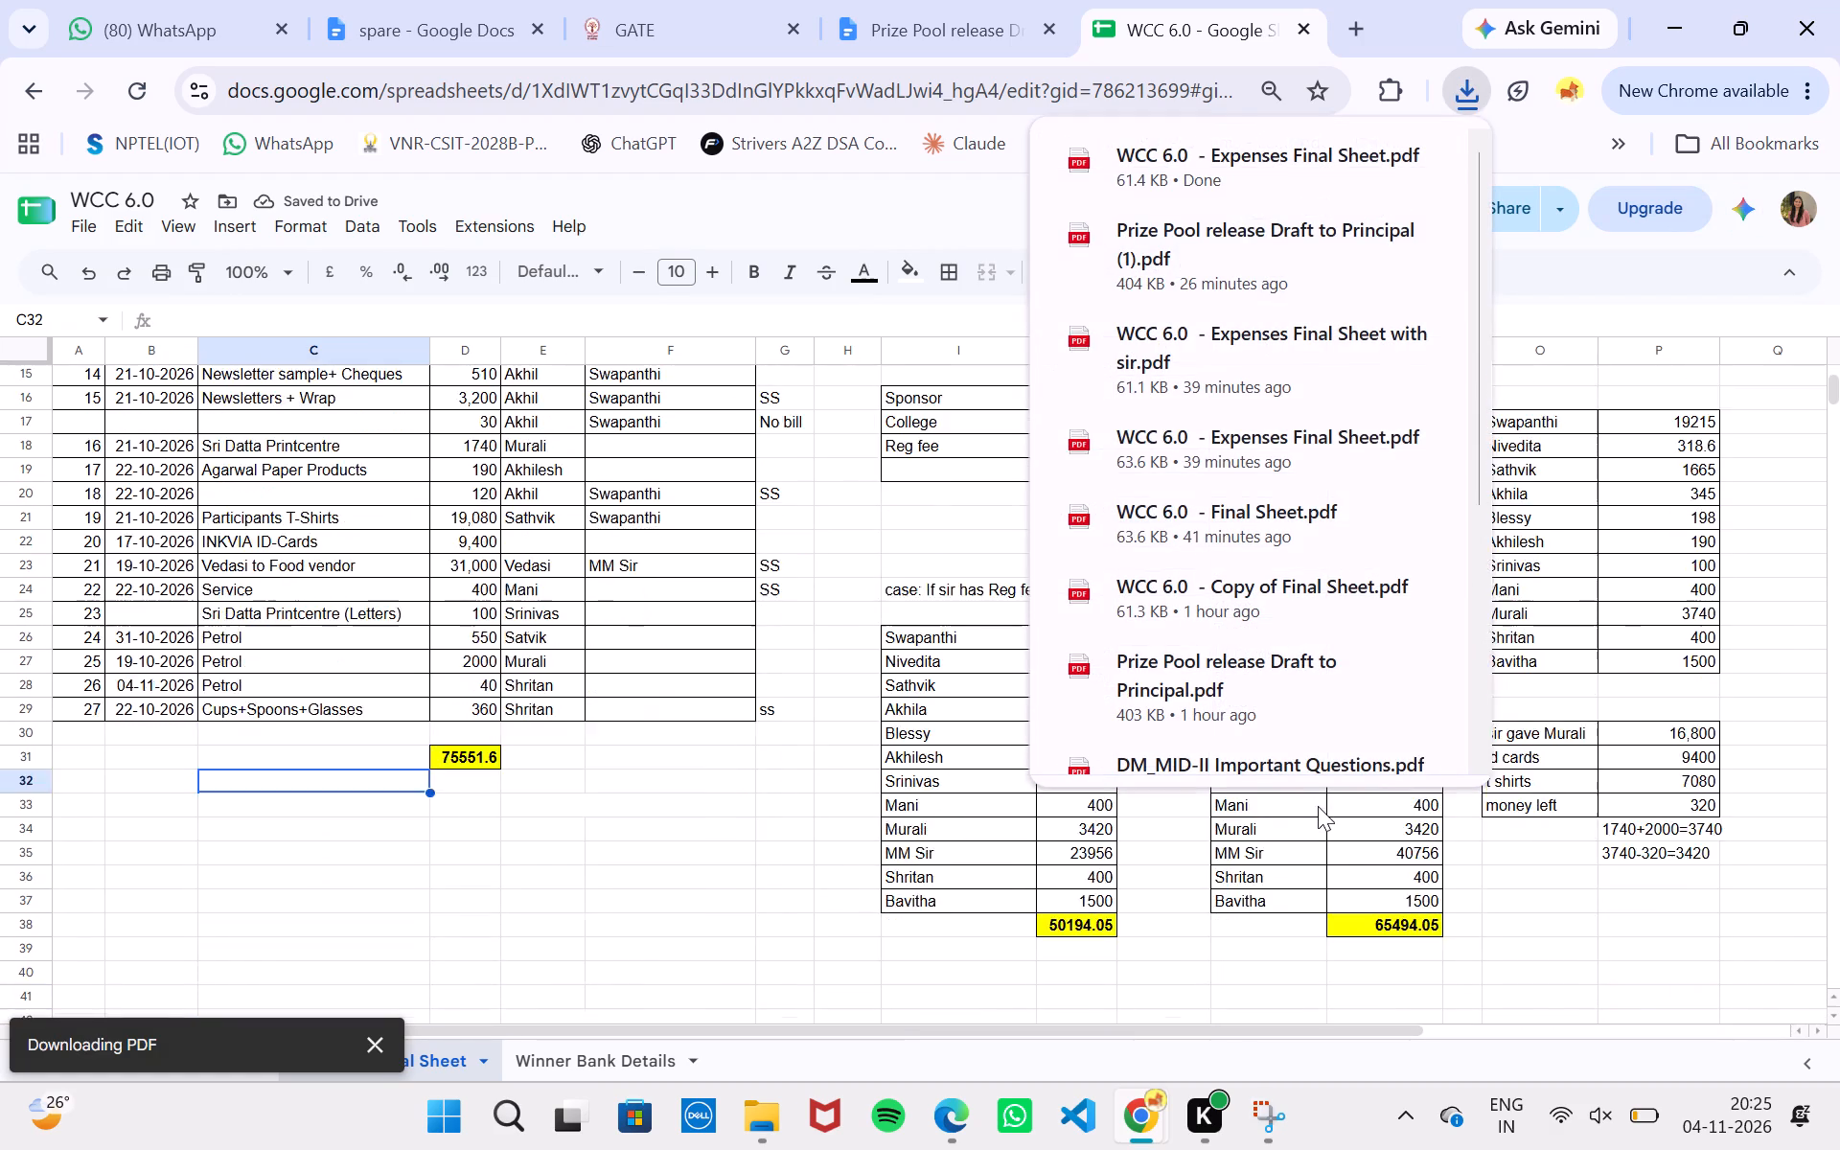